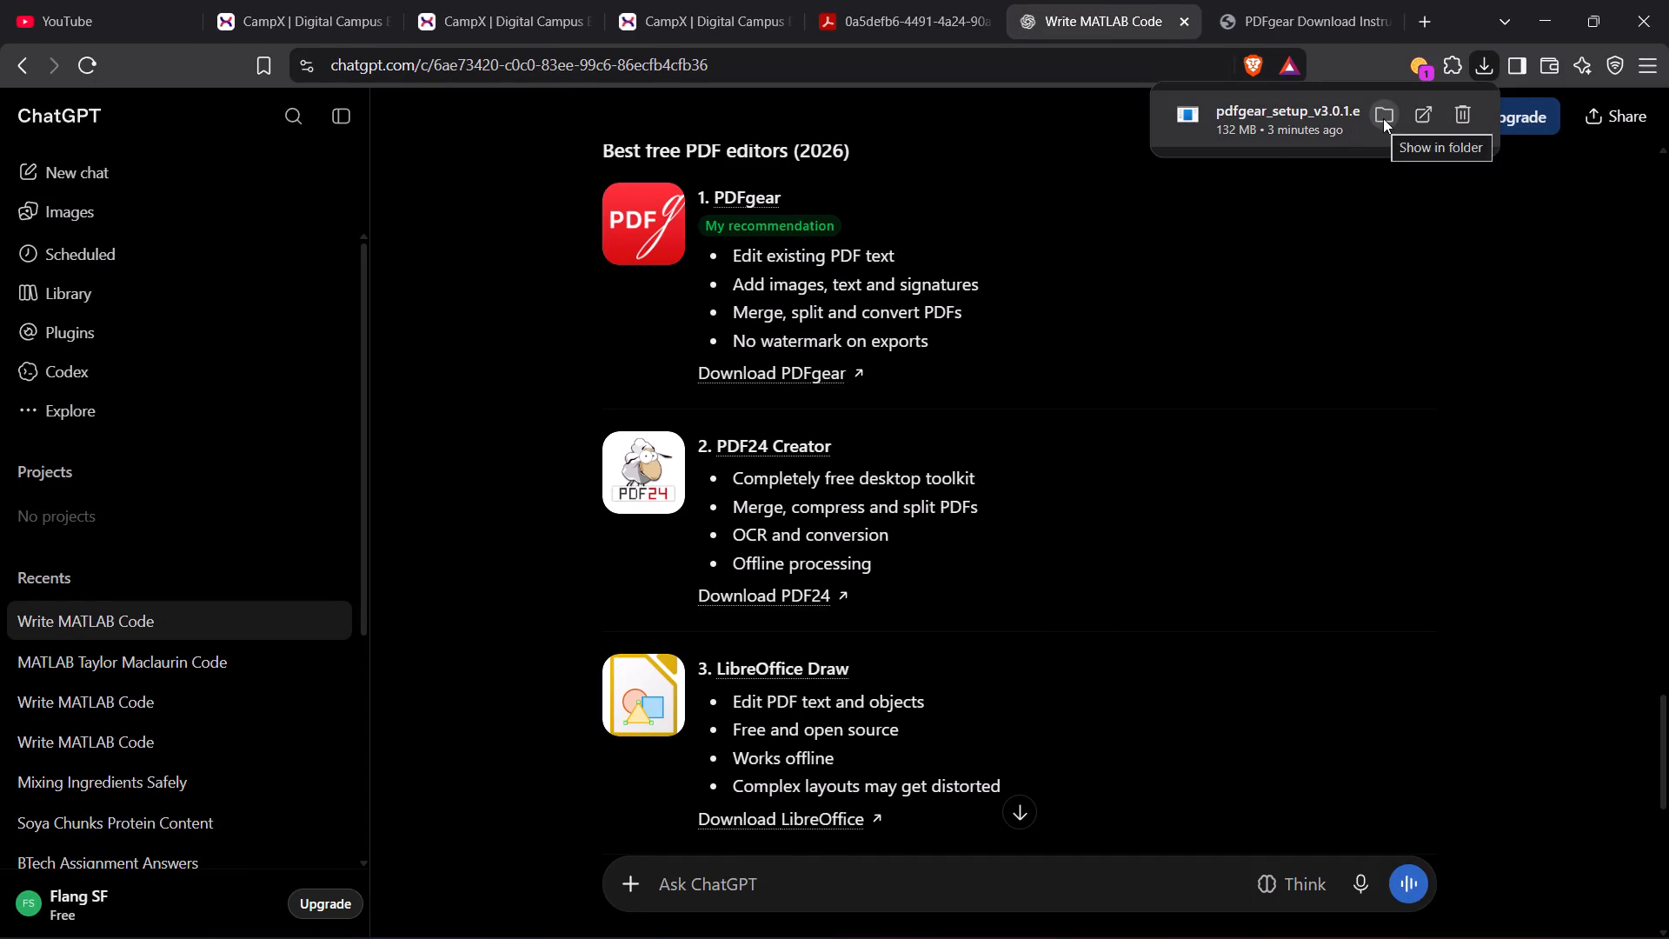
# Run the downloaded pdfgear_setup_v3.0.1 installer from the Downloads folder and install PDFgear.
pyautogui.click(1383, 118)
pyautogui.doubleClick(241, 213)
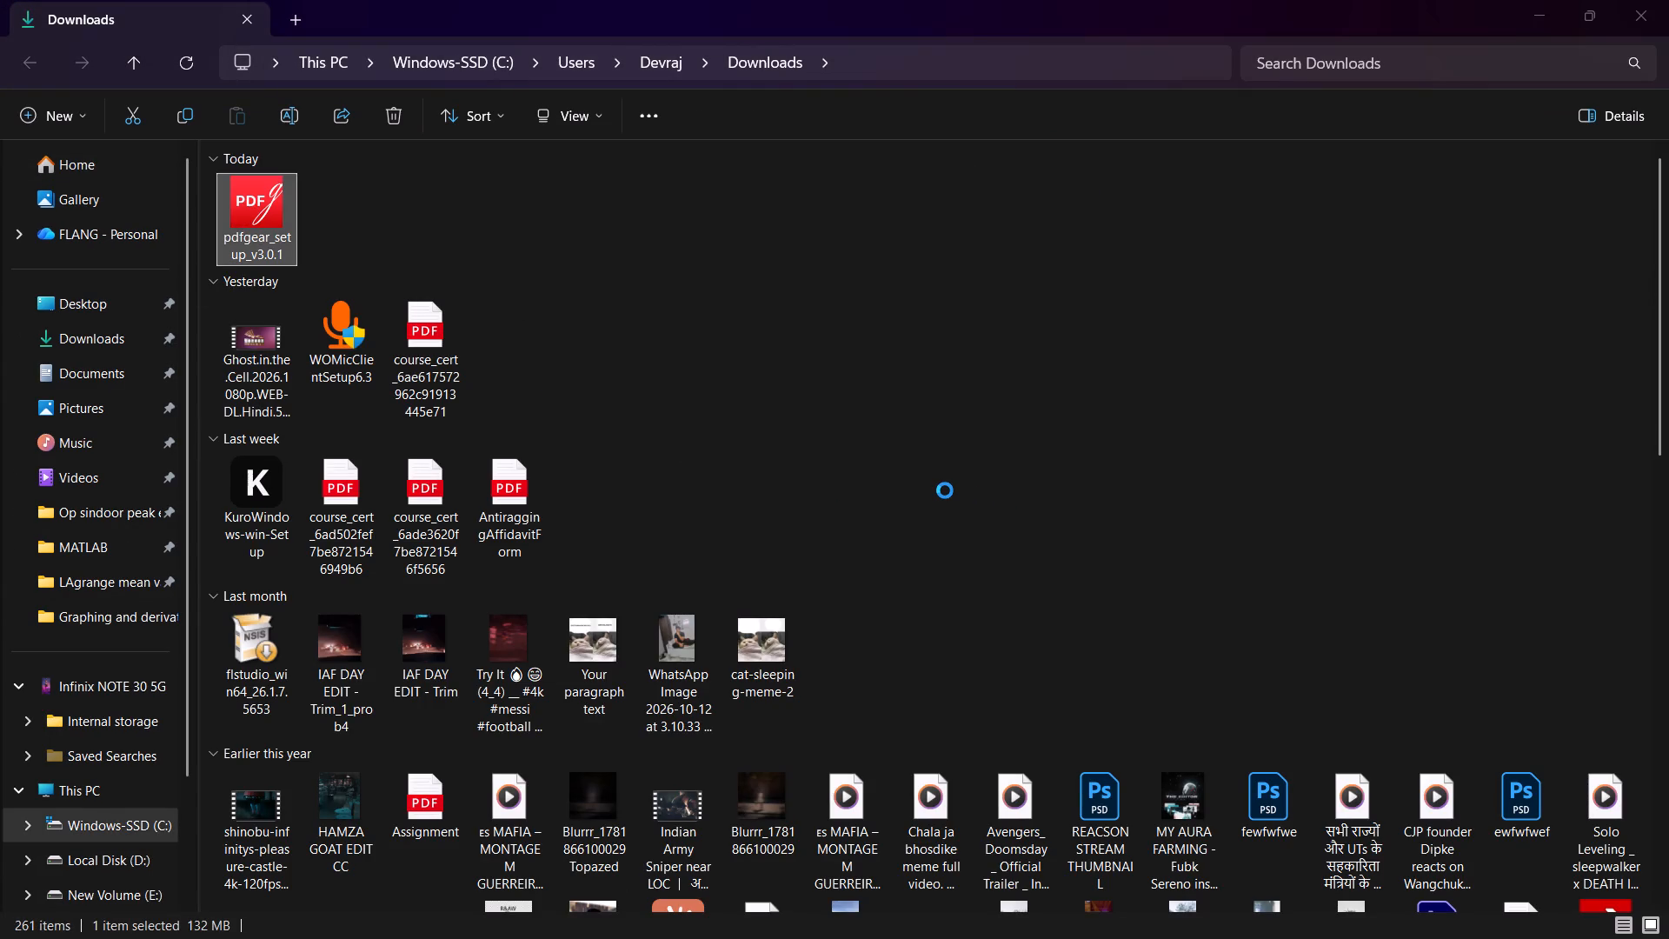
pyautogui.click(874, 547)
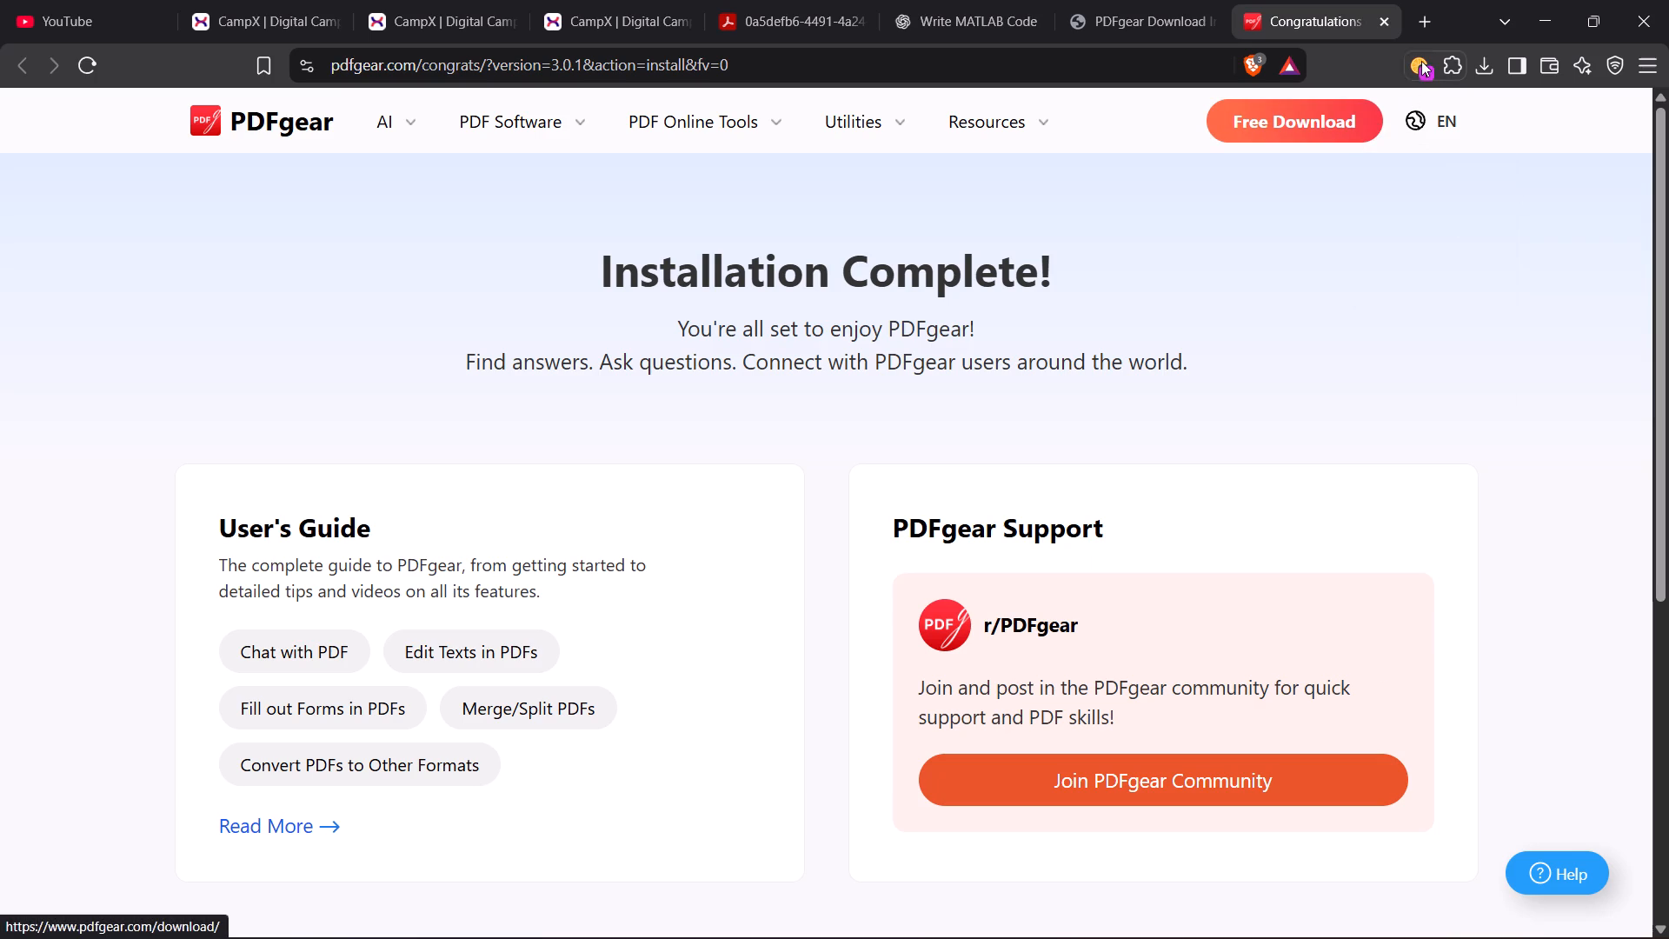
# Close the PDFgear installation-complete page and the PDFgear download page in the browser.
pyautogui.click(1389, 18)
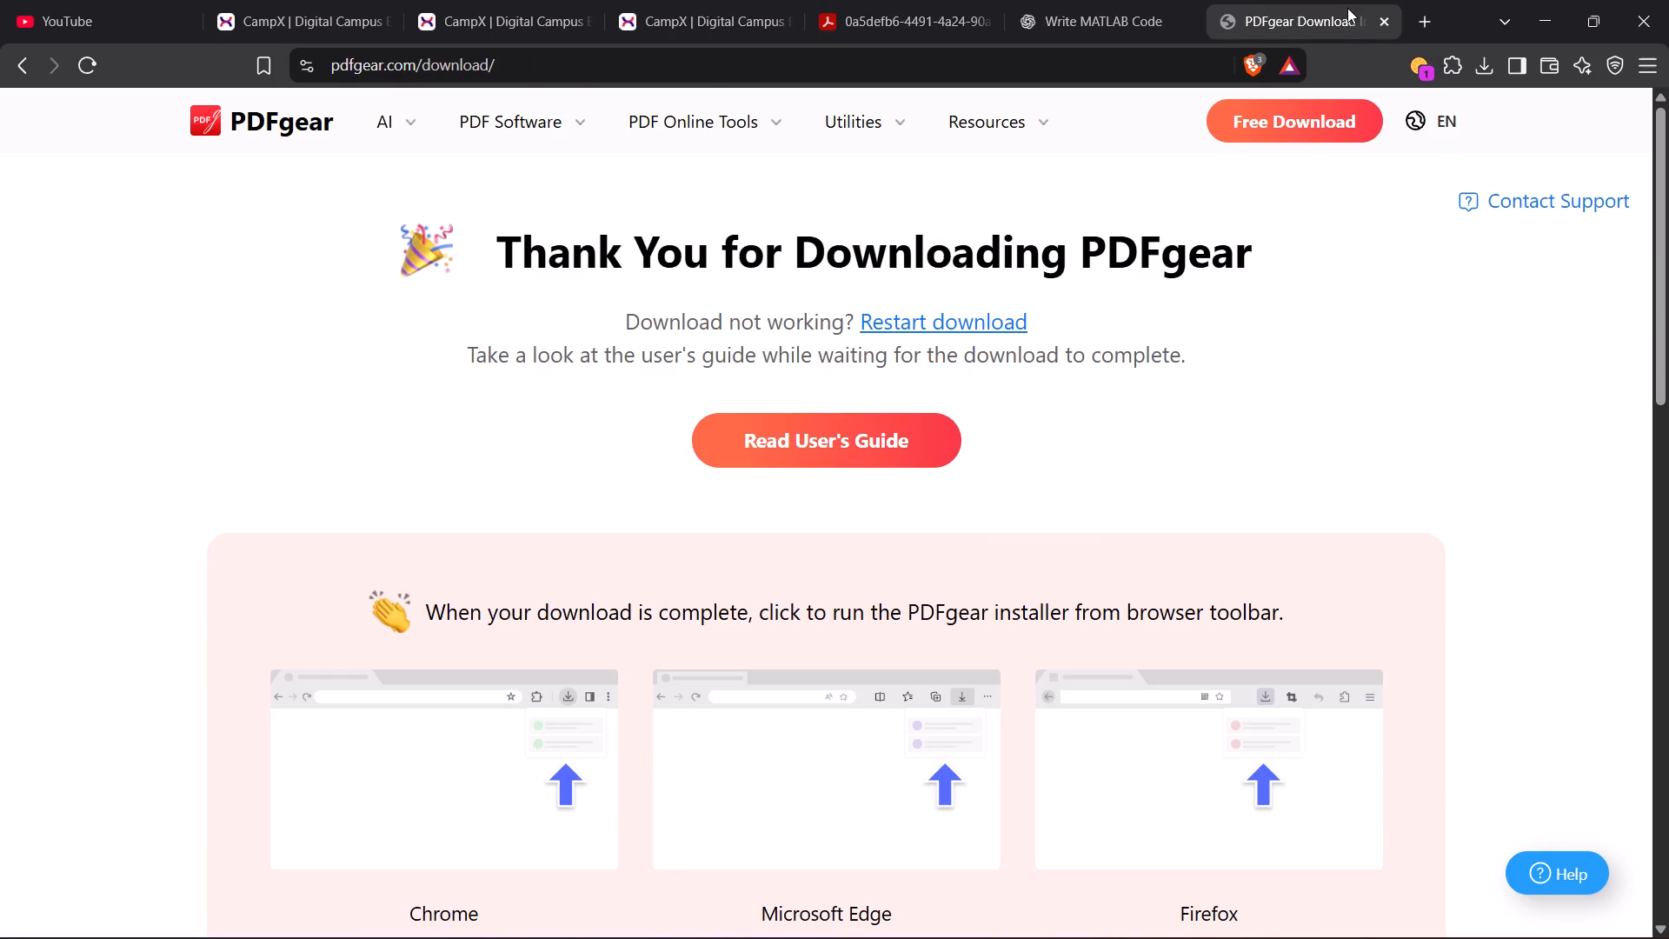
pyautogui.click(1379, 19)
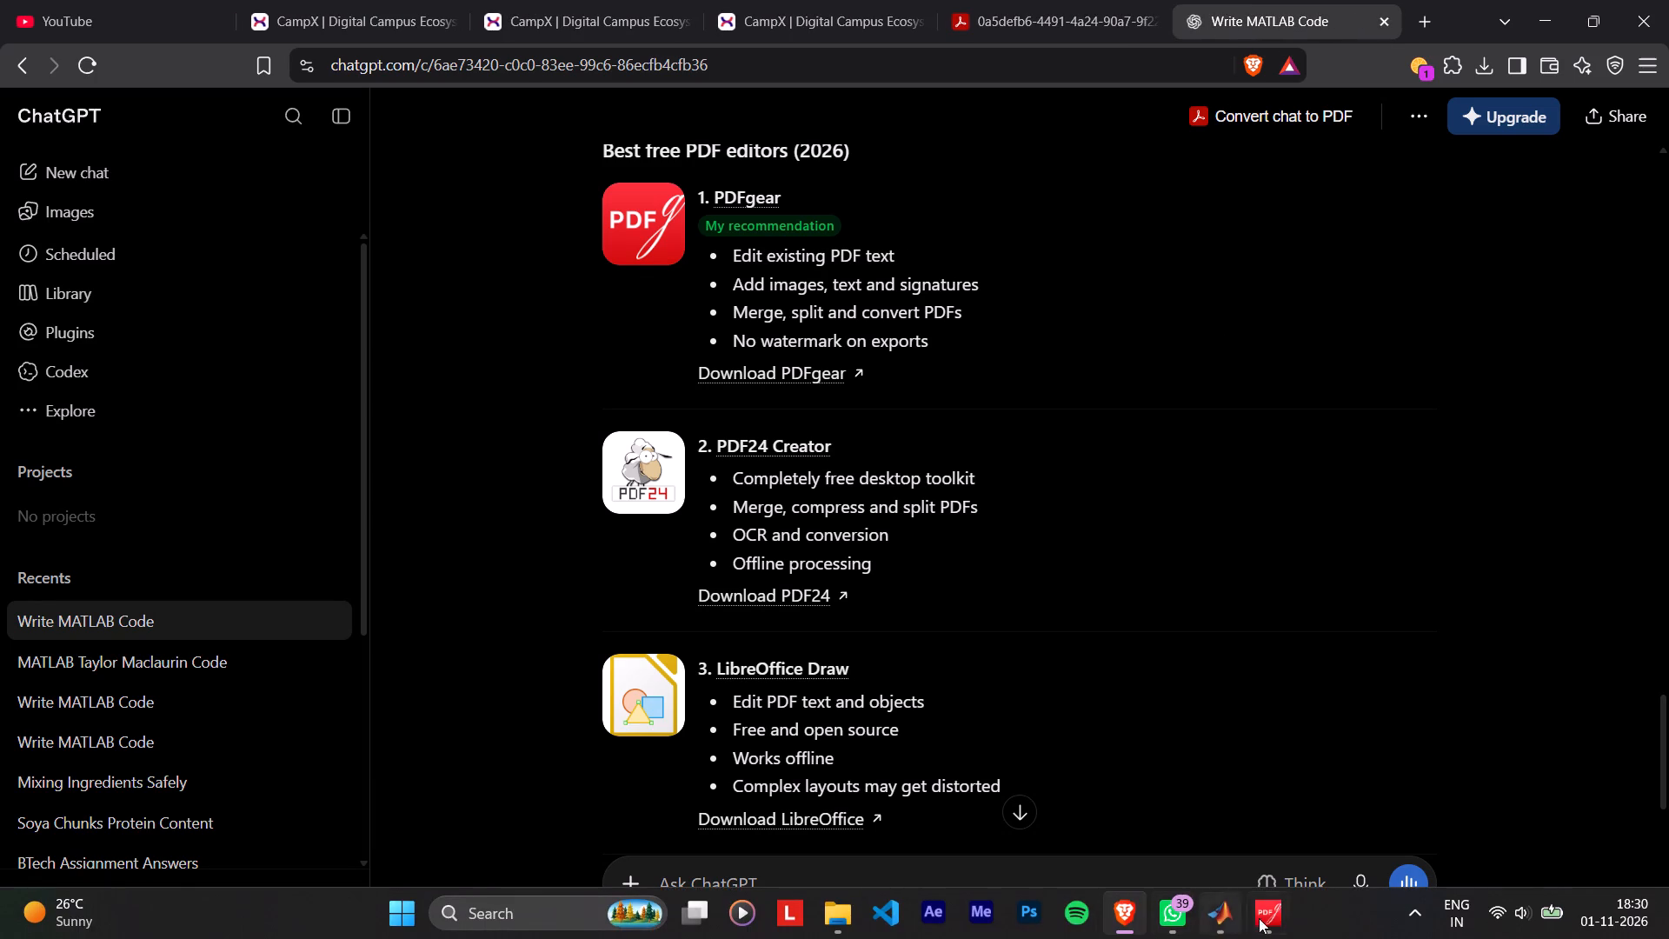
# Switch to the newly installed PDFgear application.
pyautogui.click(1272, 920)
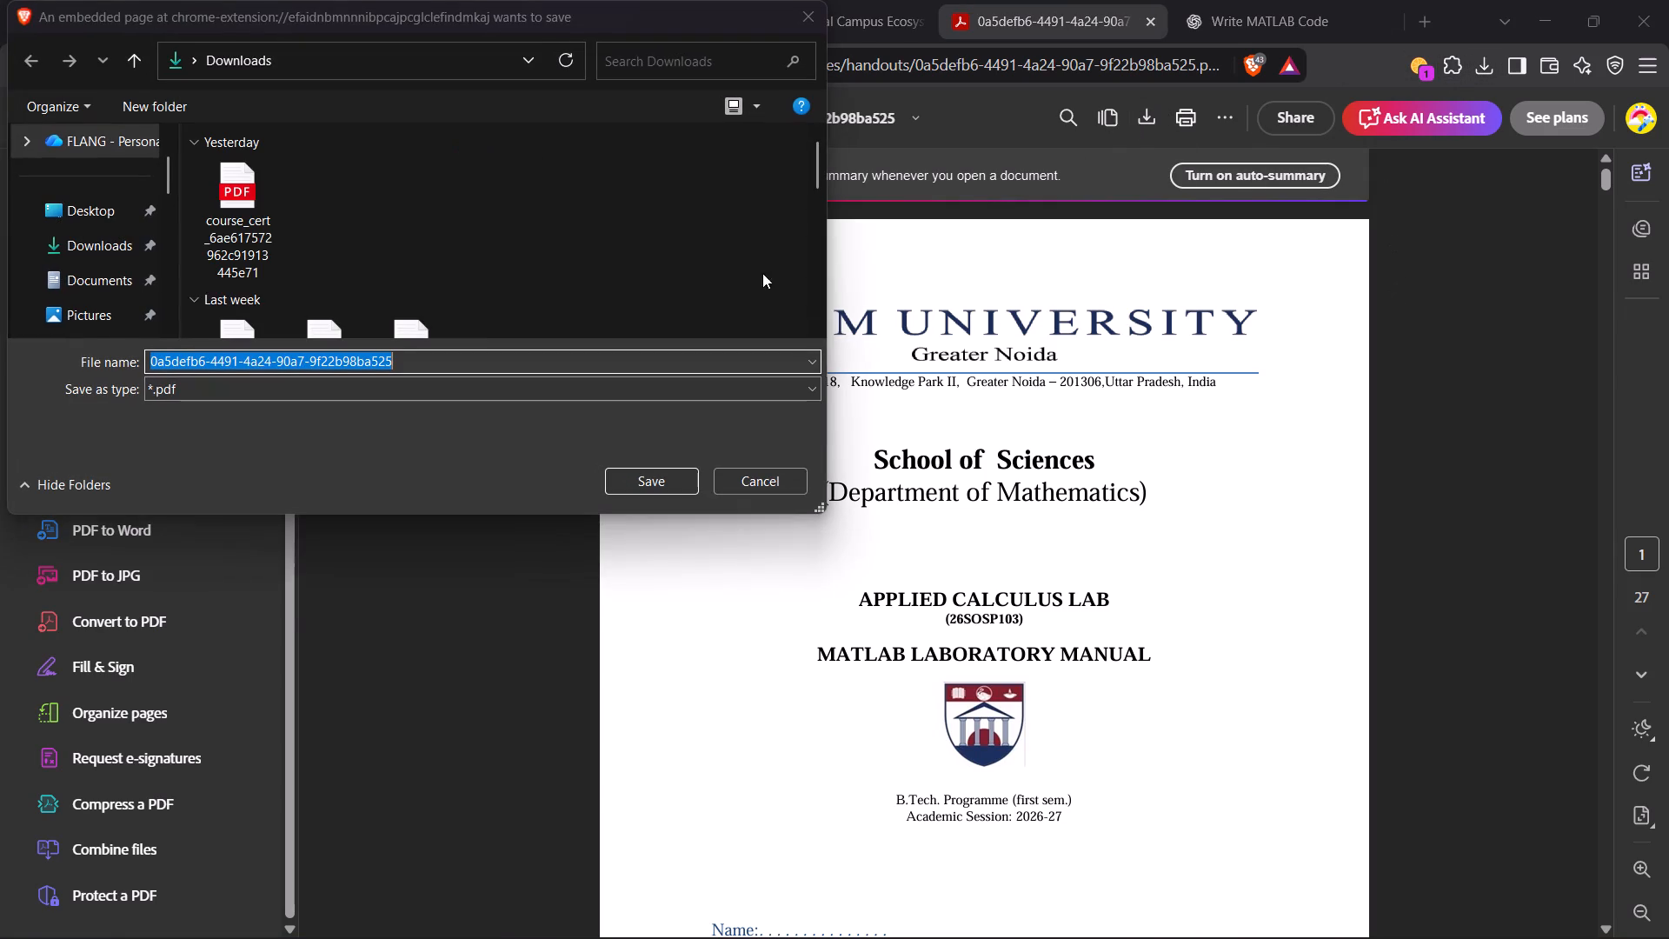
pyautogui.click(662, 485)
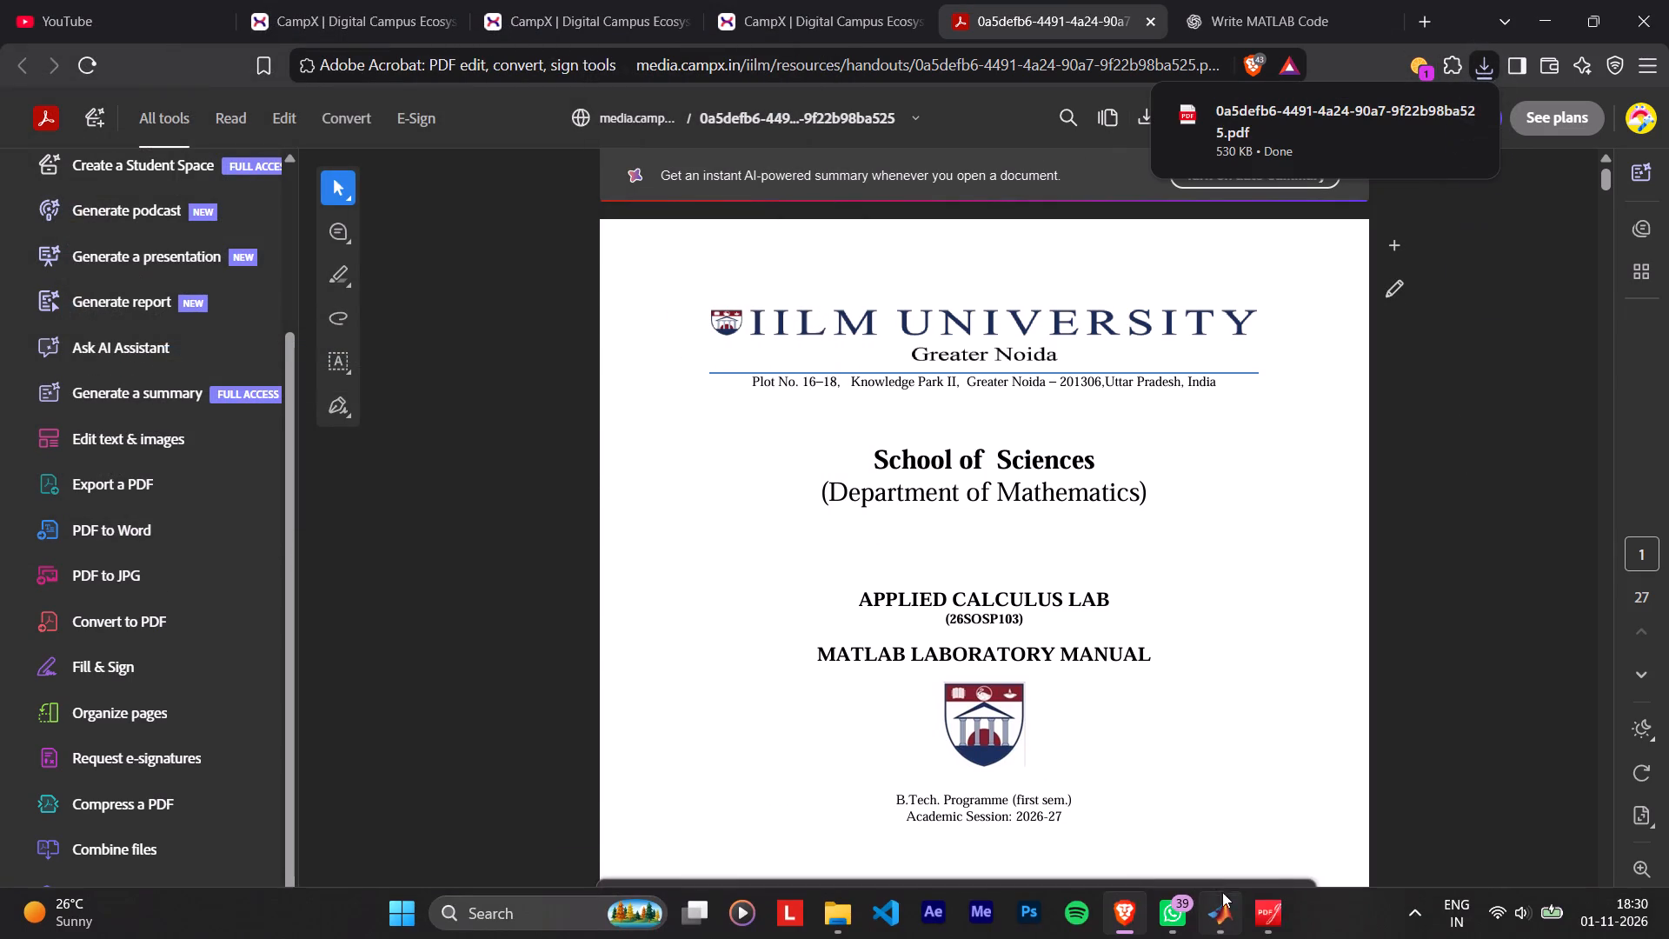
# Return to PDFgear, closing Adobe Acrobat, and open the saved lab manual PDF from the Downloads folder.
pyautogui.click(1273, 911)
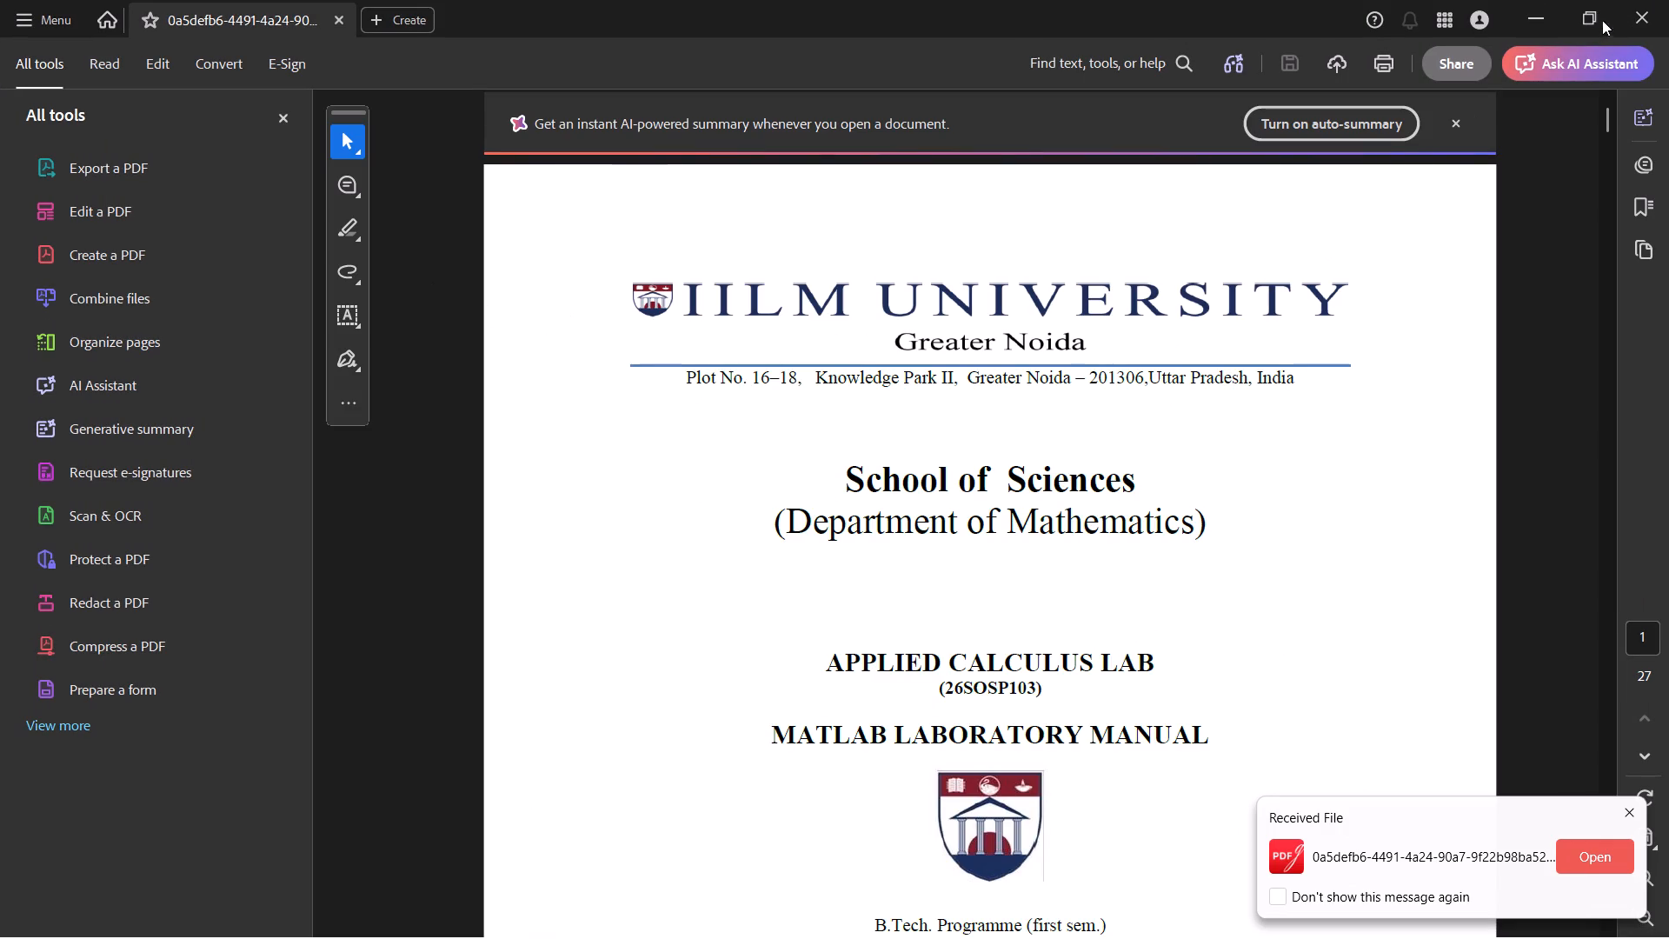
pyautogui.click(1668, 0)
pyautogui.click(469, 289)
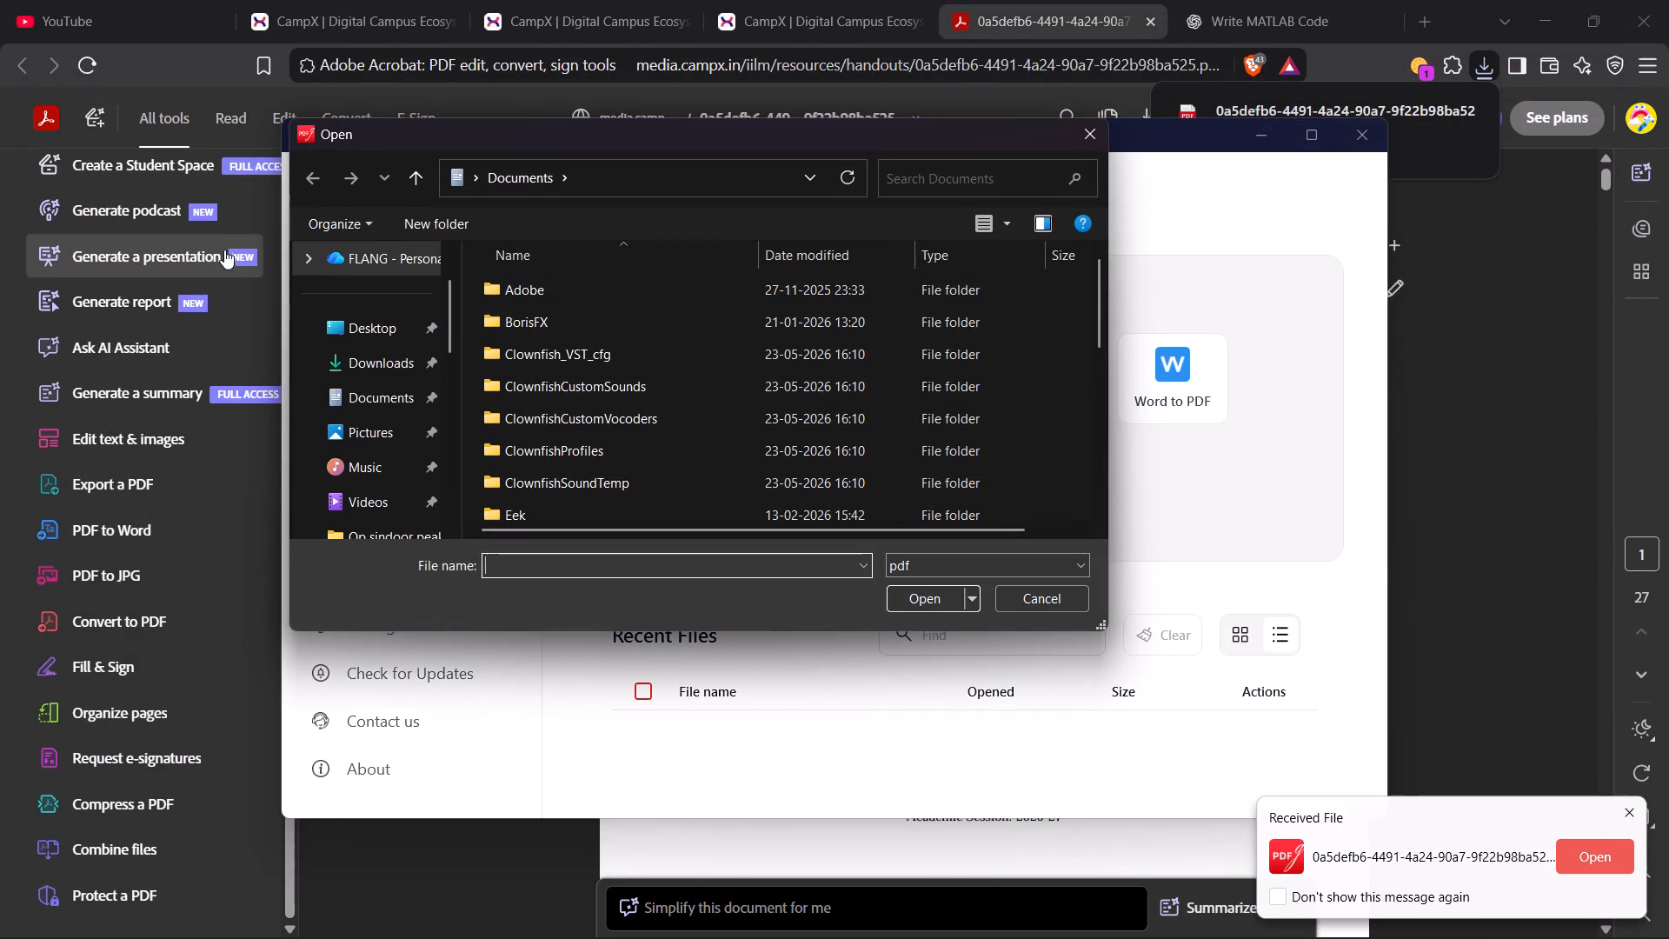
pyautogui.click(399, 369)
pyautogui.click(517, 313)
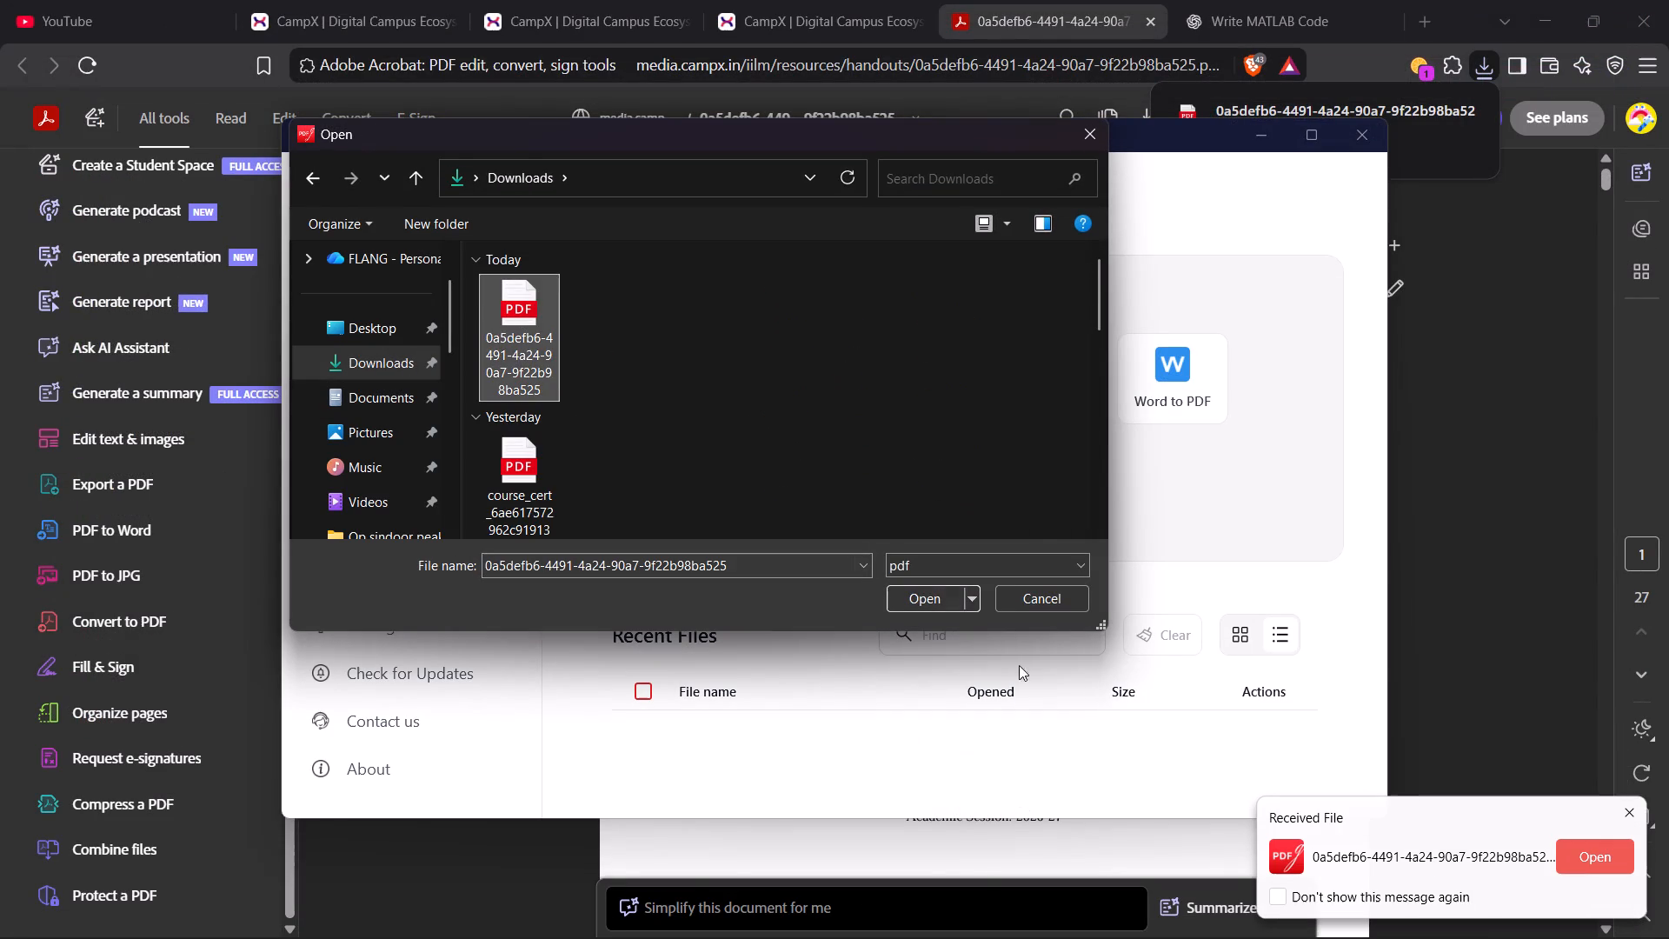
pyautogui.click(933, 603)
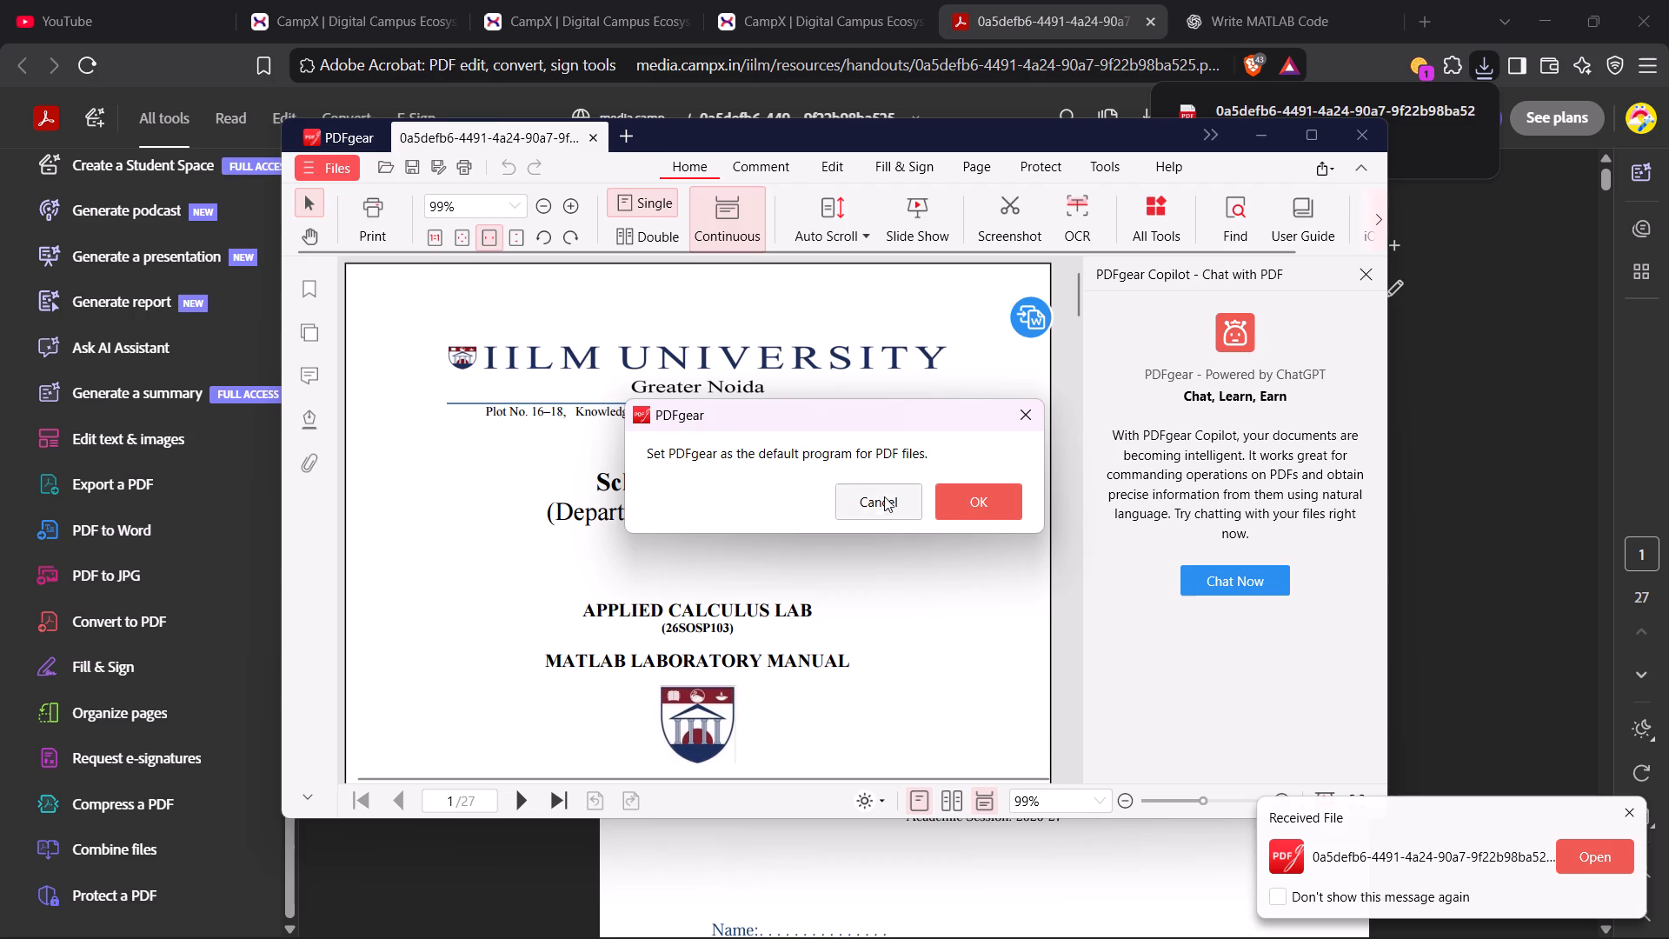
# Set PDFgear as the default app for .pdf files.
pyautogui.click(1007, 503)
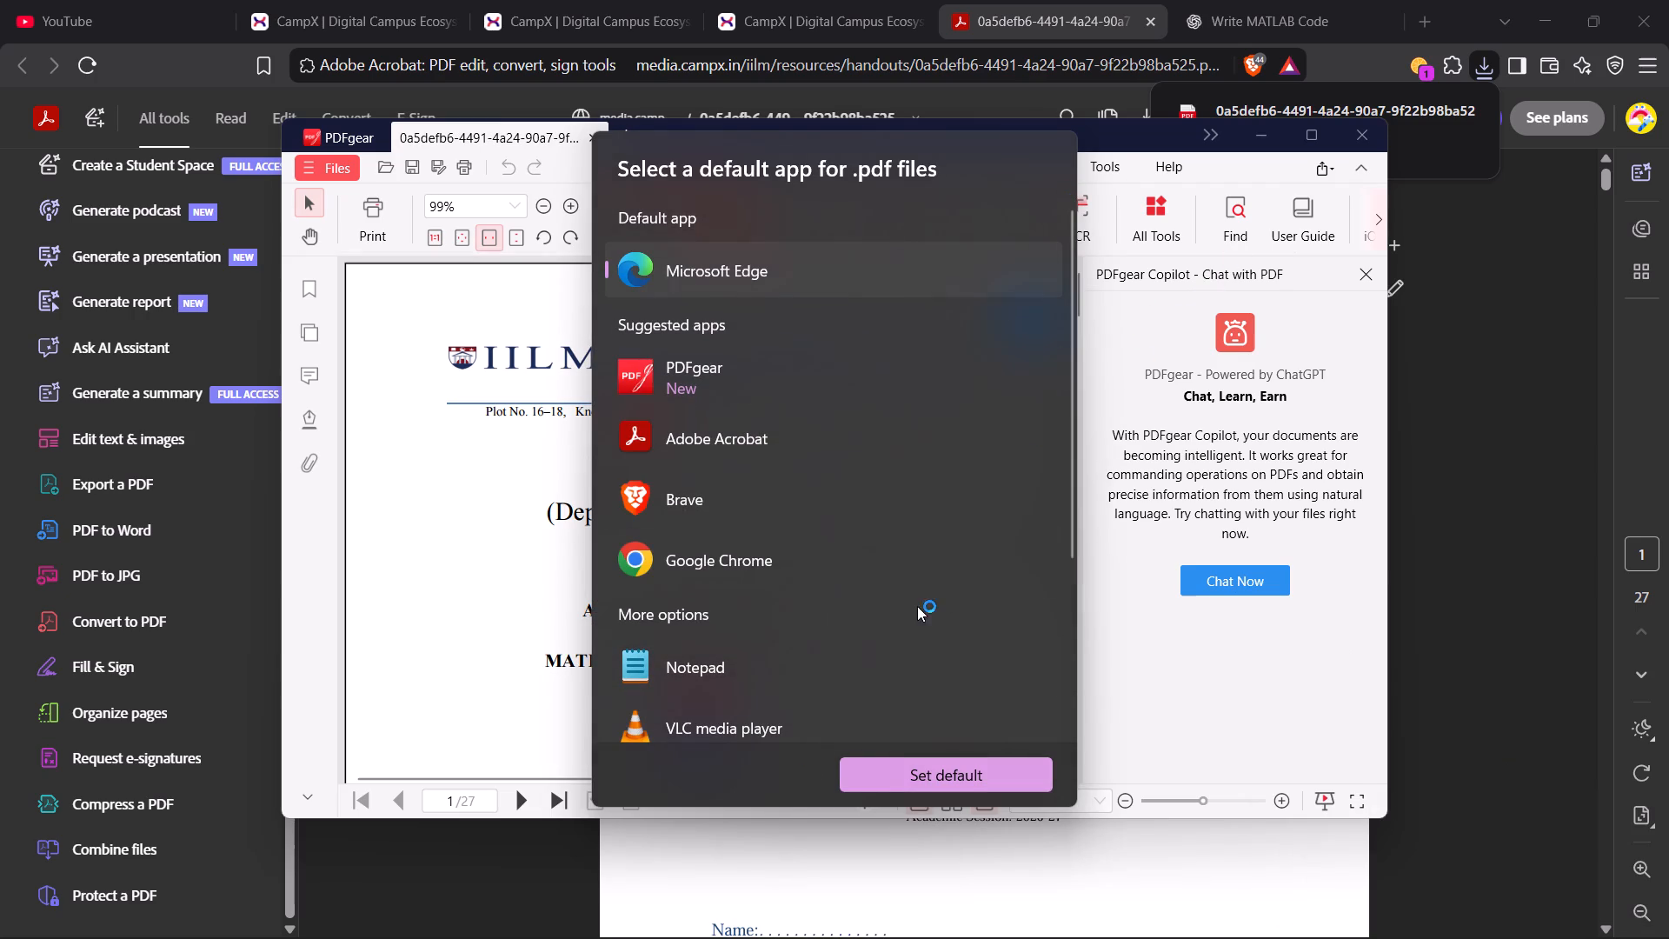
pyautogui.click(748, 396)
pyautogui.click(936, 778)
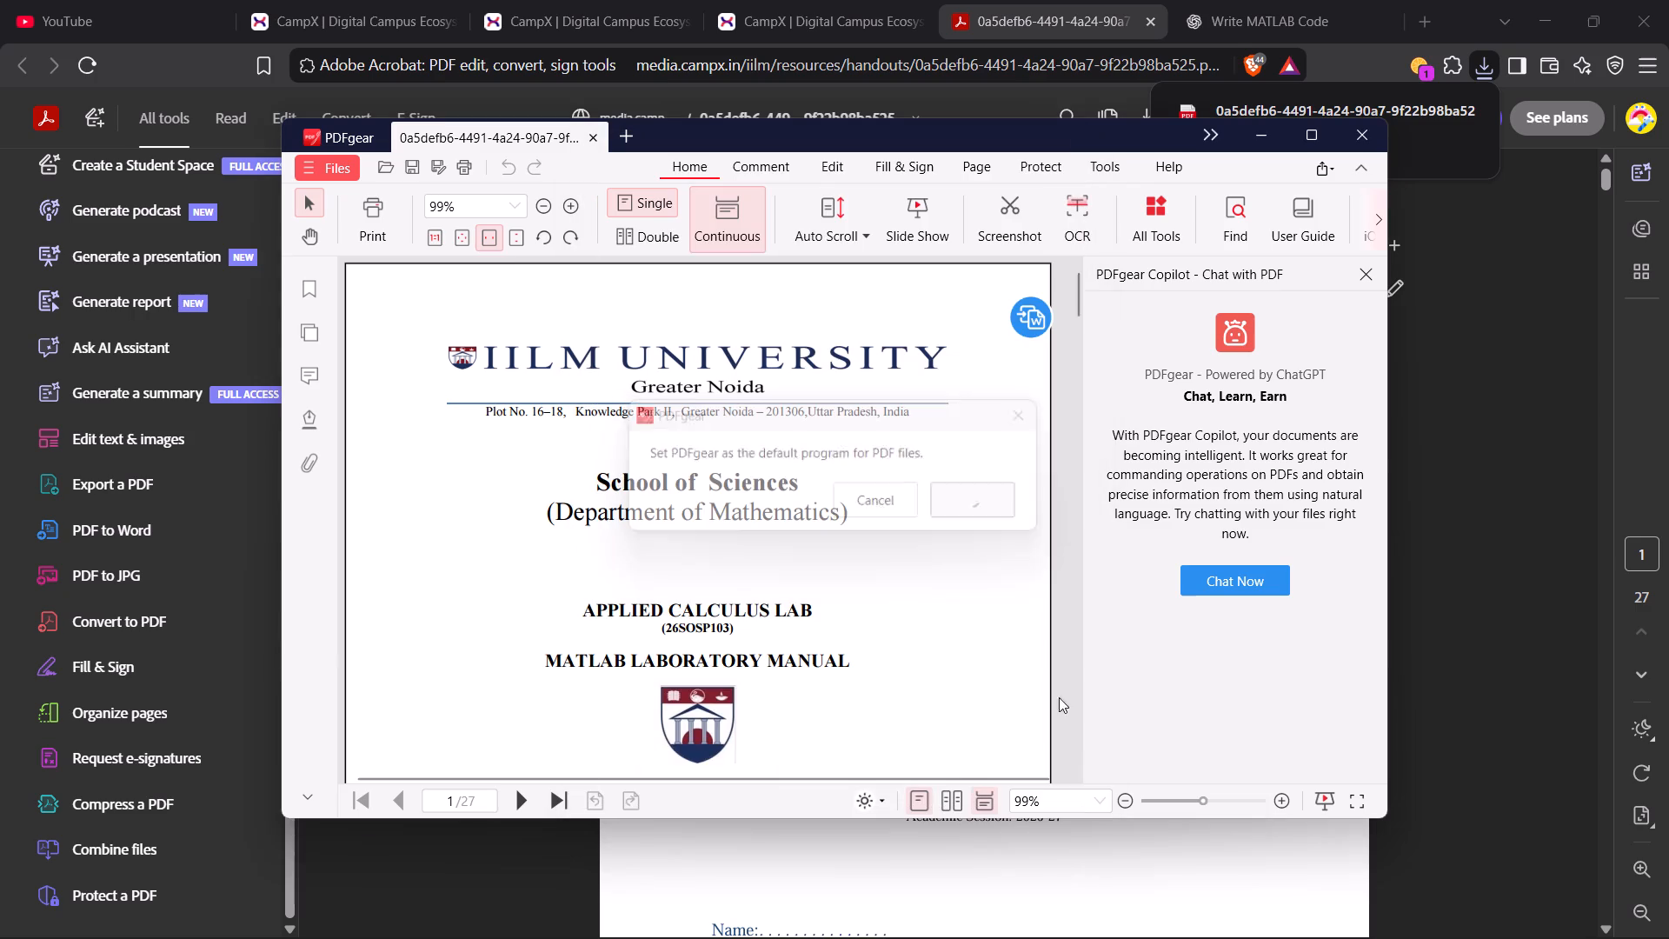
# Maximize the PDFgear window and look through the lab manual from the cover page to Experiment 1B.
pyautogui.click(1313, 140)
pyautogui.scroll(-4, 680, 576)
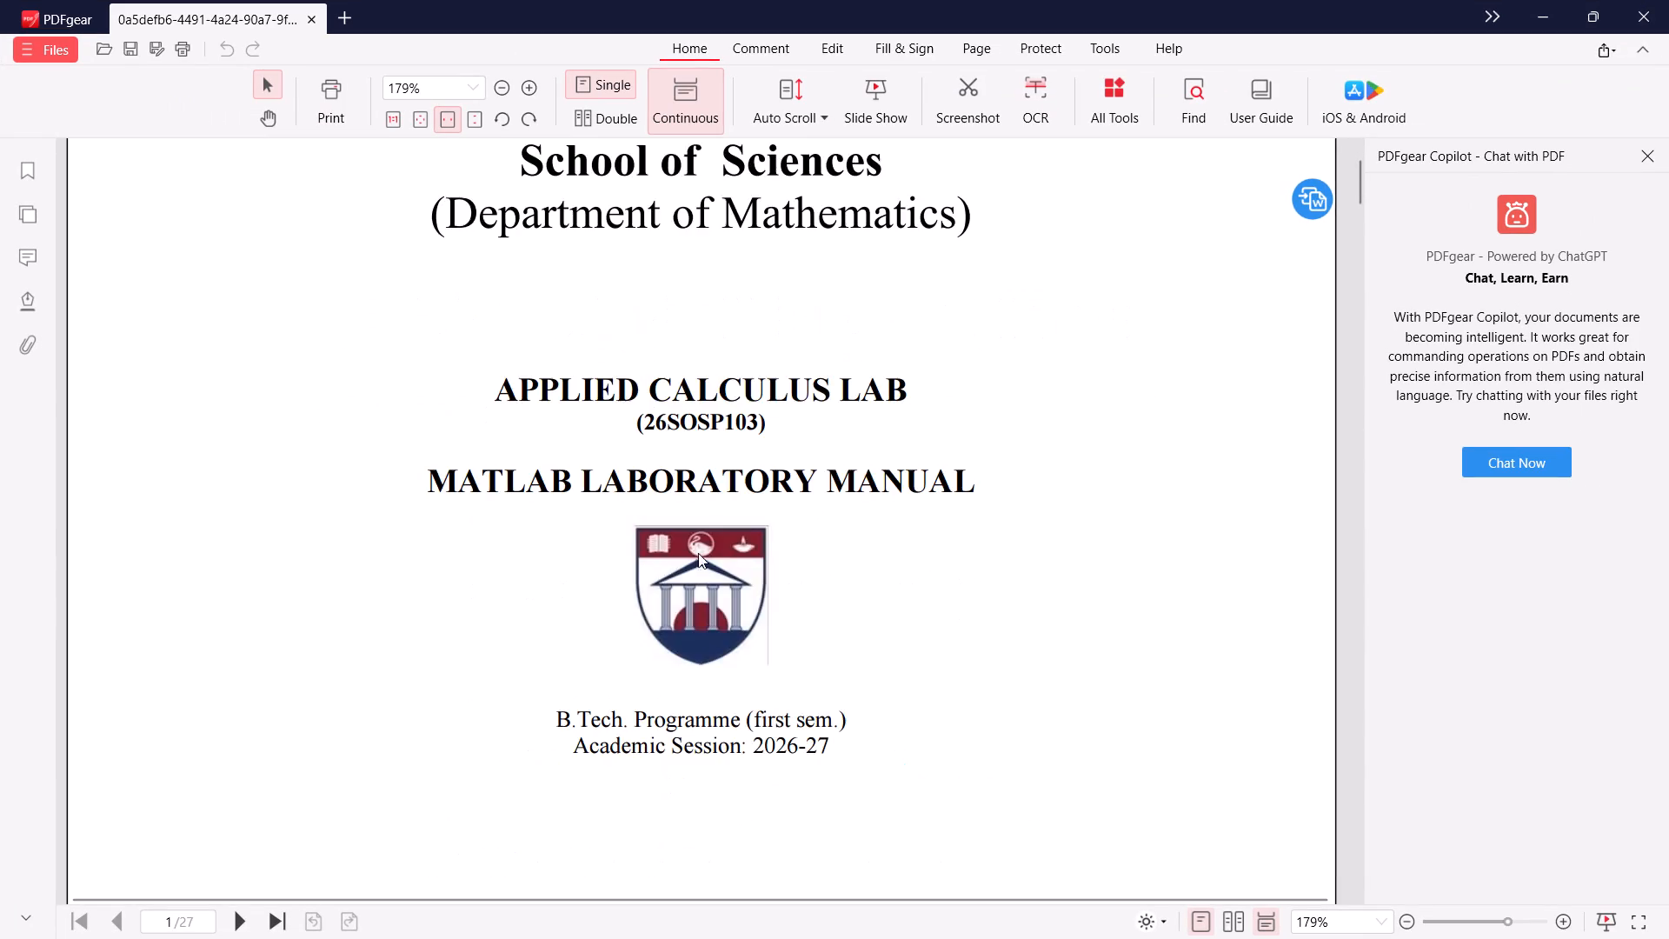
pyautogui.scroll(-18, 698, 553)
pyautogui.scroll(4, 785, 543)
pyautogui.scroll(-5, 785, 543)
pyautogui.scroll(4, 785, 543)
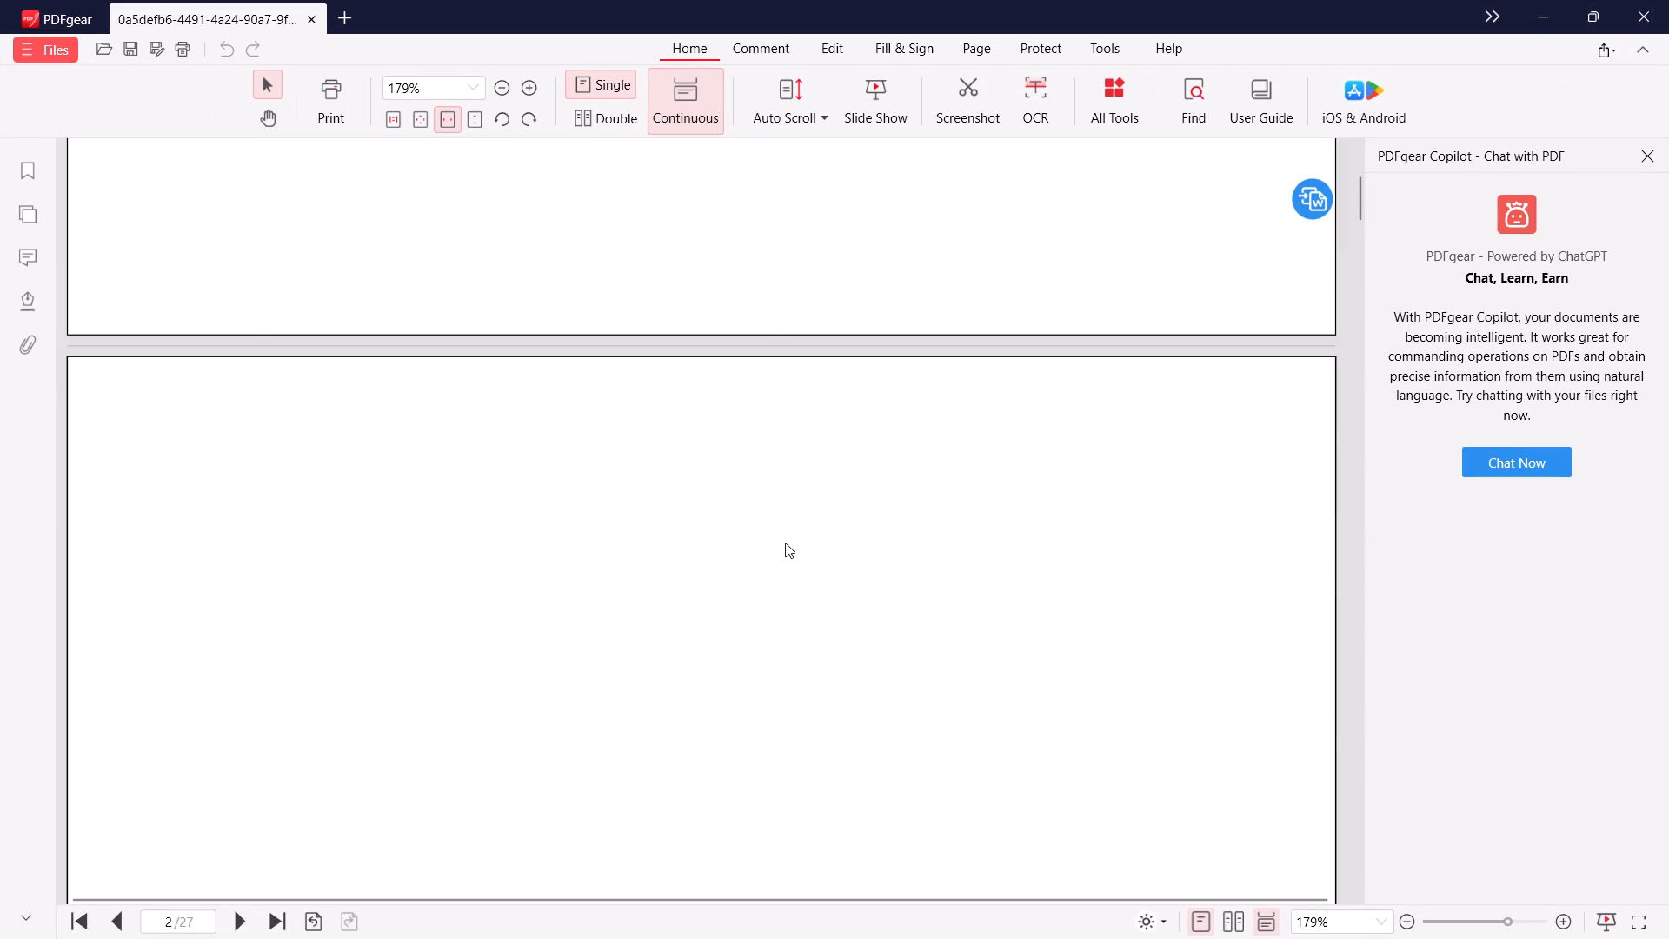
pyautogui.scroll(16, 785, 543)
pyautogui.scroll(-20, 785, 543)
pyautogui.scroll(-3, 785, 543)
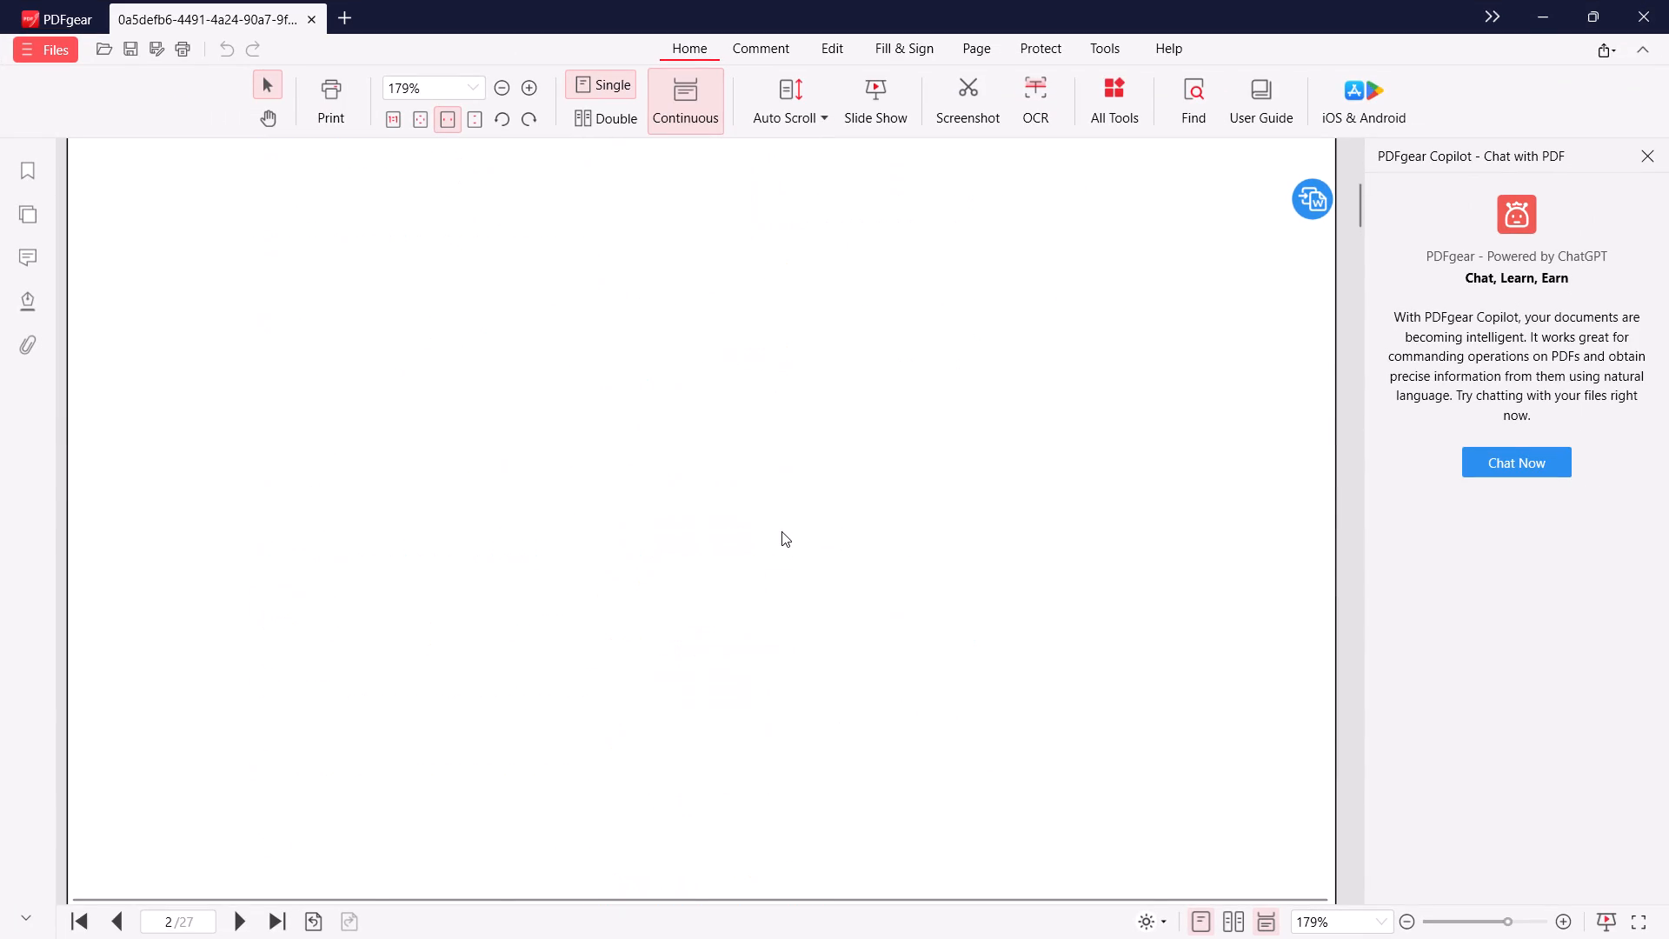
pyautogui.scroll(-15, 781, 531)
pyautogui.scroll(-12, 781, 531)
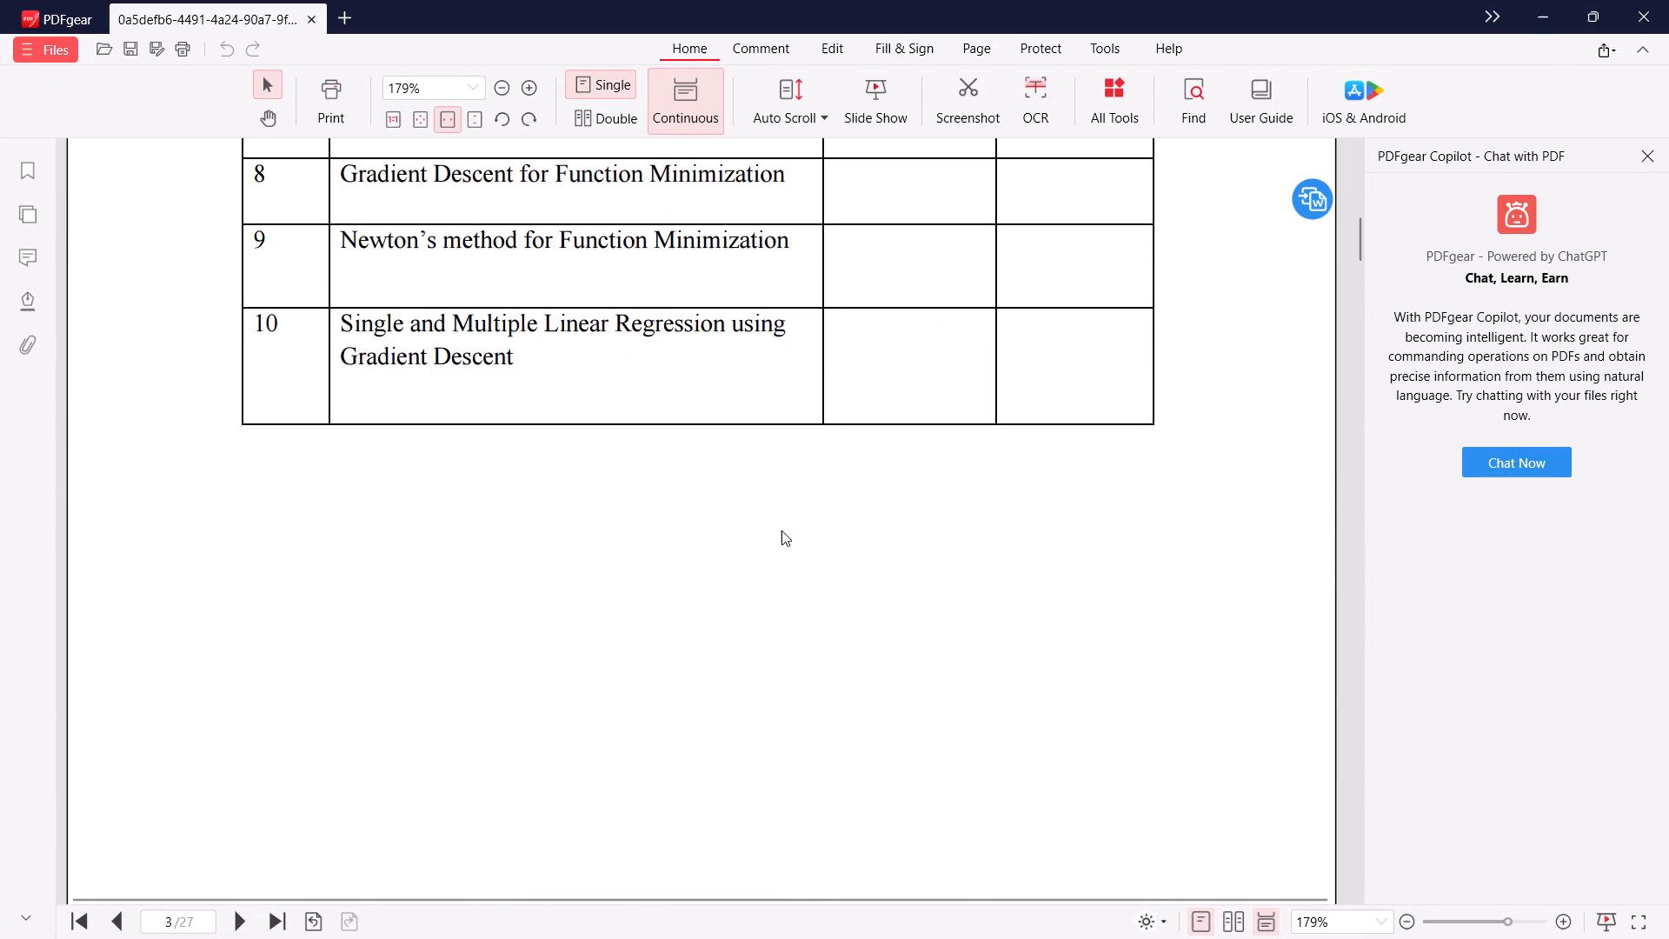
pyautogui.scroll(-15, 781, 530)
pyautogui.scroll(-13, 781, 530)
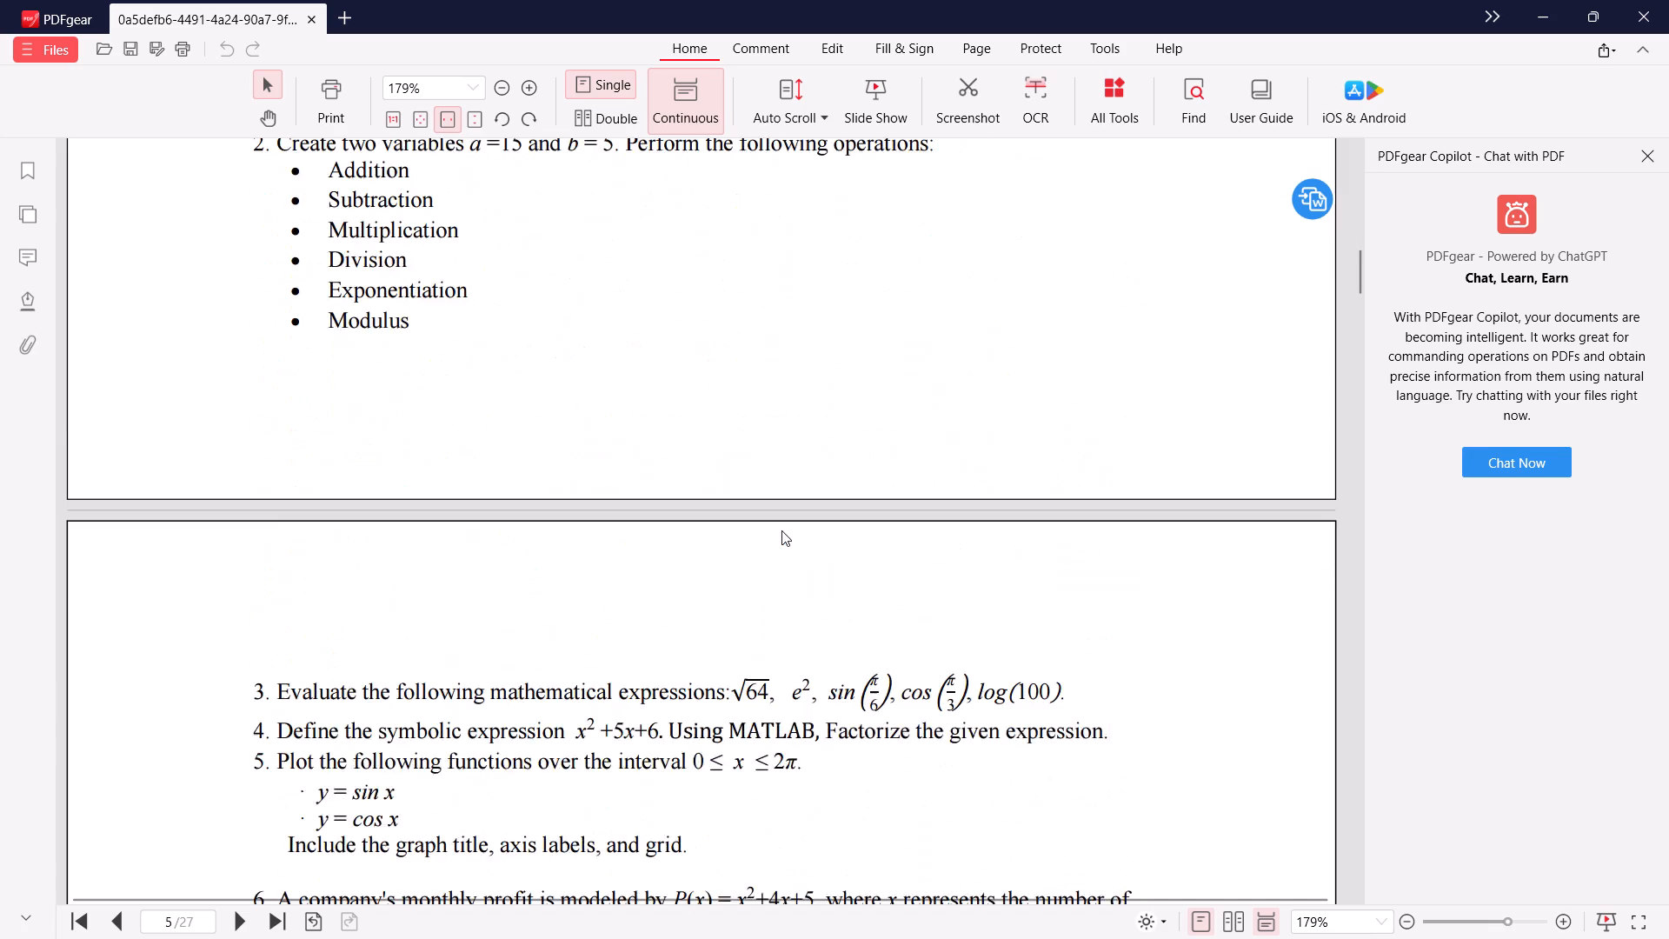
pyautogui.scroll(-15, 781, 530)
pyautogui.scroll(5, 781, 530)
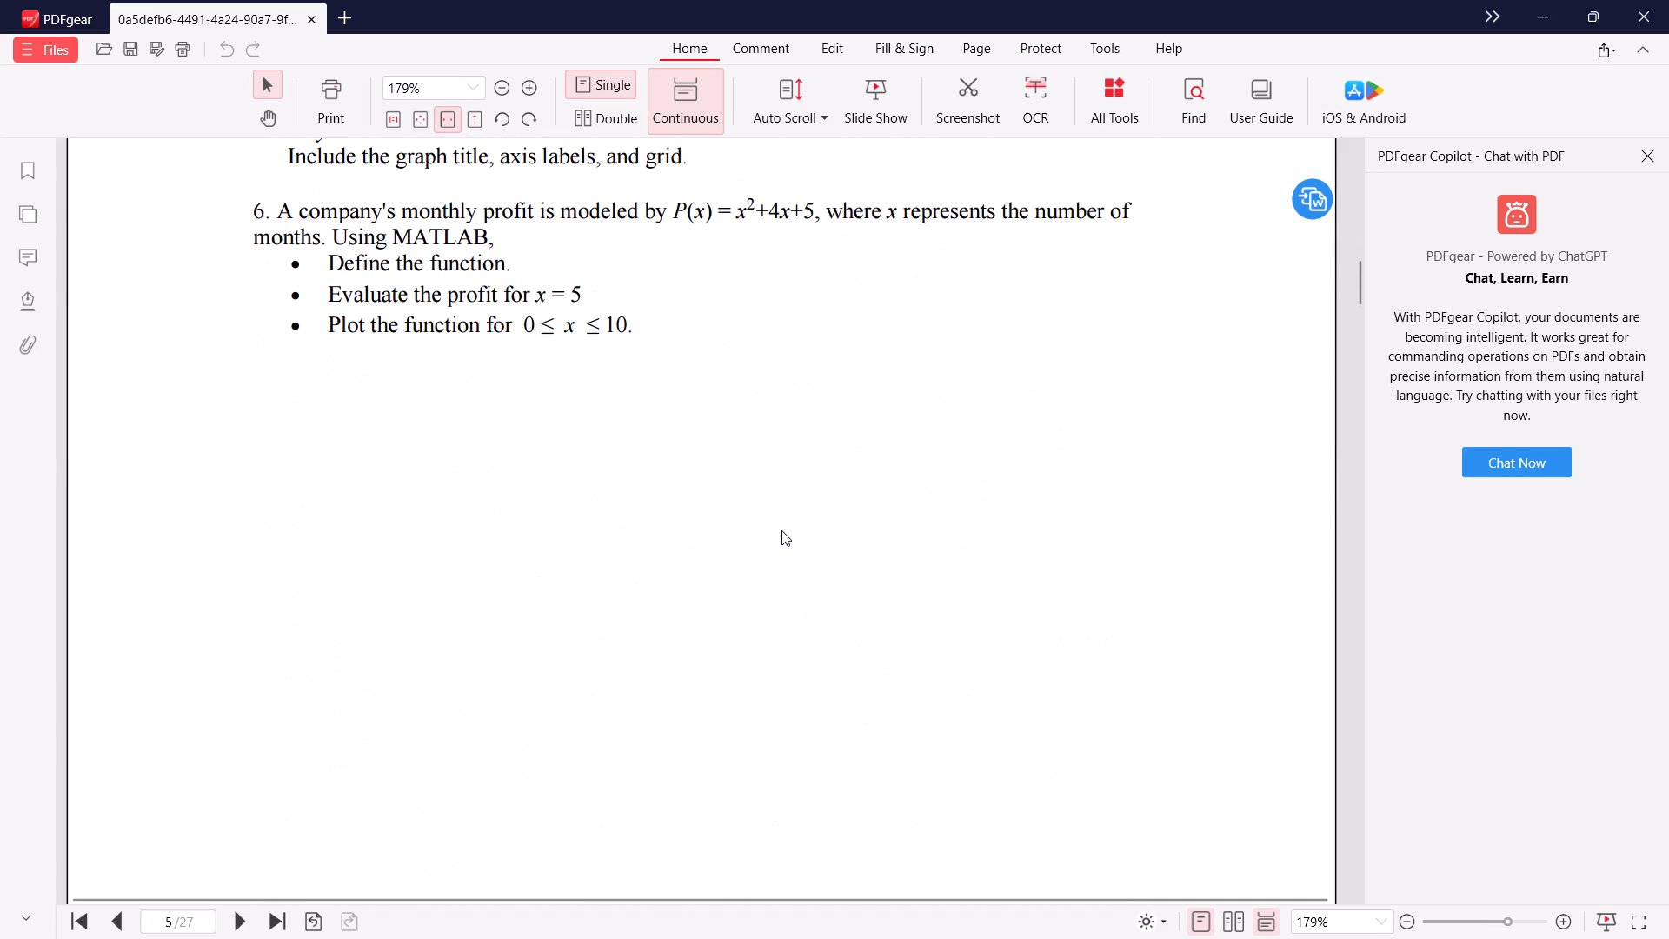
pyautogui.scroll(-3, 781, 530)
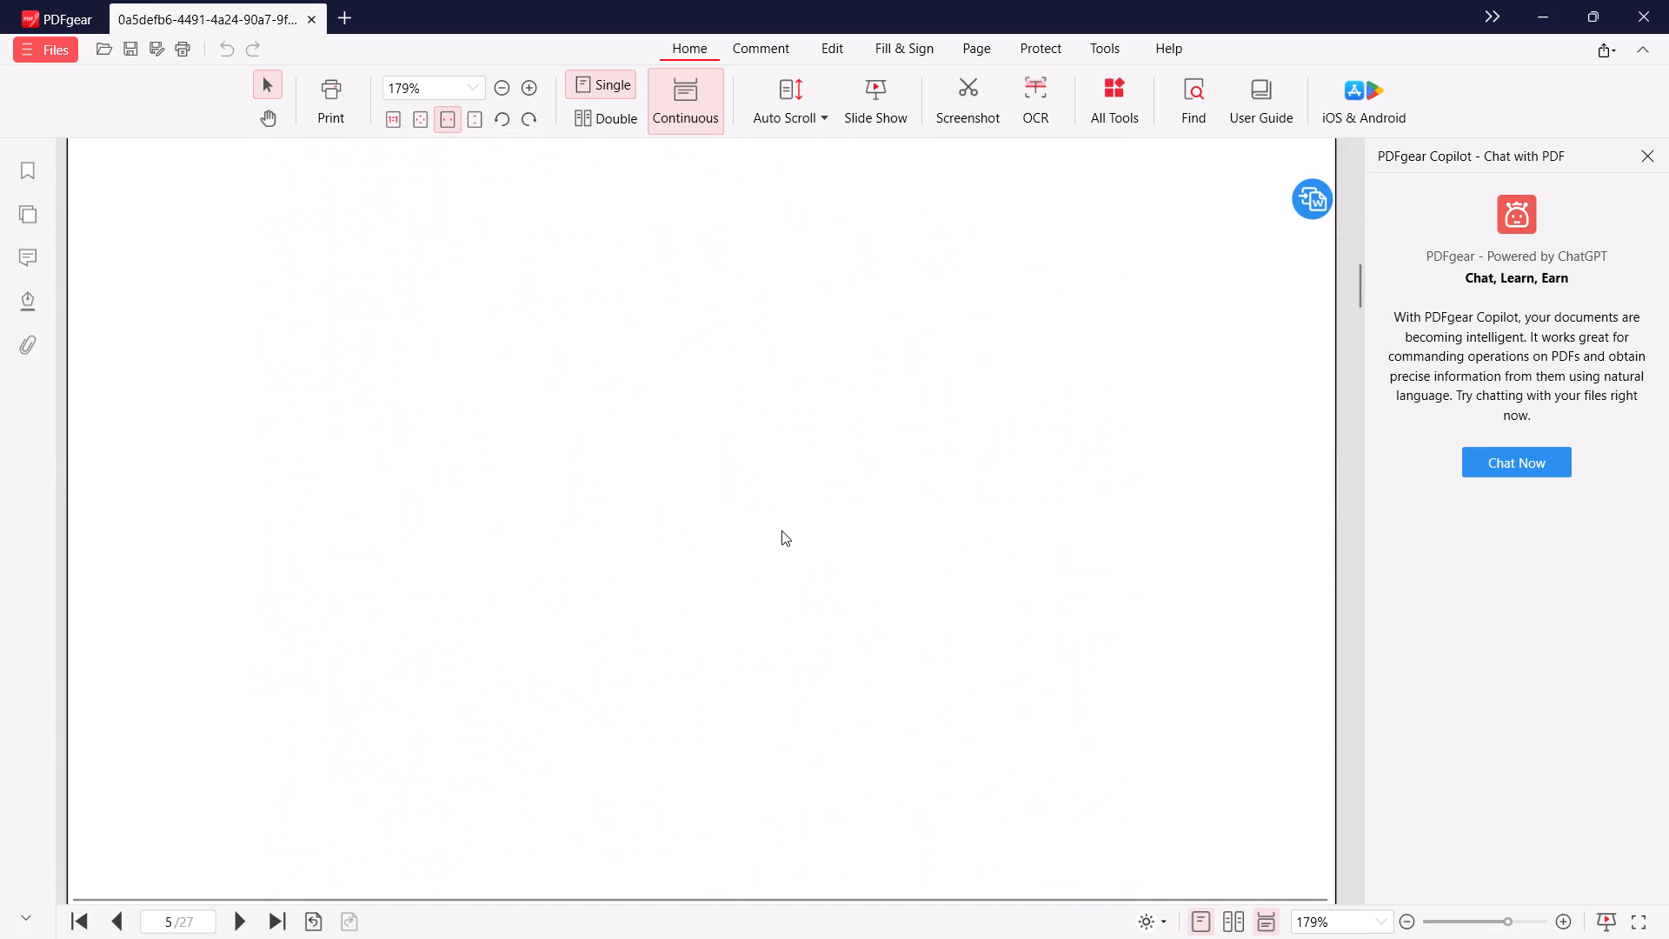
pyautogui.scroll(3, 686, 517)
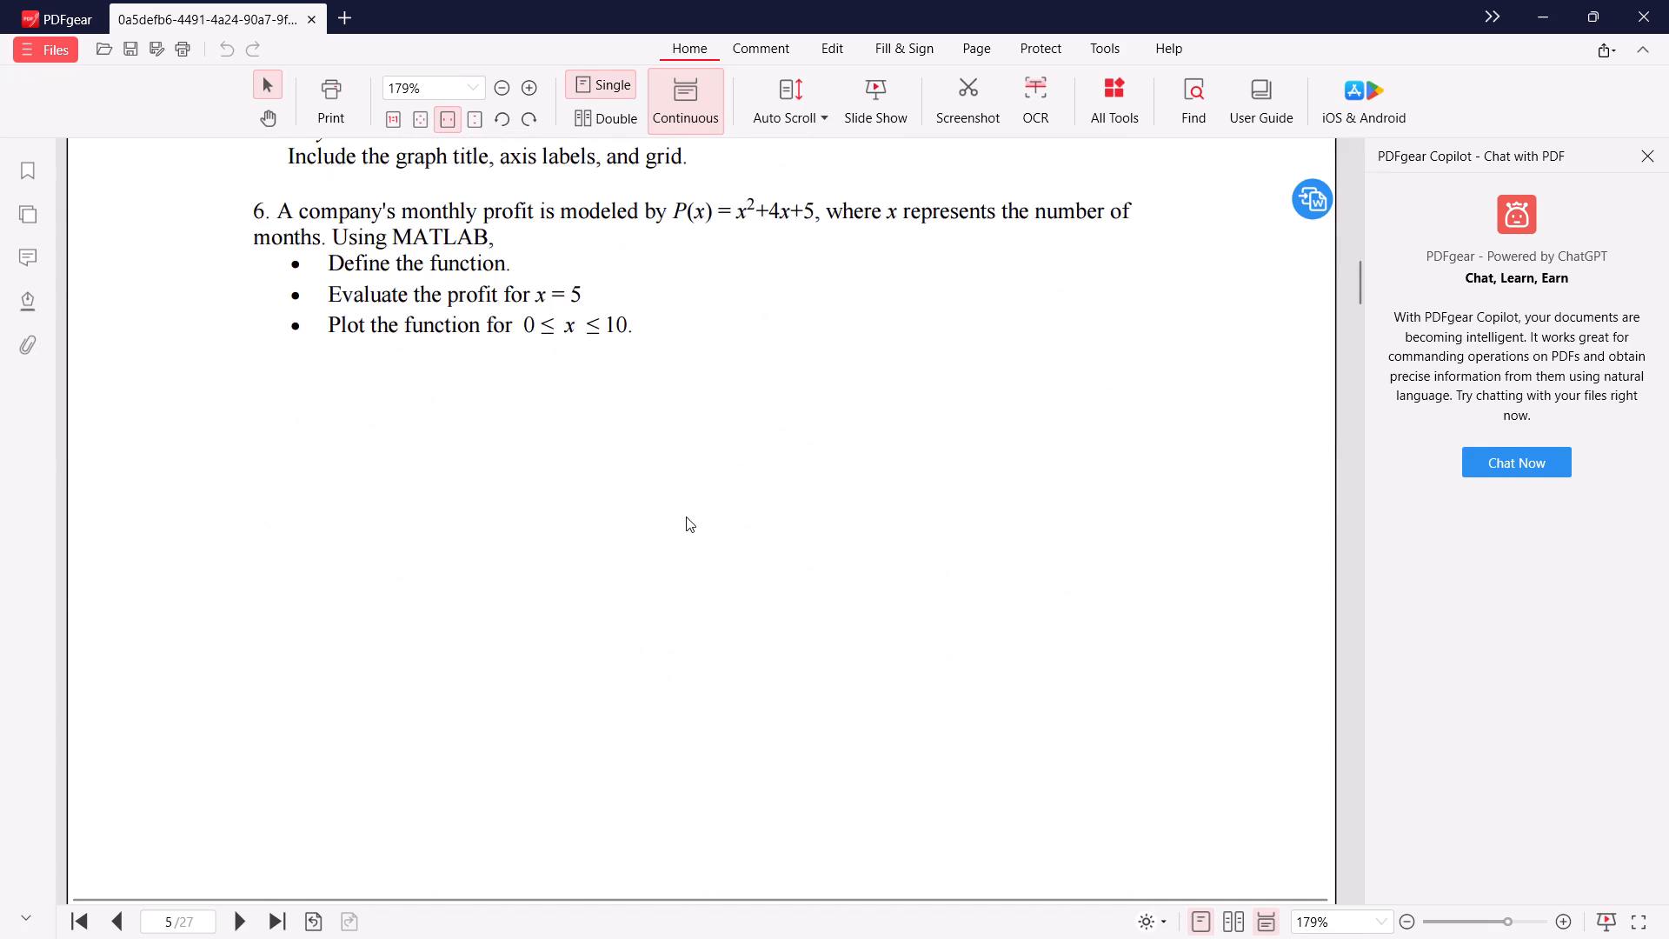
pyautogui.scroll(-4, 686, 516)
pyautogui.scroll(2, 686, 516)
pyautogui.scroll(-16, 686, 516)
pyautogui.scroll(-5, 686, 515)
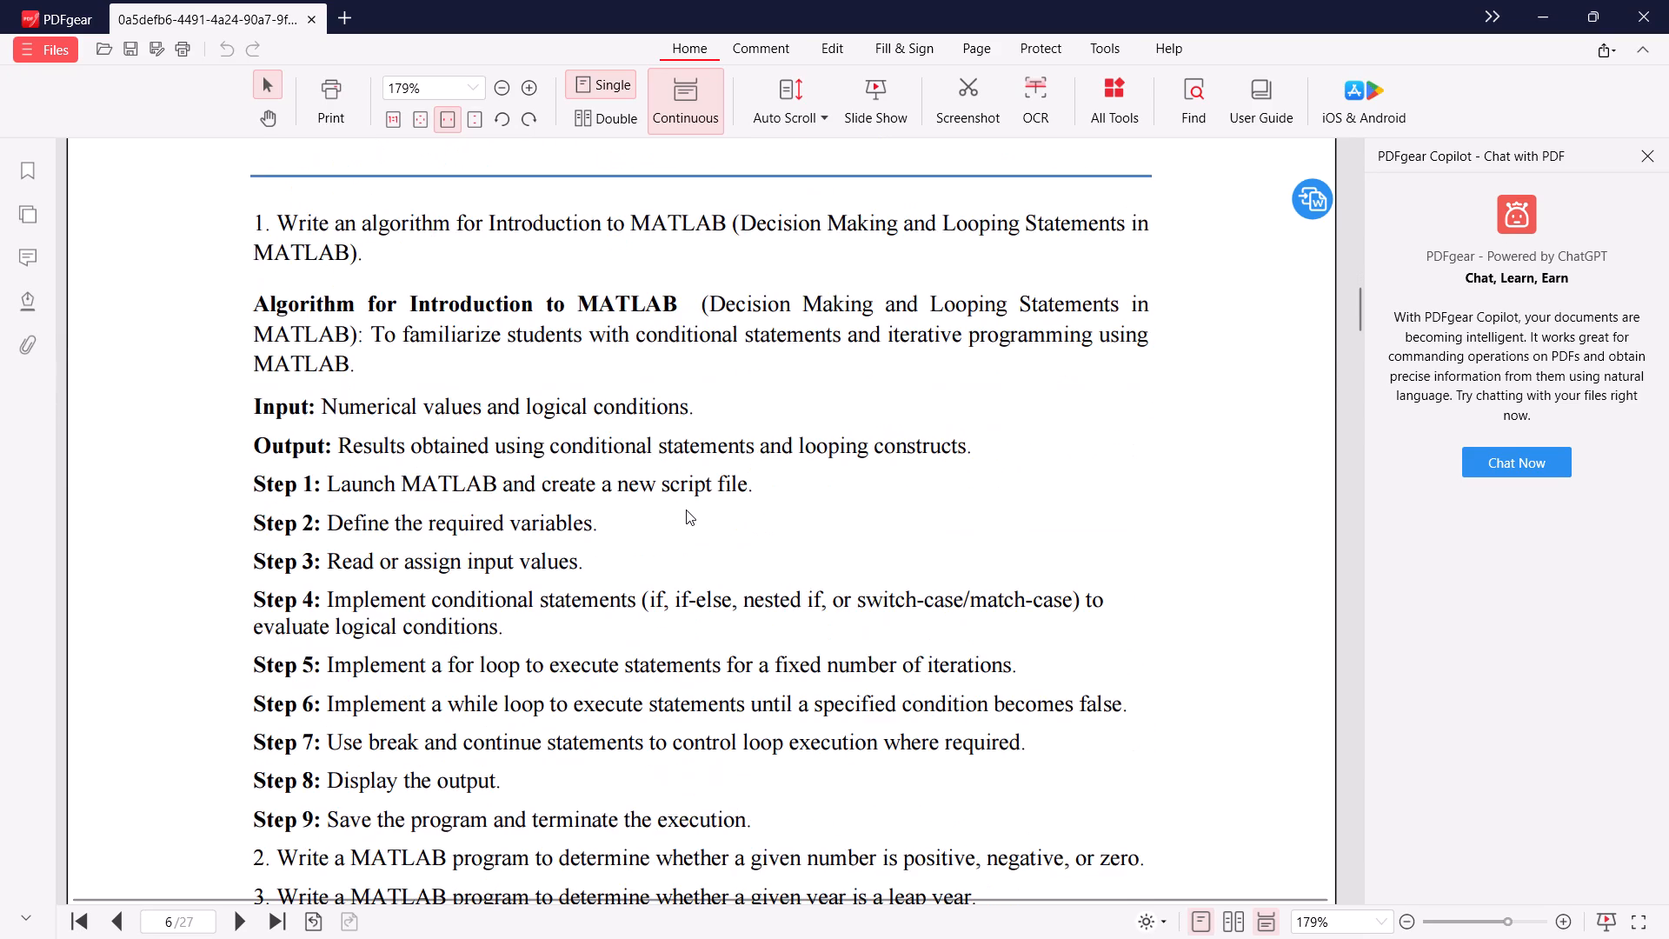
# Review the pages of Experiments 1A, 1B and 2, including the blank page areas between the experiments.
pyautogui.scroll(3, 686, 509)
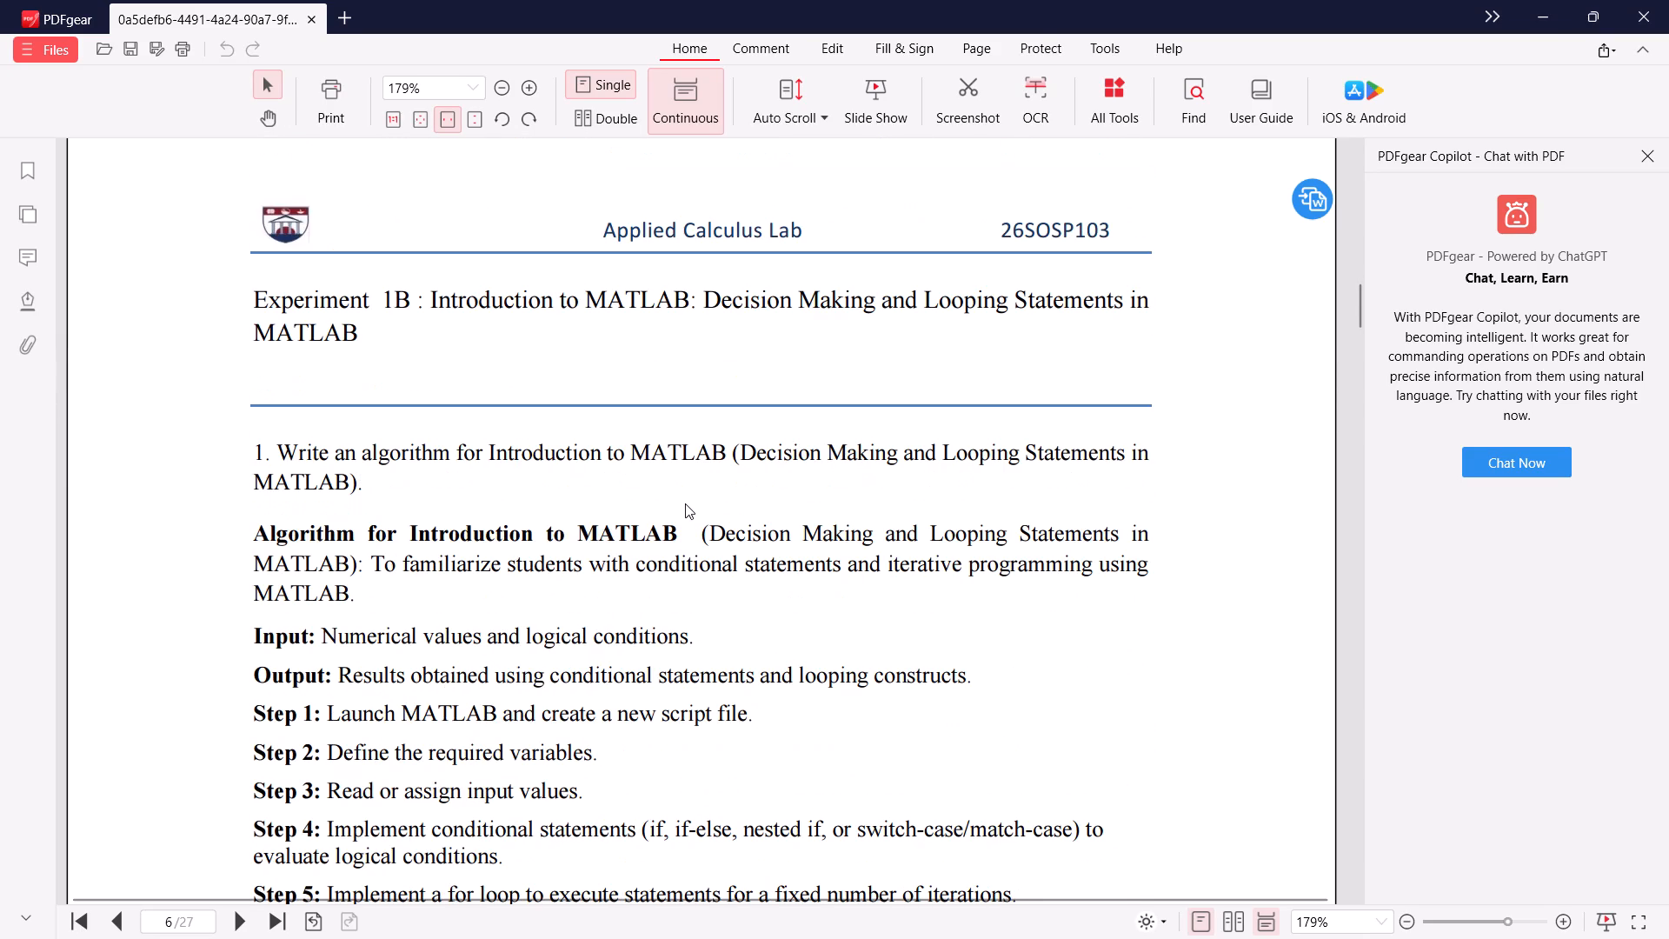
pyautogui.scroll(2, 685, 502)
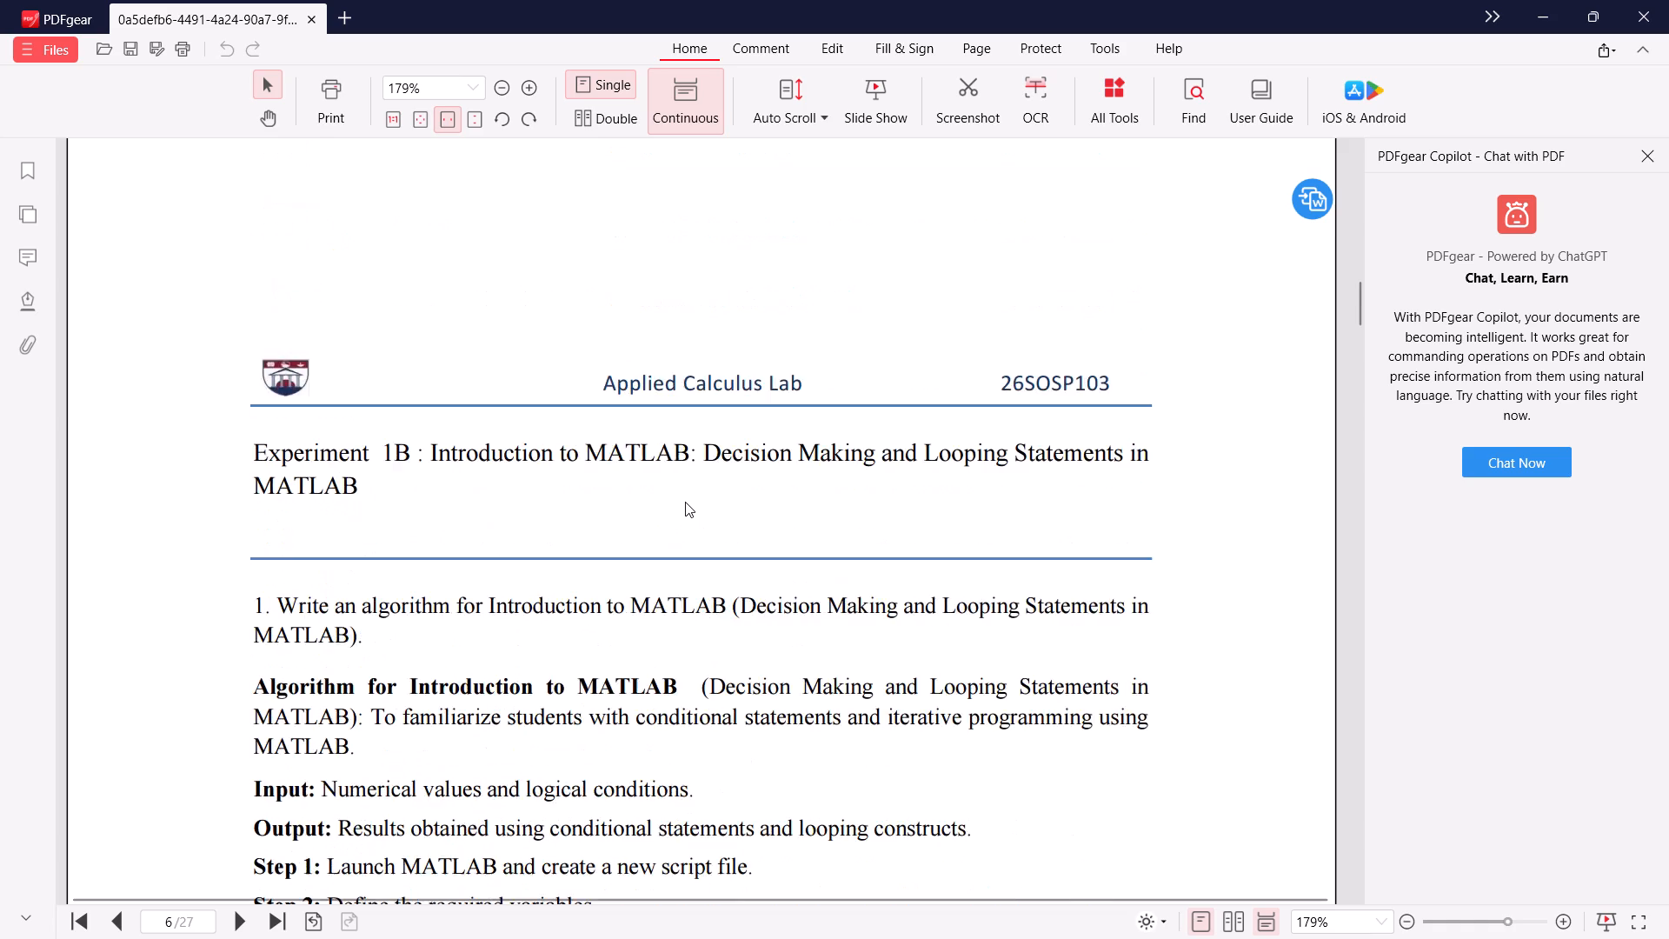
pyautogui.scroll(20, 685, 502)
pyautogui.scroll(11, 685, 502)
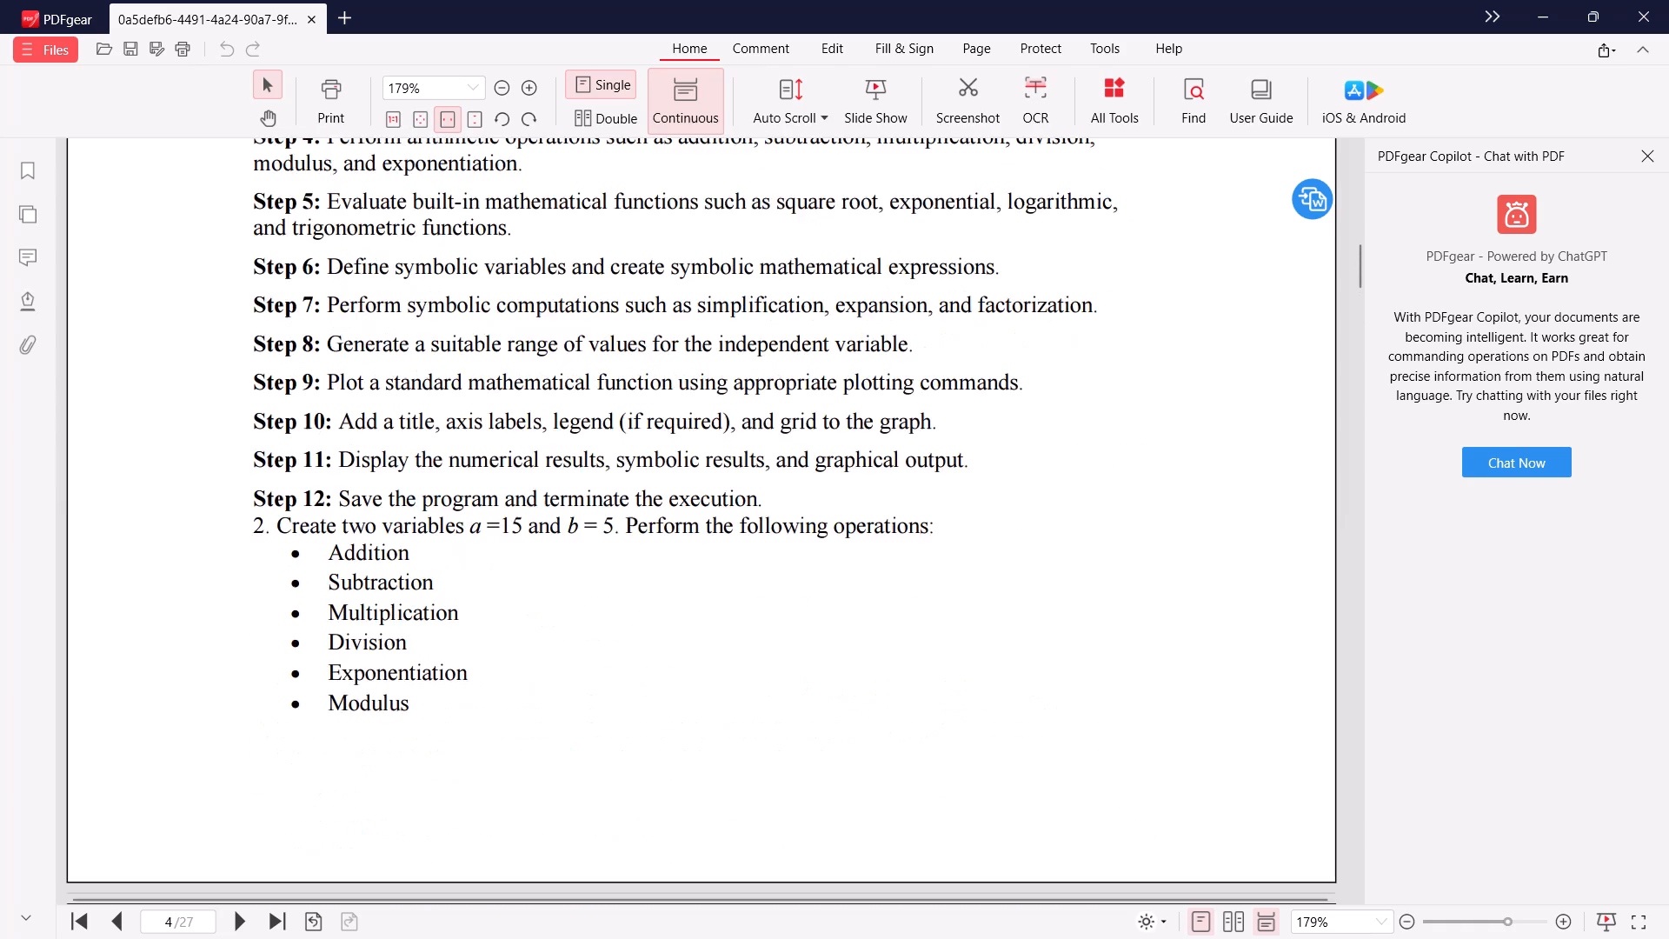
pyautogui.scroll(11, 711, 499)
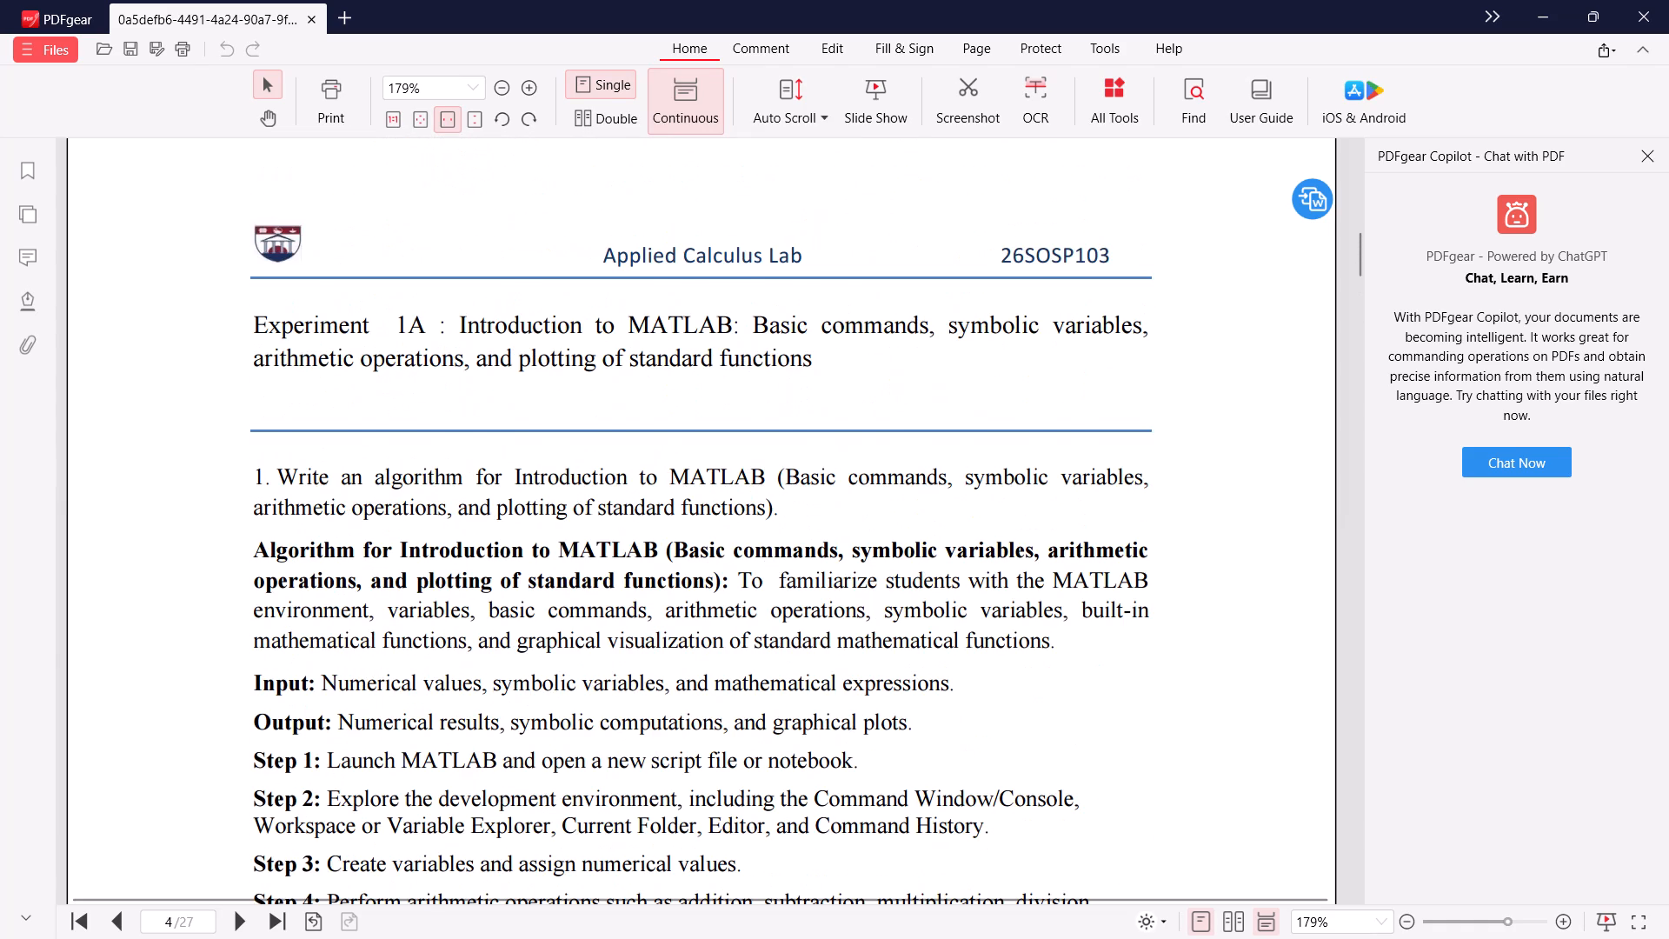
pyautogui.scroll(-7, 727, 487)
pyautogui.scroll(-20, 728, 487)
pyautogui.scroll(-16, 728, 487)
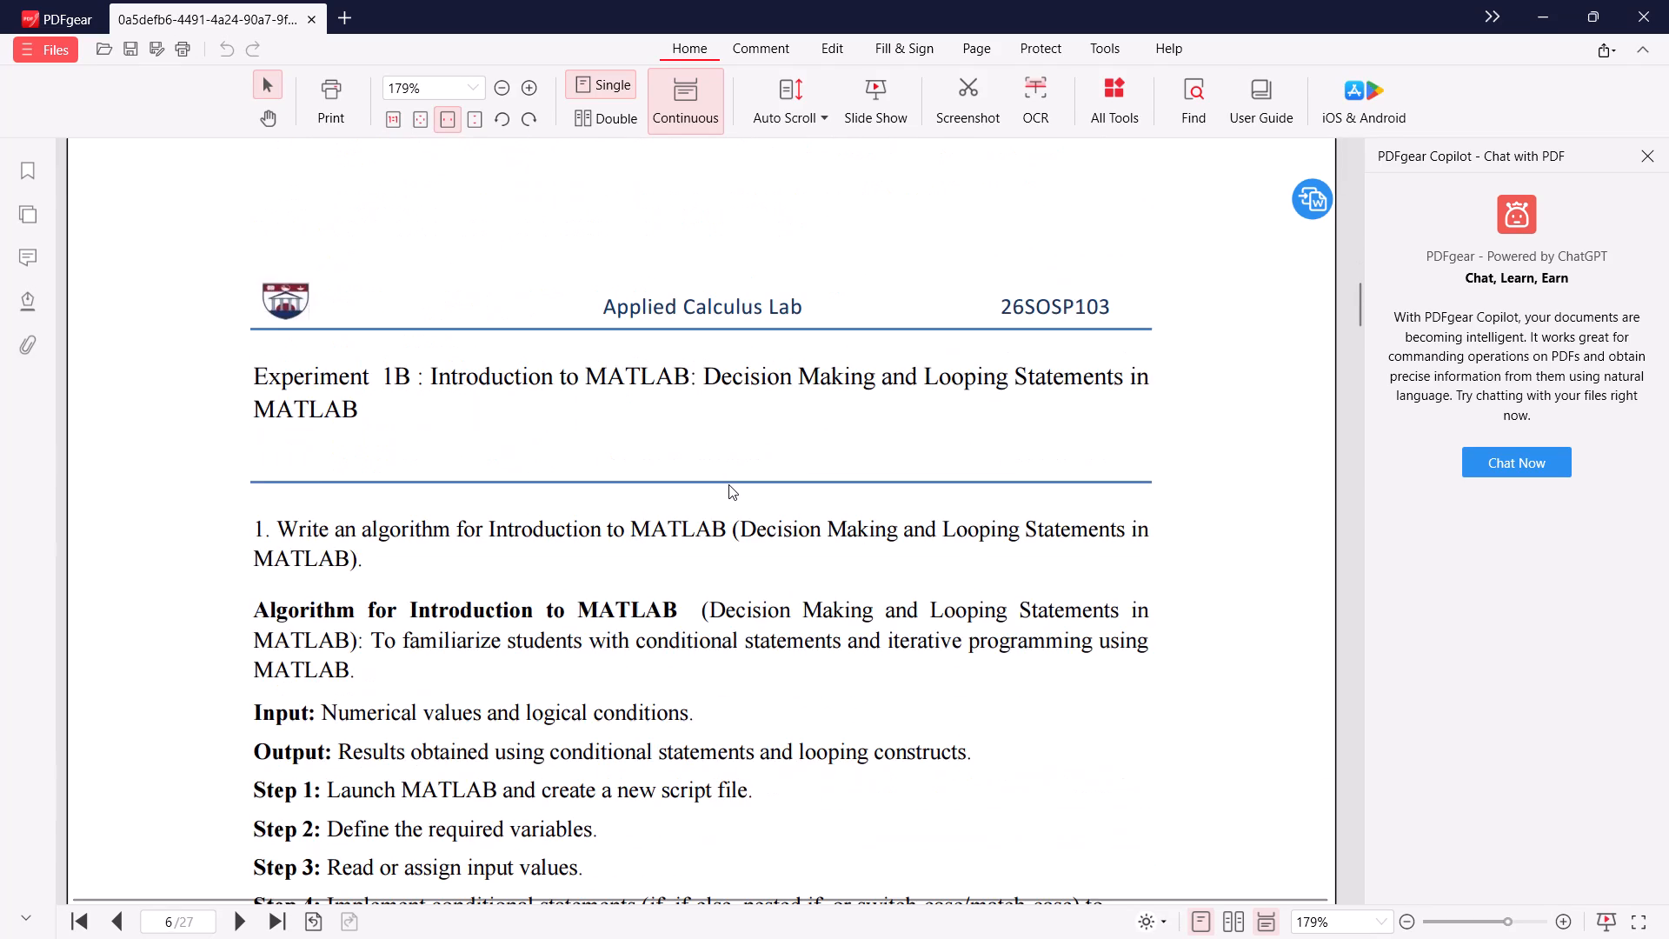
pyautogui.scroll(-20, 728, 484)
pyautogui.scroll(-3, 728, 484)
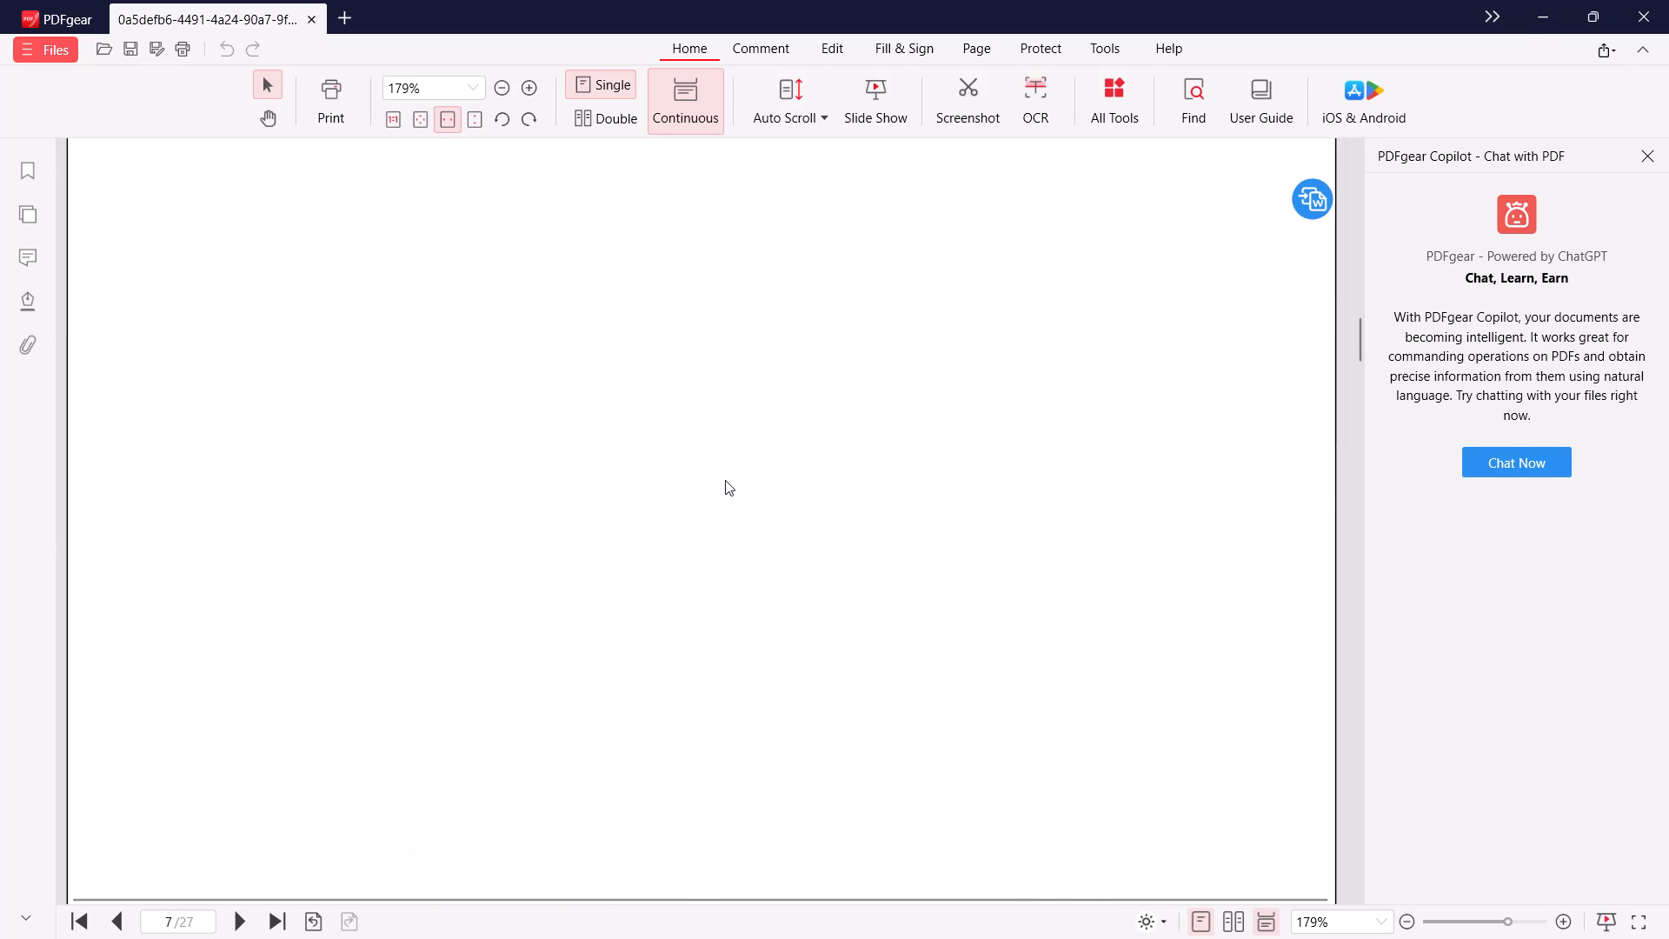
pyautogui.scroll(-20, 725, 480)
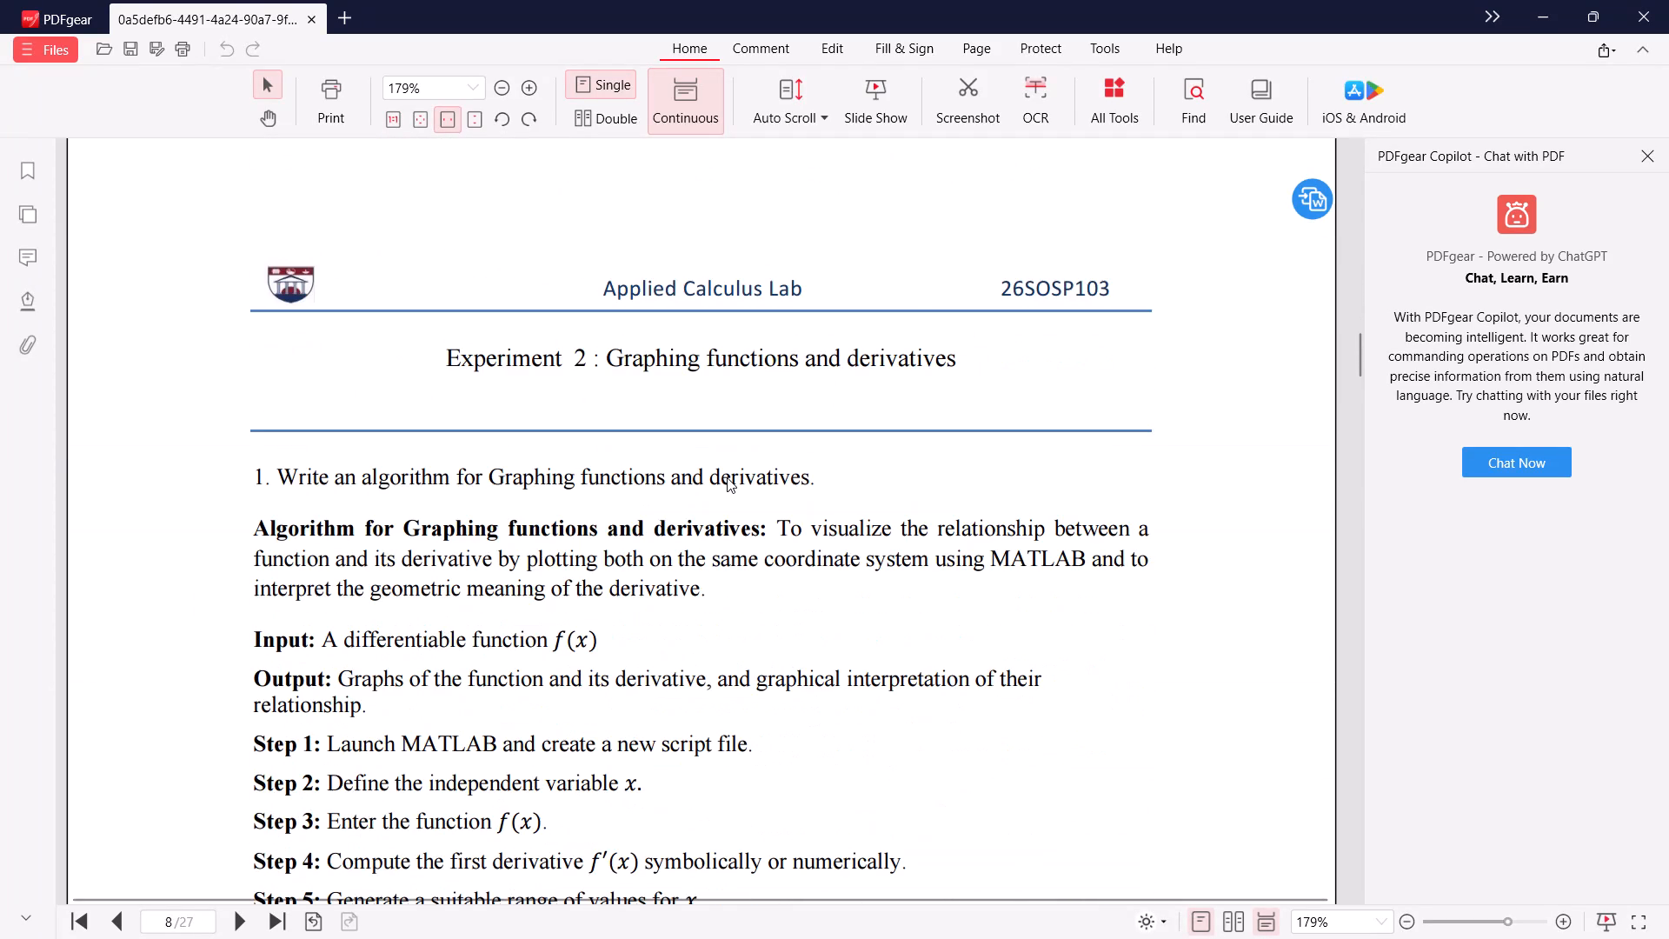
pyautogui.scroll(-6, 727, 477)
pyautogui.scroll(11, 728, 470)
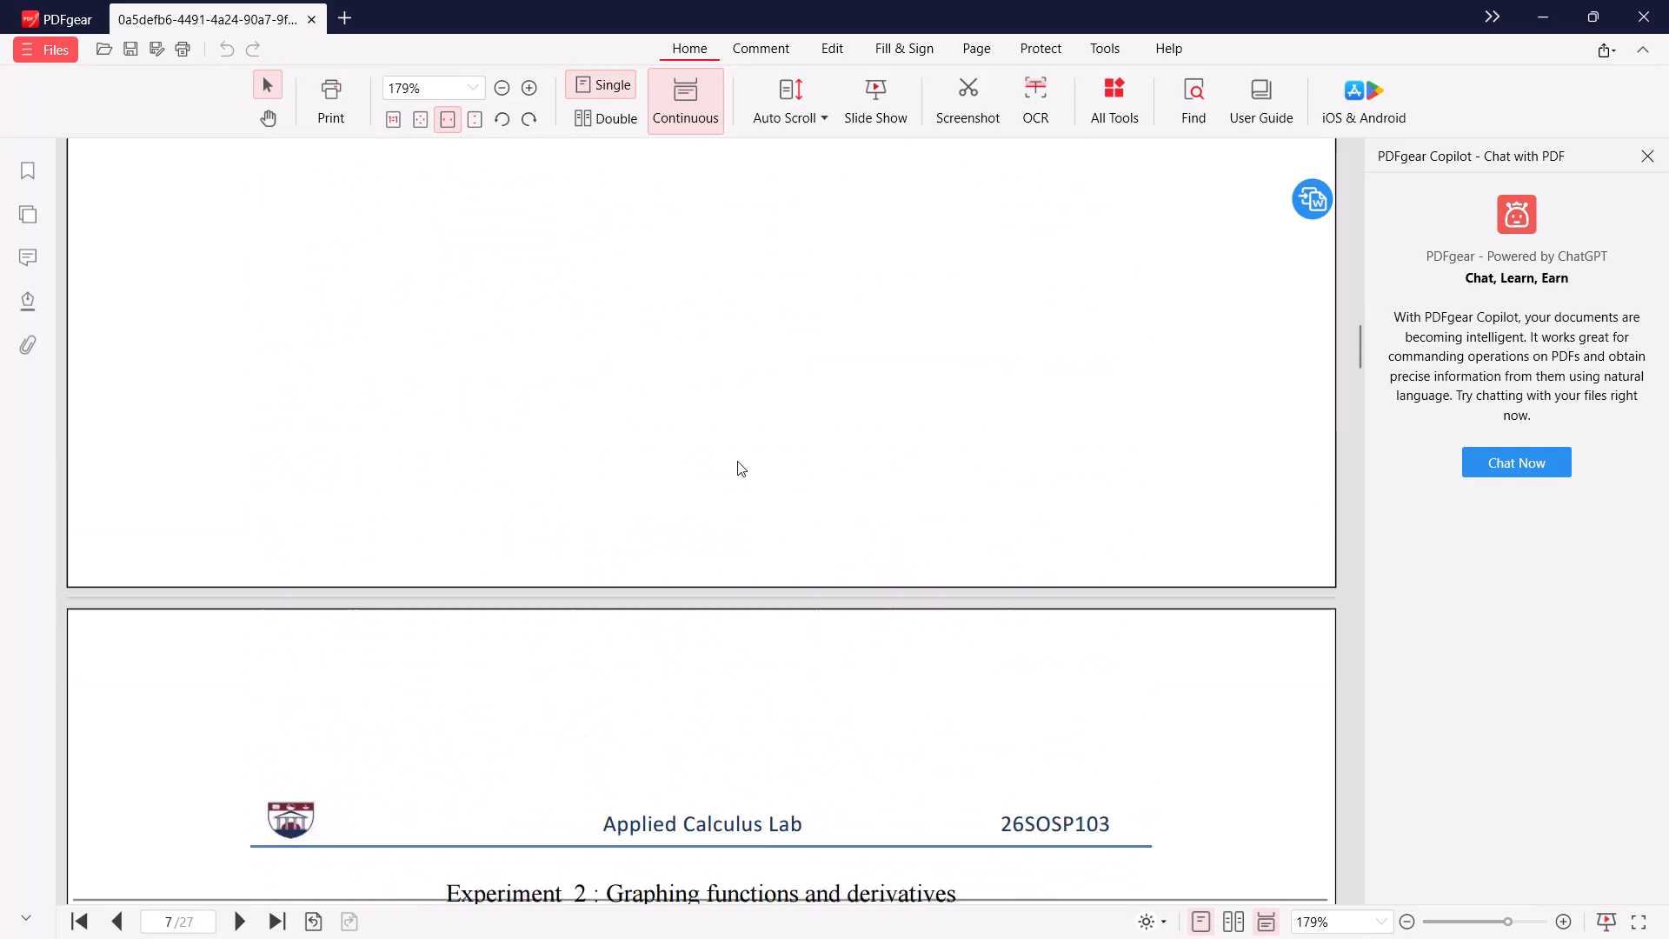
pyautogui.scroll(20, 737, 461)
pyautogui.scroll(3, 737, 461)
pyautogui.scroll(-5, 725, 464)
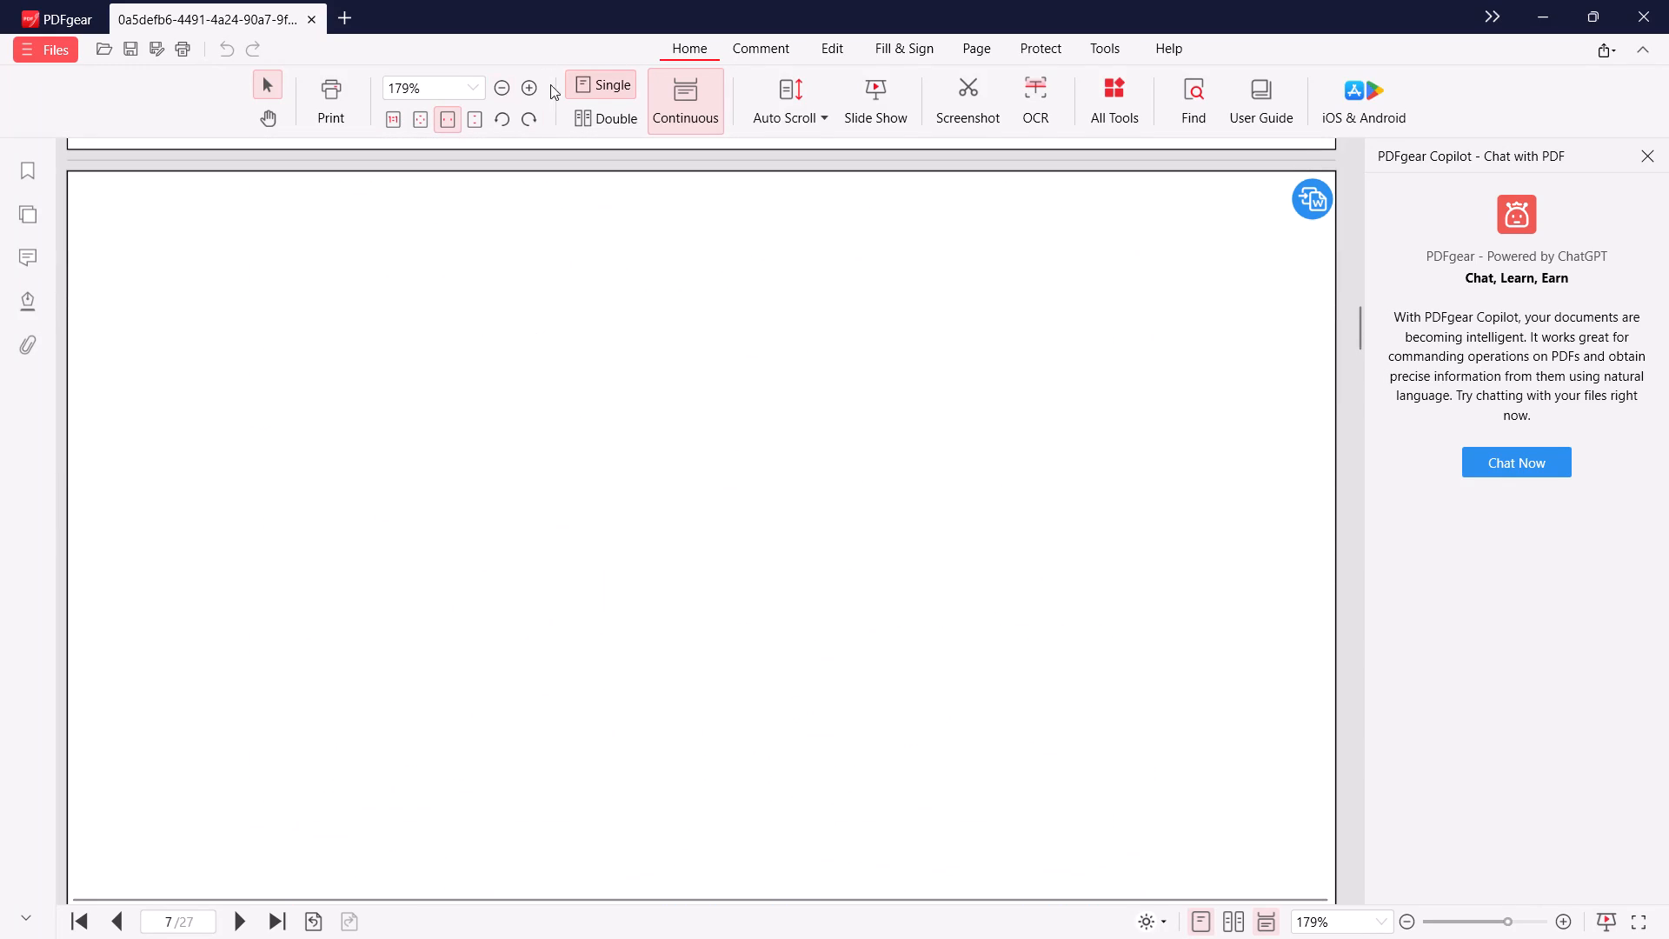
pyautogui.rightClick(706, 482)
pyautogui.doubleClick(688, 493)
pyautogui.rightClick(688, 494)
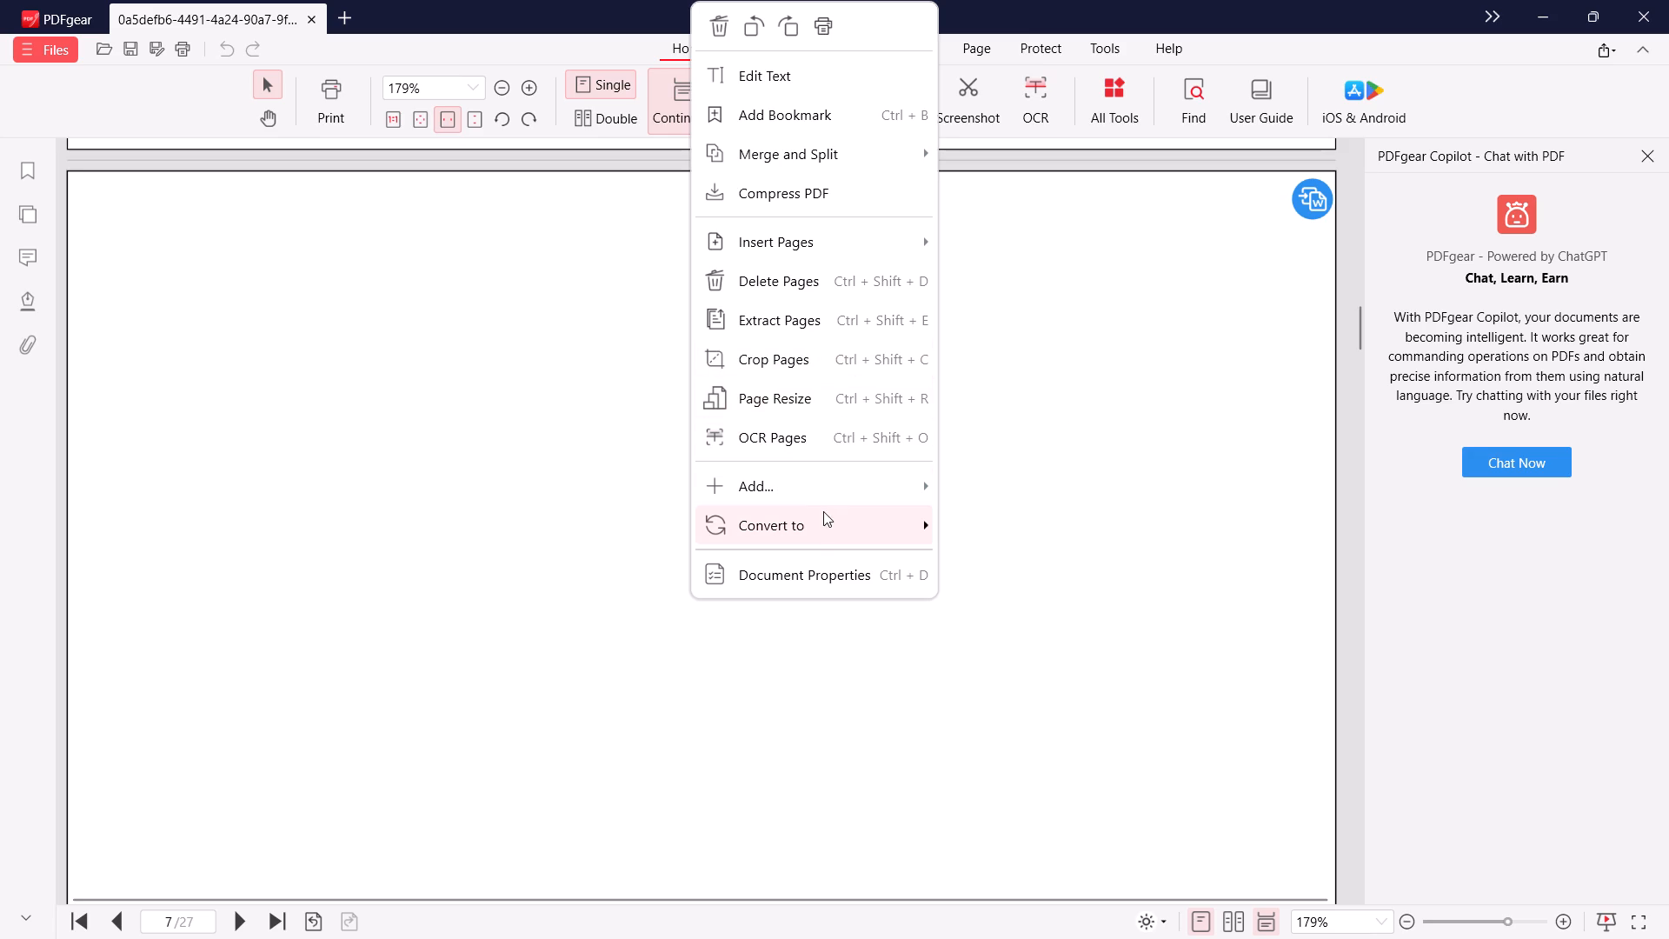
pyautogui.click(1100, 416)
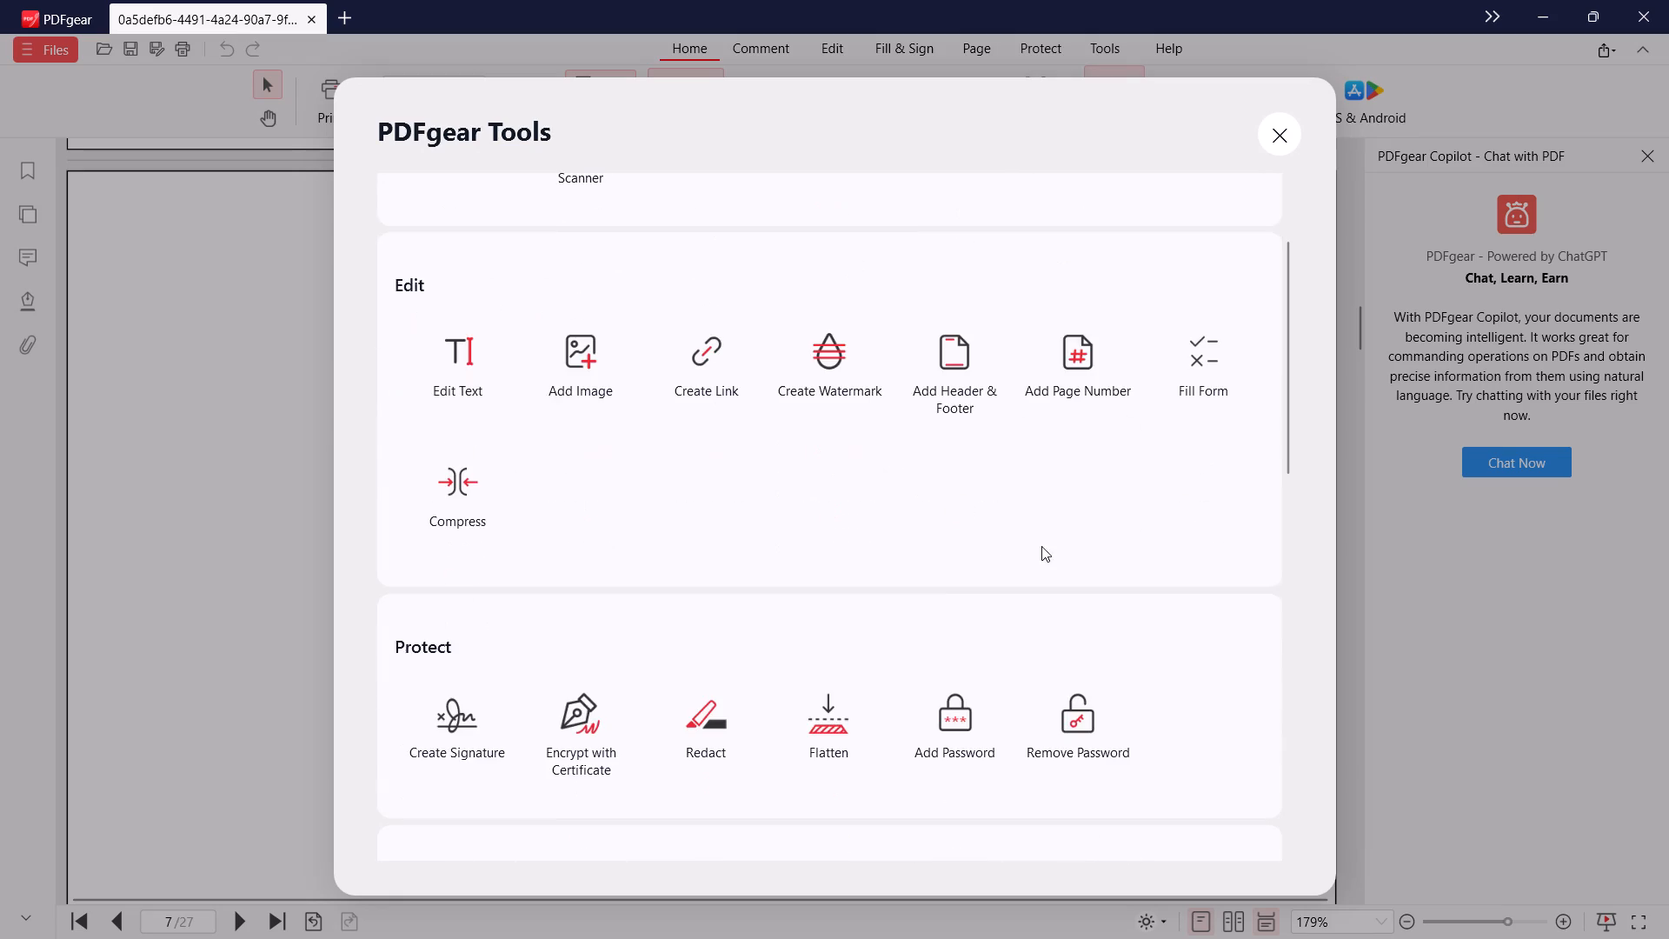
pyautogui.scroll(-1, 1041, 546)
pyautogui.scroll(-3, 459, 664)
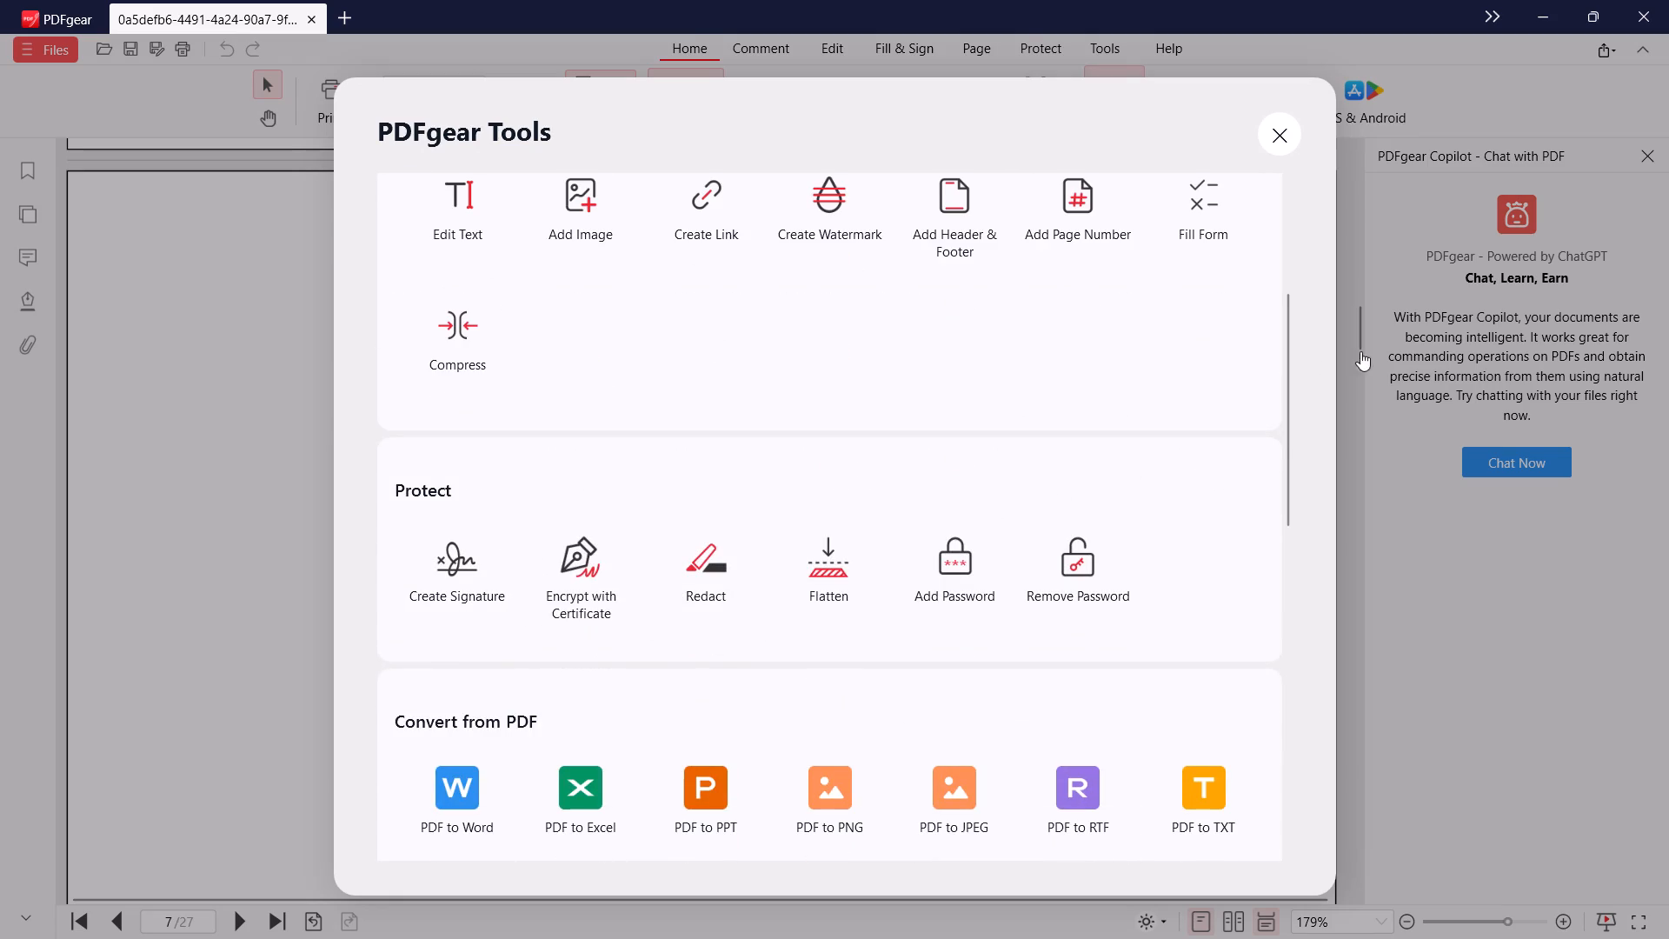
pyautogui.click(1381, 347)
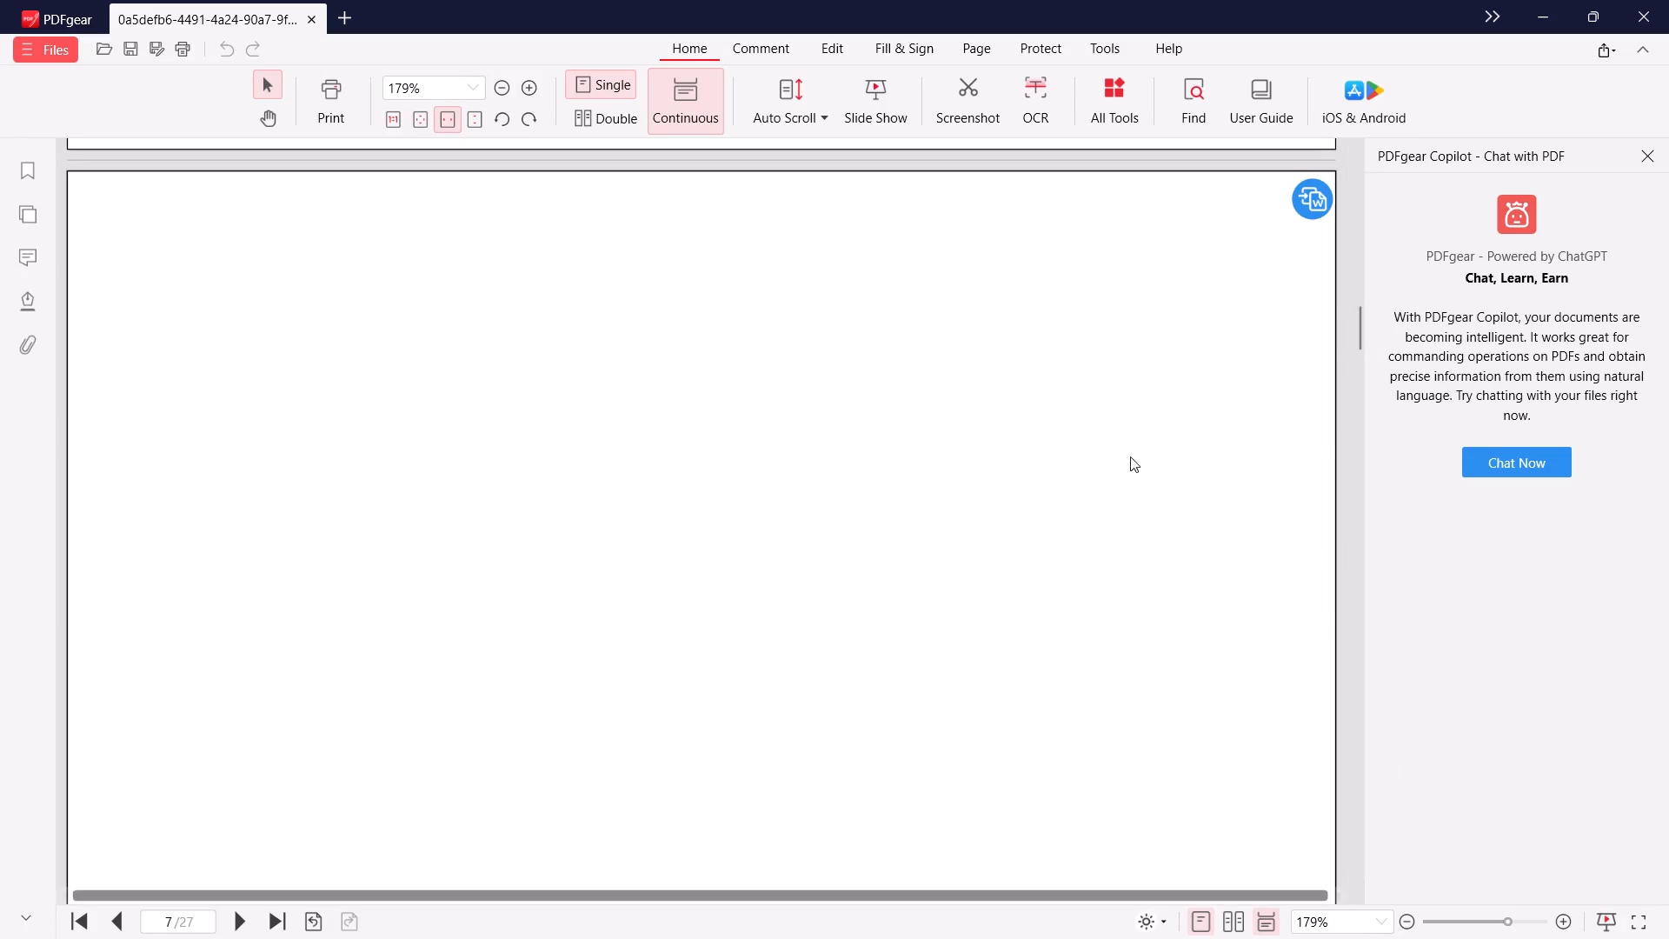
# Close the PDFgear Copilot chat pane.
pyautogui.click(1657, 159)
# Zoom the manual out to 78% and delete blank page 7, which follows the Experiment 1B page.
pyautogui.scroll(-3, 1000, 477)
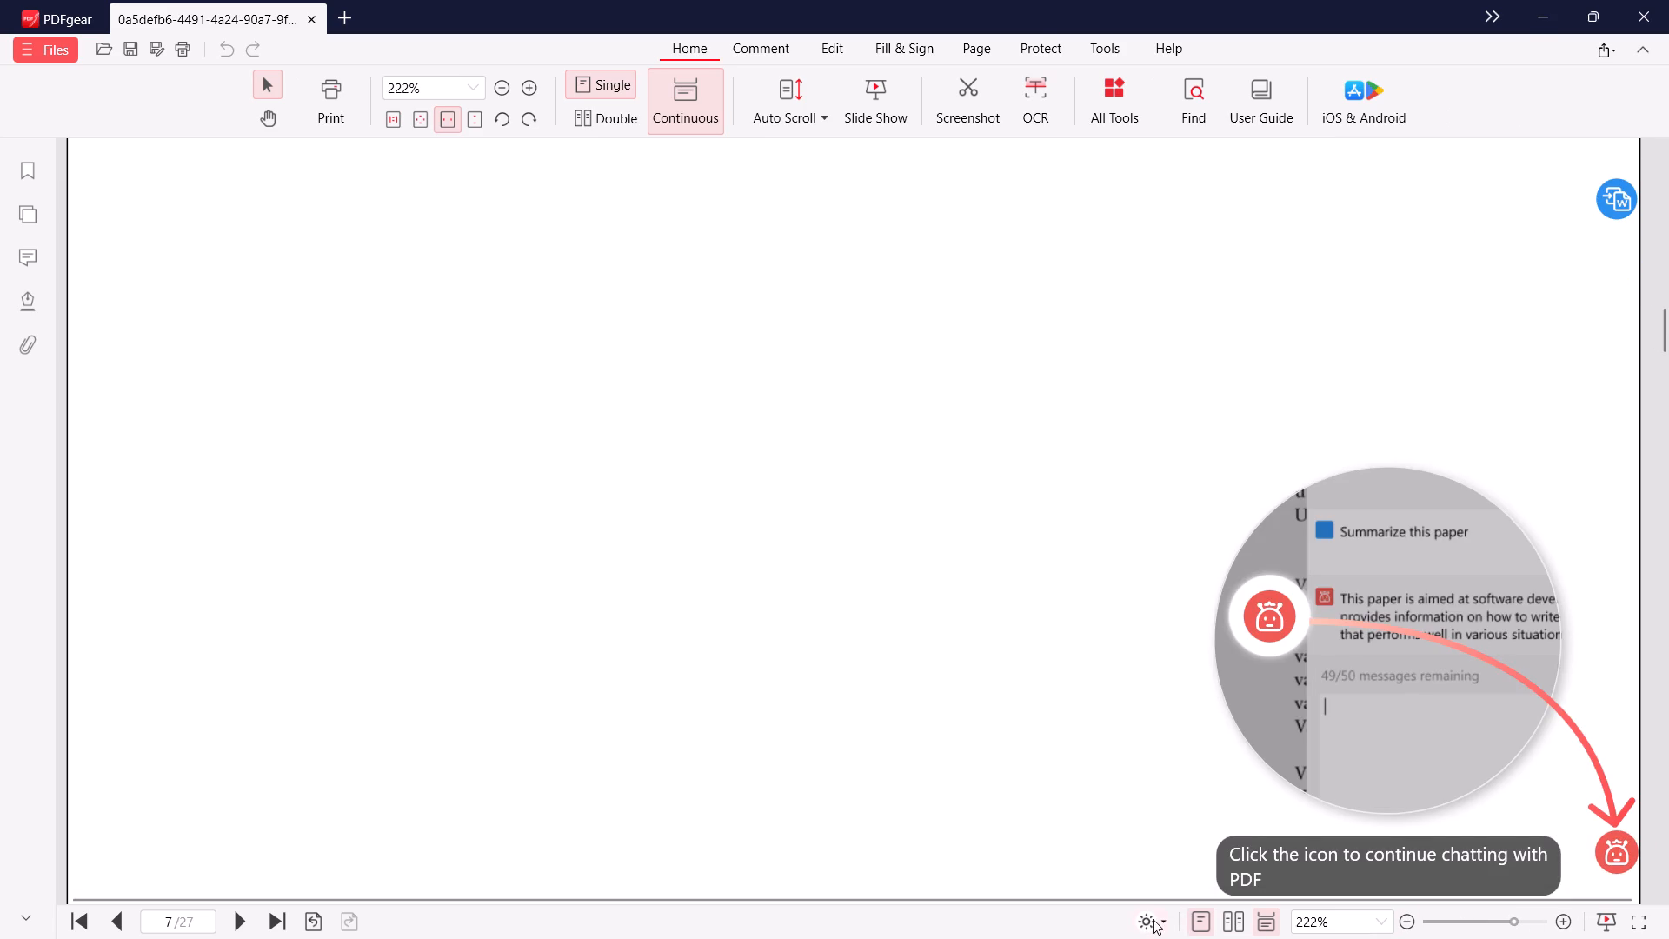
pyautogui.moveTo(1508, 922); pyautogui.dragTo(1407, 933)
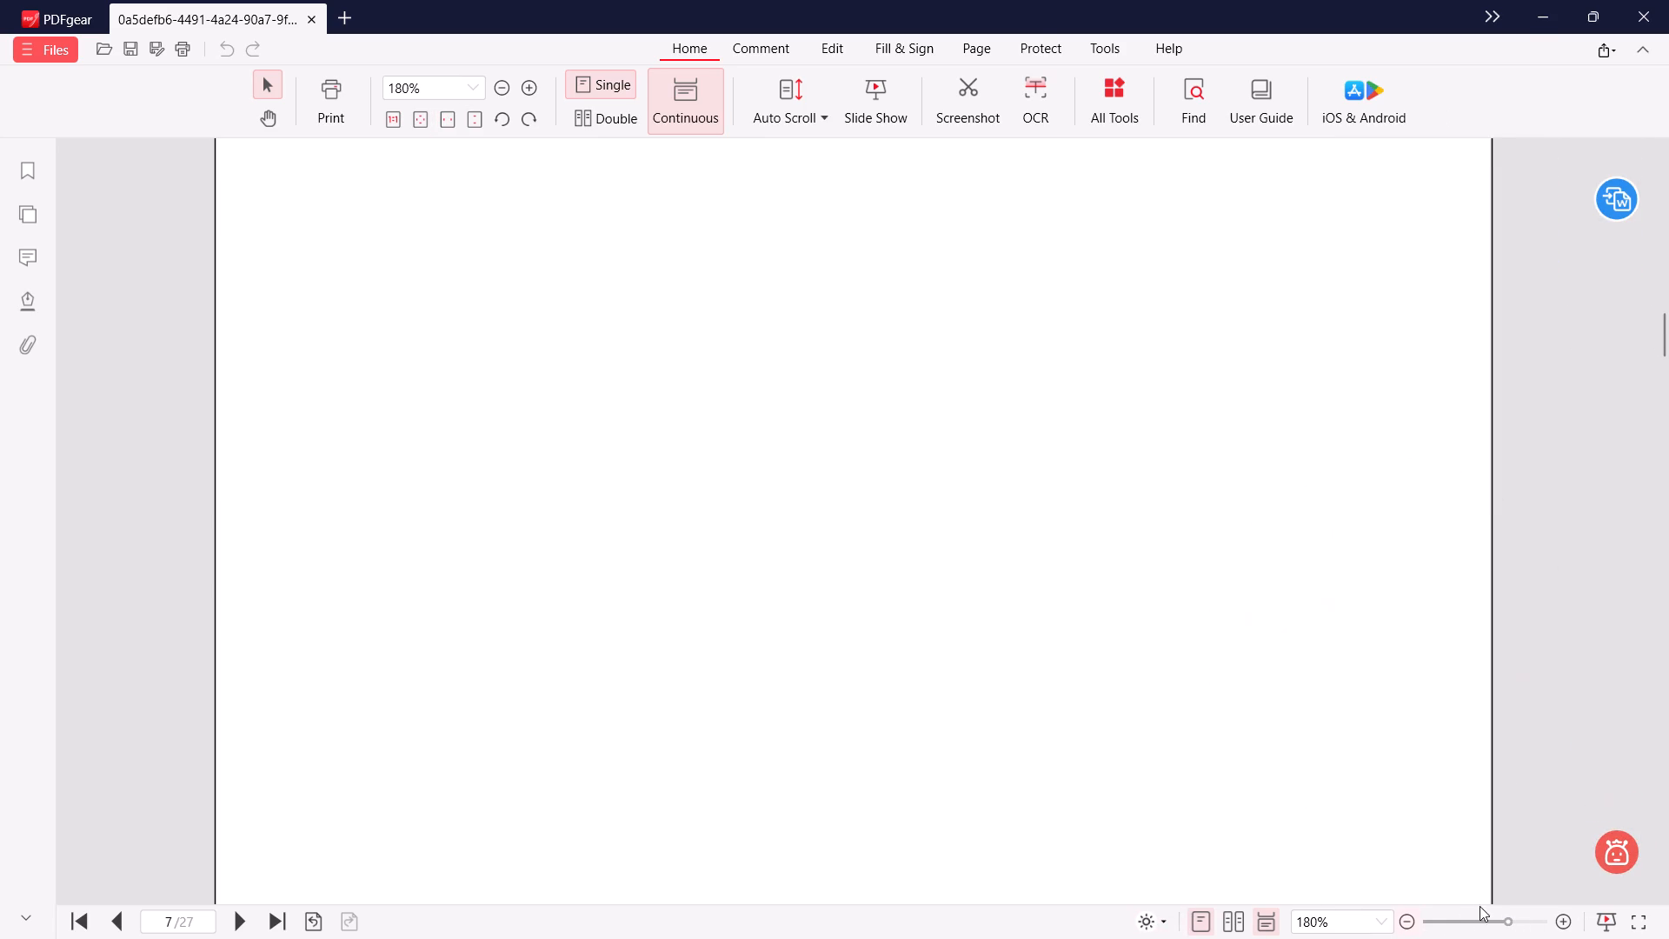
pyautogui.click(1440, 917)
pyautogui.moveTo(1434, 921); pyautogui.dragTo(1477, 921)
pyautogui.click(1473, 915)
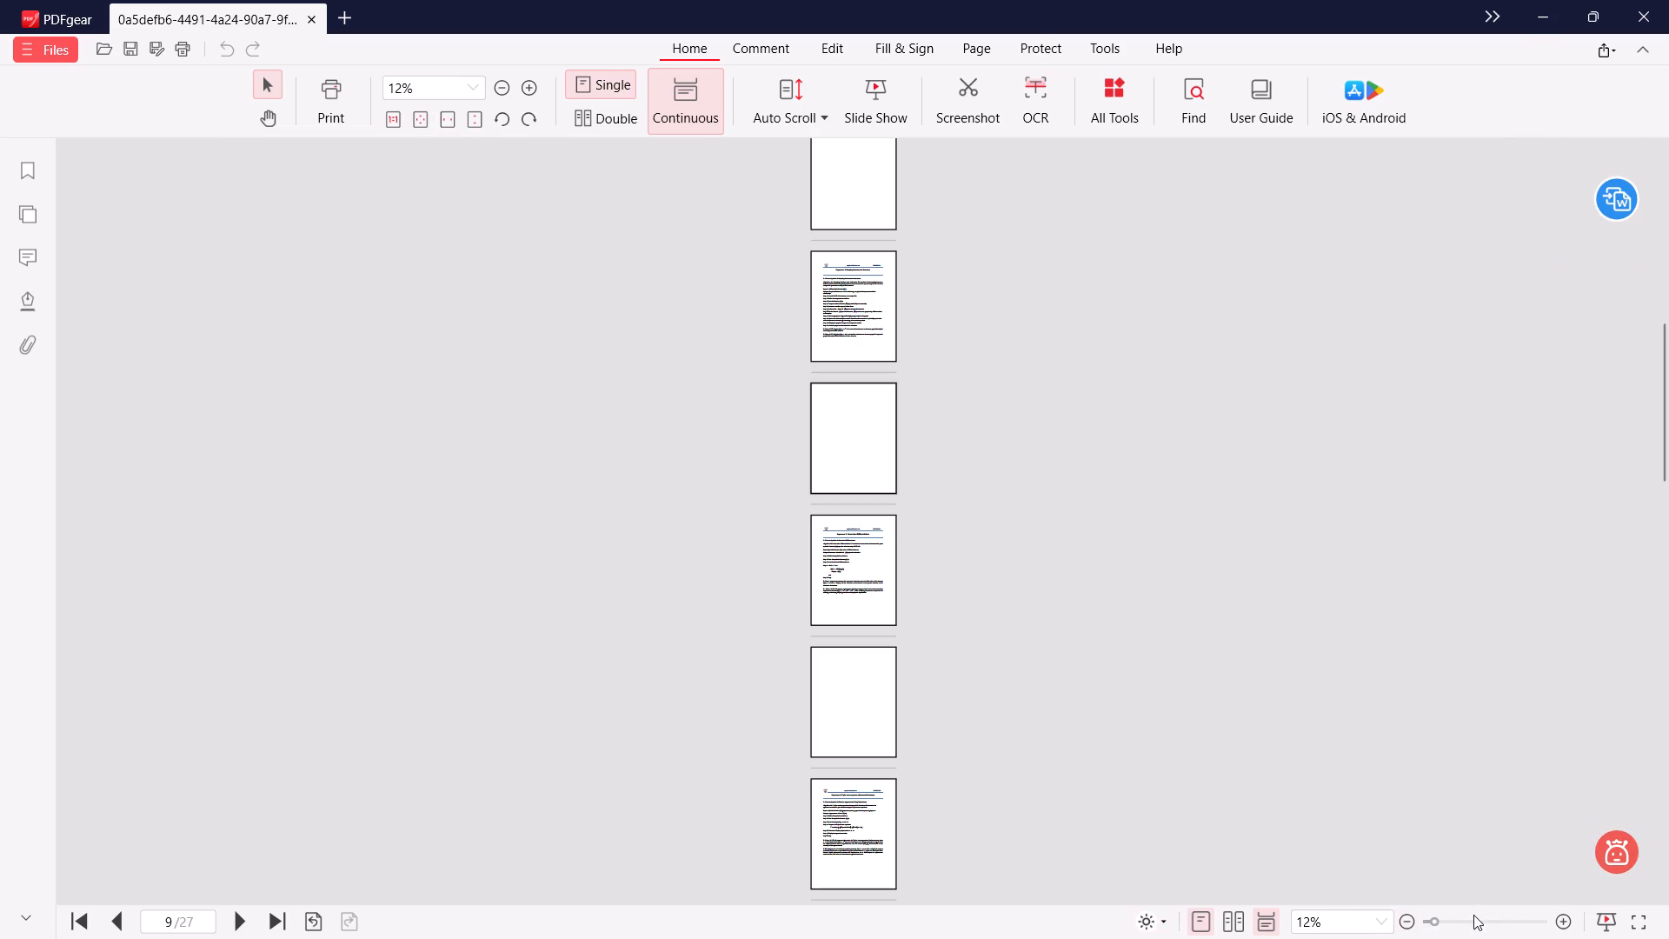
pyautogui.click(1473, 922)
pyautogui.scroll(9, 937, 663)
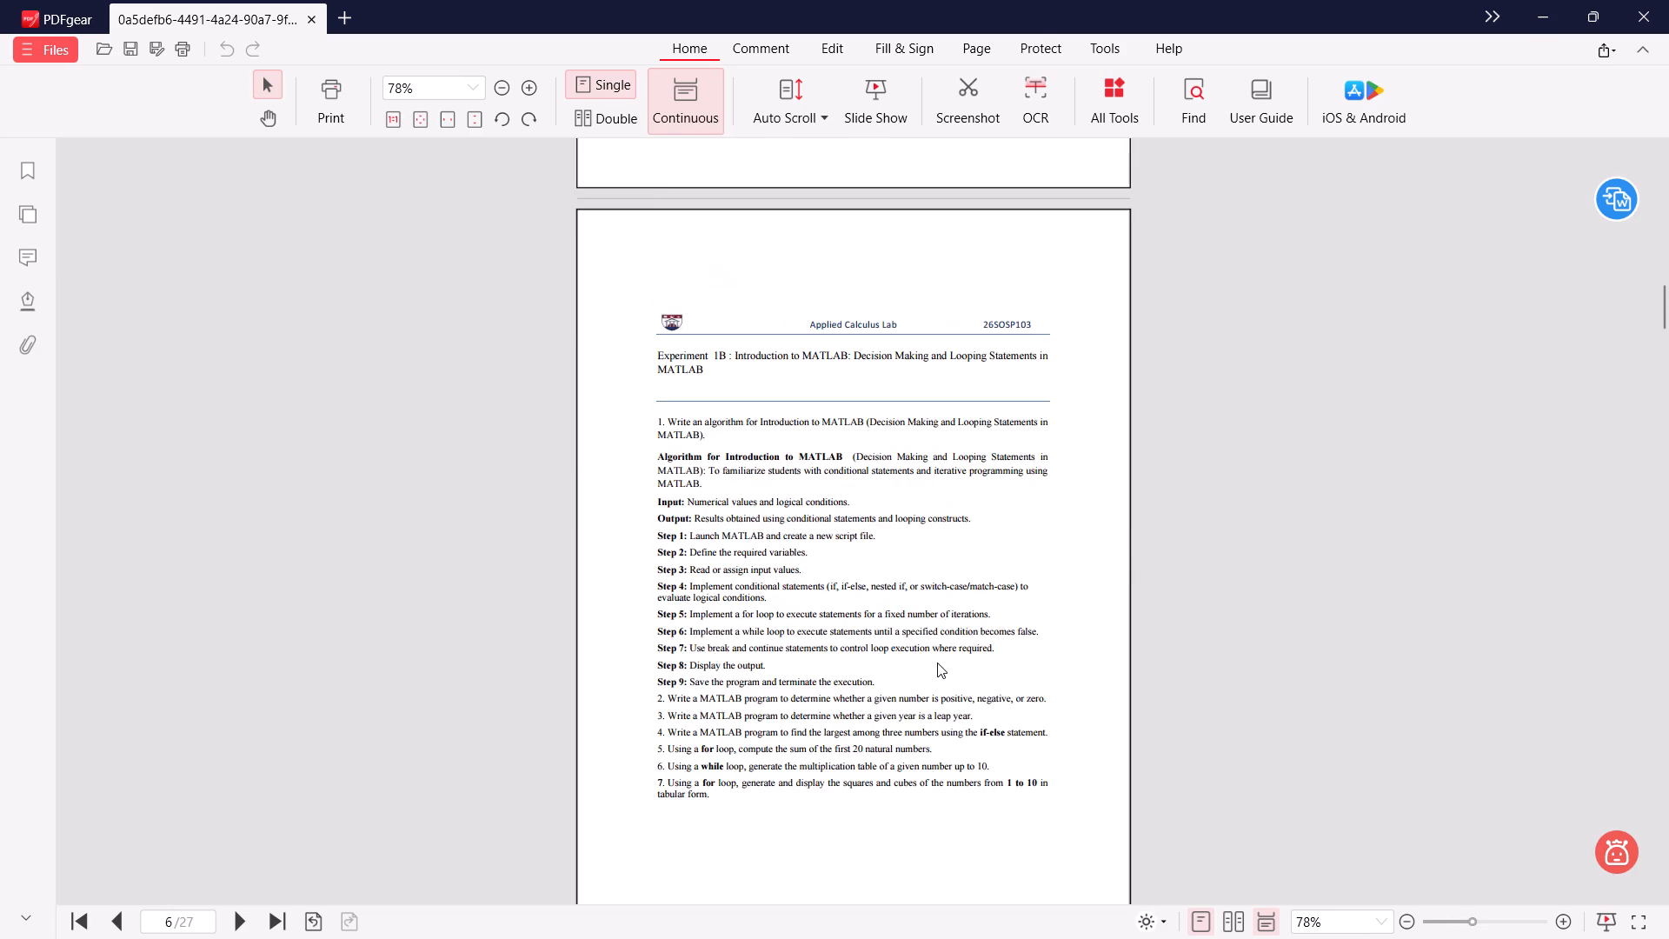
pyautogui.scroll(-10, 937, 663)
pyautogui.rightClick(819, 589)
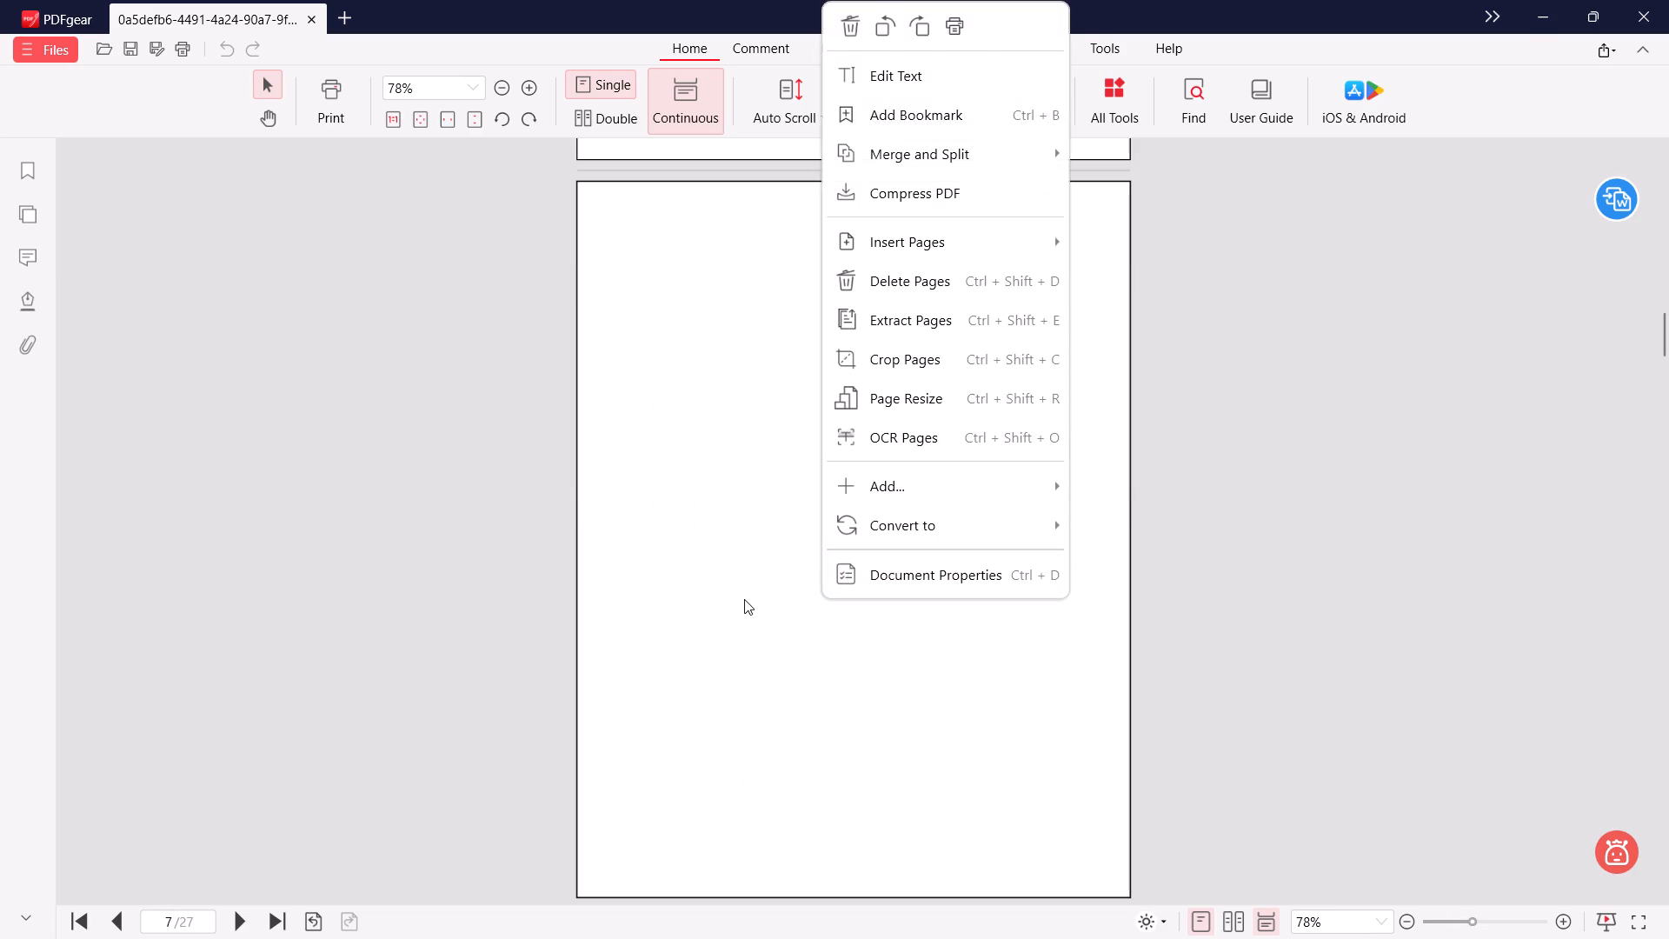
pyautogui.doubleClick(744, 599)
pyautogui.rightClick(822, 577)
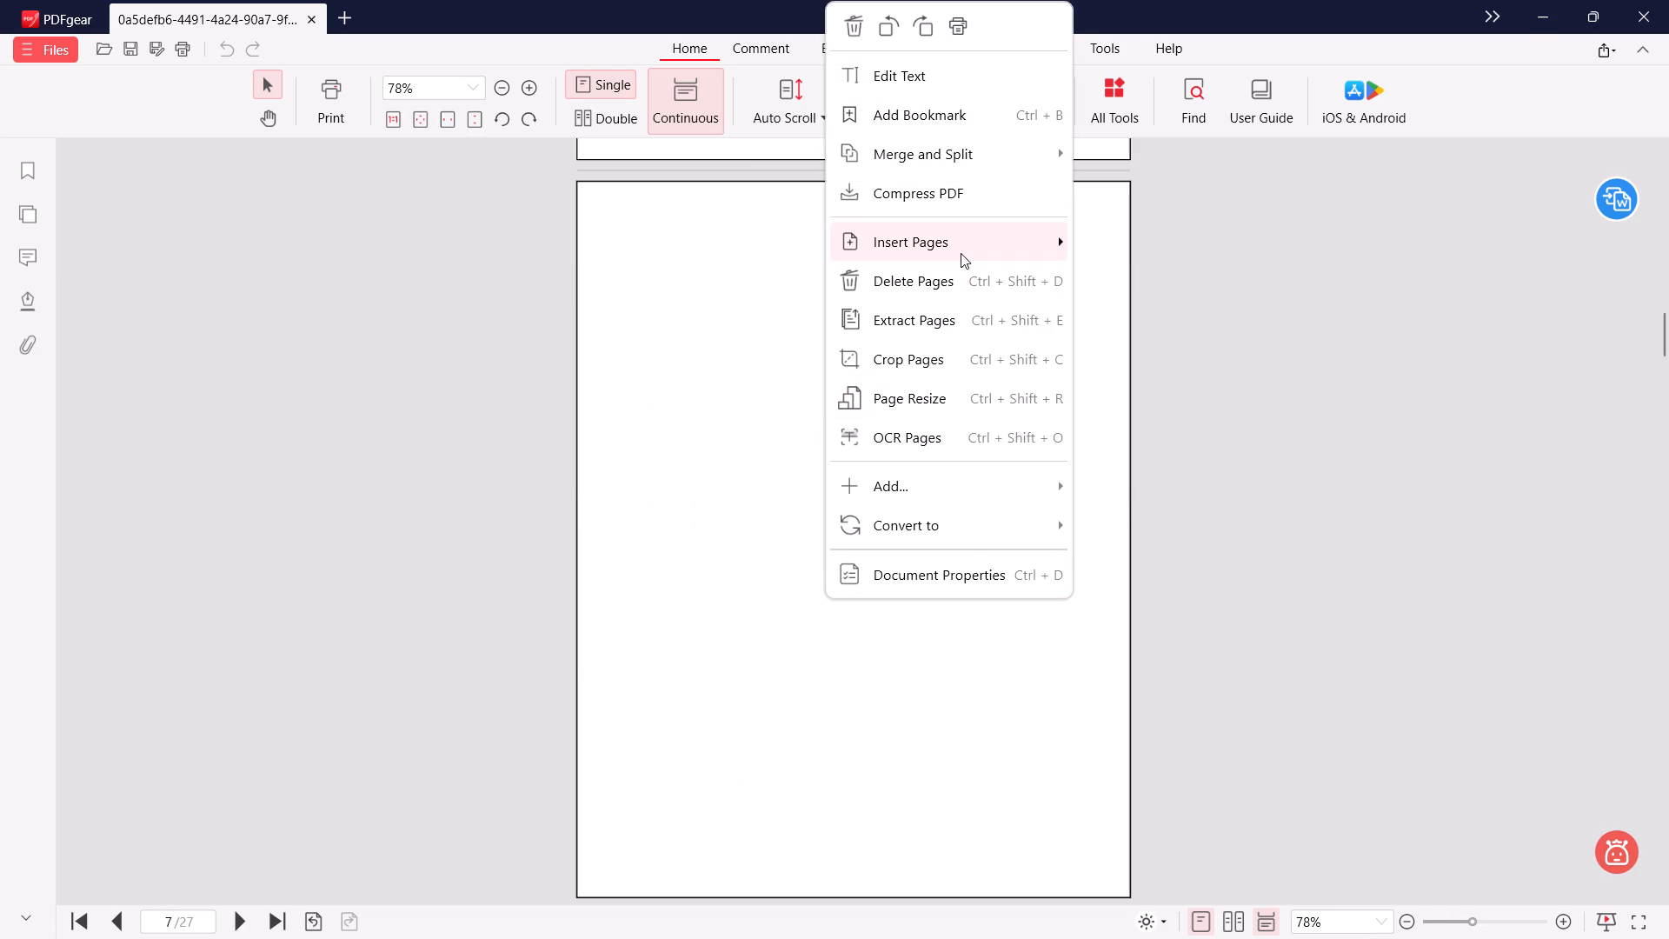
pyautogui.click(946, 288)
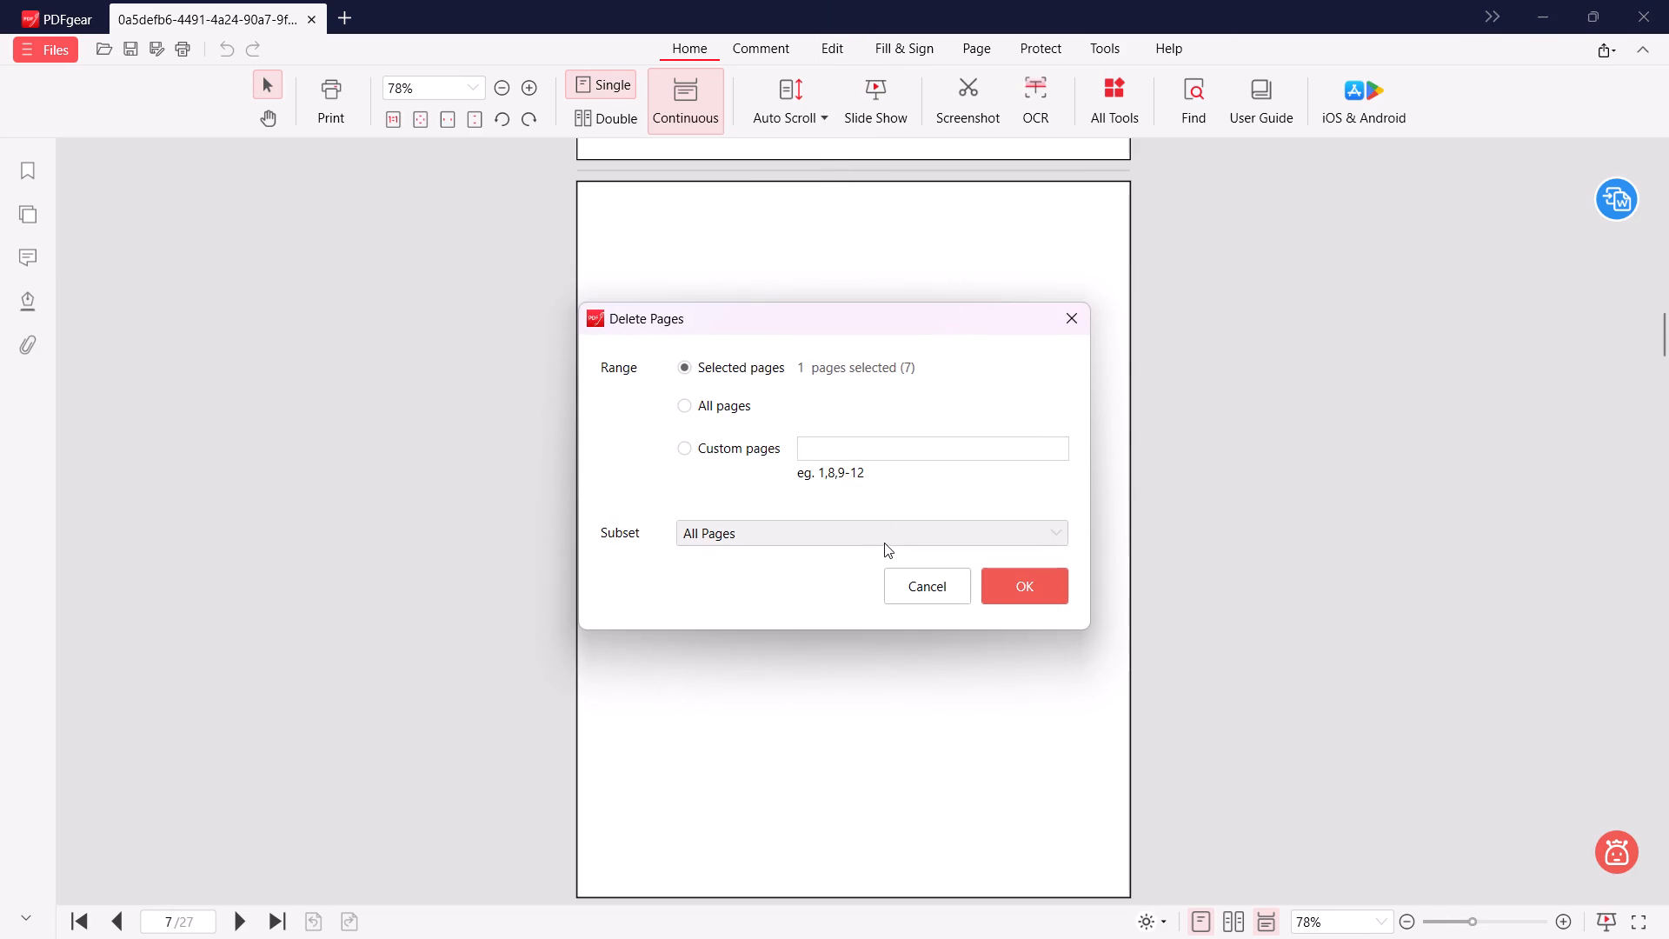
pyautogui.click(1018, 589)
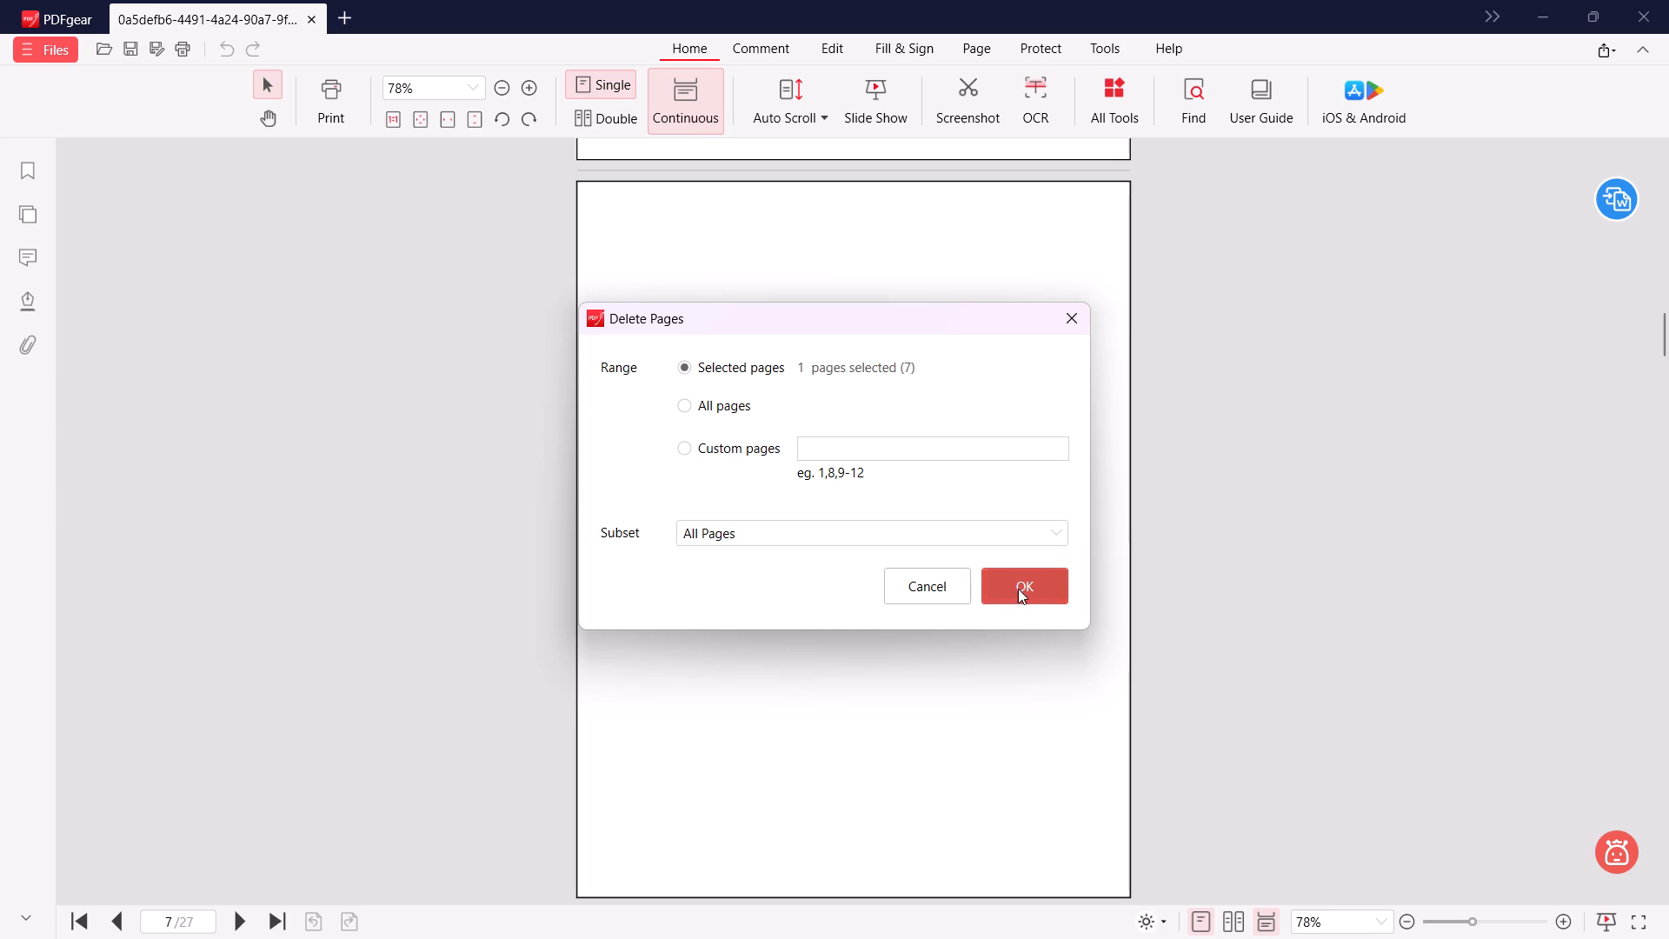
pyautogui.click(881, 501)
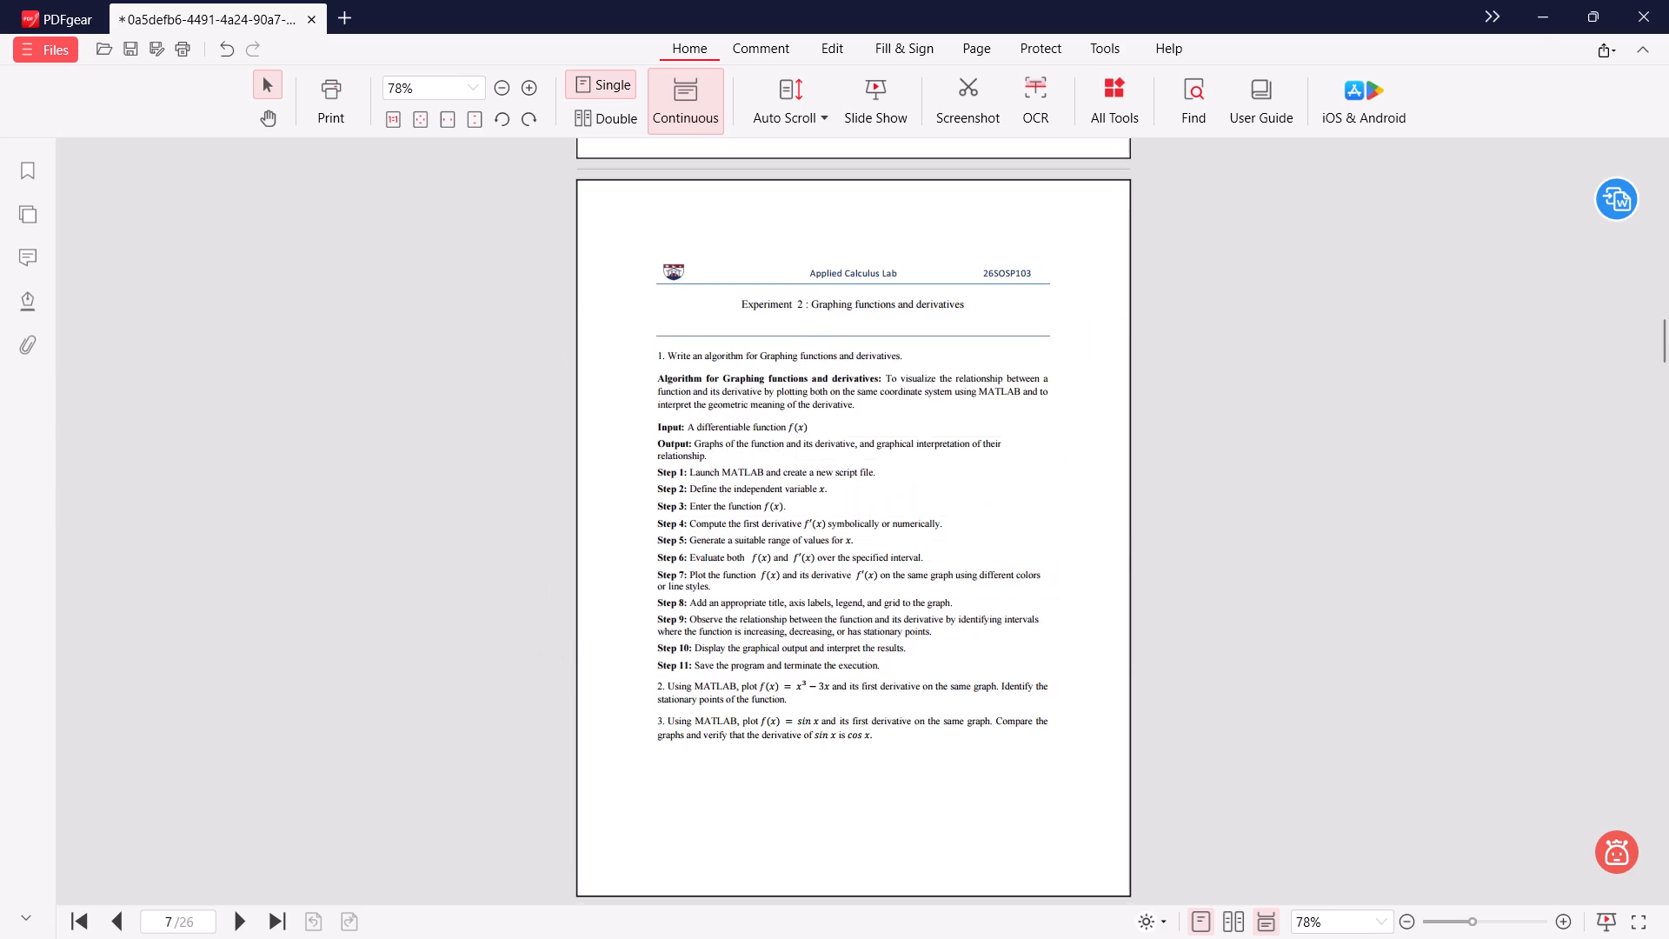
# Delete blank page 8 between Experiment 2 and Experiment 3.
pyautogui.scroll(-17, 858, 595)
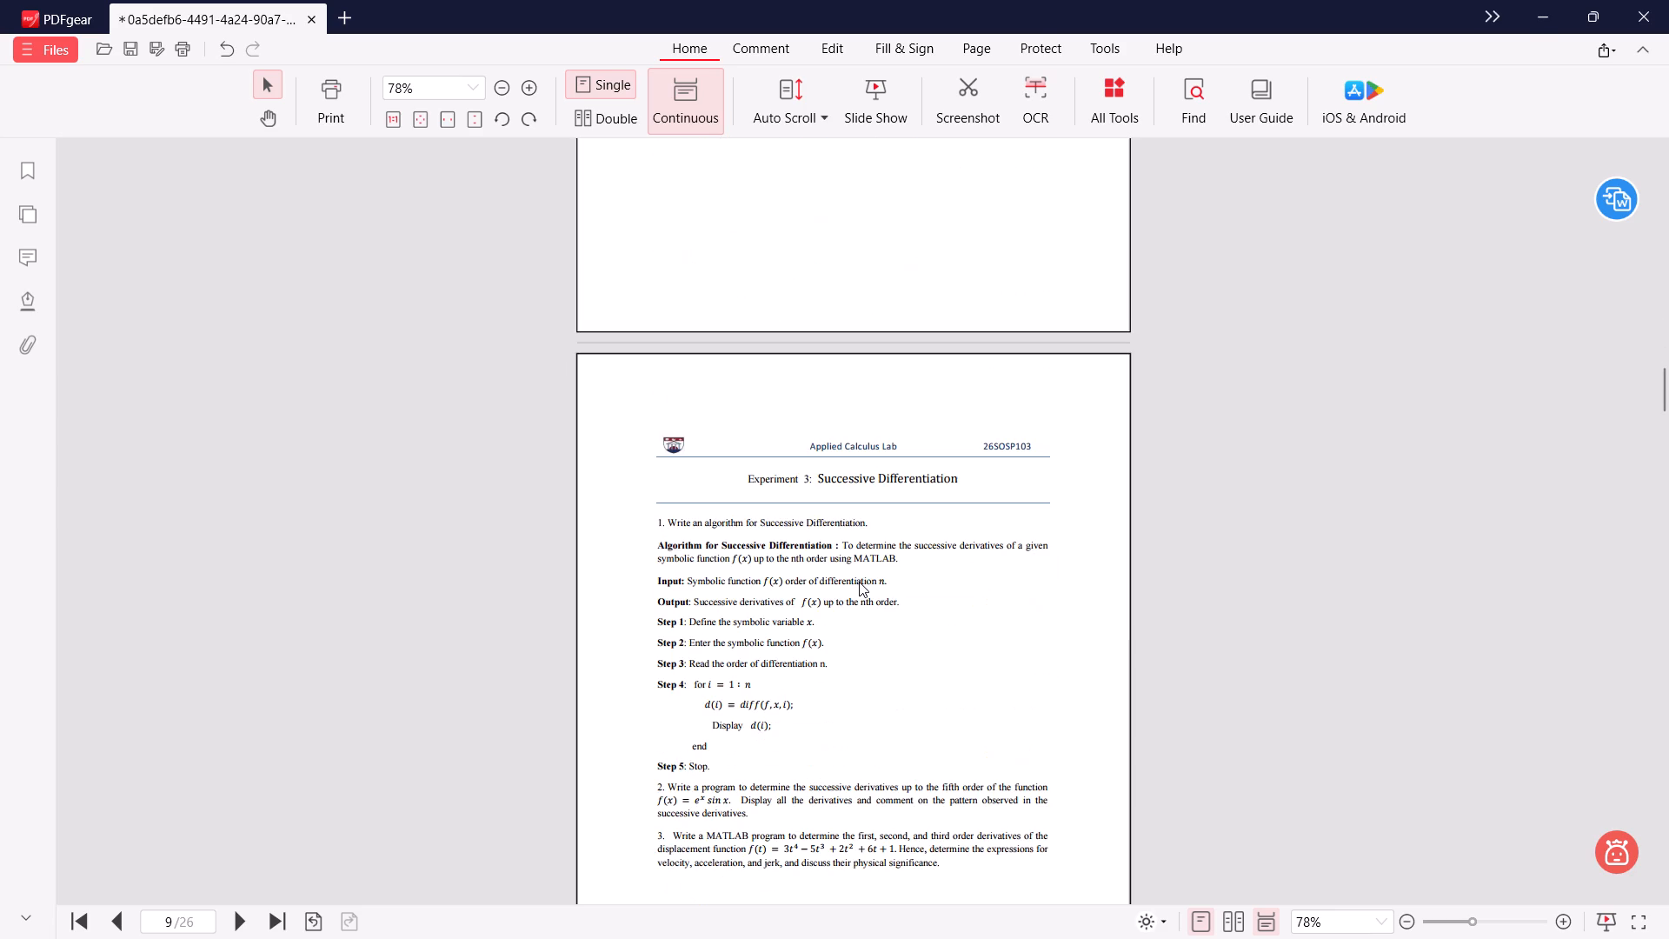
pyautogui.scroll(9, 859, 582)
pyautogui.rightClick(860, 570)
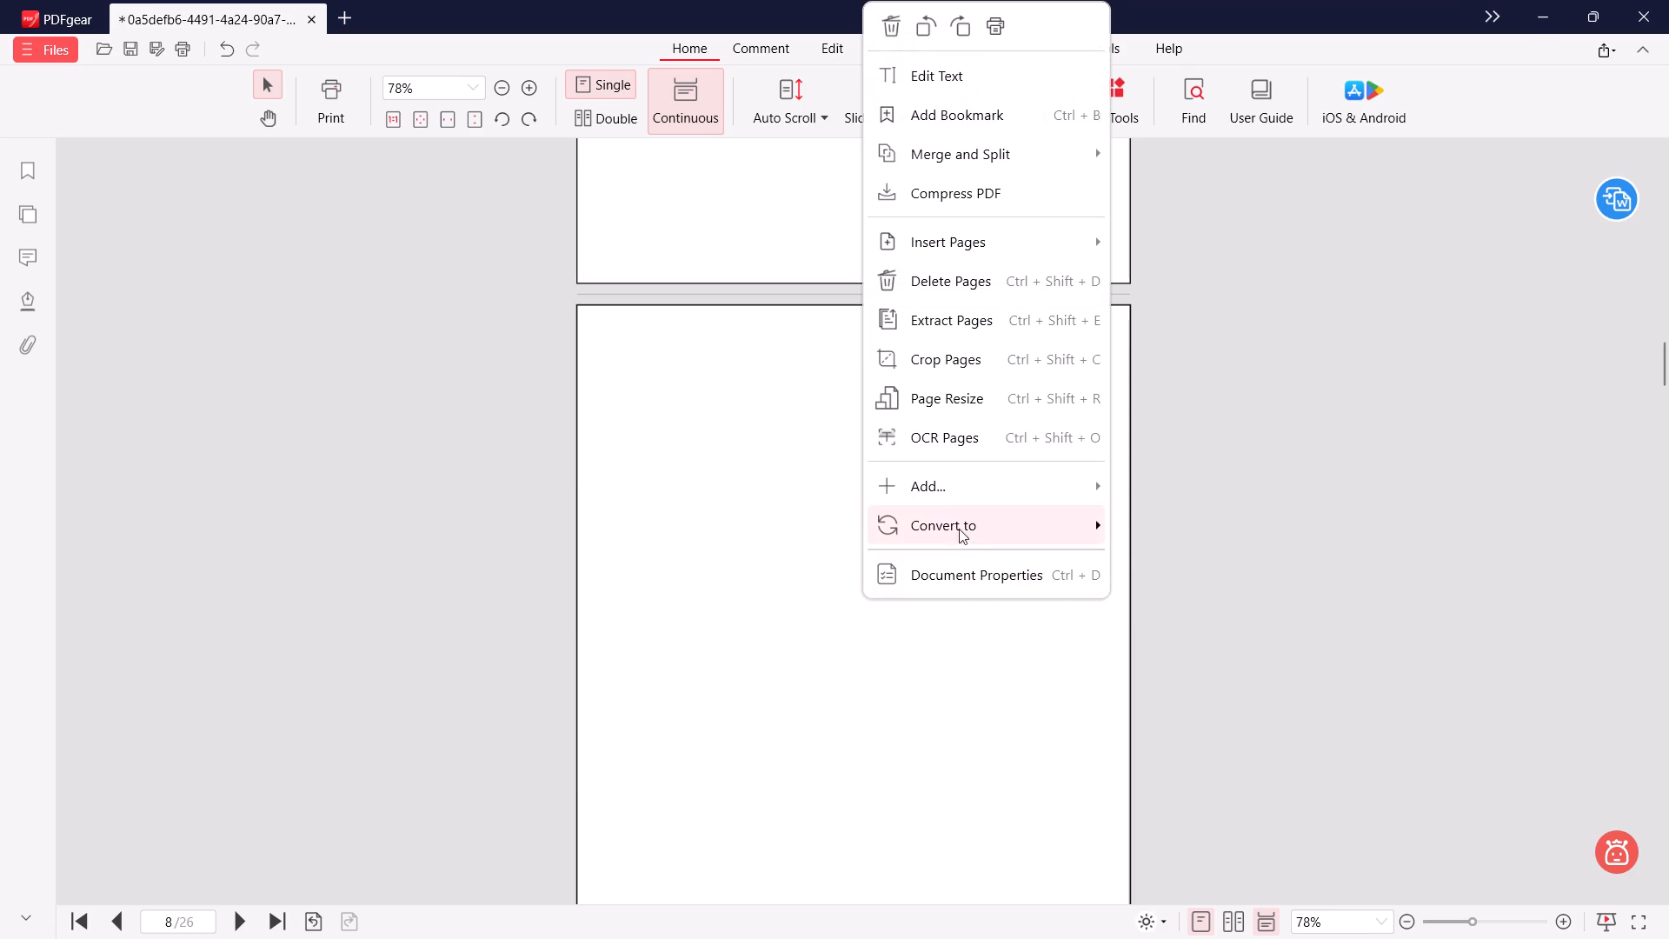
pyautogui.click(959, 290)
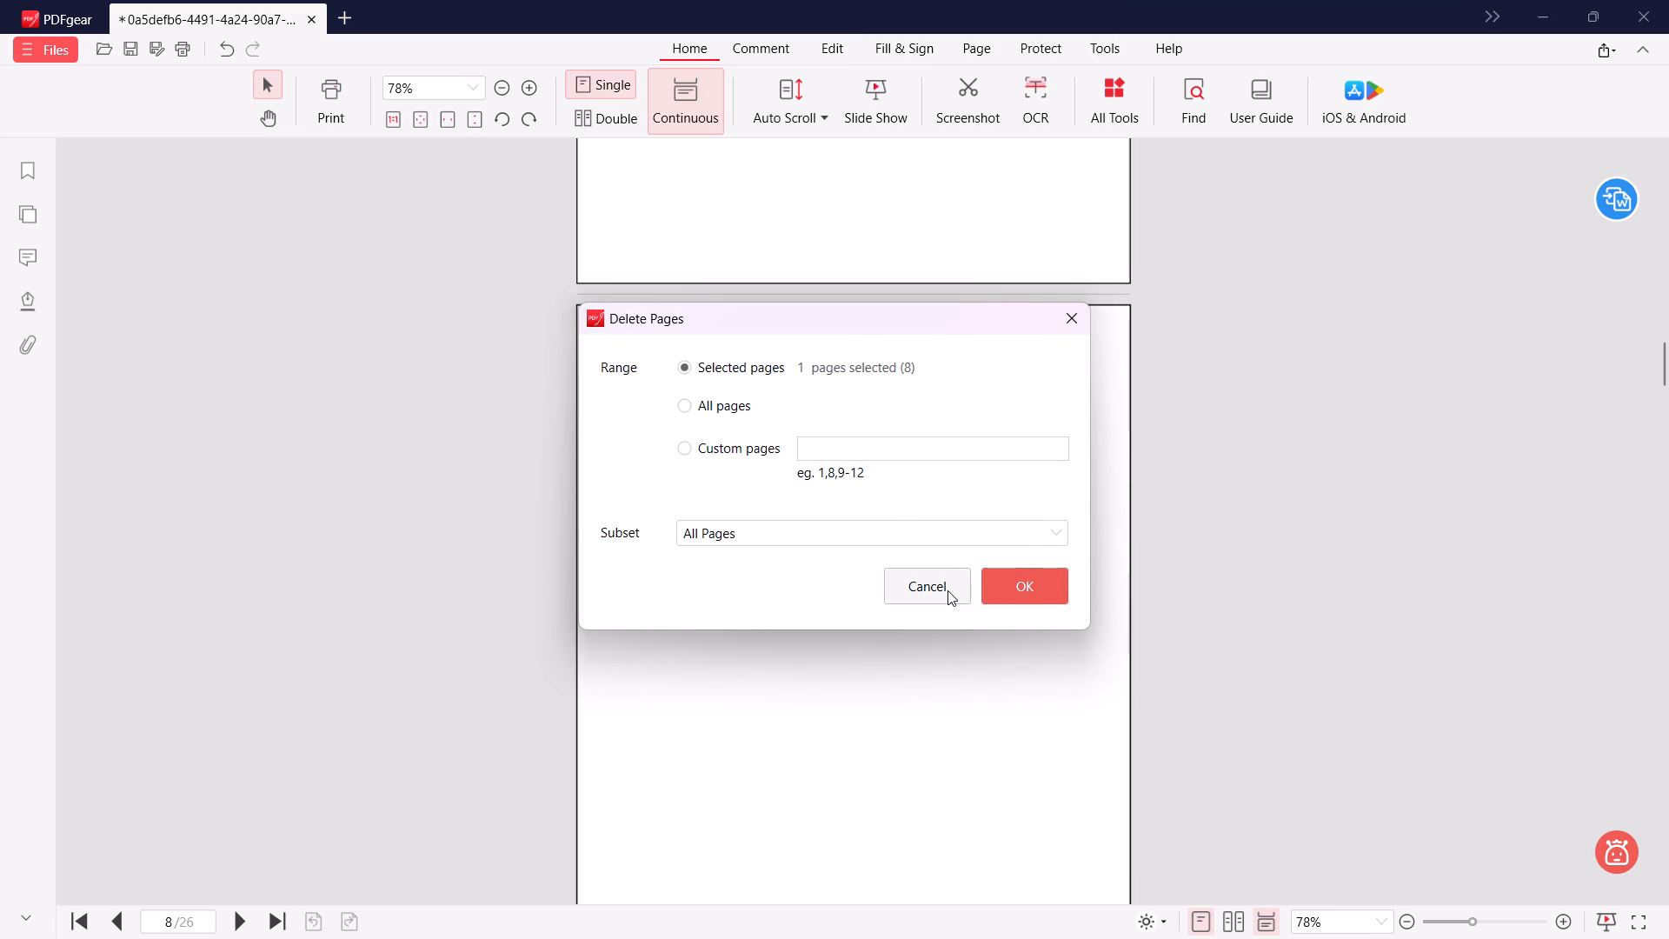
pyautogui.click(1035, 586)
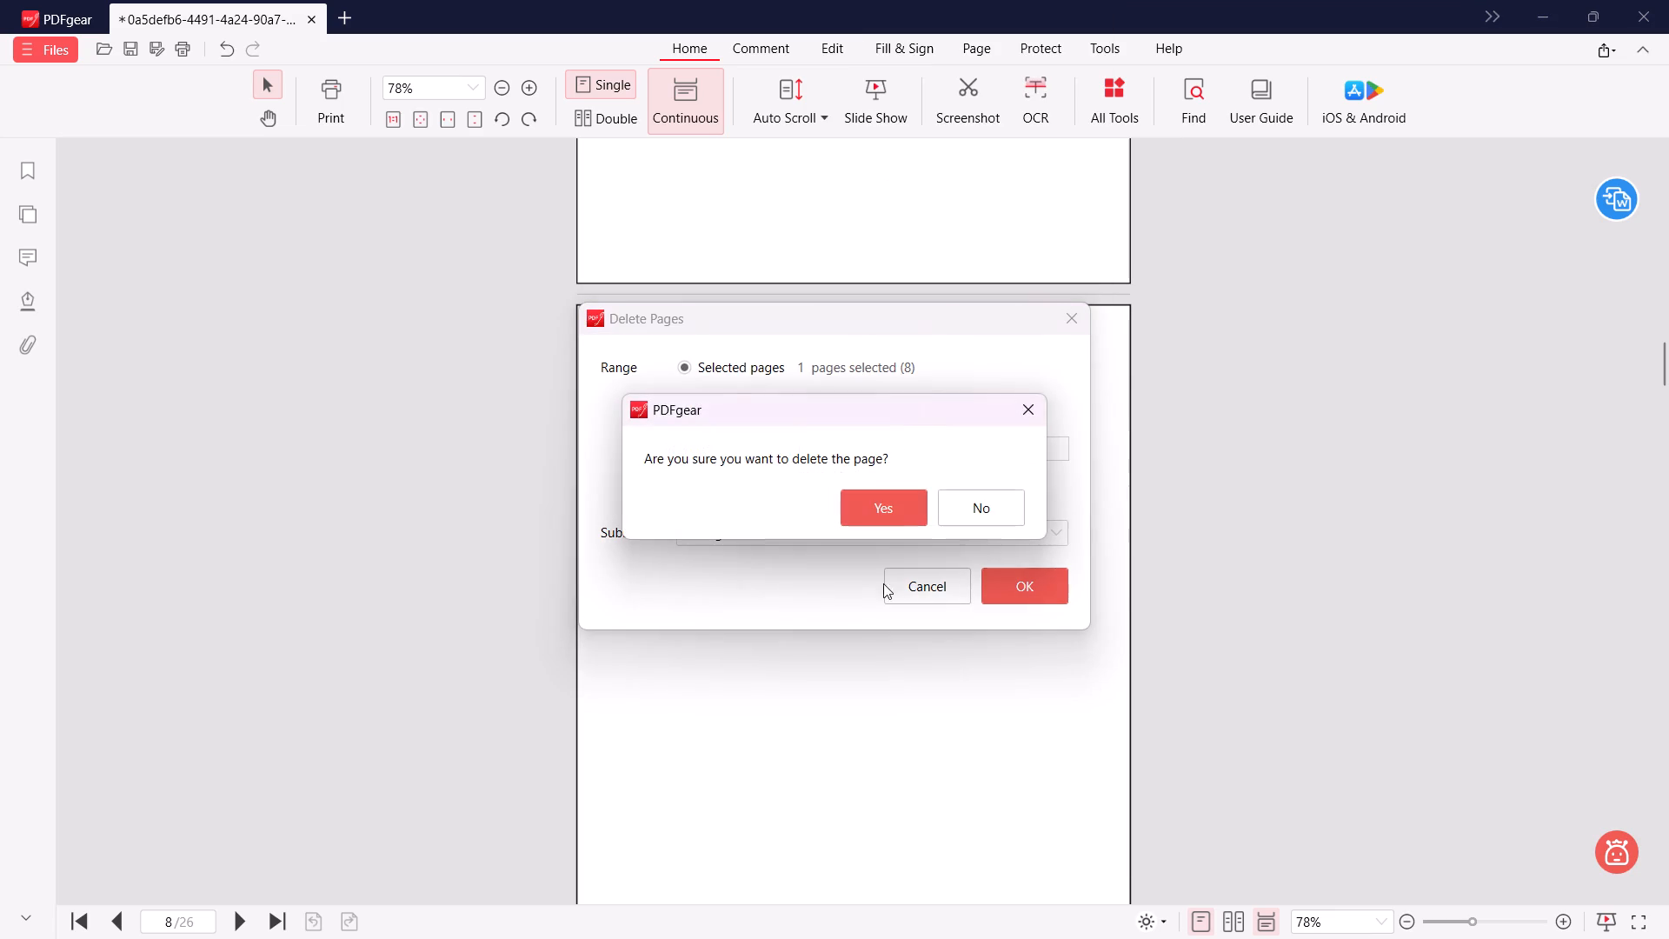
pyautogui.click(897, 508)
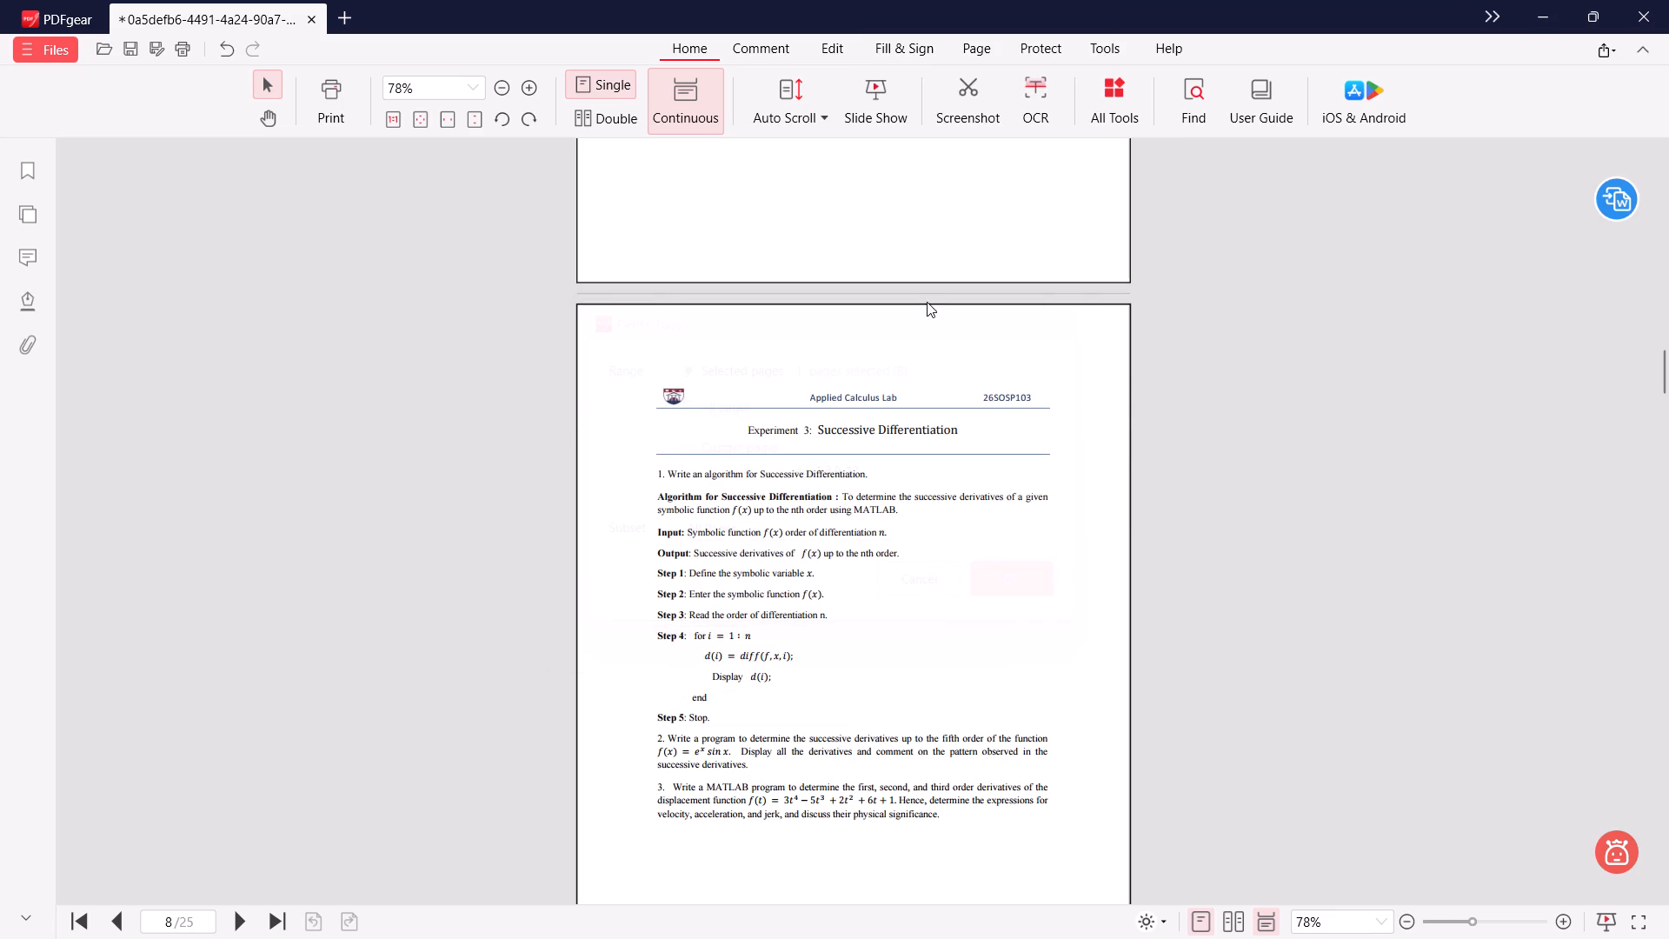
# From the Experiment 3 page, start inserting pages from a PDF and browse to the INTRO folder inside MATLAB on Local Disk (D:).
pyautogui.rightClick(888, 322)
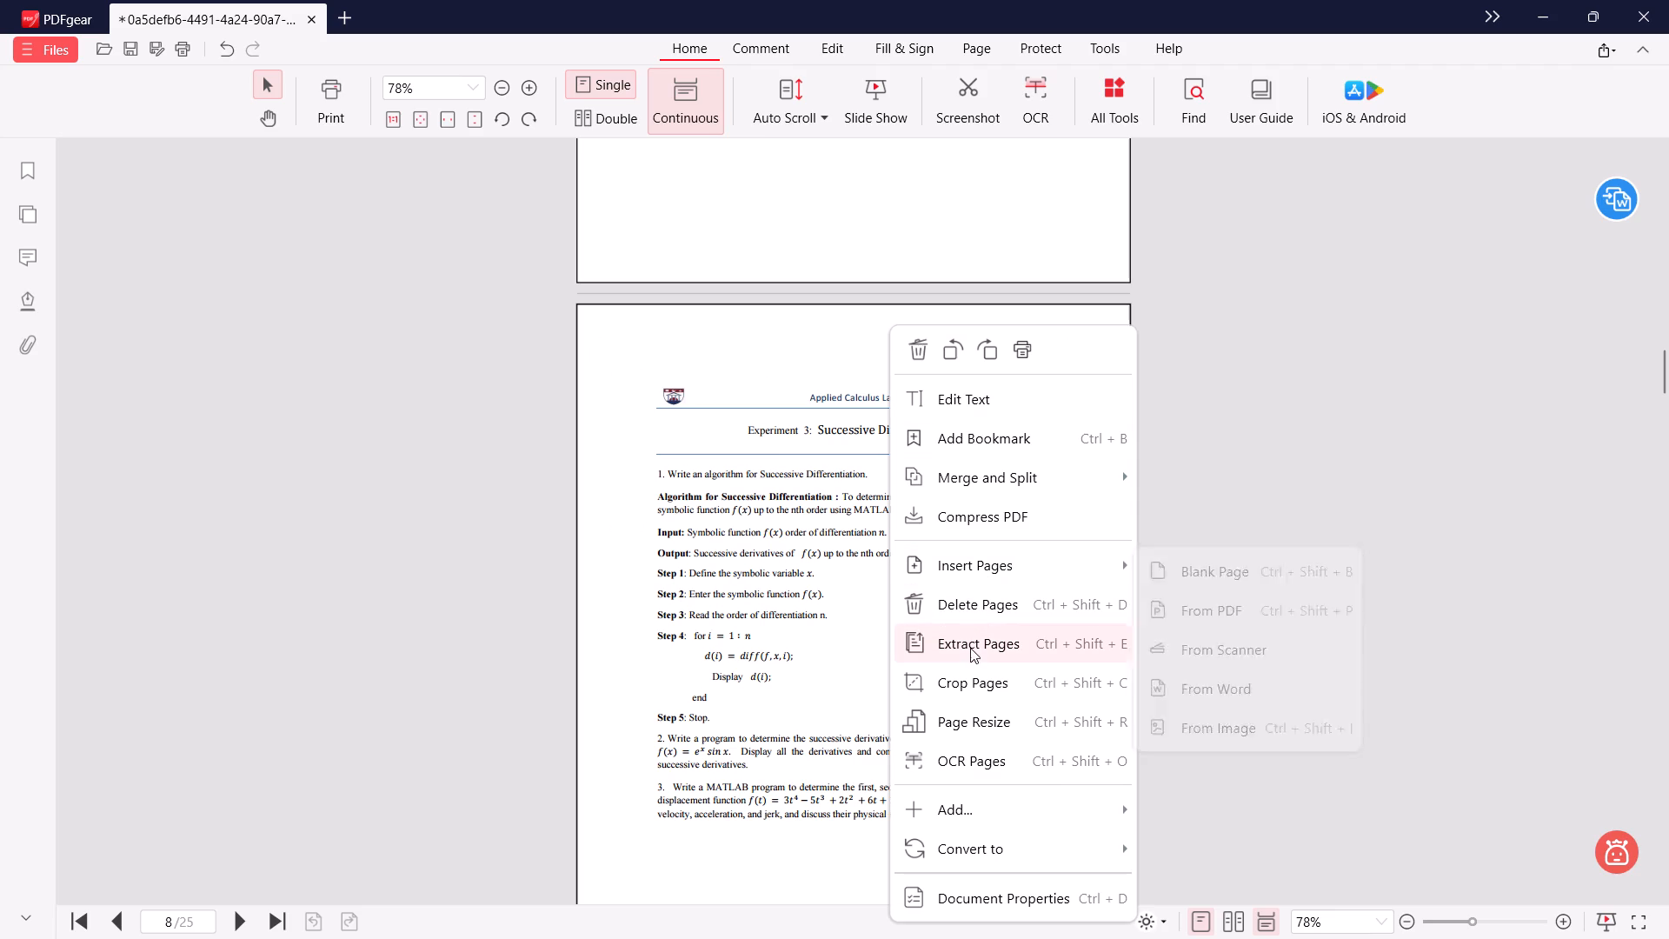
pyautogui.click(944, 567)
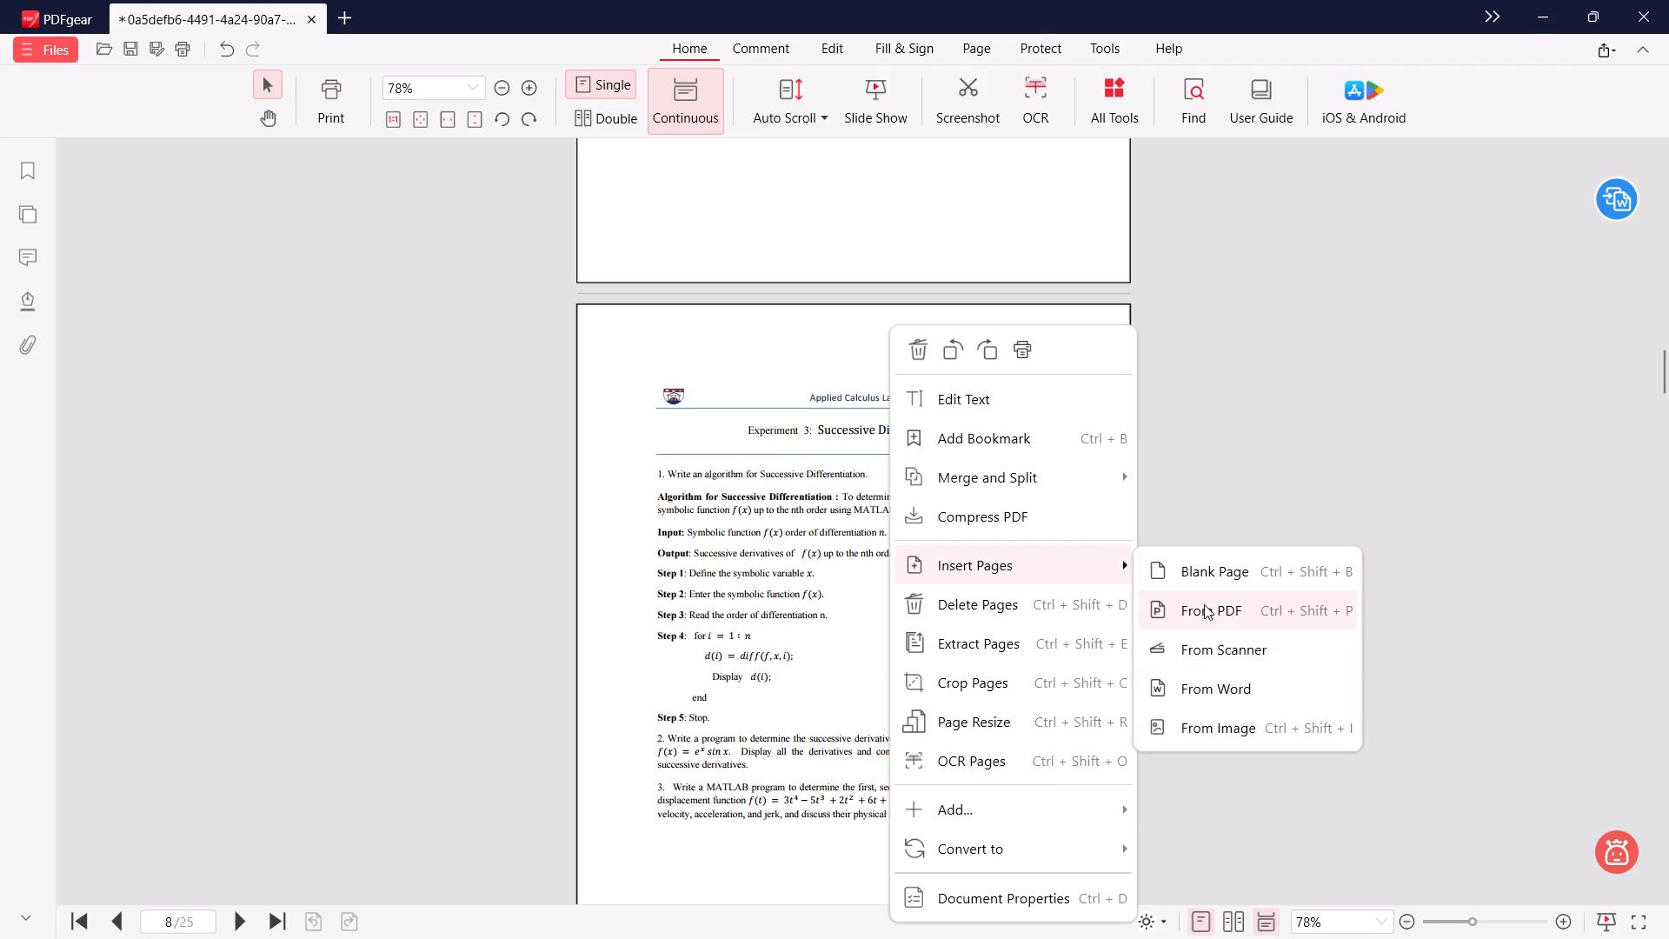
pyautogui.click(1207, 612)
pyautogui.scroll(-2, 93, 312)
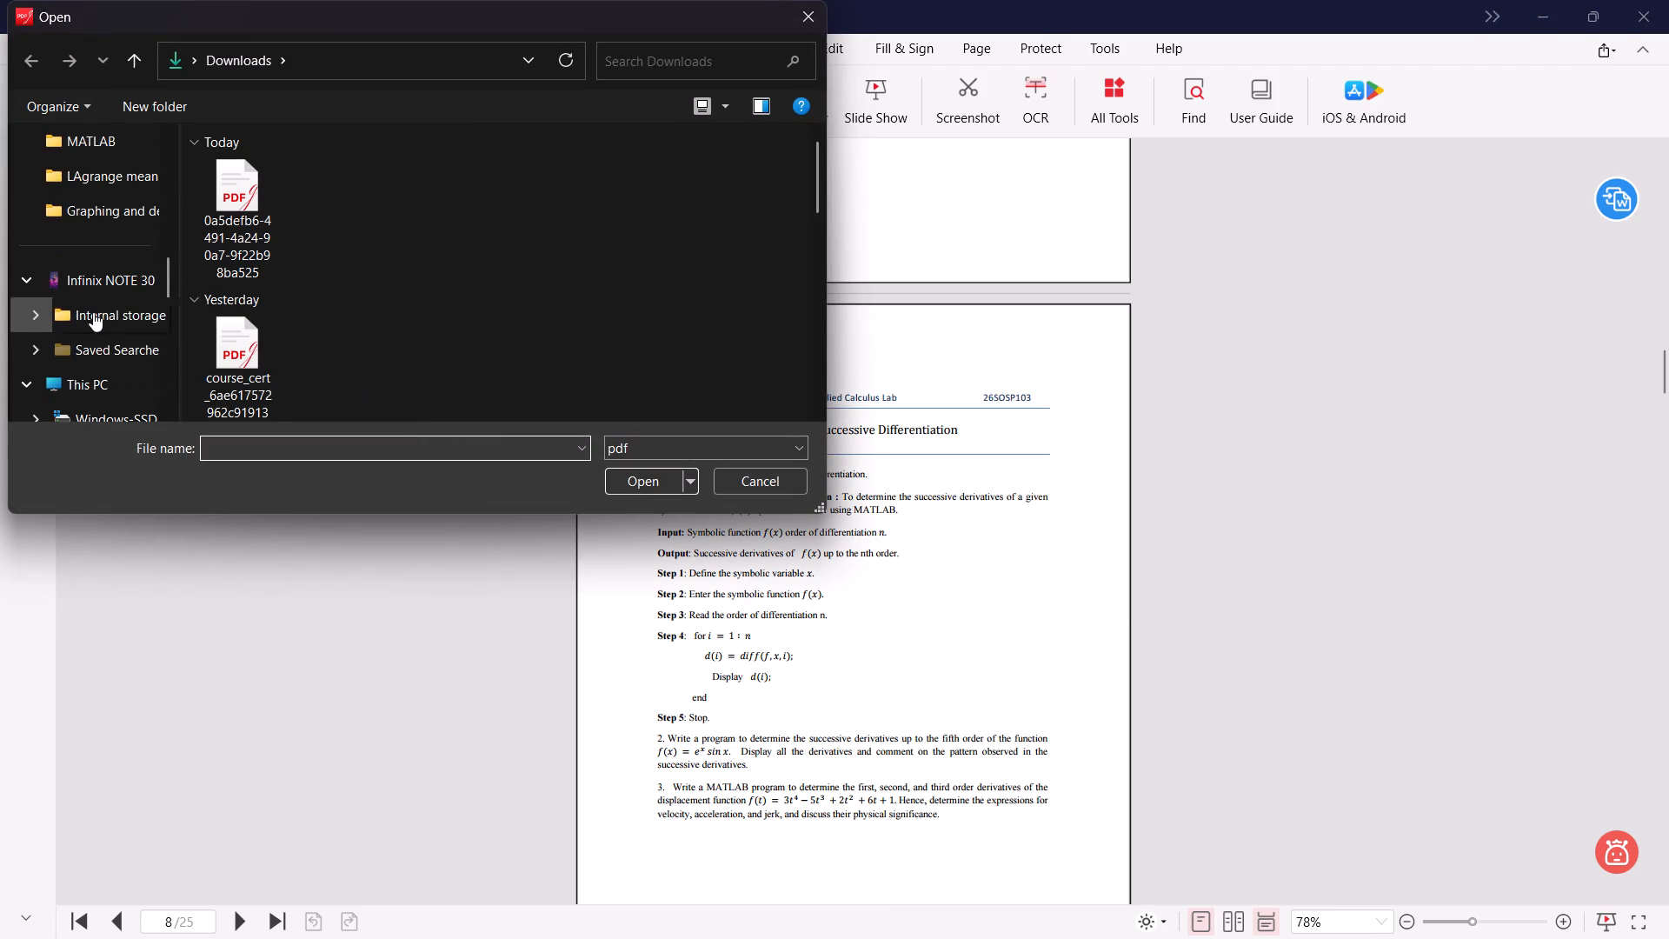
pyautogui.scroll(-2, 93, 312)
pyautogui.scroll(2, 107, 295)
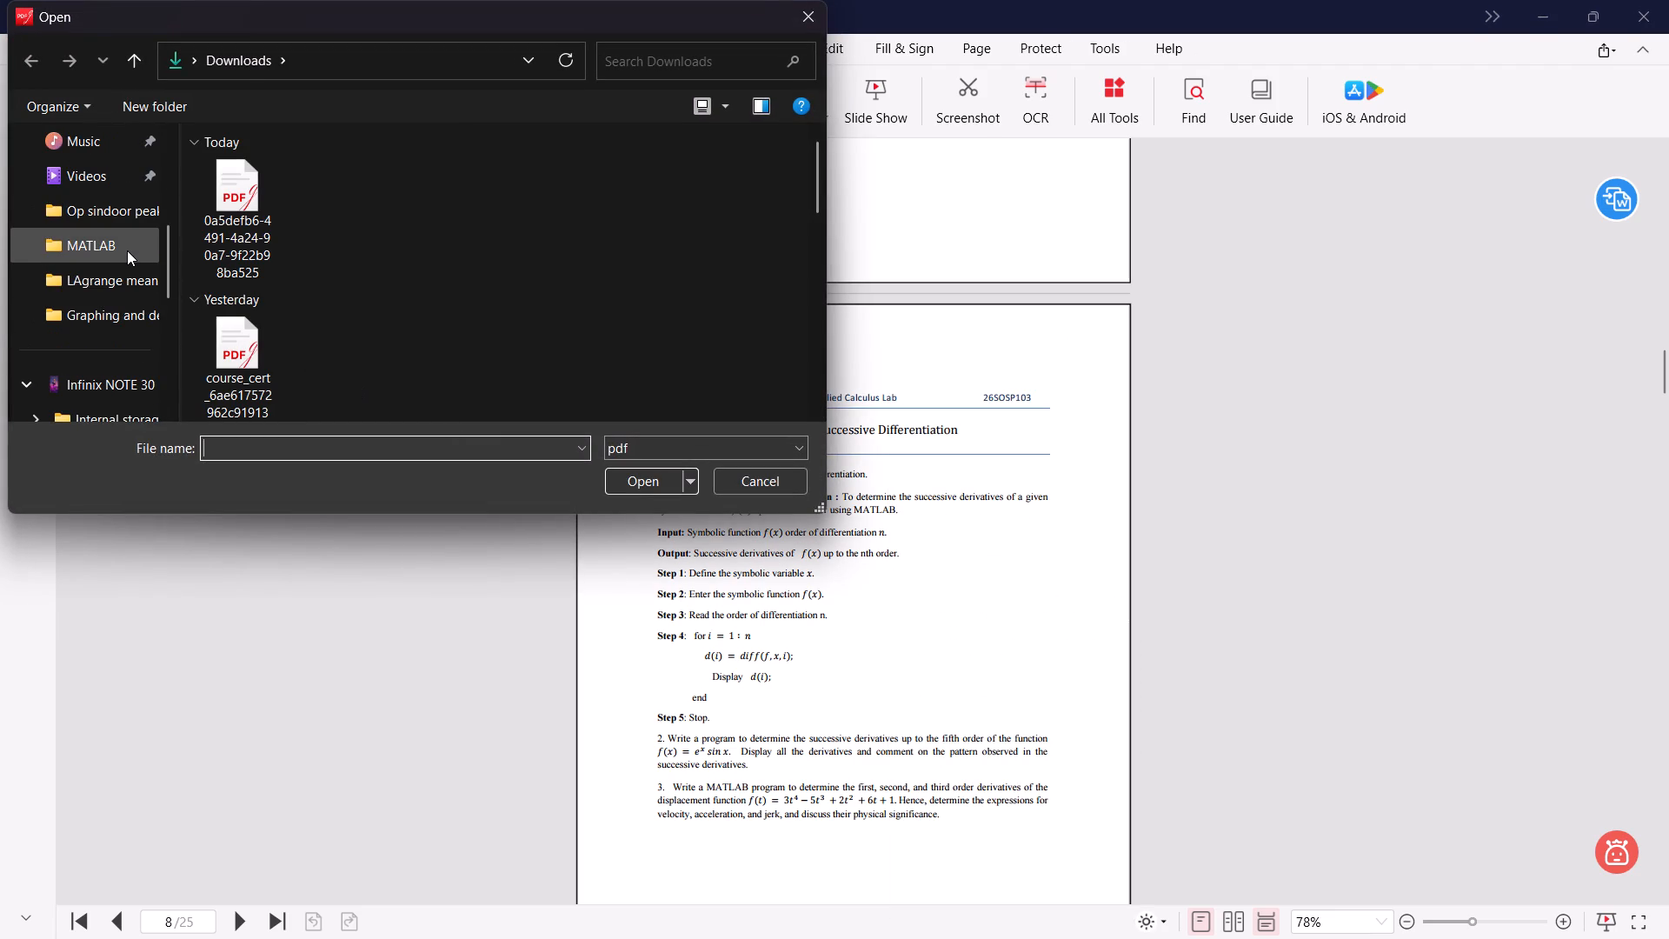
pyautogui.click(127, 250)
pyautogui.click(127, 275)
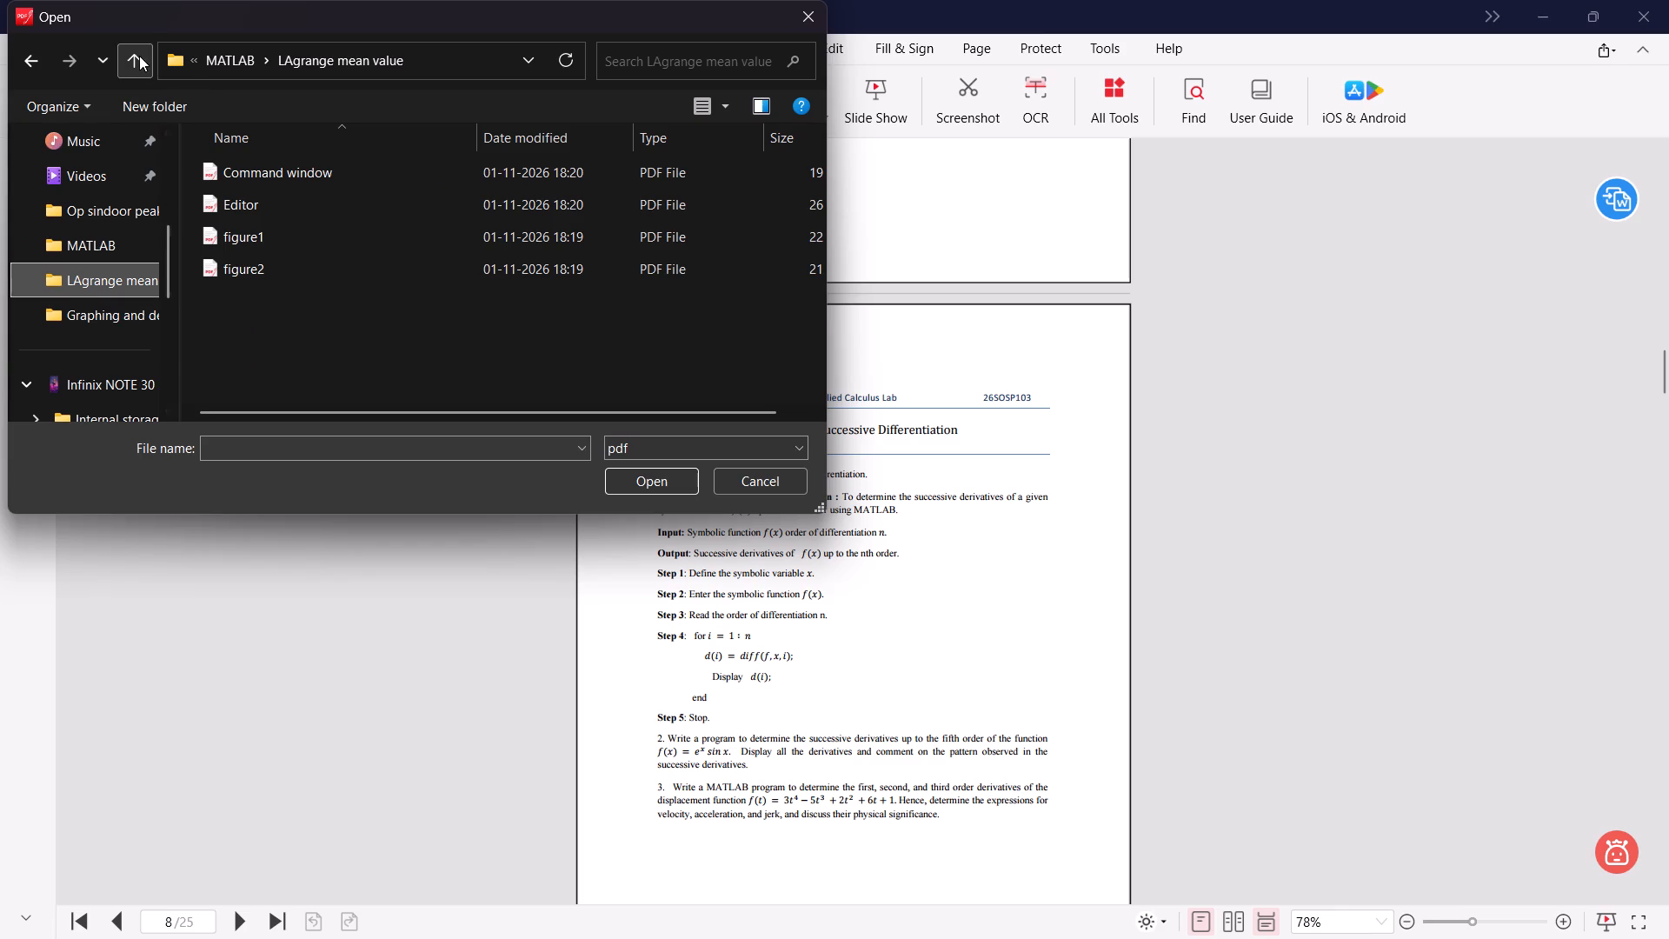
pyautogui.click(139, 56)
pyautogui.doubleClick(276, 210)
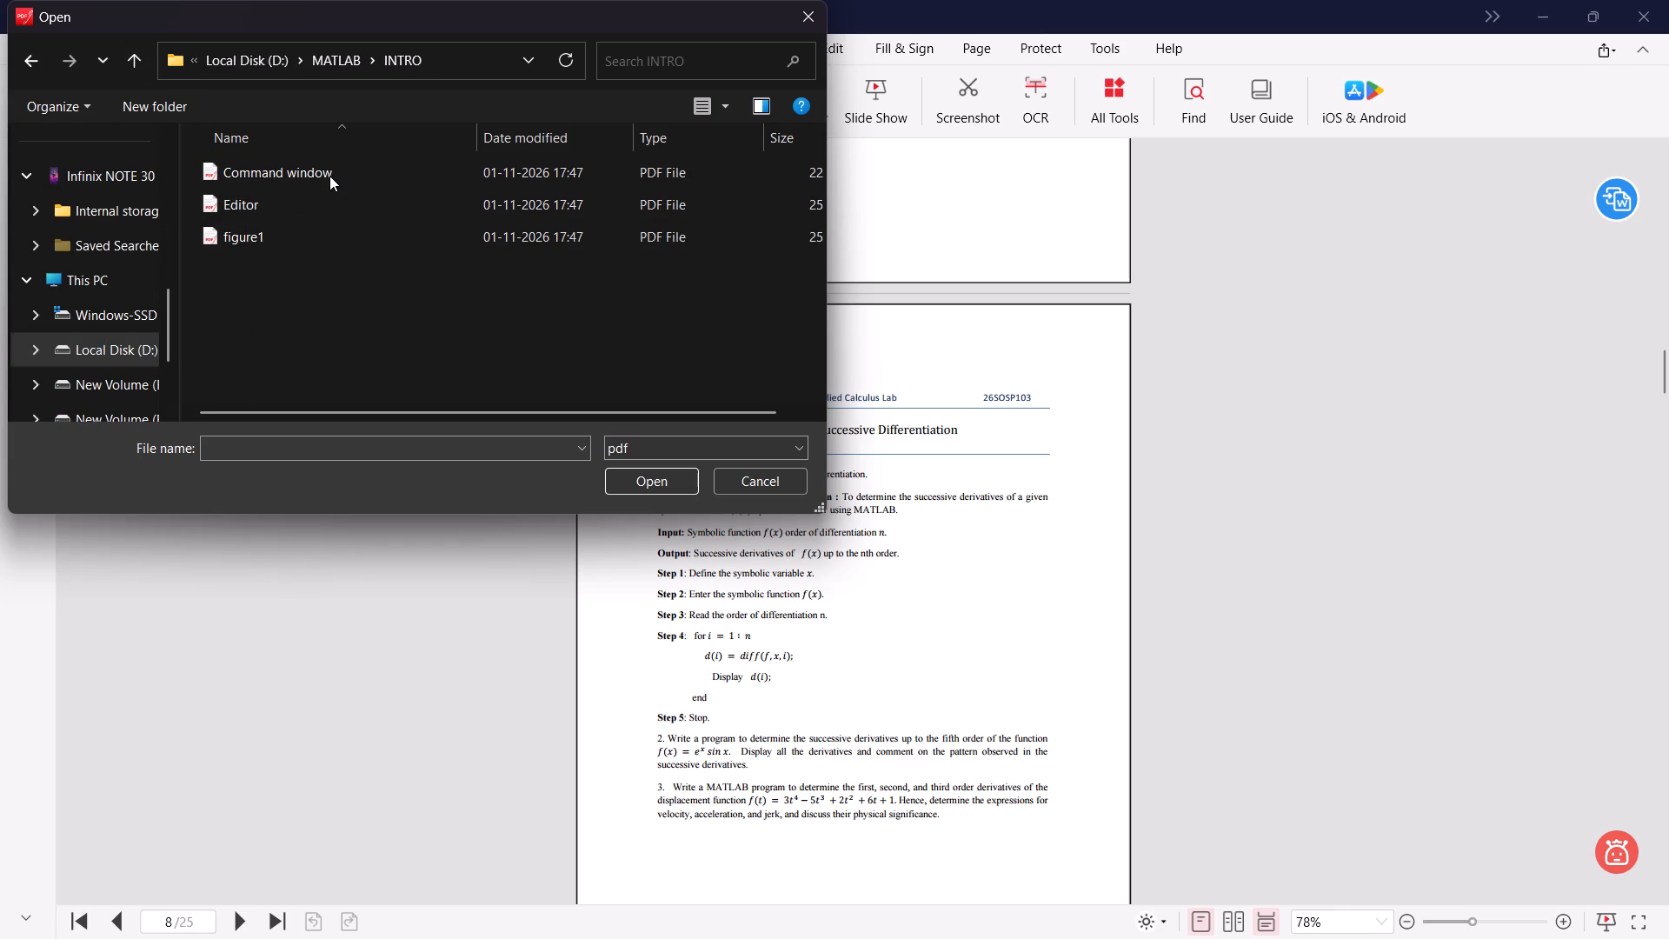
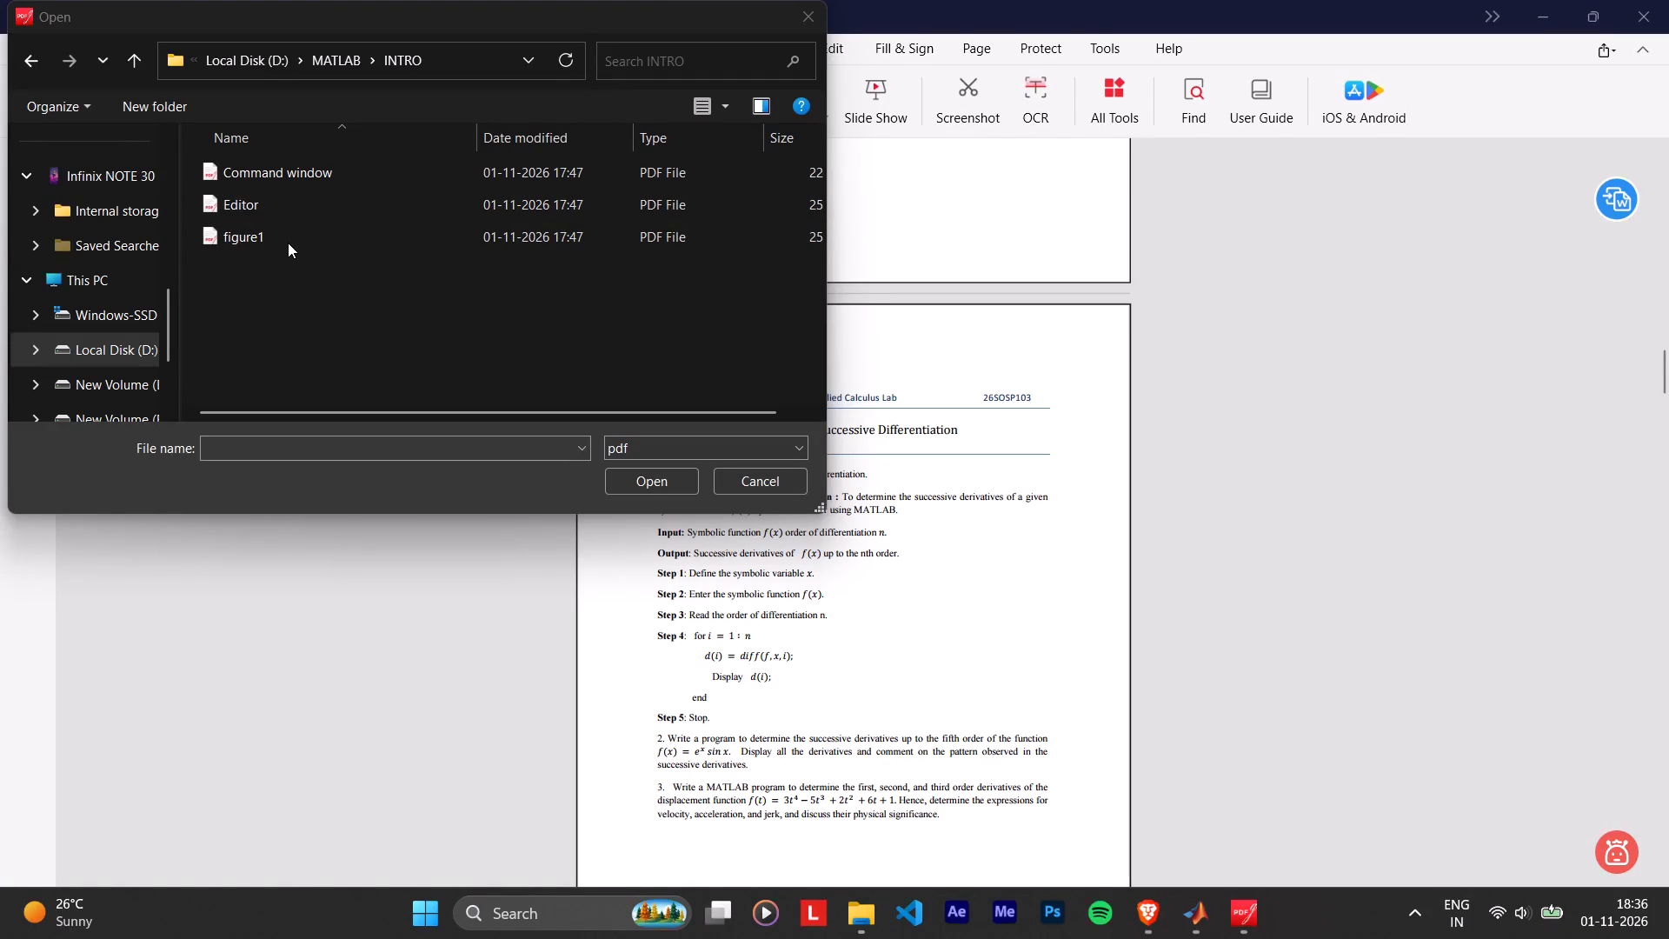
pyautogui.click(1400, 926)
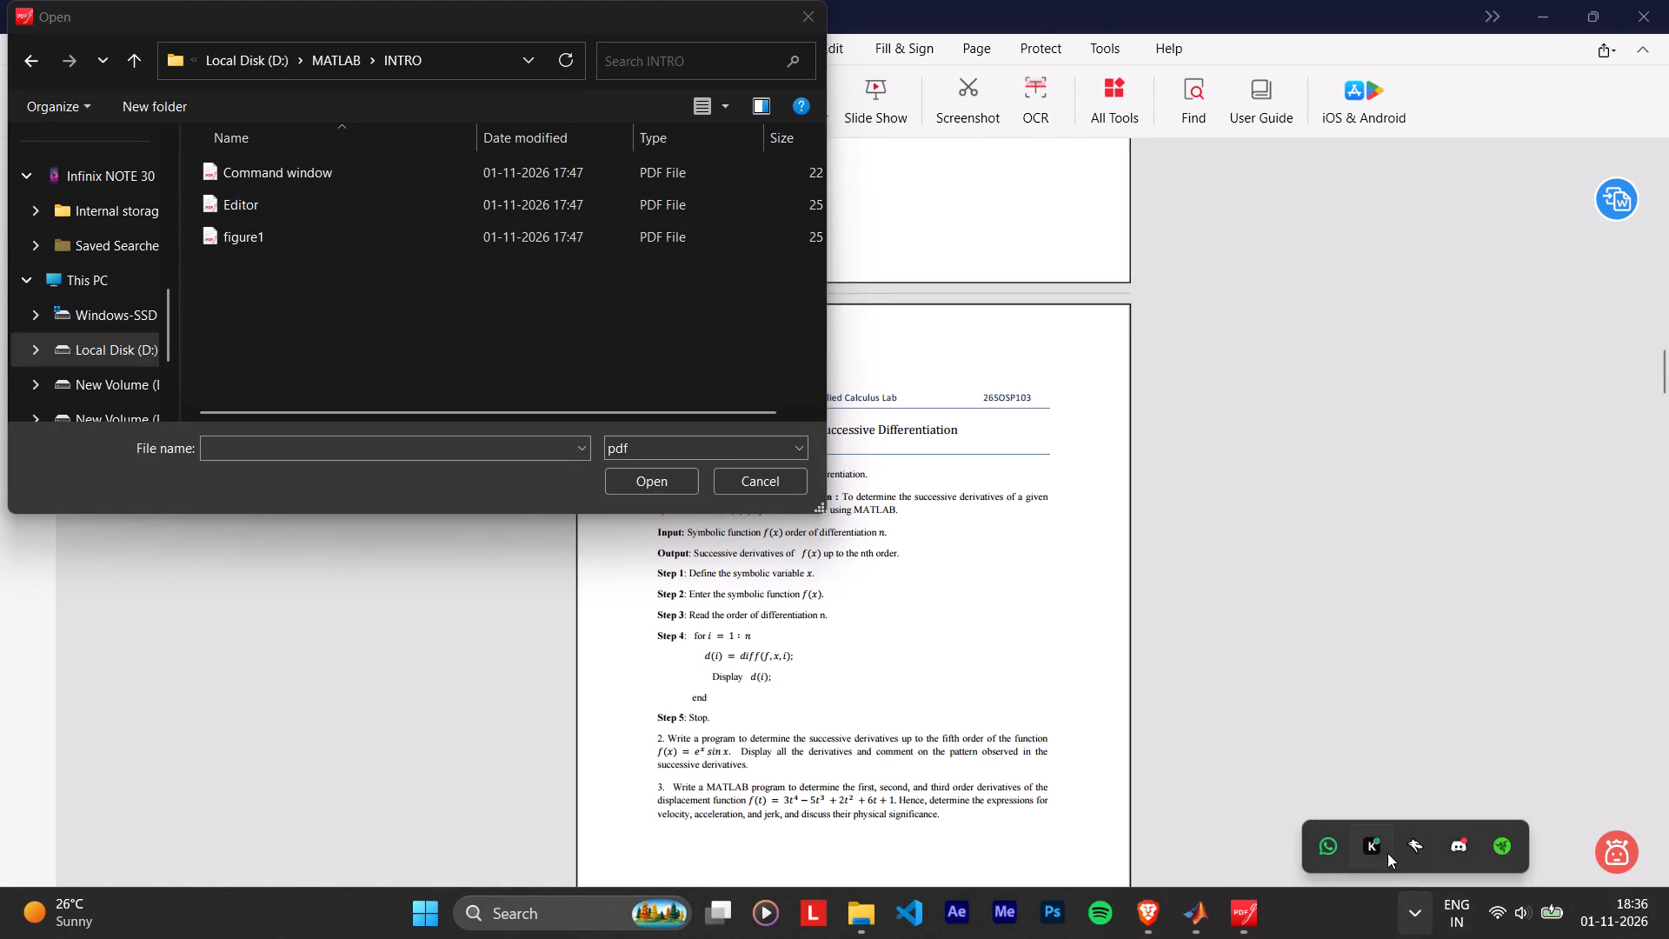
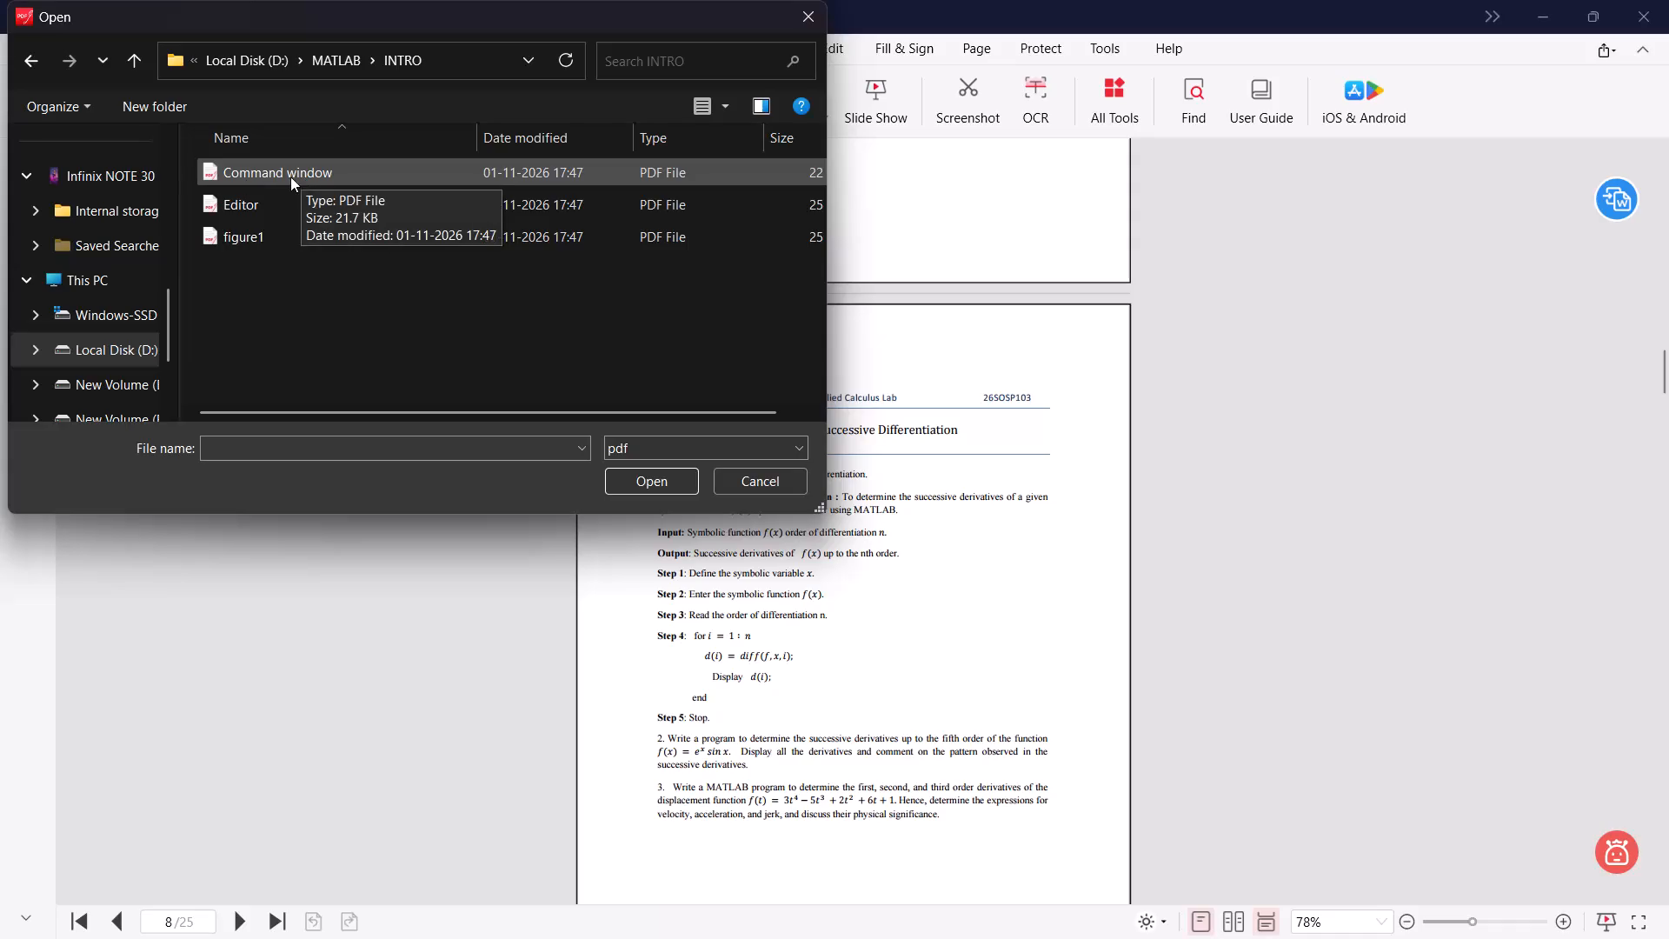
# Insert all pages of Editor.pdf from the MATLAB INTRO folder after page 8 of the lab manual.
pyautogui.click(269, 173)
pyautogui.click(273, 216)
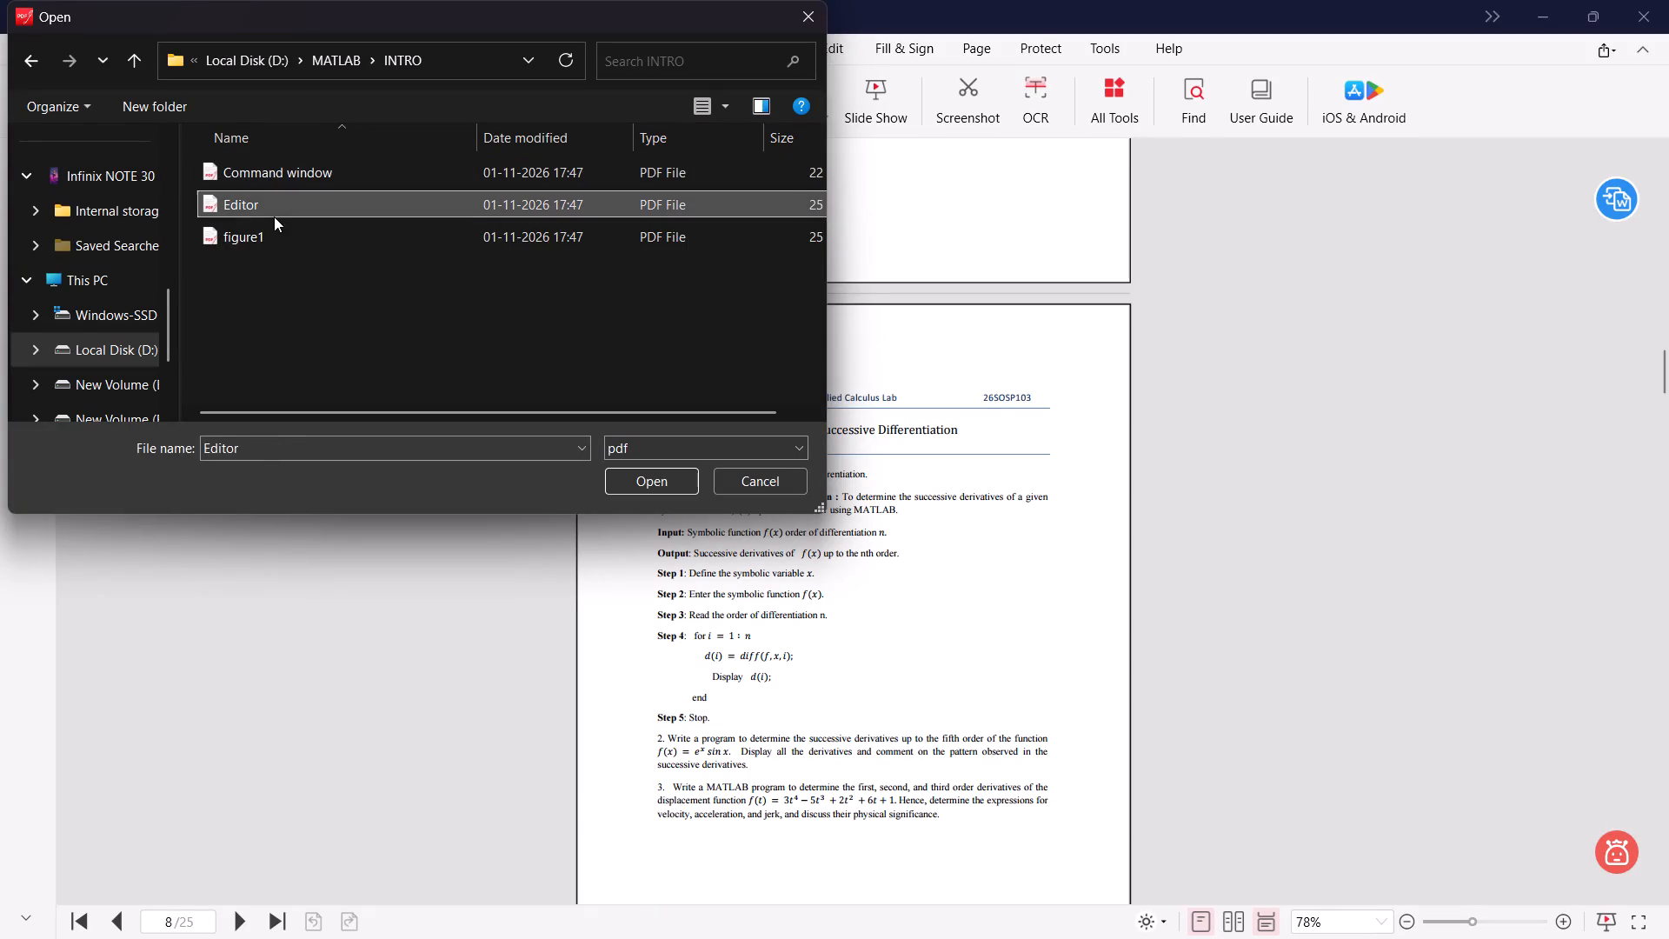
pyautogui.click(677, 488)
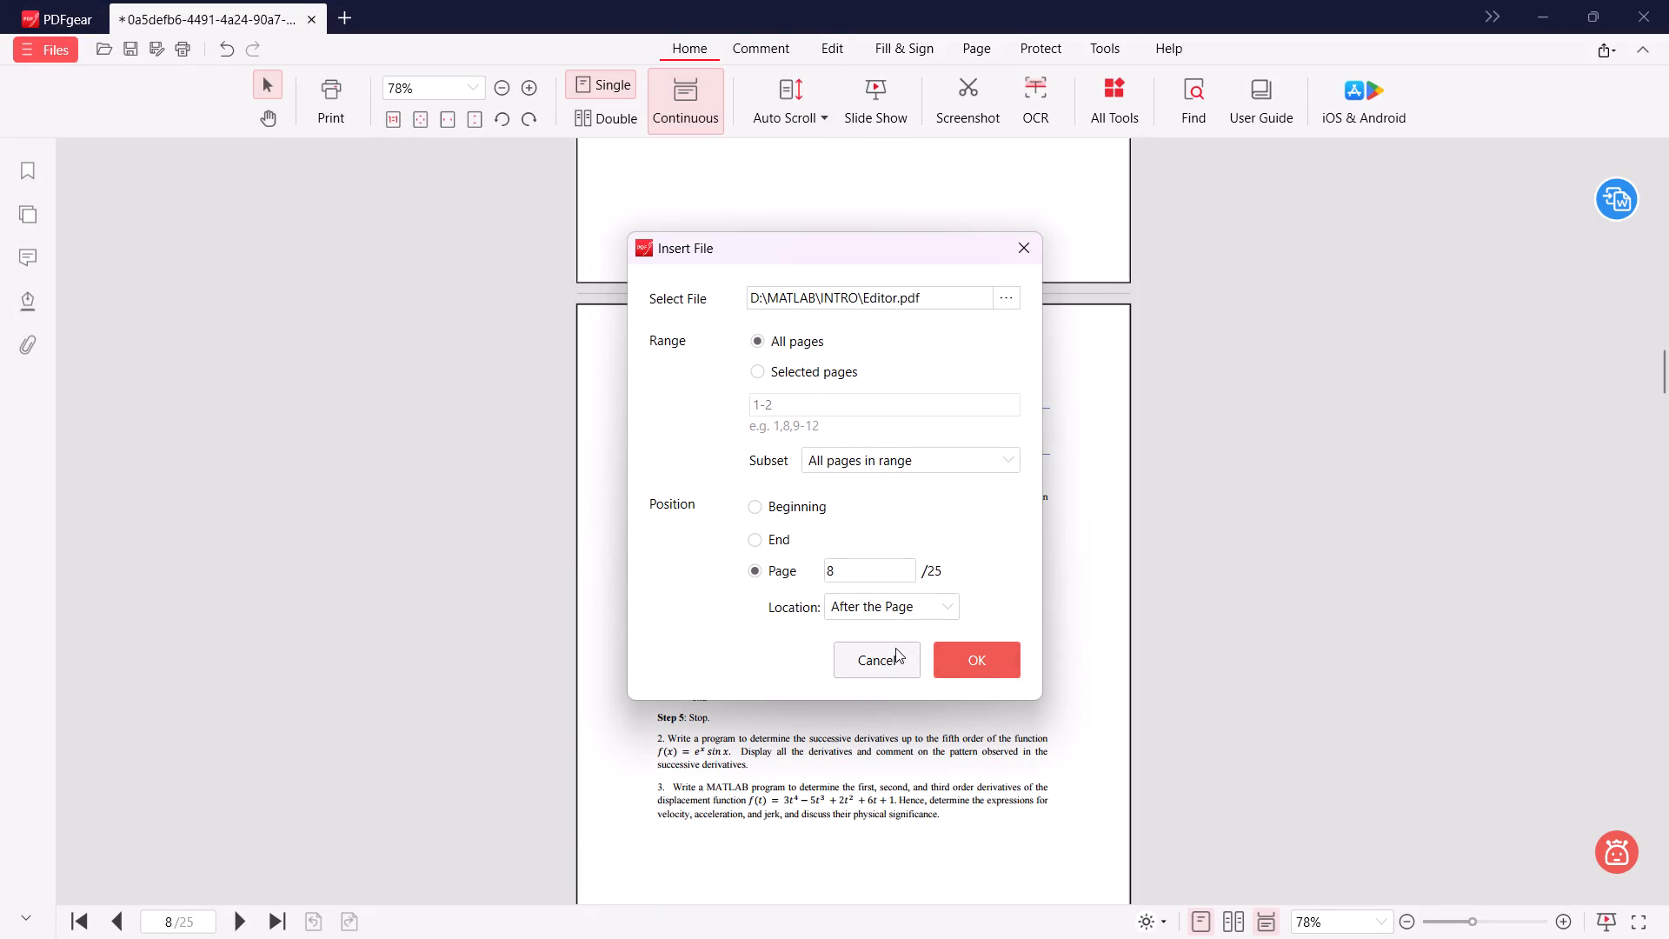
pyautogui.click(954, 661)
# Insert Command window.pdf from the MATLAB INTRO folder after blank page 11, which follows the inserted Editor code pages.
pyautogui.scroll(-4, 844, 610)
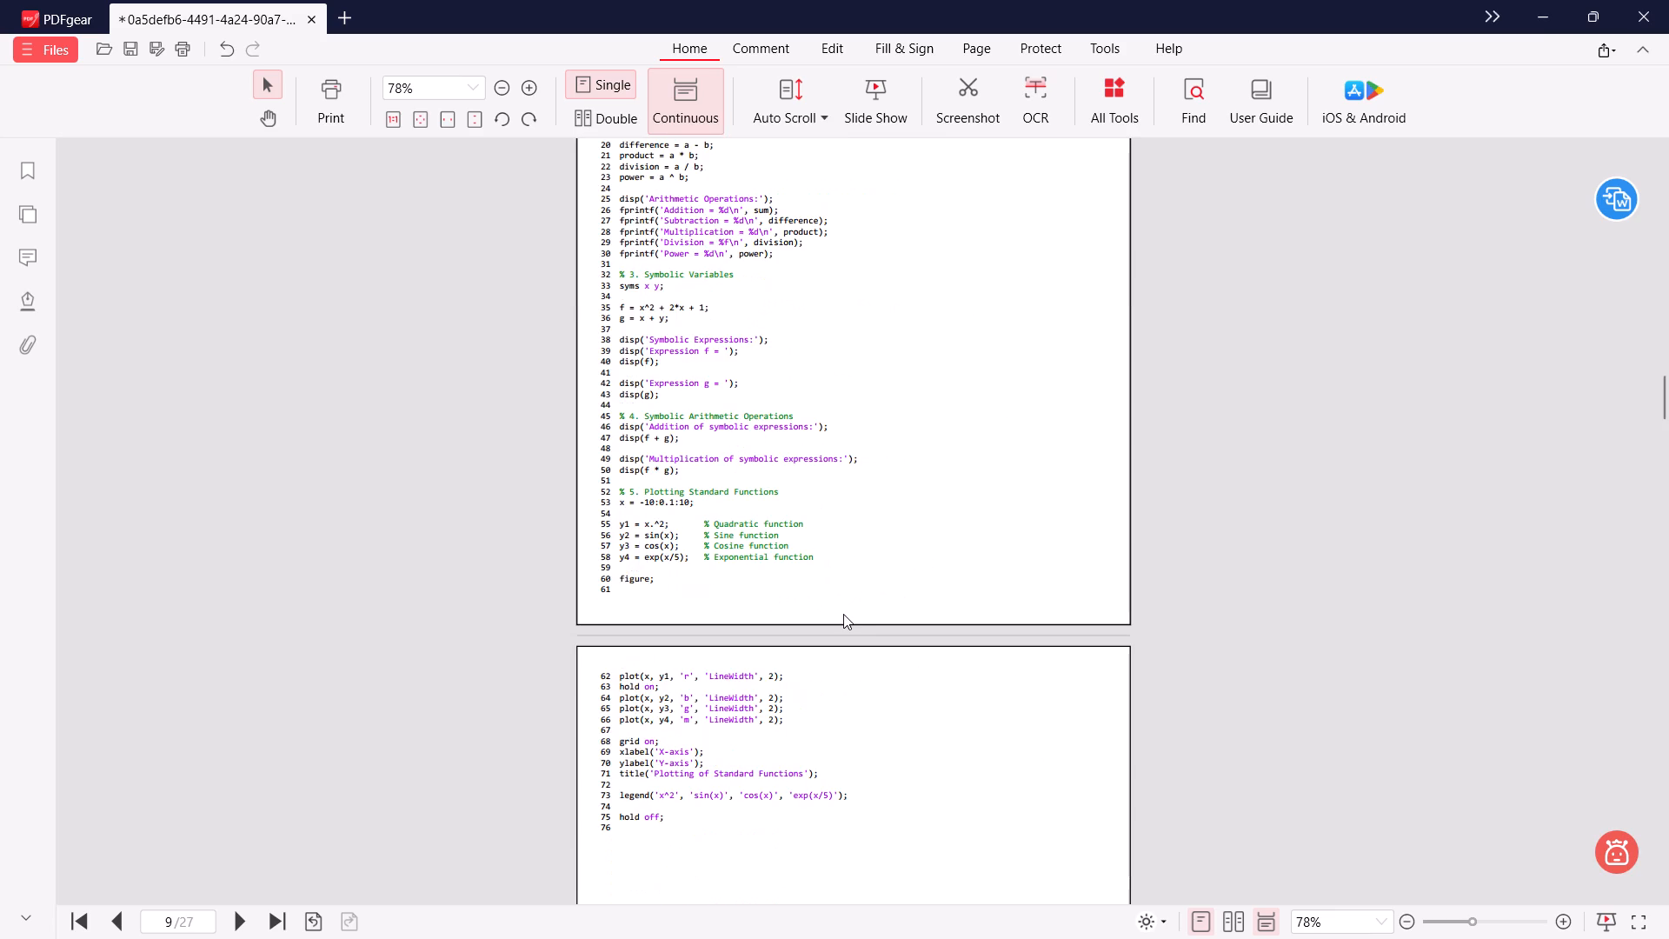
pyautogui.scroll(-18, 841, 614)
pyautogui.scroll(8, 834, 624)
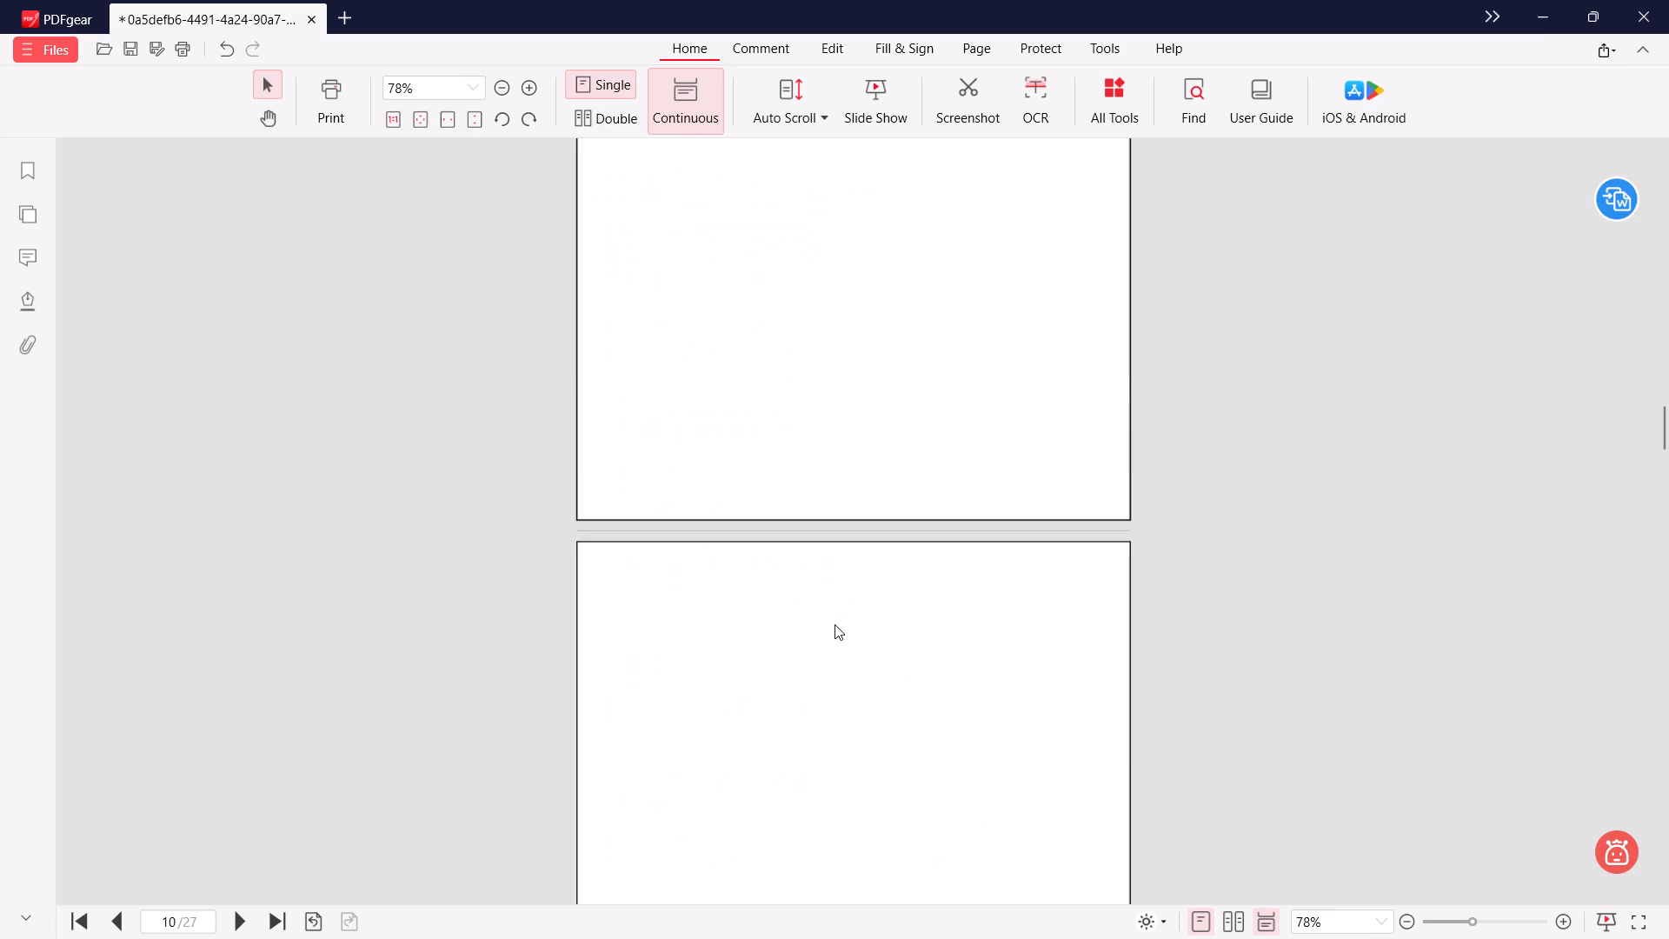
pyautogui.scroll(7, 834, 624)
pyautogui.scroll(-12, 834, 624)
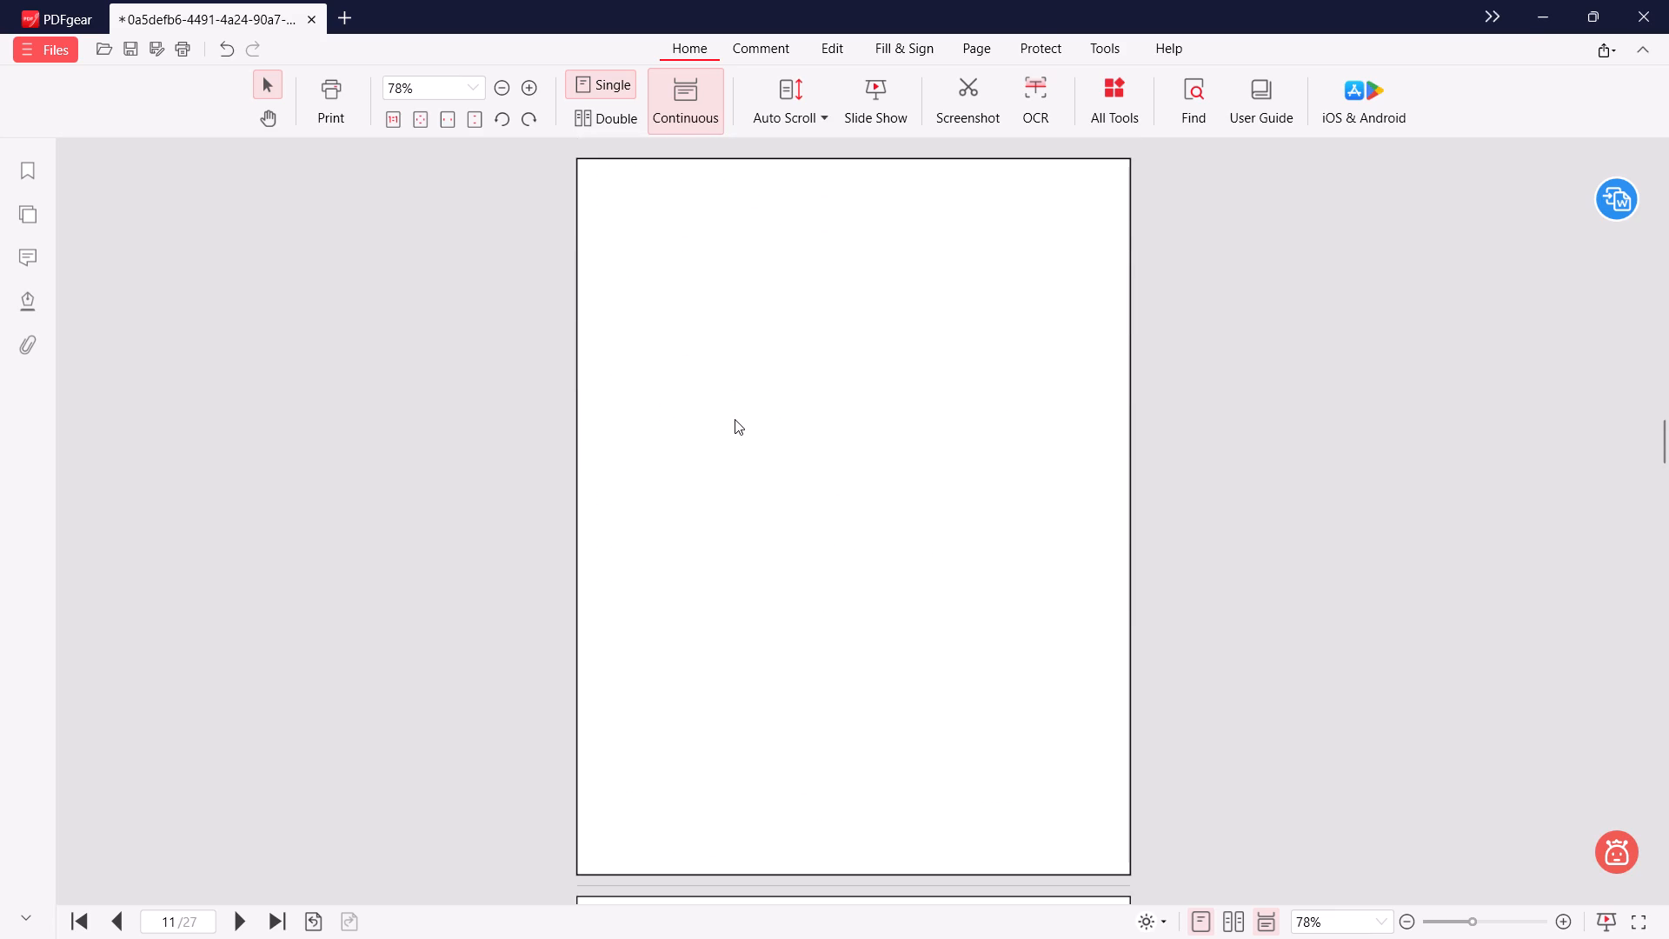
pyautogui.scroll(3, 756, 453)
pyautogui.rightClick(741, 468)
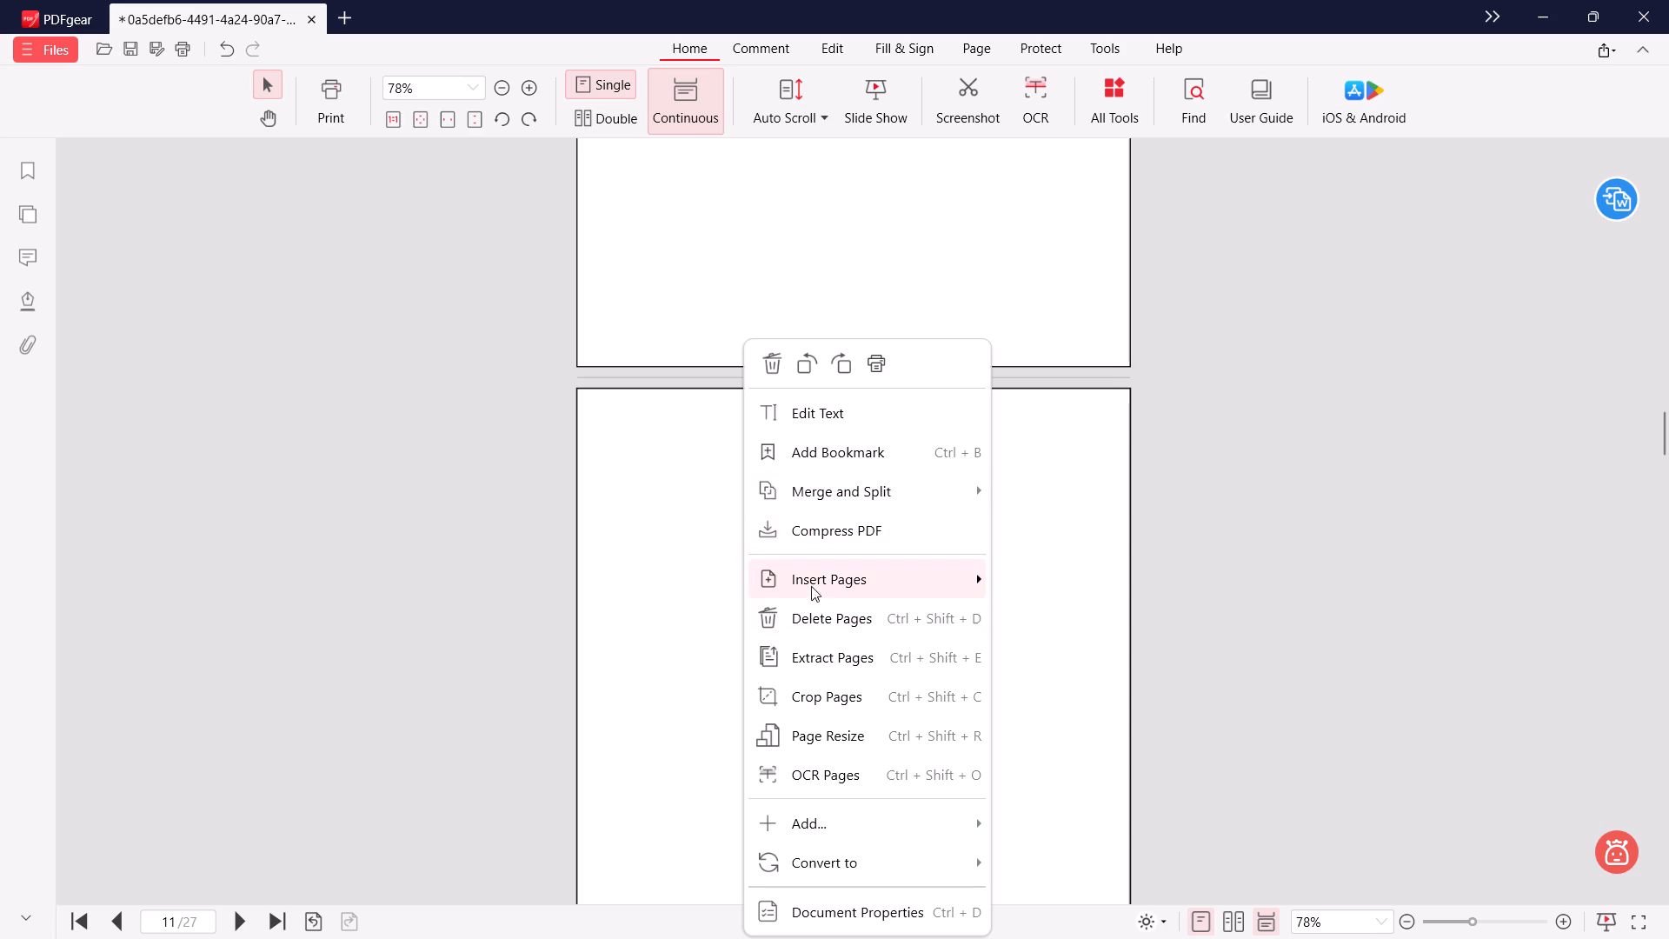
pyautogui.click(826, 573)
pyautogui.click(1082, 624)
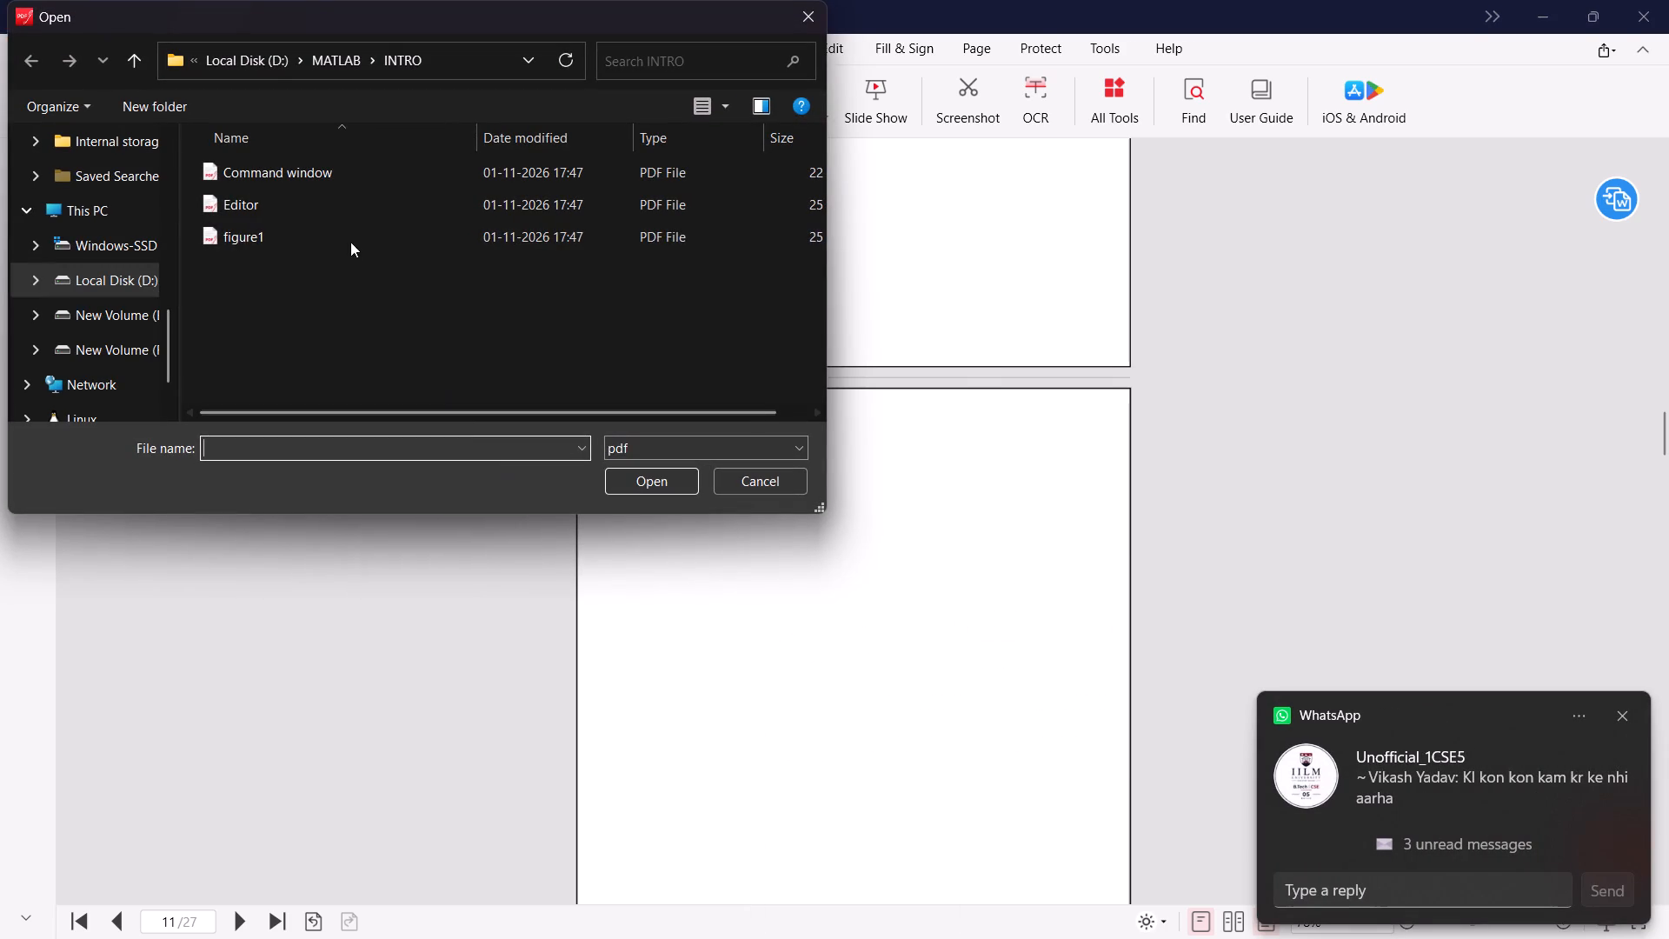
pyautogui.click(276, 169)
pyautogui.click(633, 475)
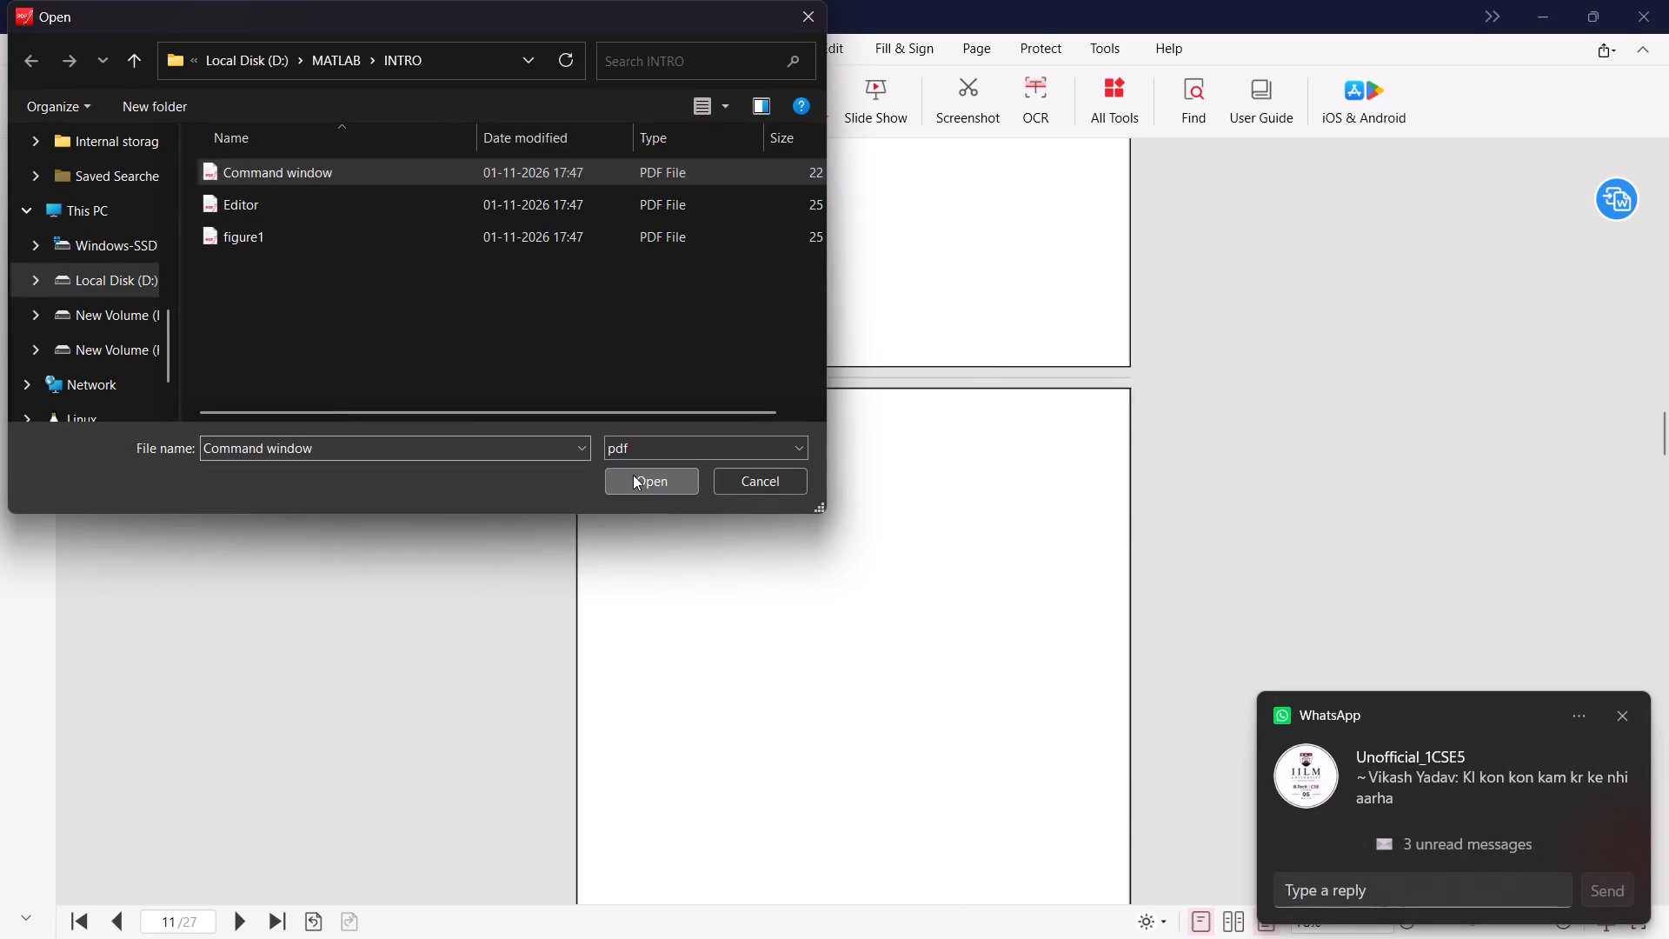
pyautogui.click(964, 651)
# Delete blank page 11 between the end of the Editor code listing and the inserted Command window output page.
pyautogui.scroll(2, 761, 509)
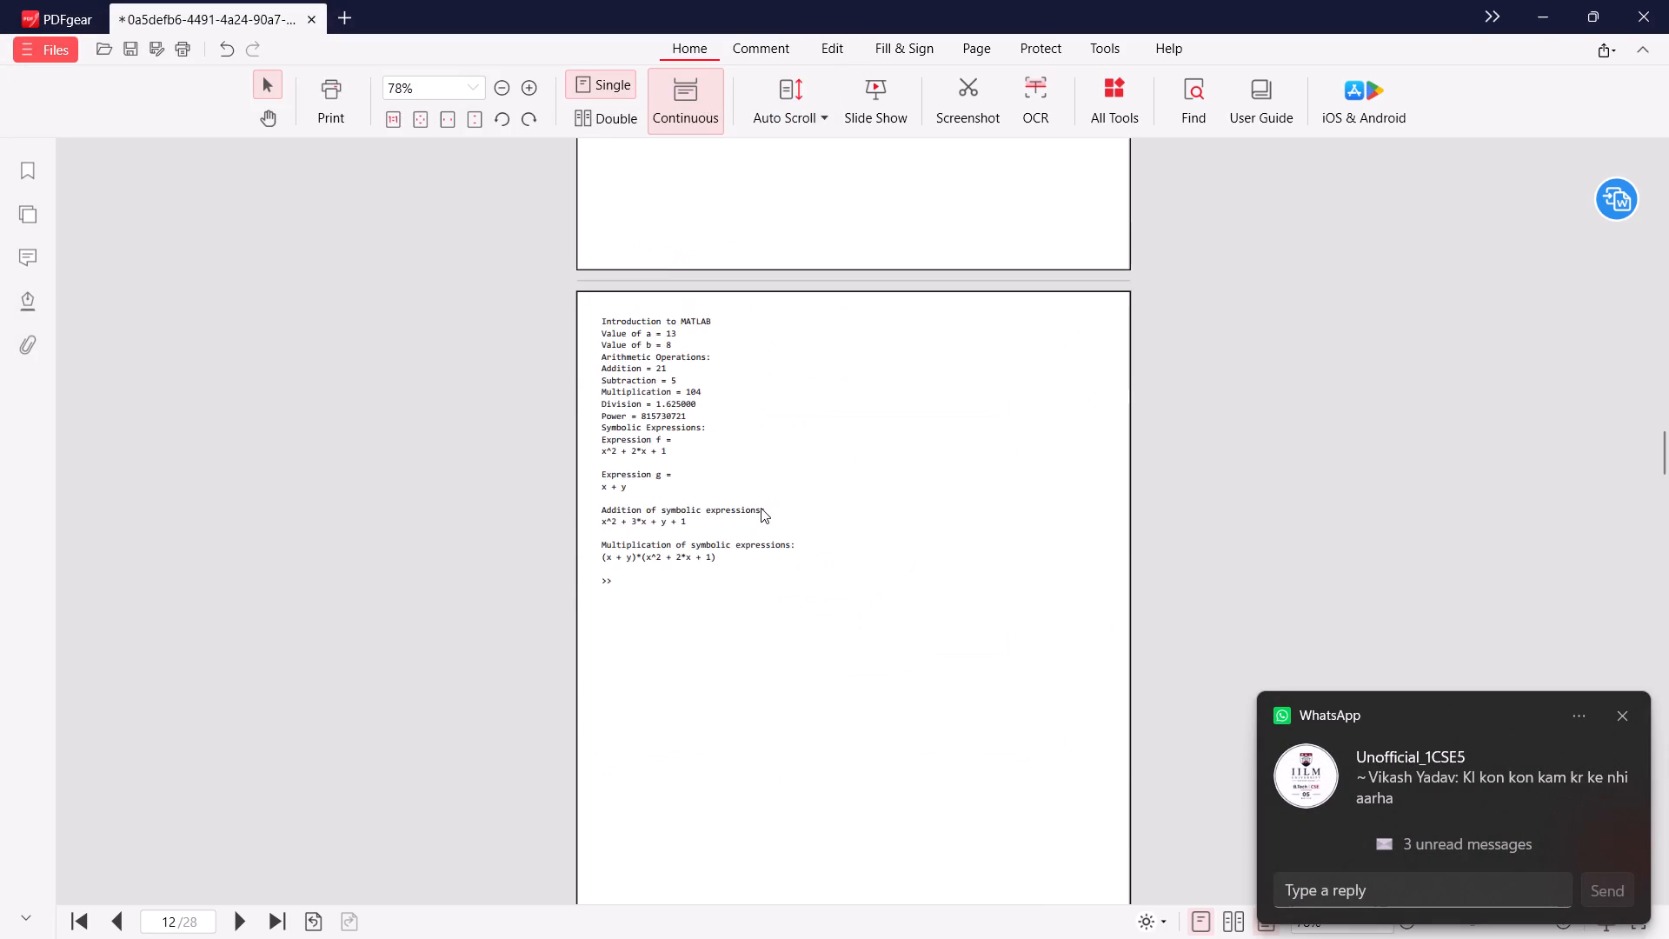
pyautogui.scroll(20, 761, 508)
pyautogui.scroll(-5, 746, 533)
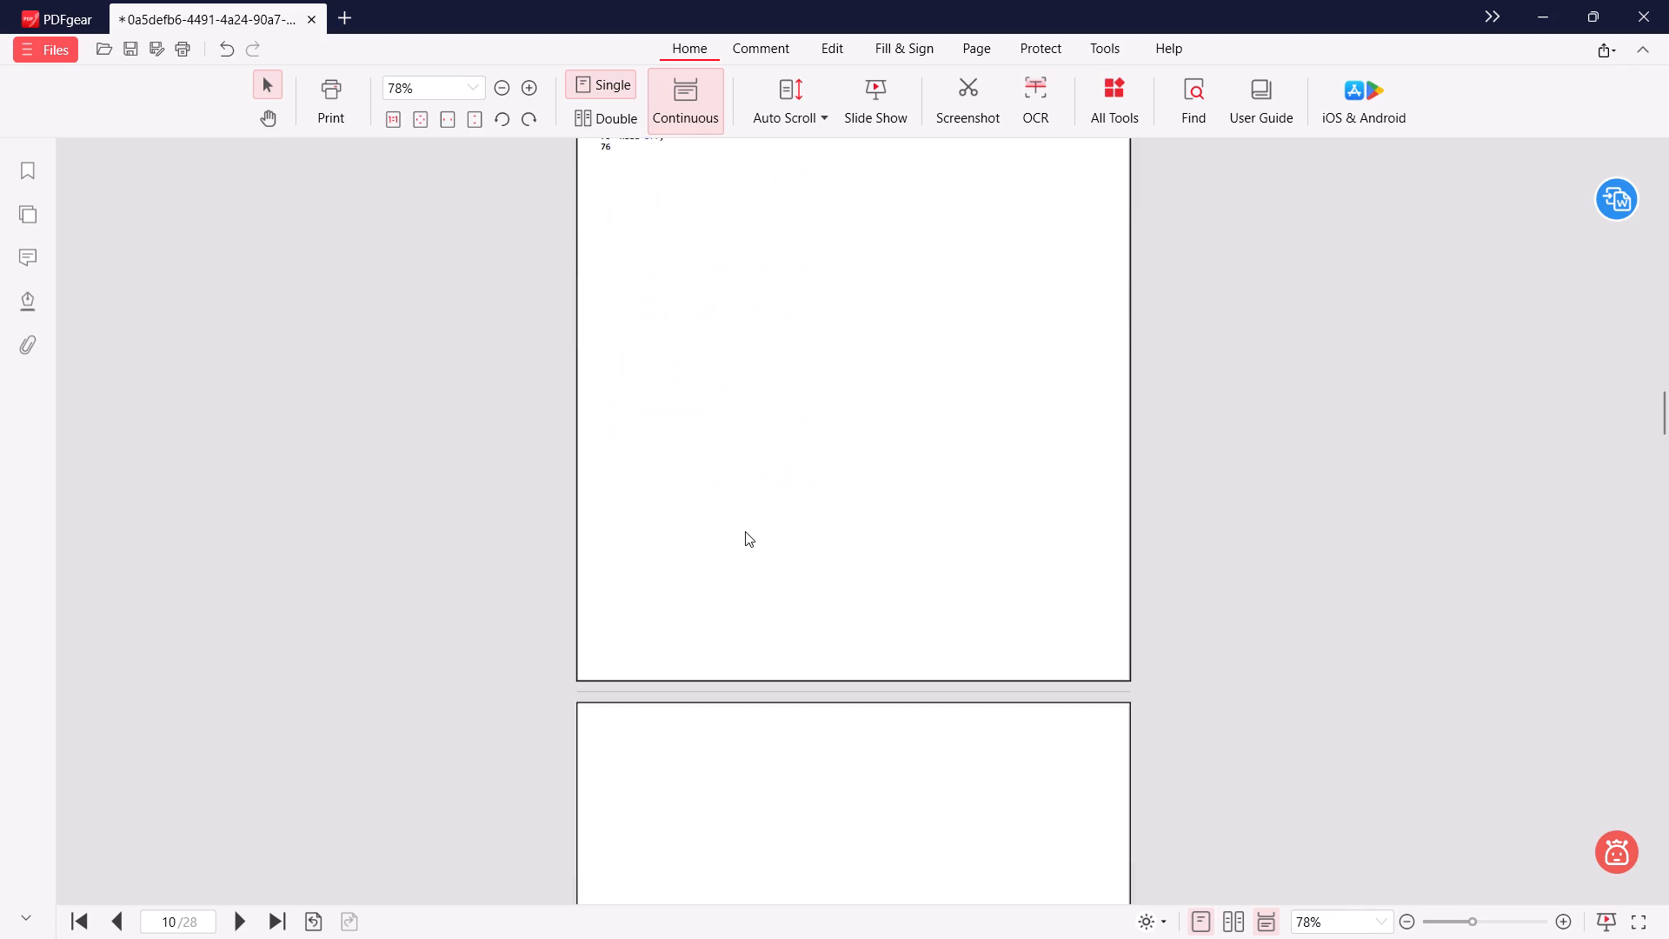
pyautogui.scroll(-6, 745, 531)
pyautogui.rightClick(748, 520)
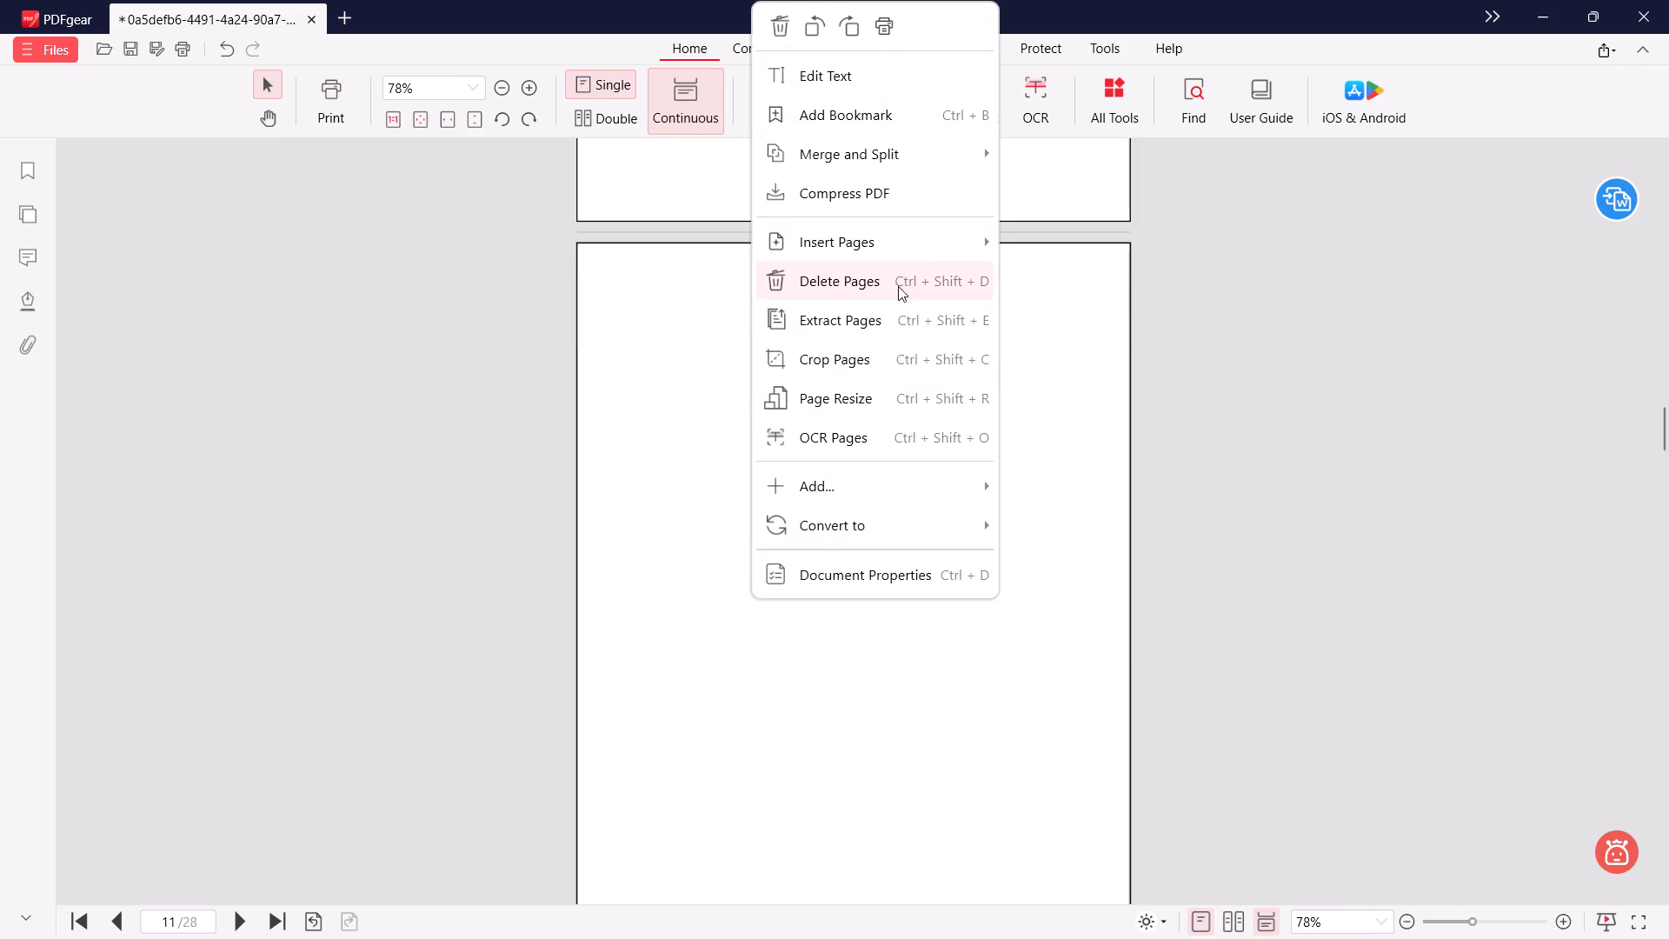
pyautogui.click(898, 286)
pyautogui.click(989, 589)
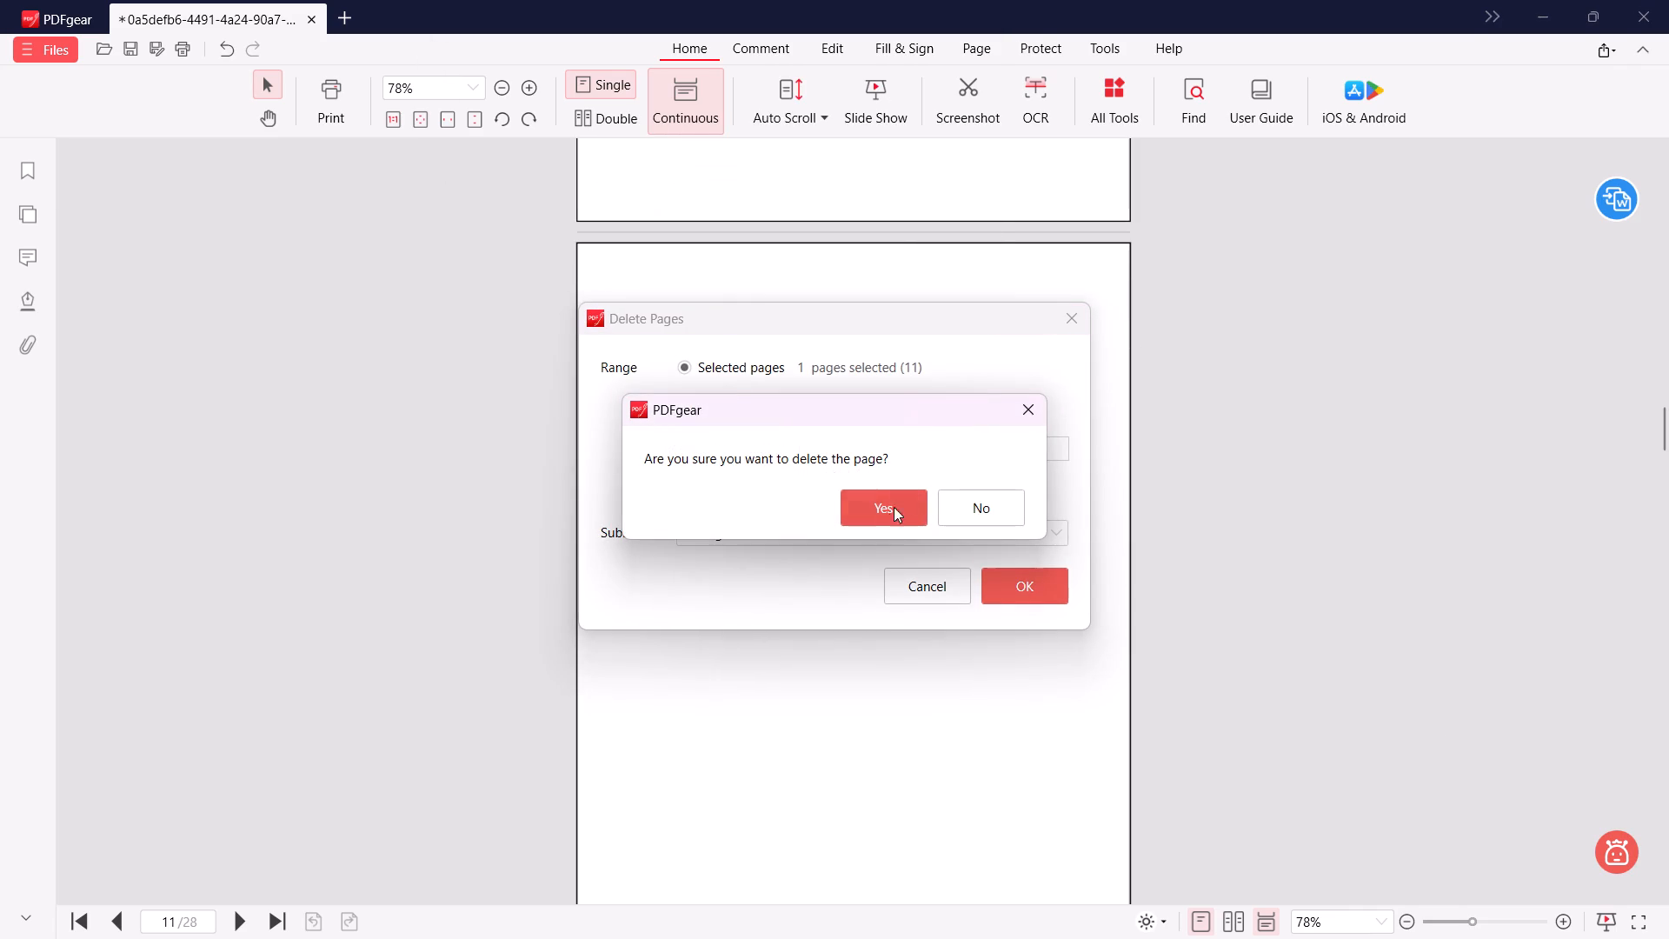
pyautogui.click(888, 516)
# Review the inserted MATLAB code and command output pages up to the start of Experiment 4.
pyautogui.scroll(-4, 914, 585)
pyautogui.scroll(11, 913, 586)
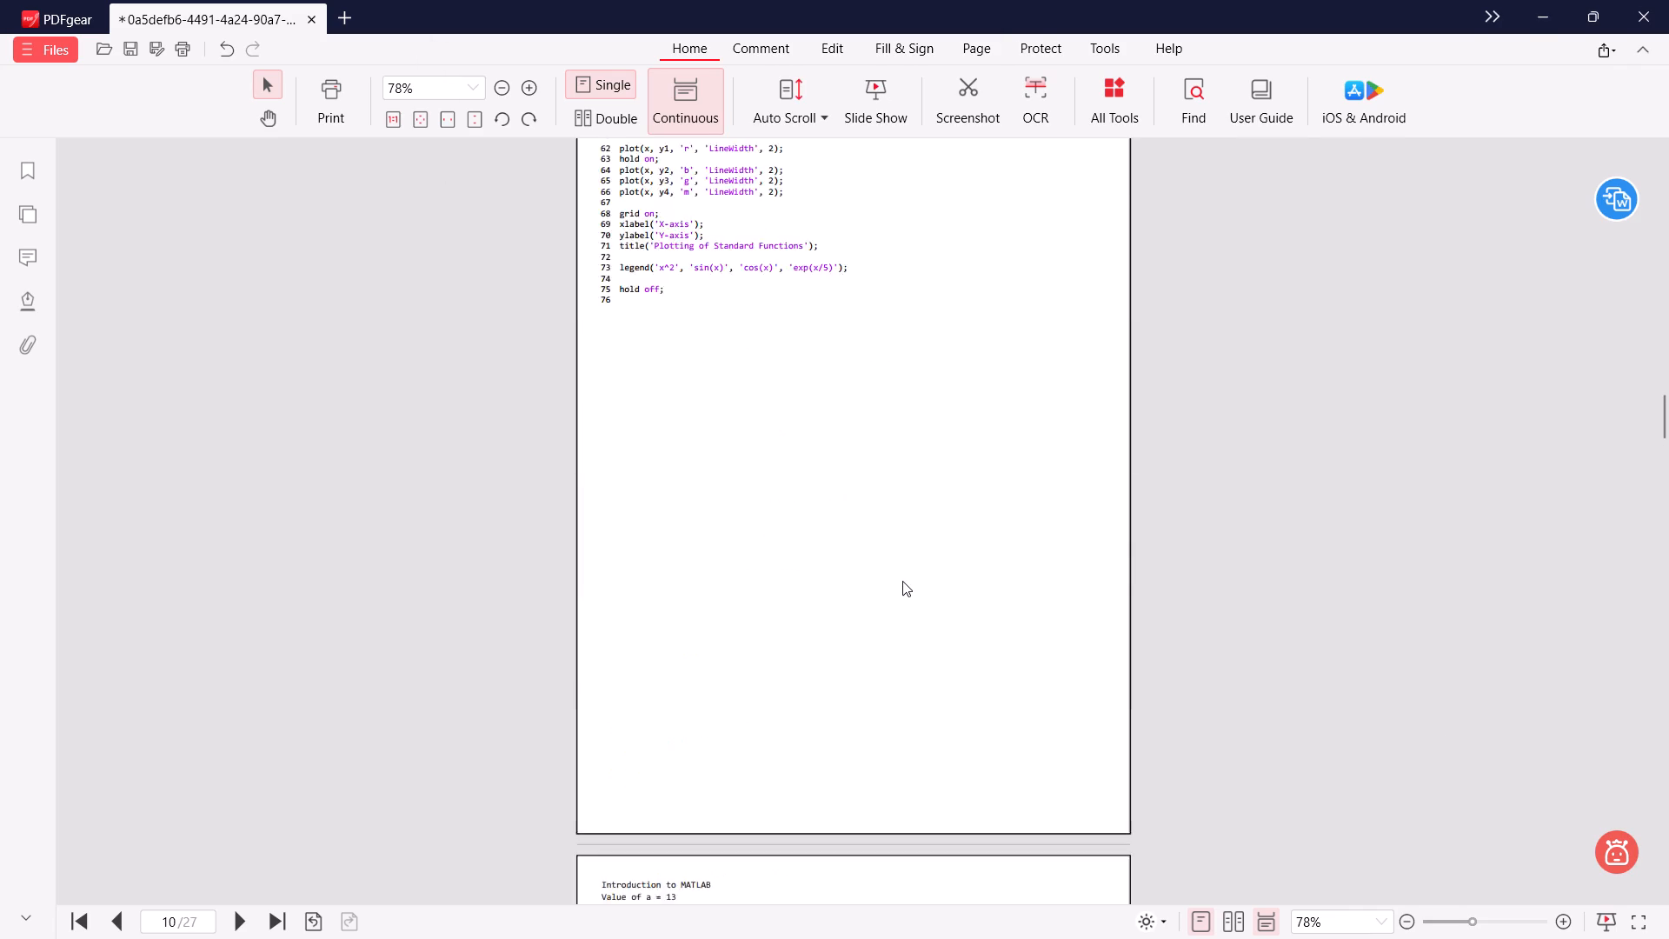
pyautogui.scroll(14, 902, 581)
pyautogui.scroll(-20, 901, 581)
pyautogui.scroll(-2, 901, 581)
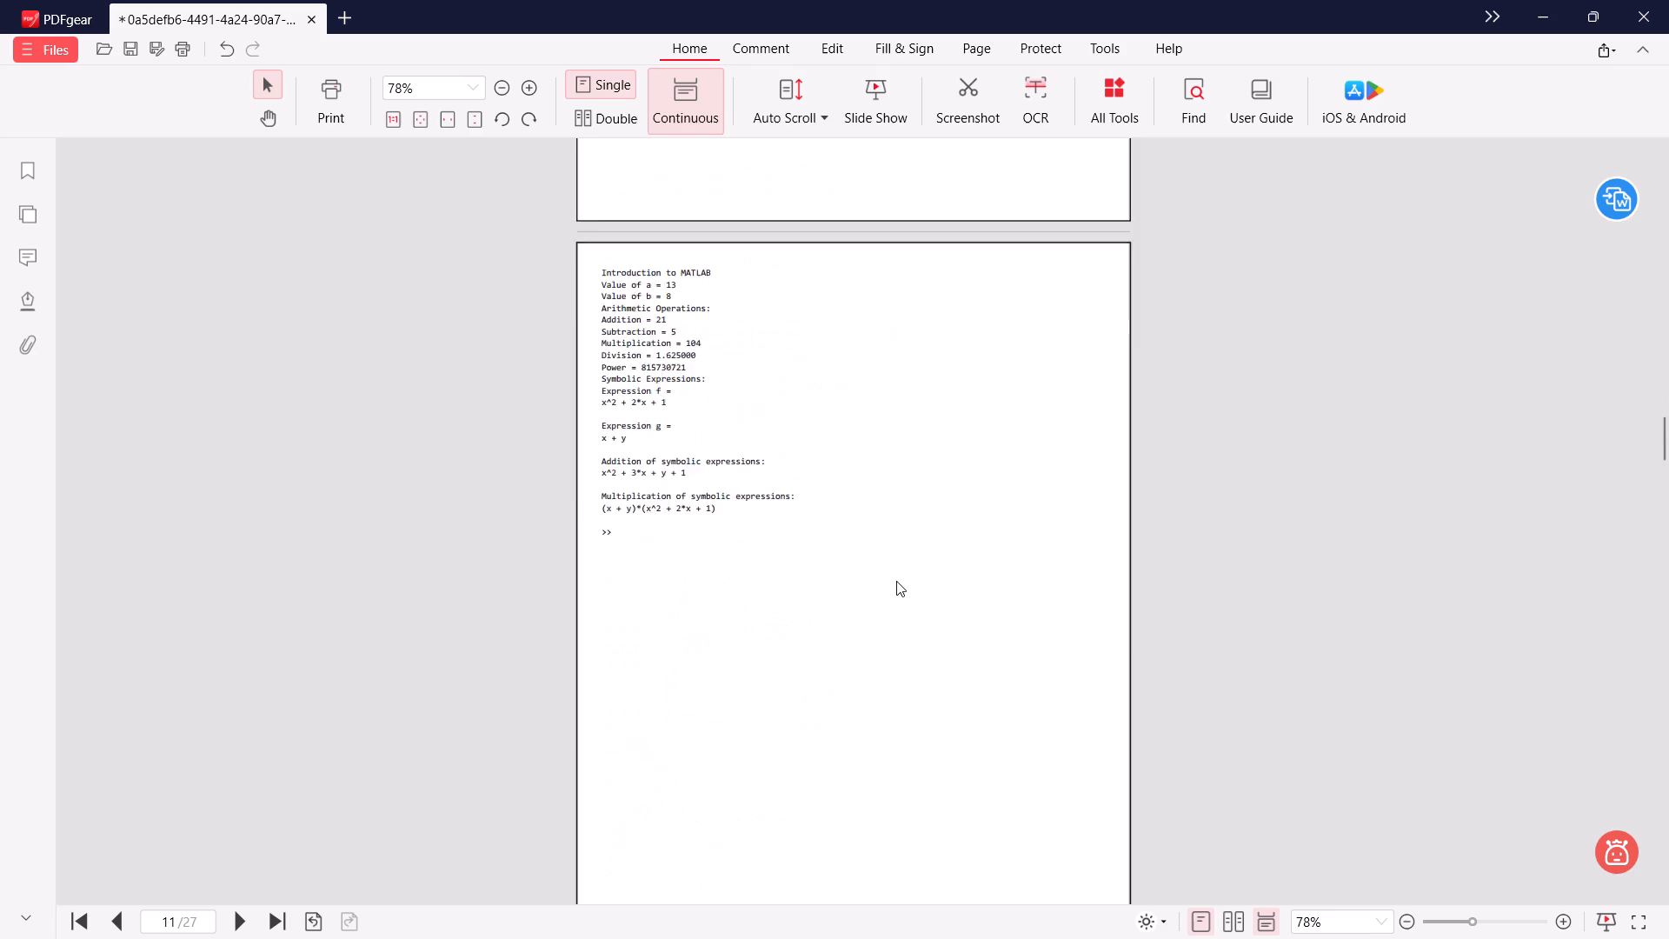
pyautogui.scroll(-8, 896, 581)
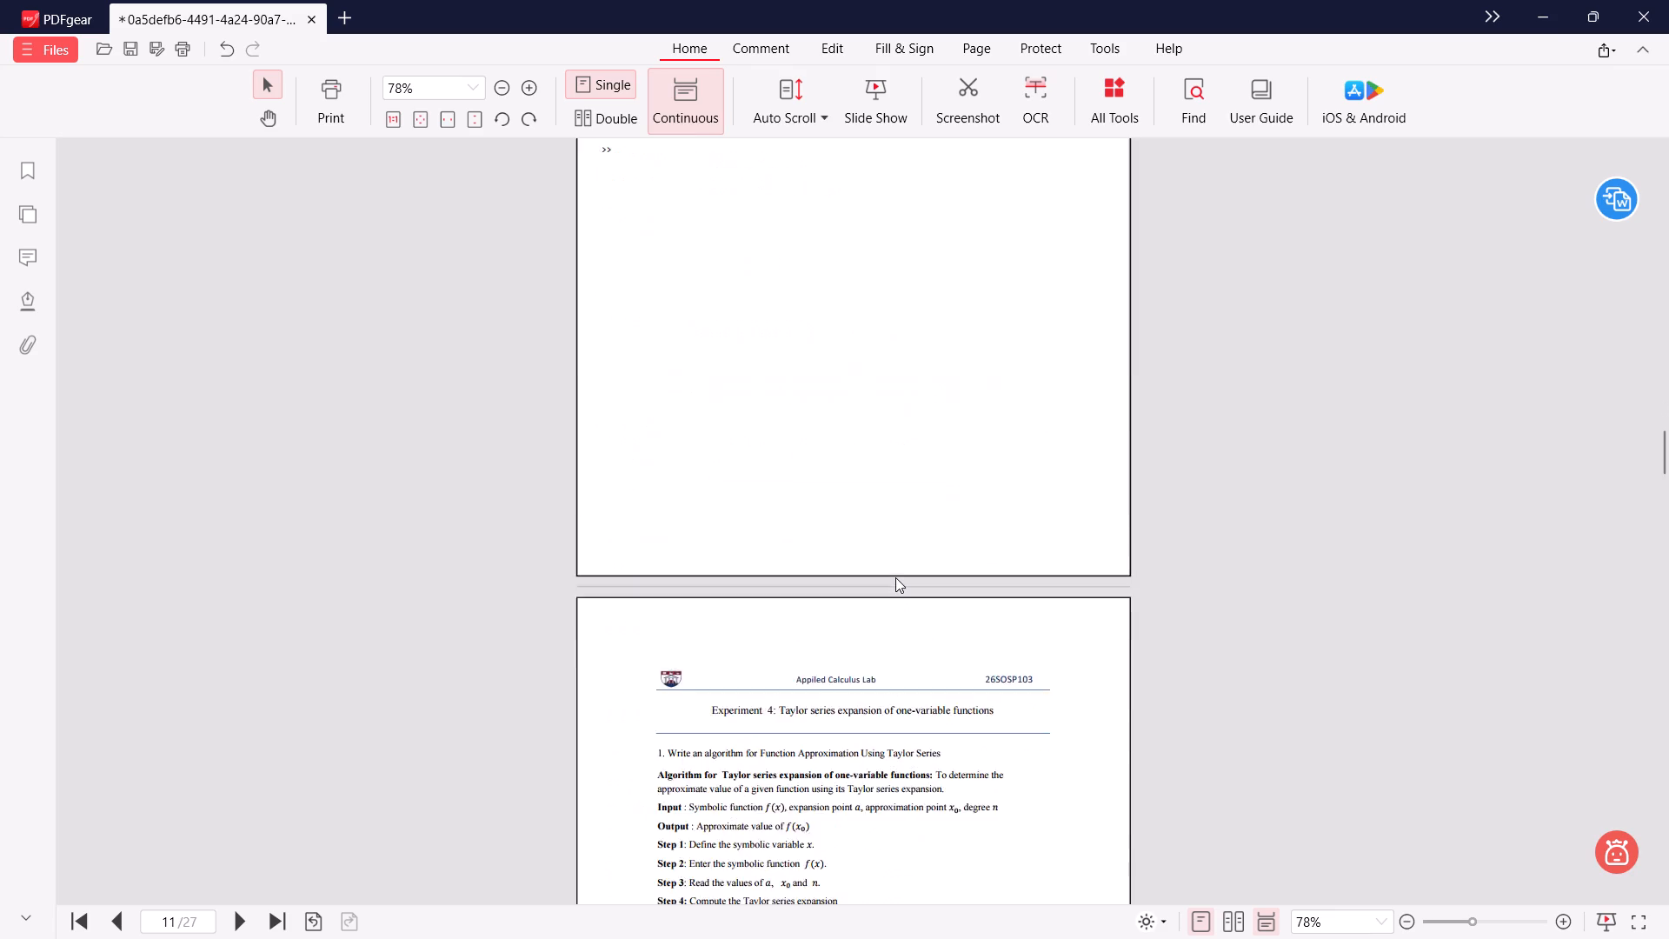
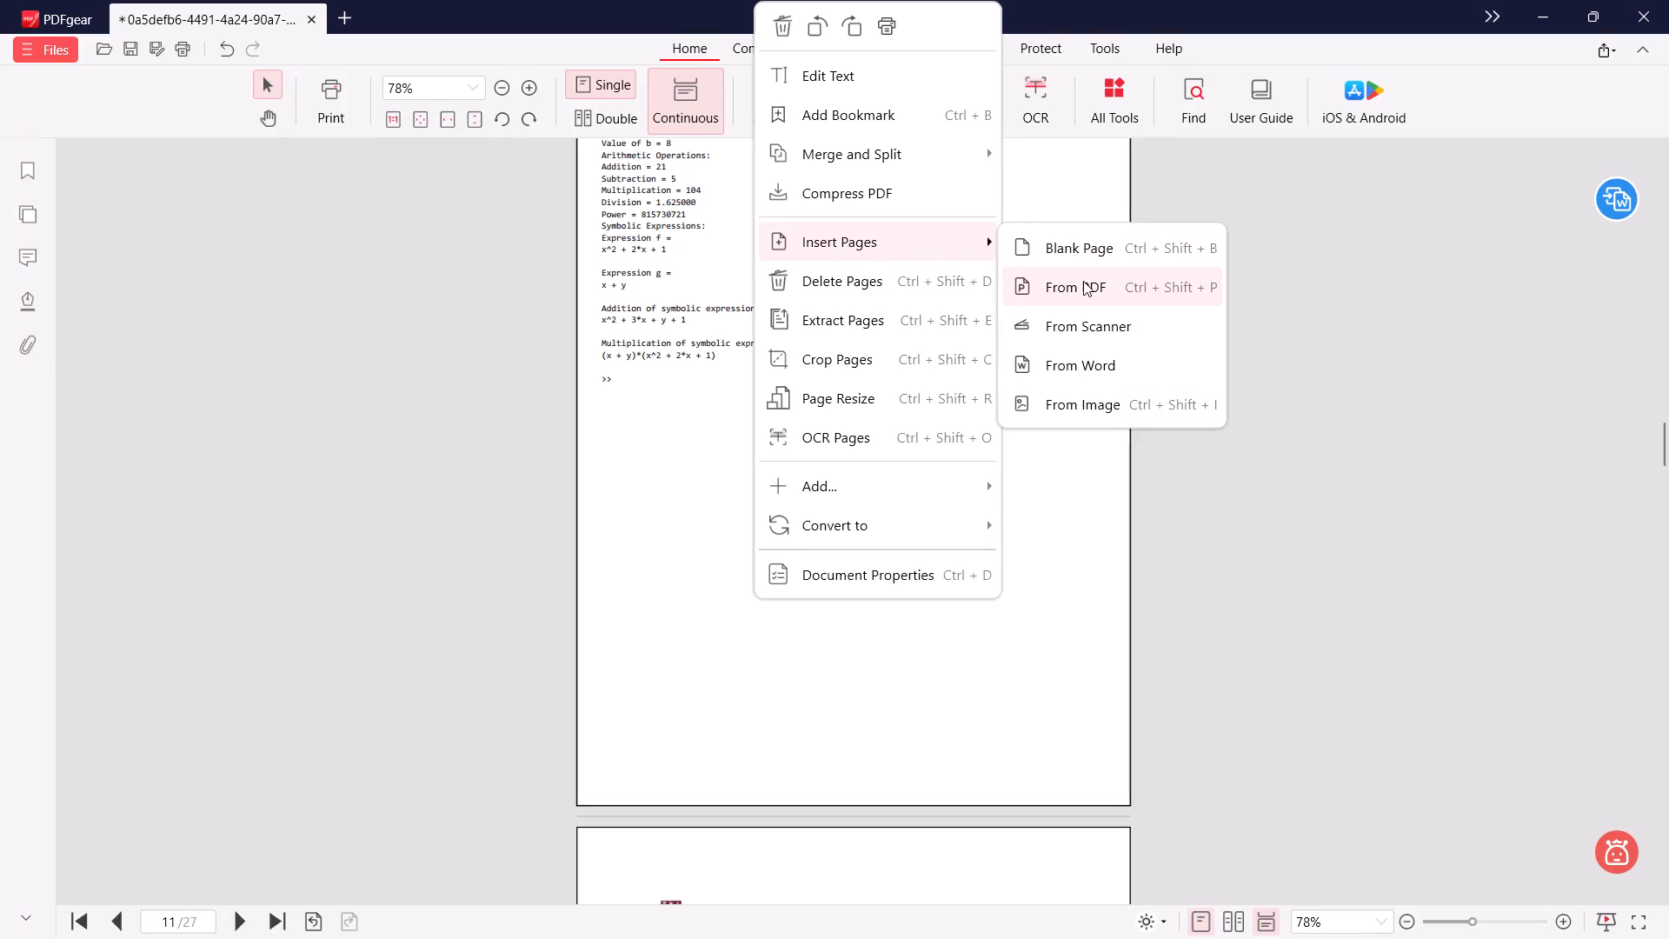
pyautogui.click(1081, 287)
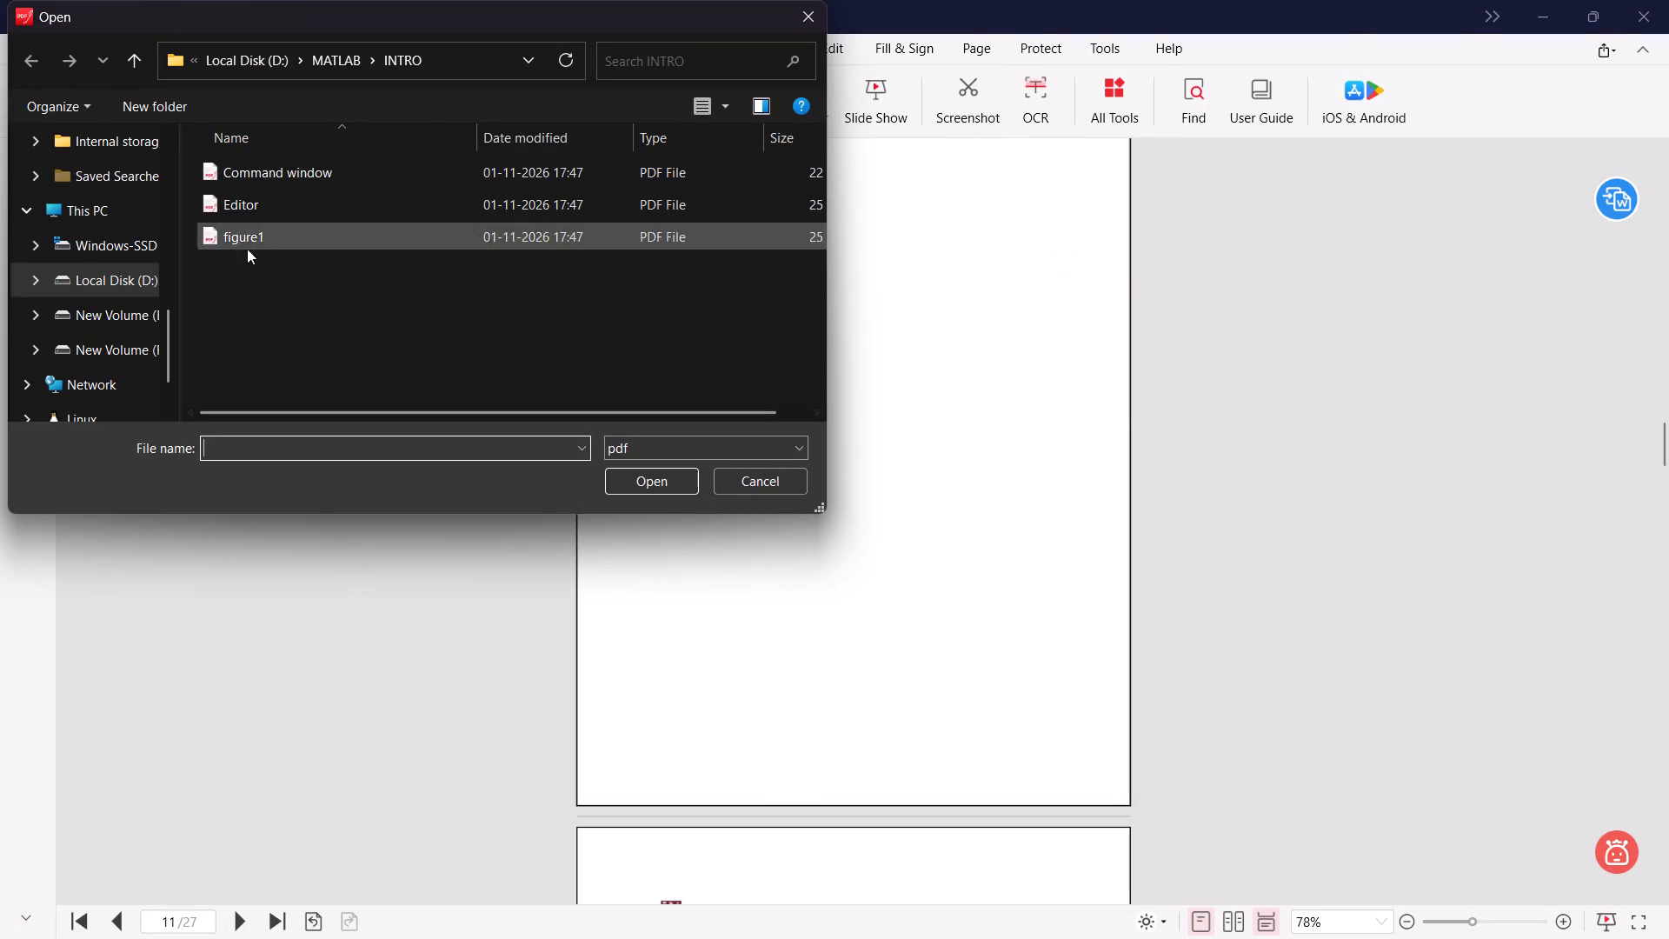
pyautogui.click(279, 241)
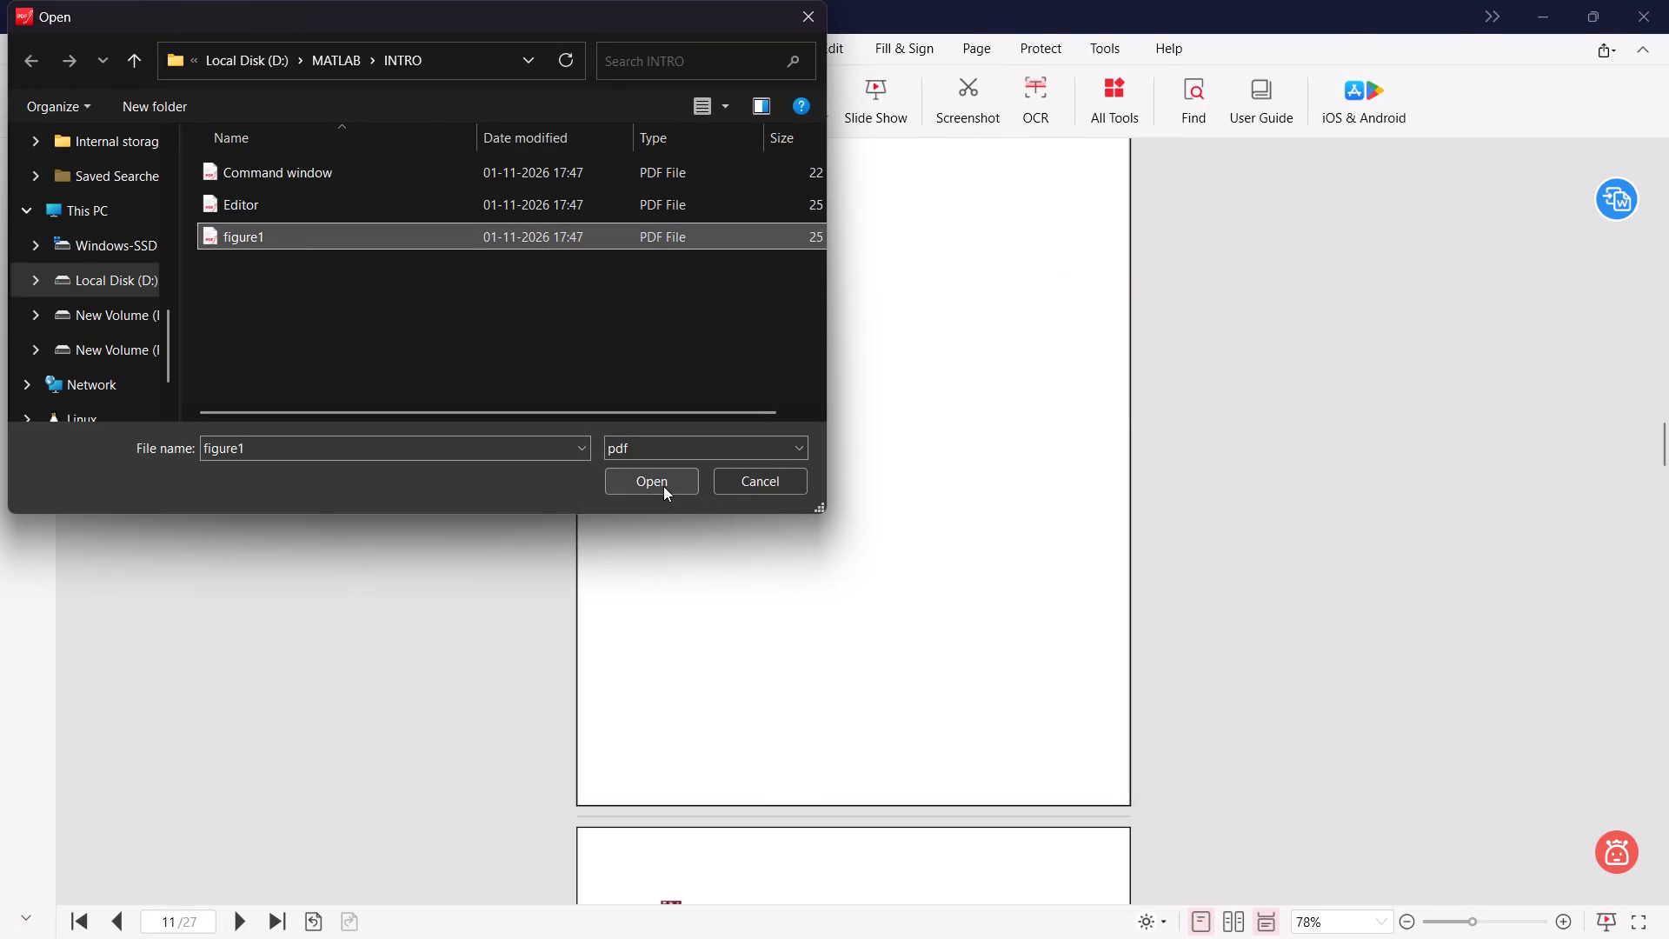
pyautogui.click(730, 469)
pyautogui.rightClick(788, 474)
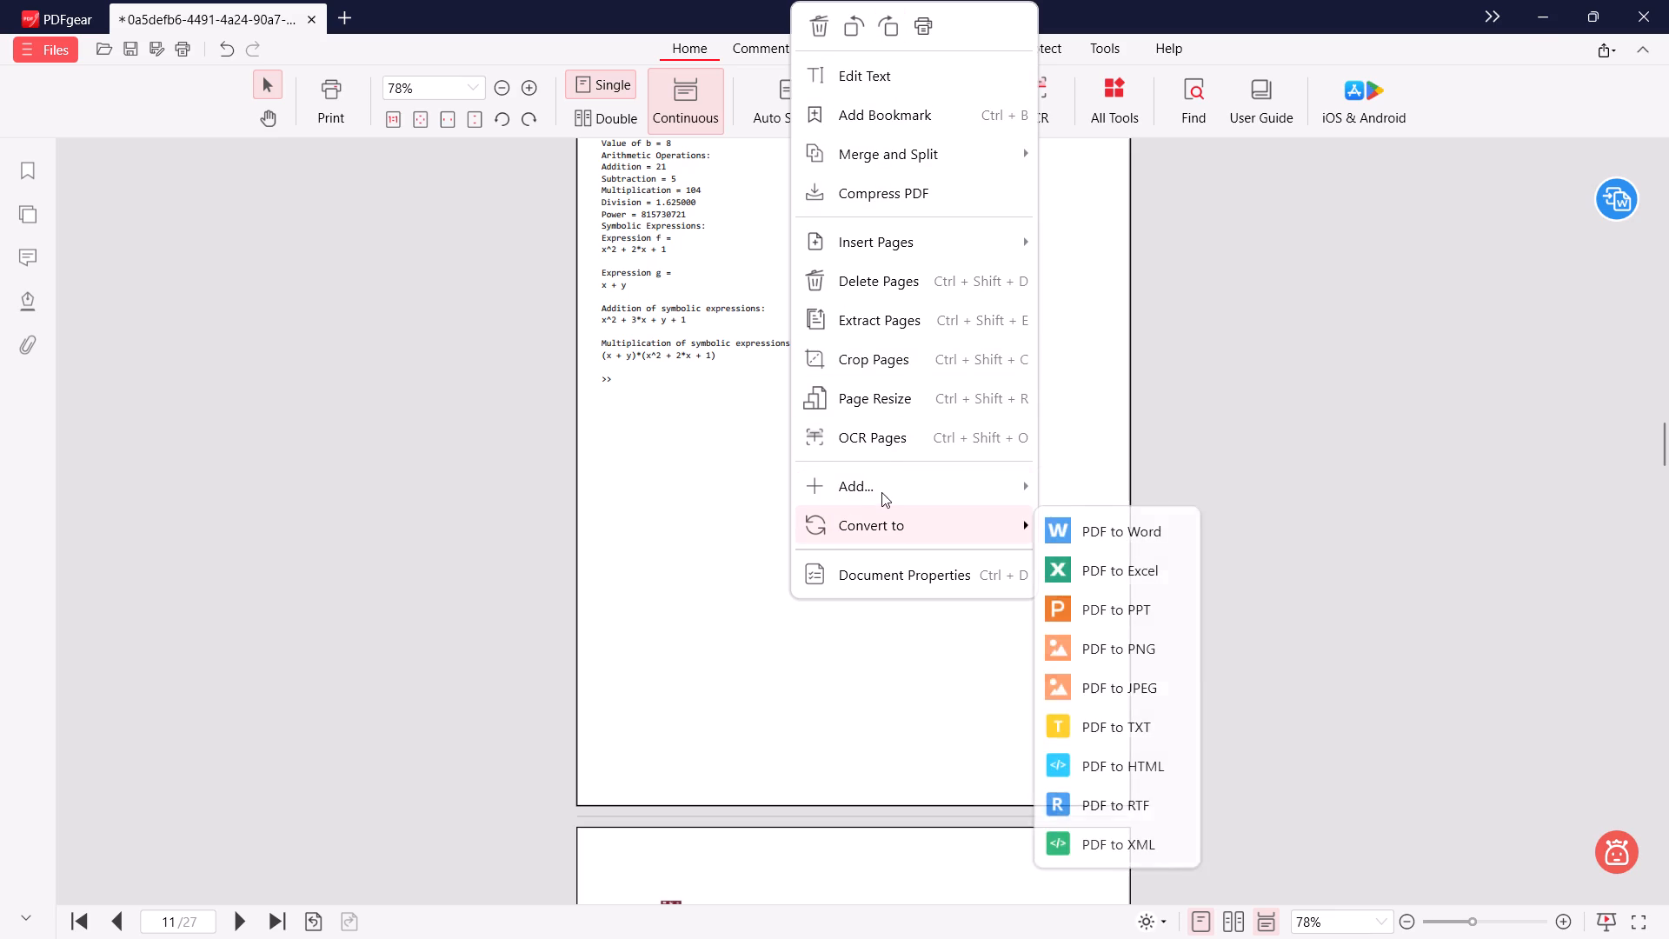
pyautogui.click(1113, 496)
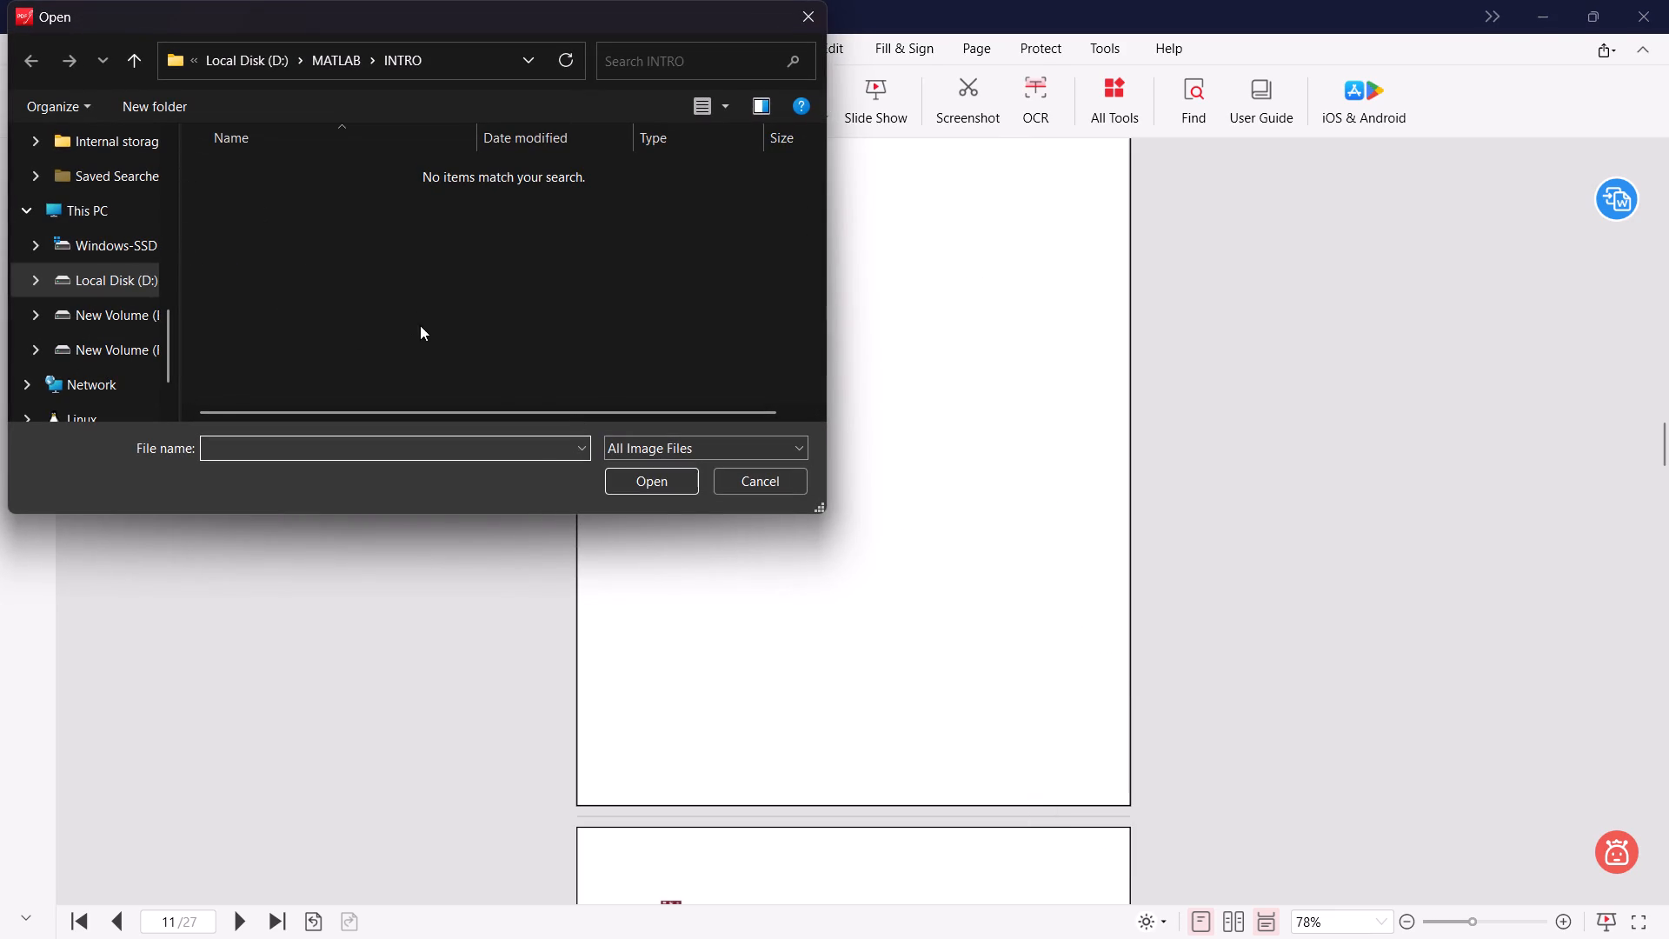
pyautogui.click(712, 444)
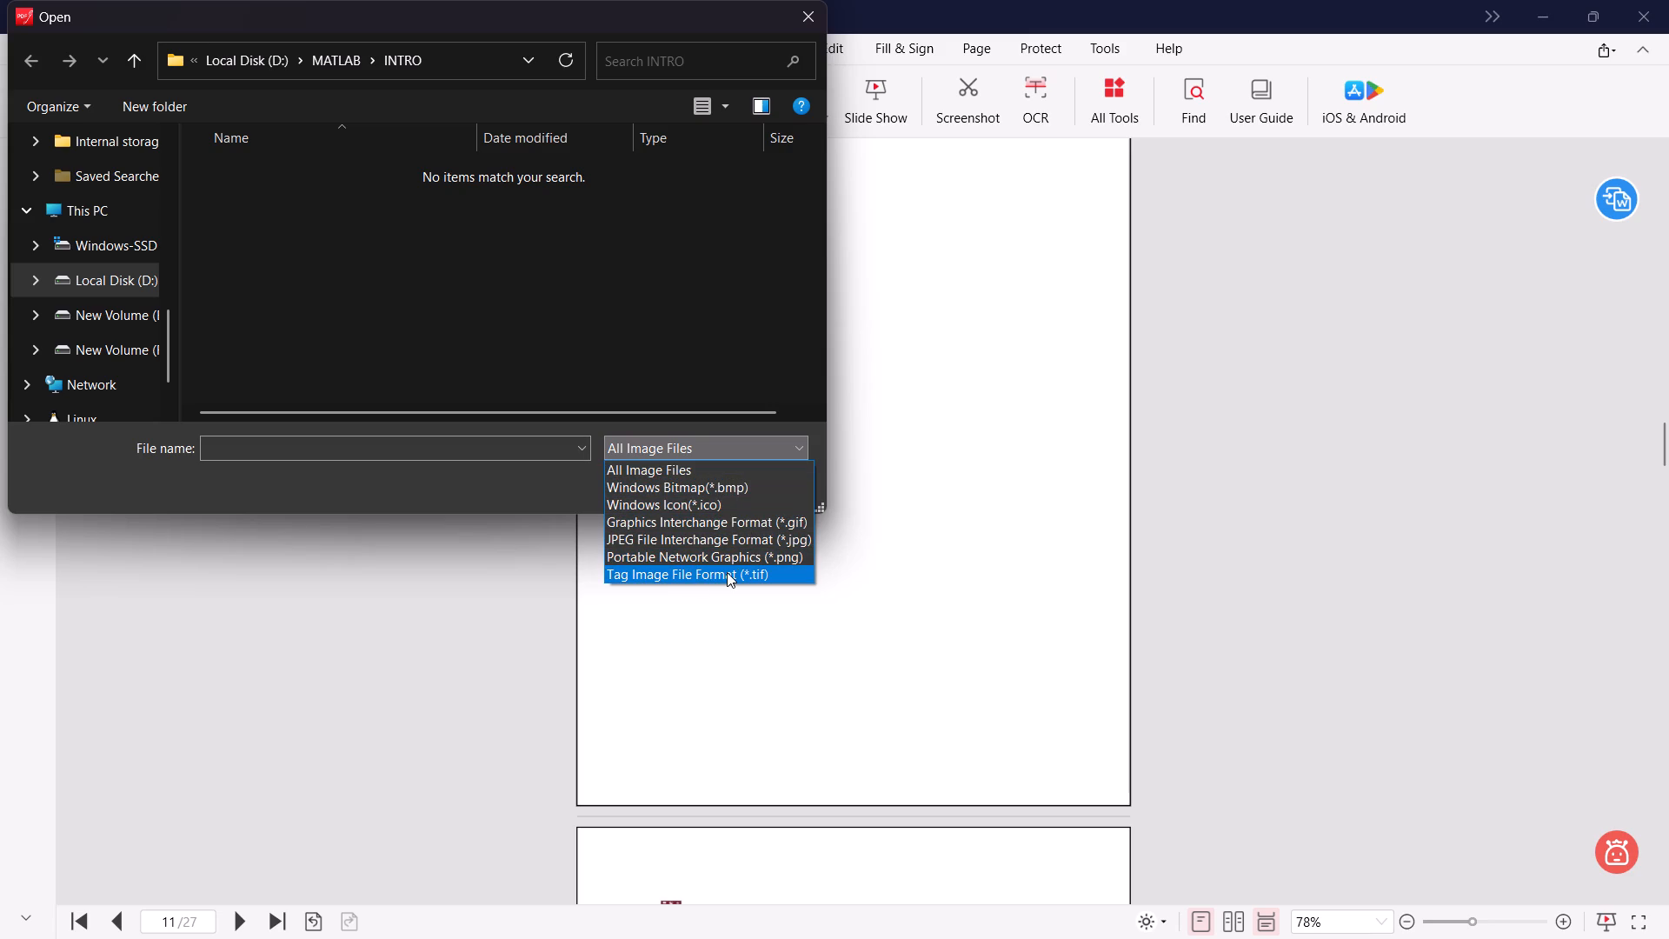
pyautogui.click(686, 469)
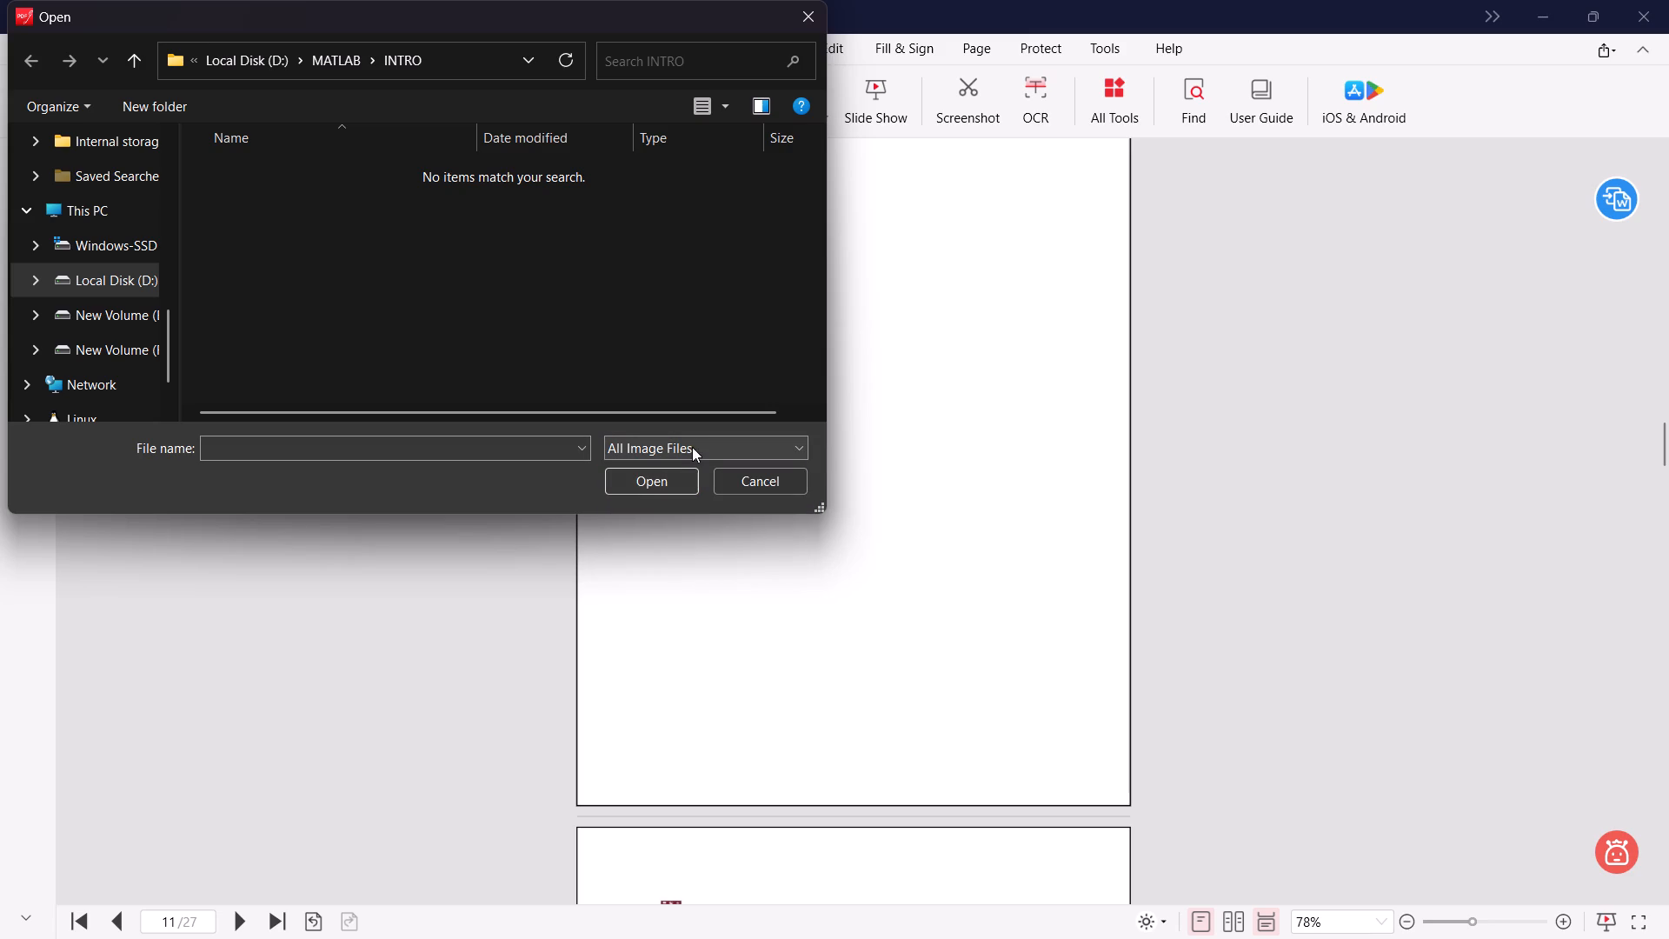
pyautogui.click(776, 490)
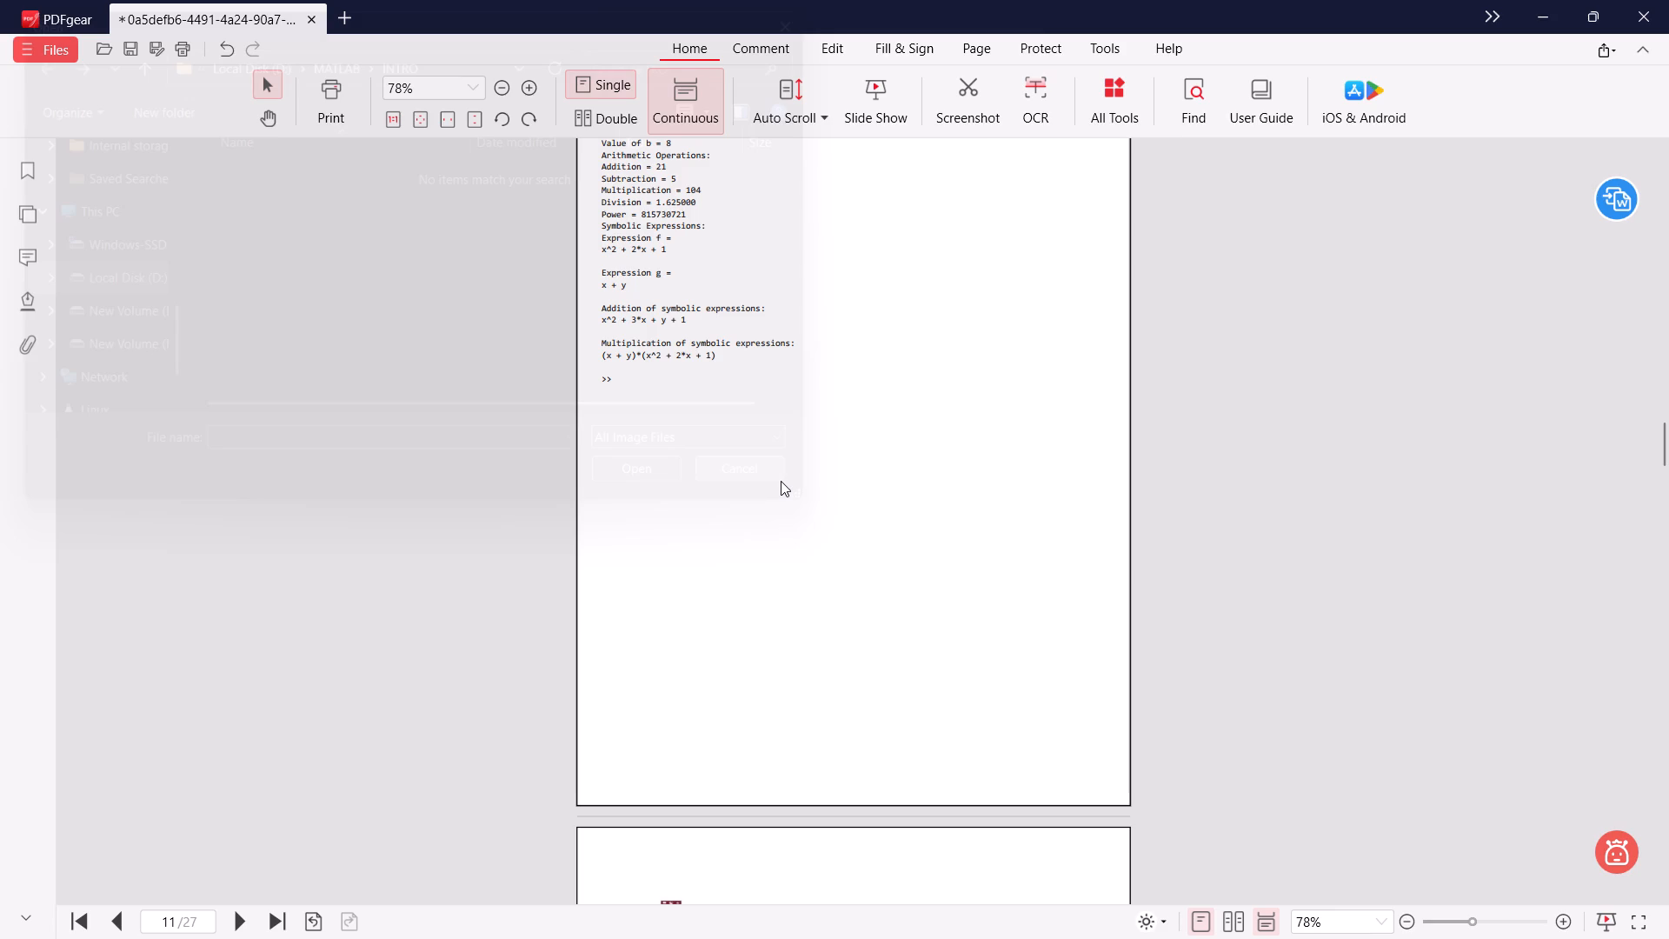
# Insert all pages of figure1.pdf from the MATLAB INTRO folder after page 11 of the lab manual.
pyautogui.rightClick(788, 476)
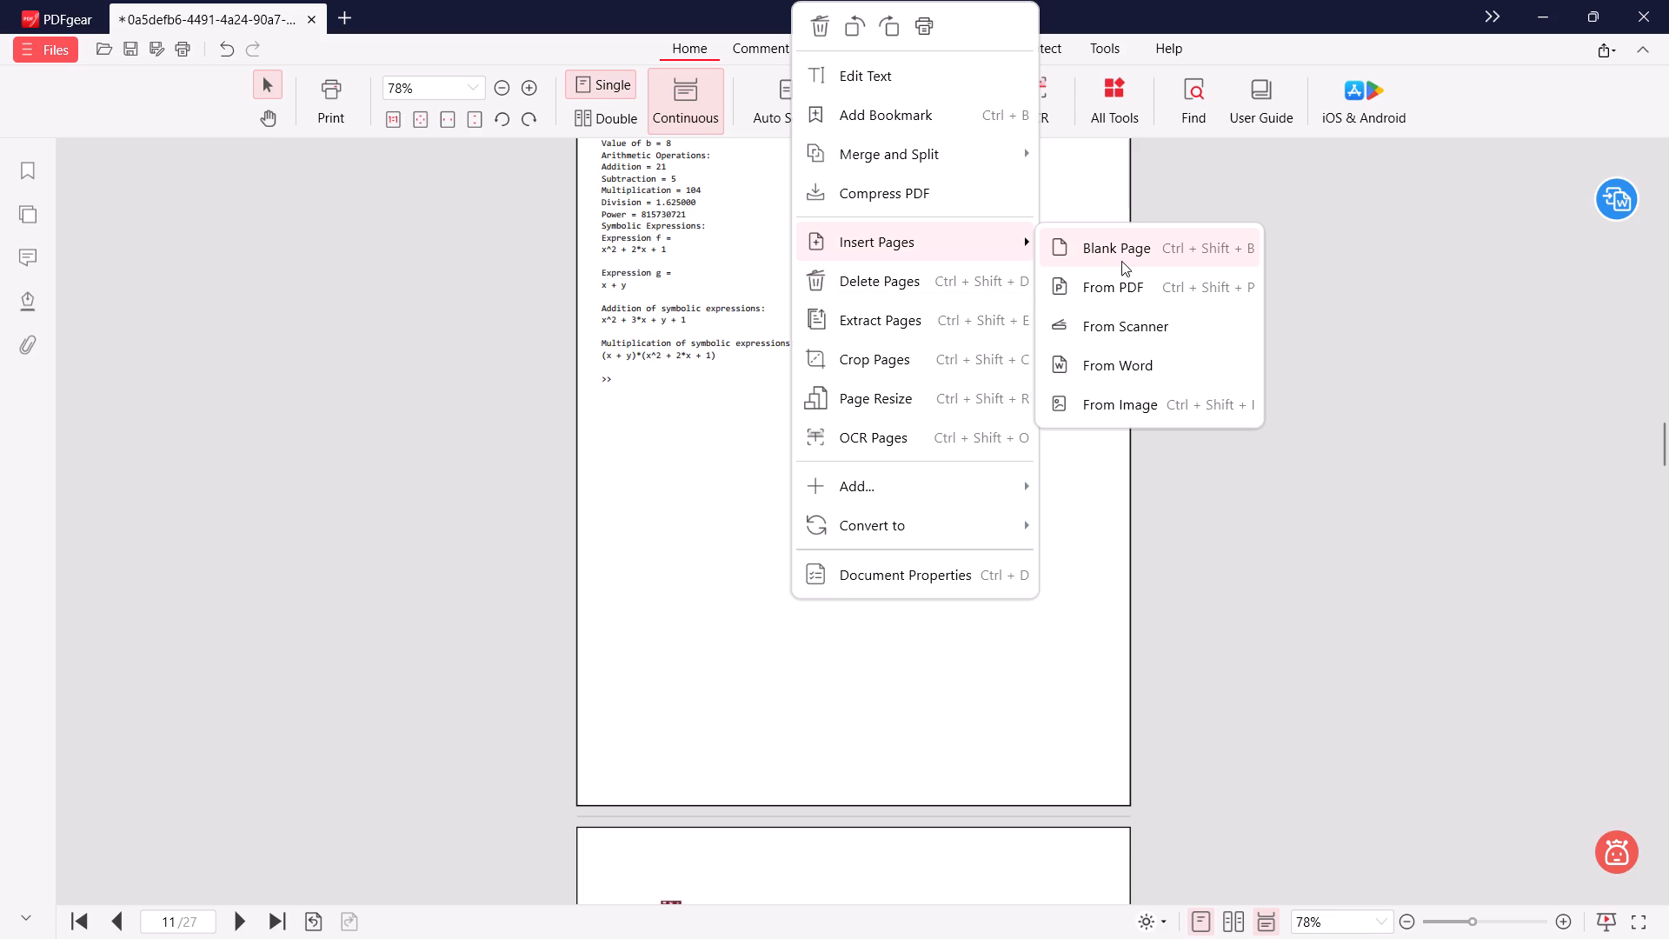
pyautogui.click(1113, 294)
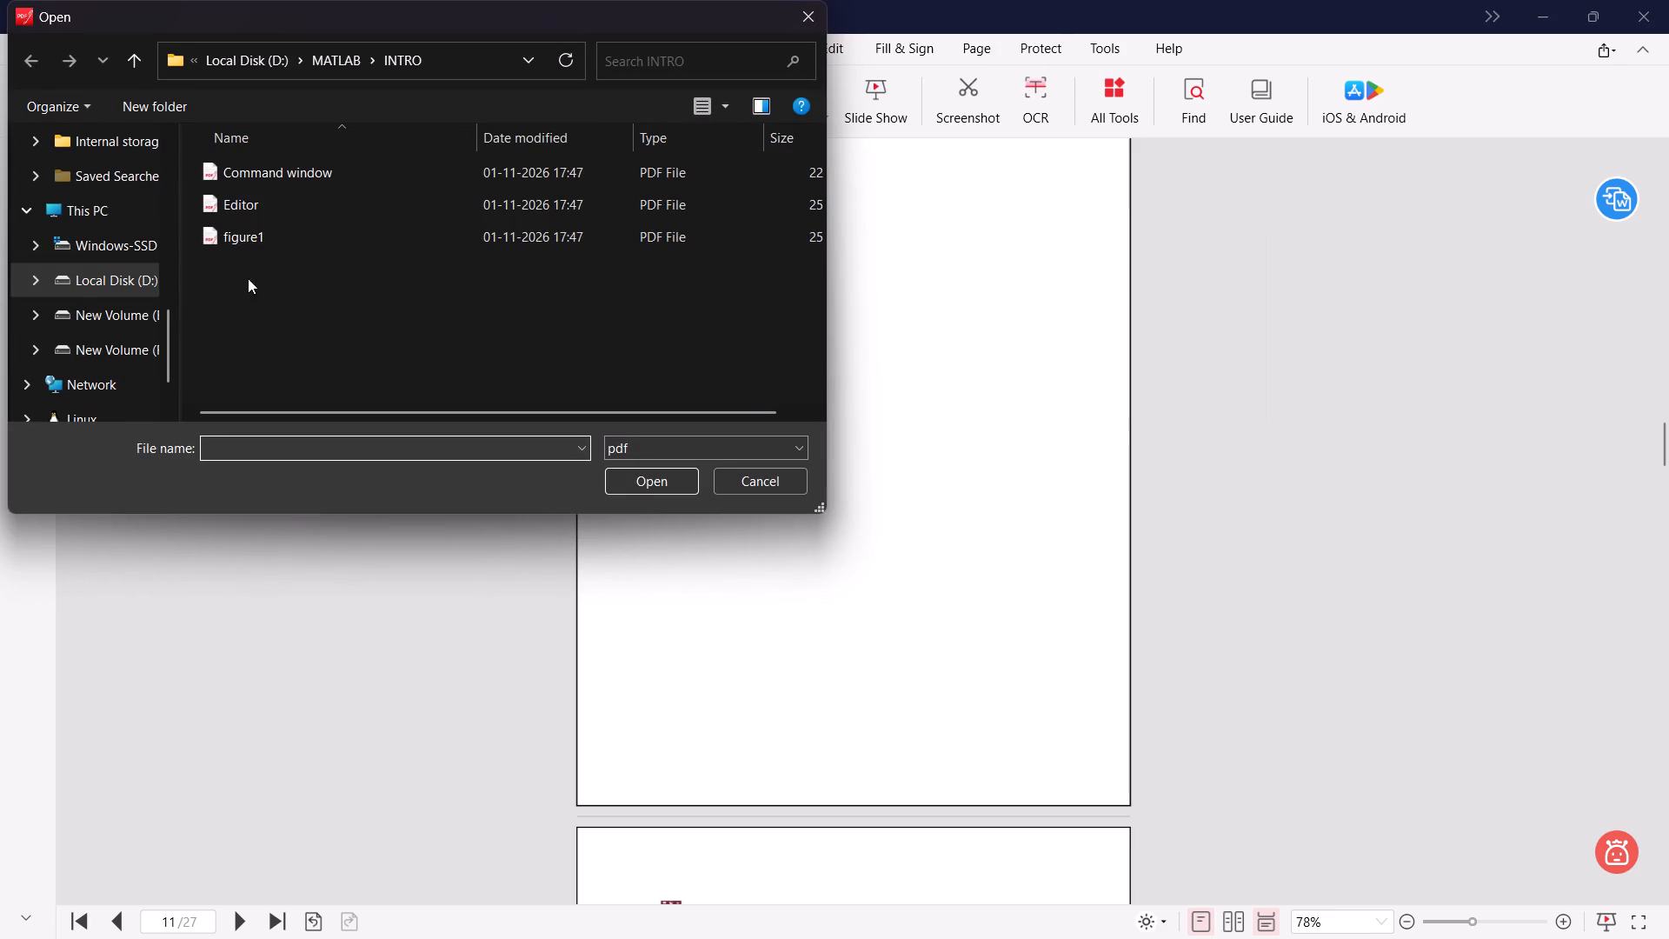
pyautogui.click(274, 223)
pyautogui.click(655, 485)
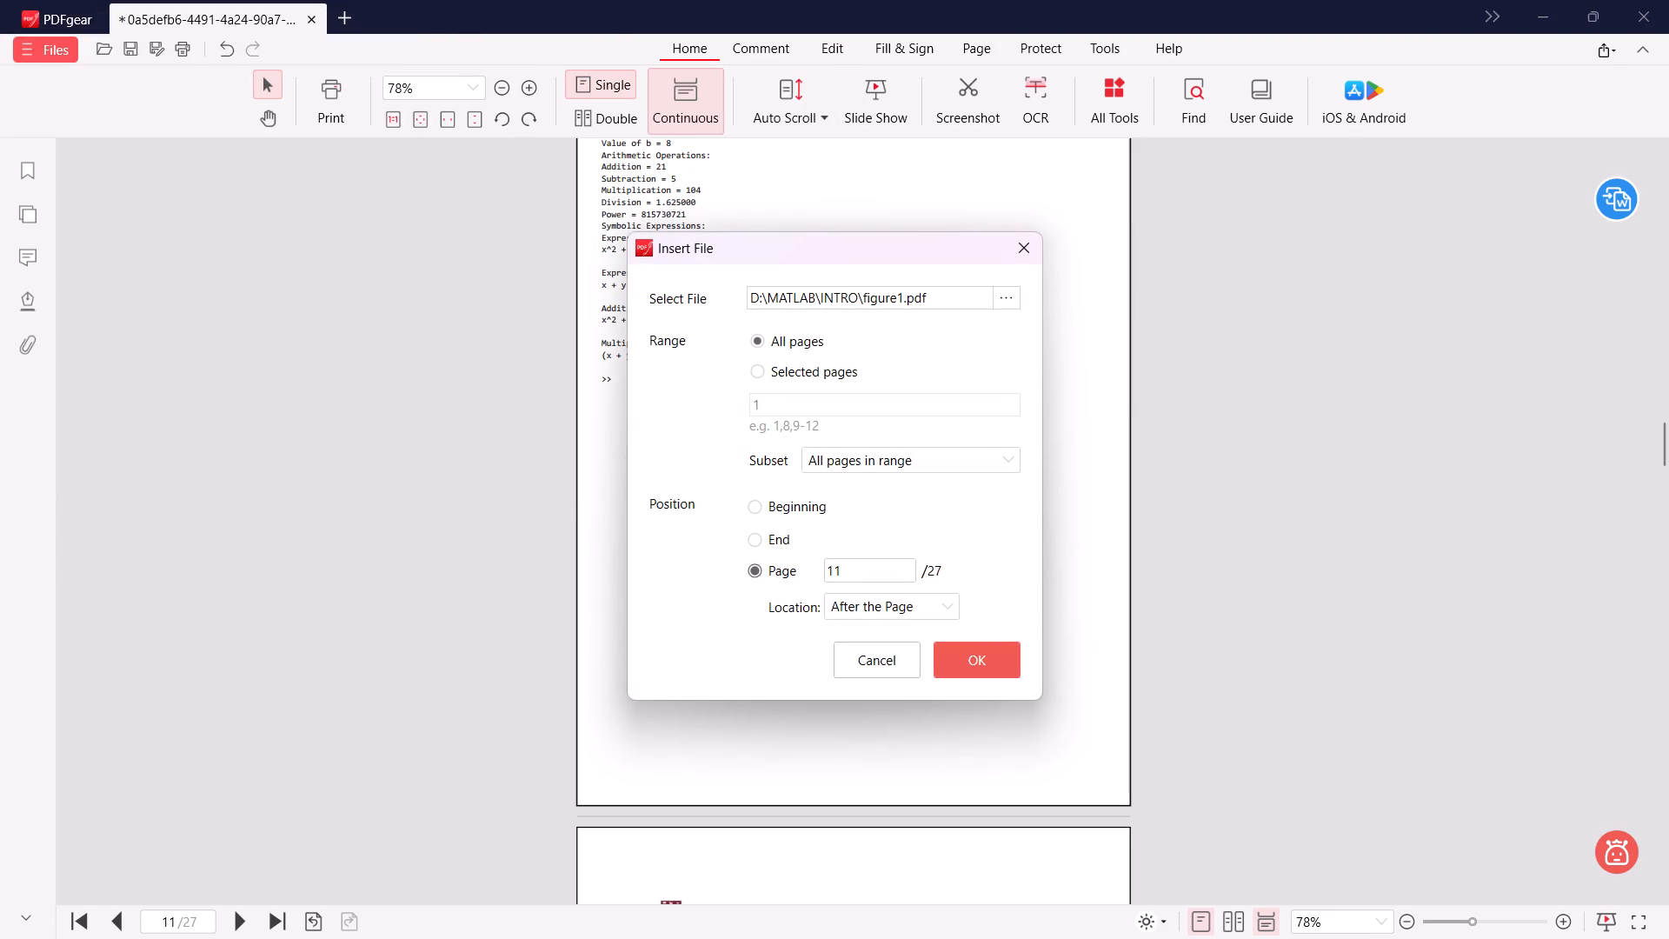
pyautogui.click(970, 669)
pyautogui.scroll(11, 836, 643)
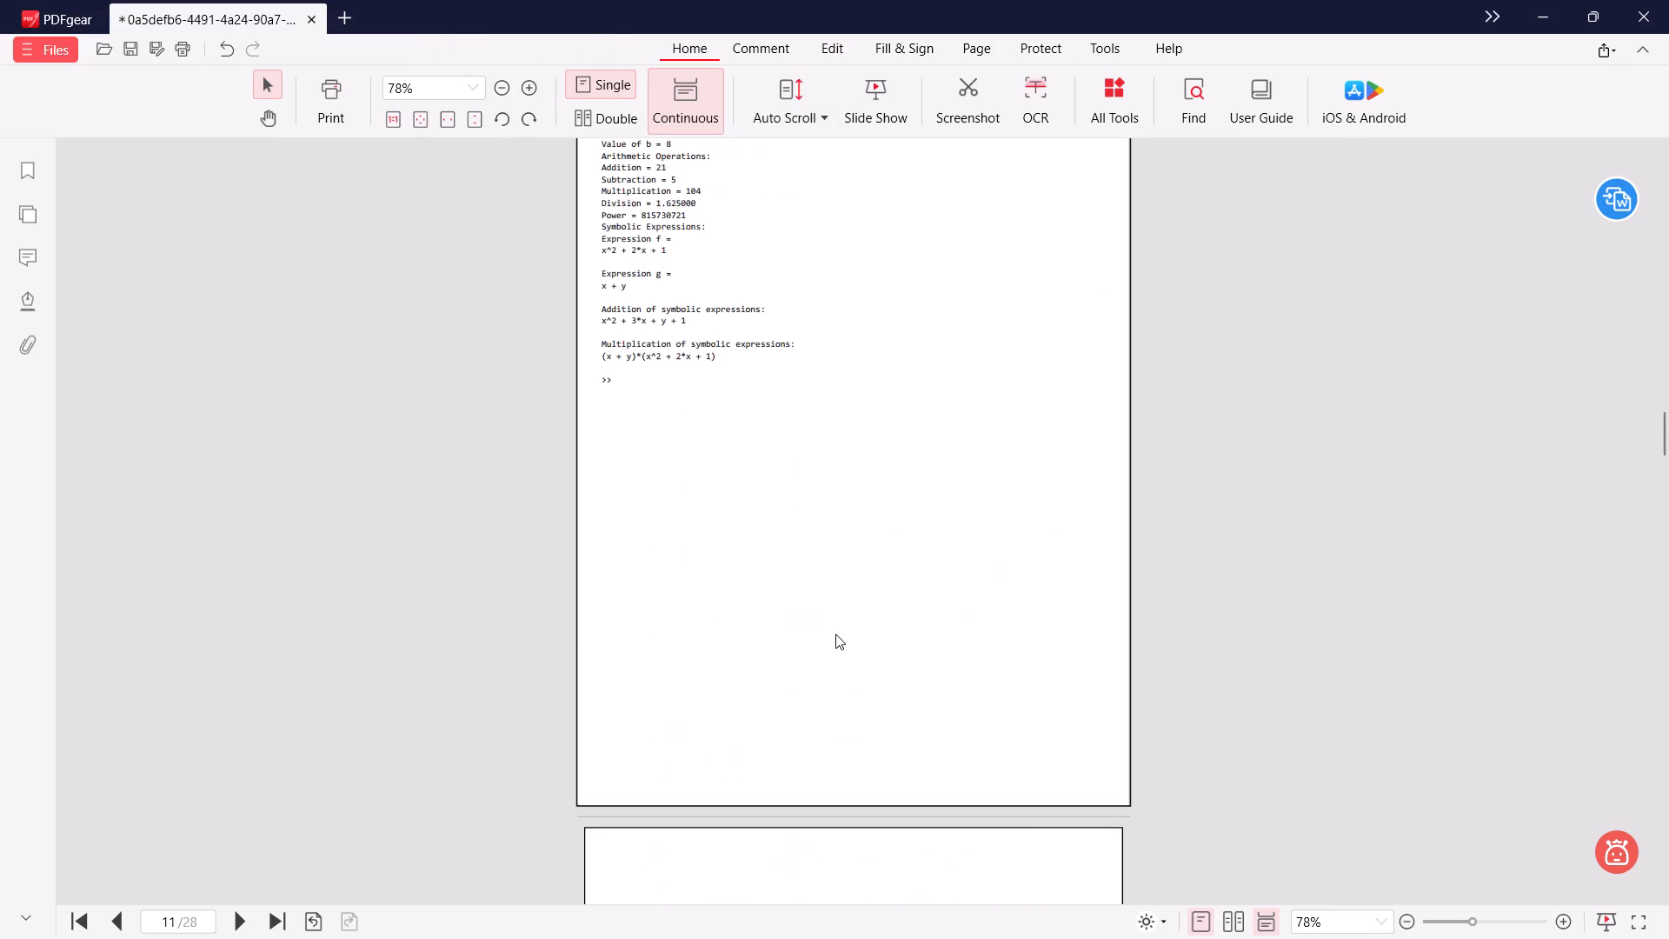
pyautogui.scroll(4, 835, 634)
pyautogui.scroll(-18, 835, 634)
pyautogui.scroll(-3, 835, 634)
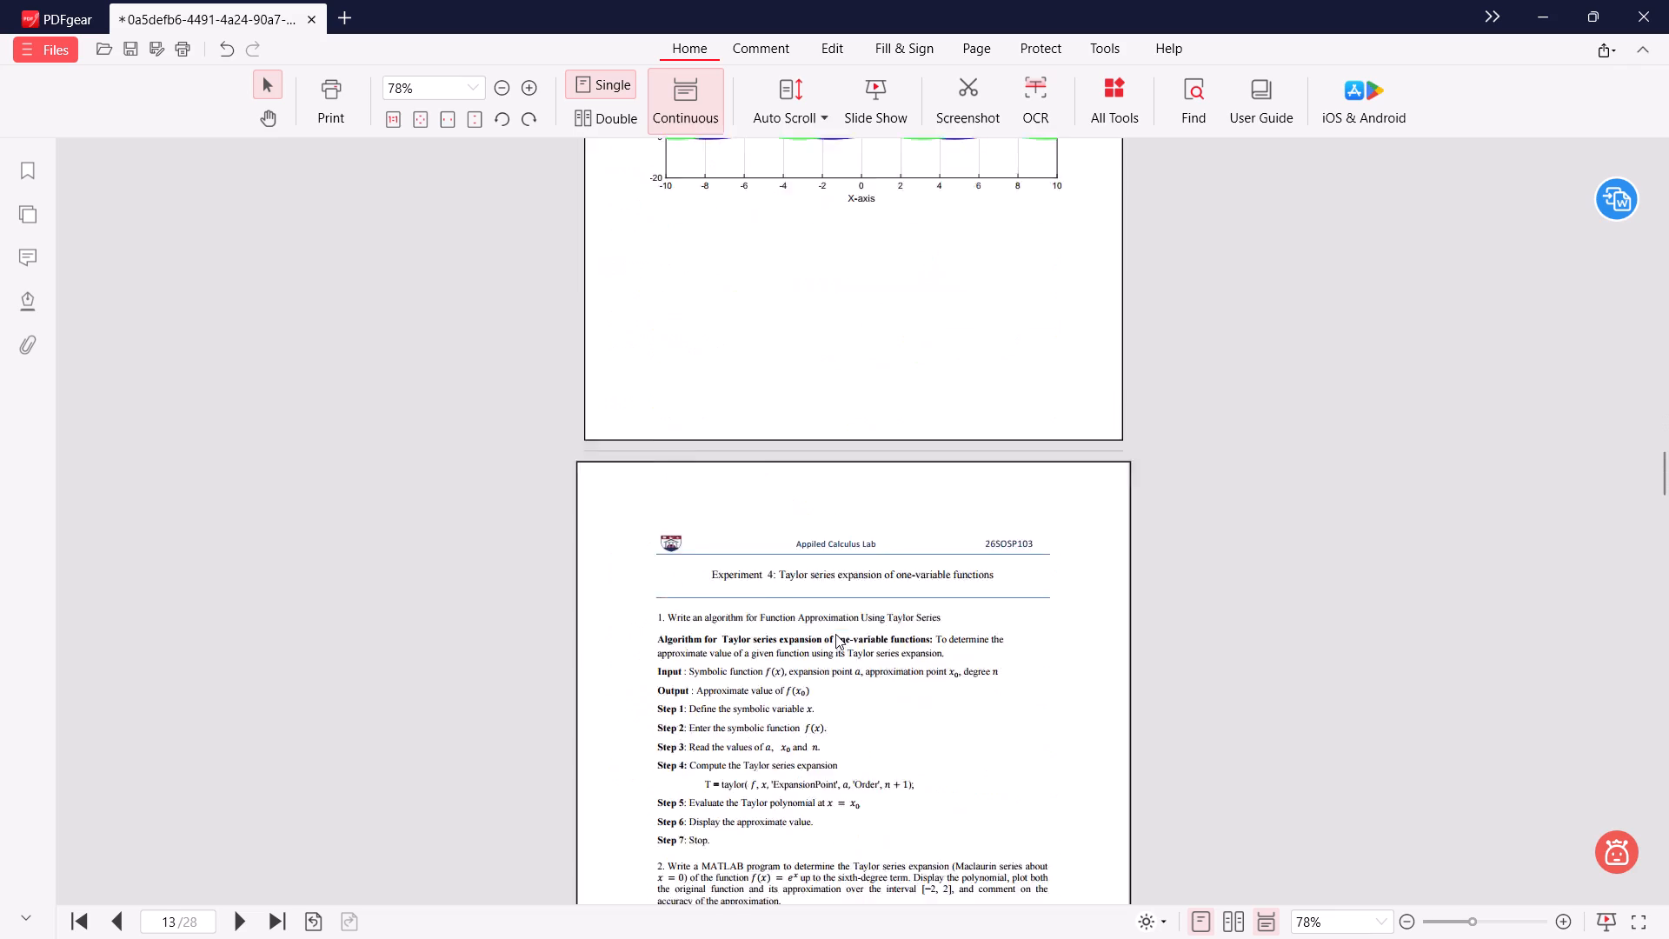
pyautogui.scroll(-8, 835, 634)
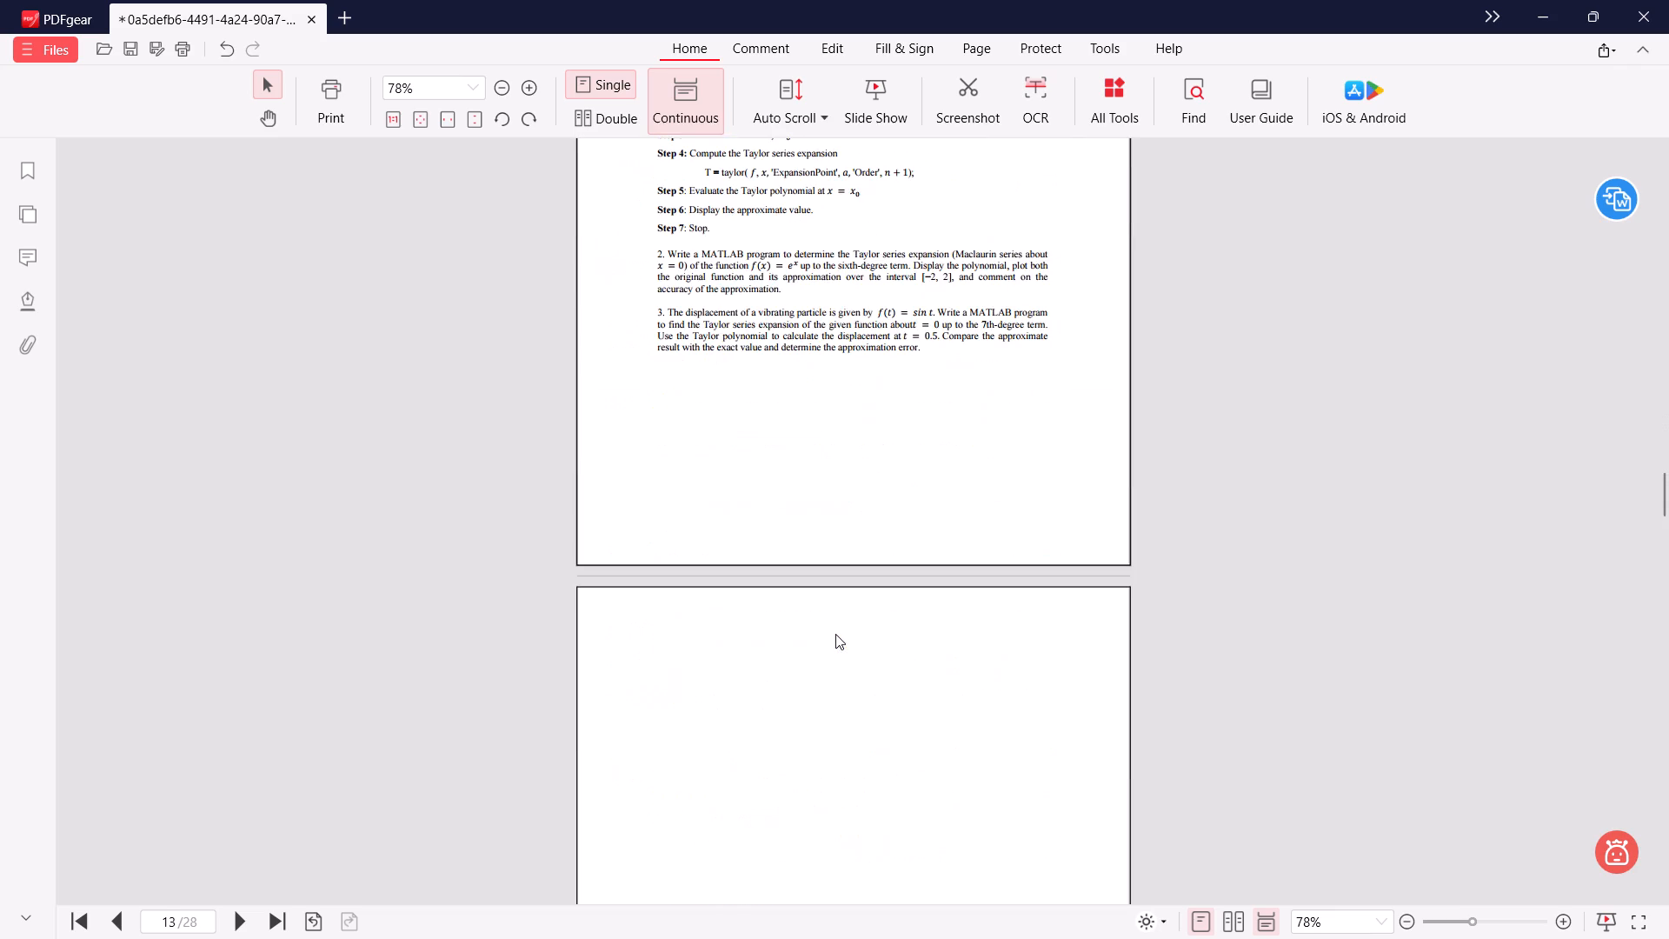
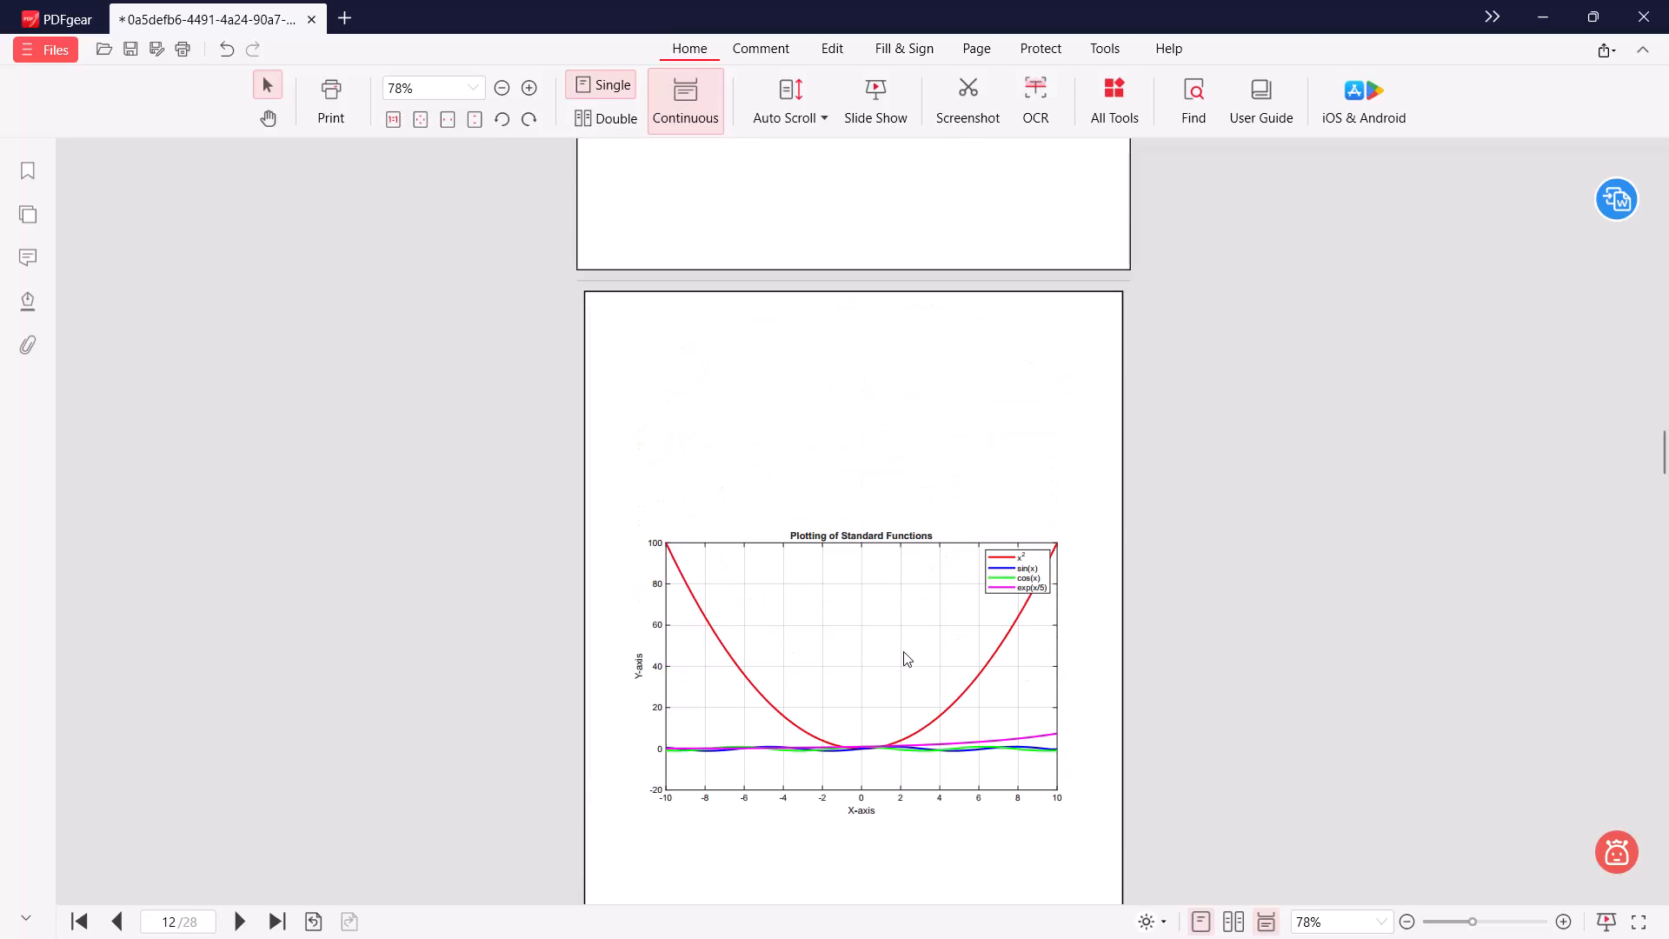
# Review the inserted MATLAB code, output and figure pages against the neighbouring Experiment 3 and Experiment 4 pages.
pyautogui.scroll(-4, 903, 651)
pyautogui.scroll(7, 903, 651)
pyautogui.scroll(-17, 903, 651)
pyautogui.scroll(2, 903, 651)
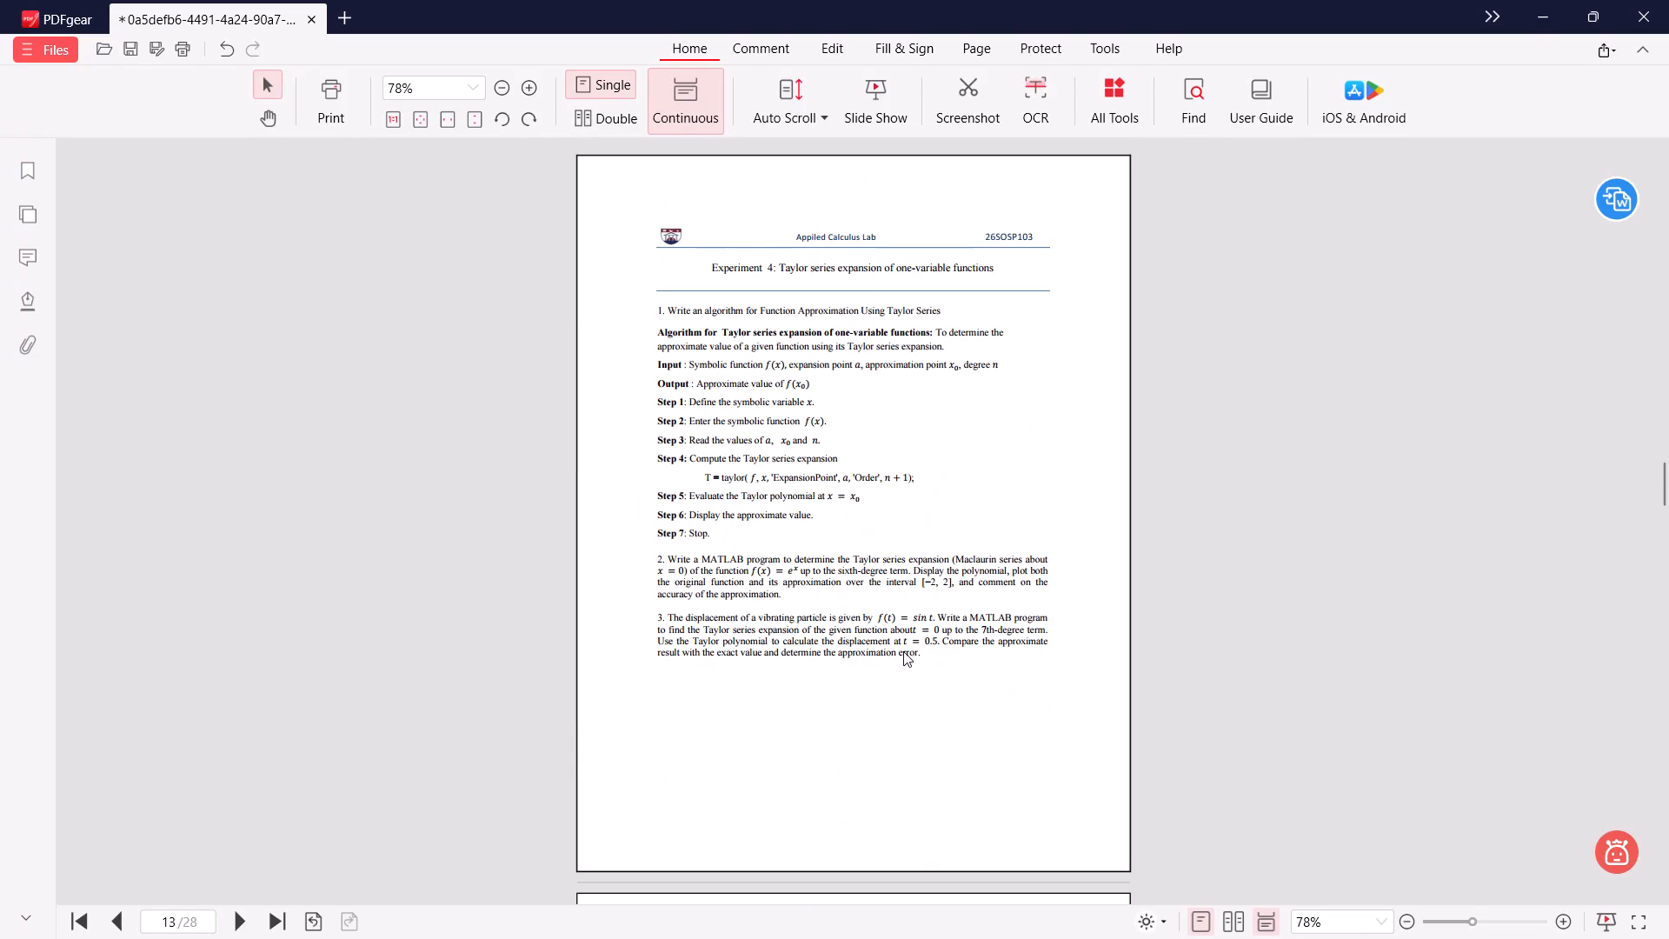
pyautogui.scroll(19, 903, 651)
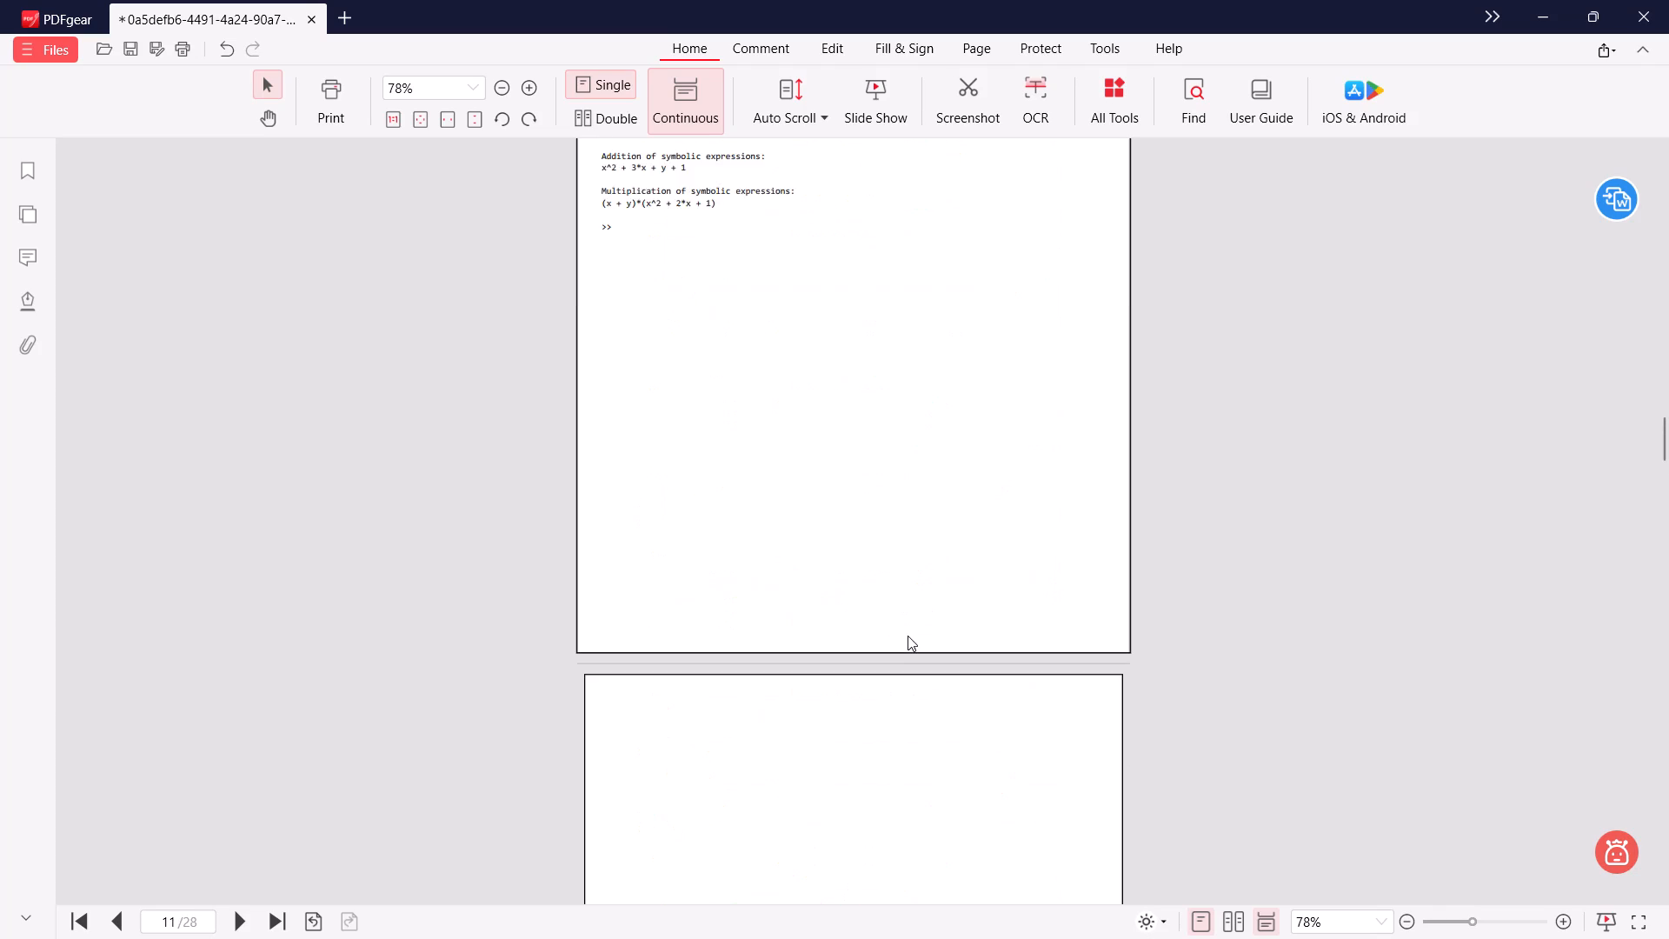
pyautogui.scroll(20, 908, 636)
pyautogui.scroll(11, 908, 636)
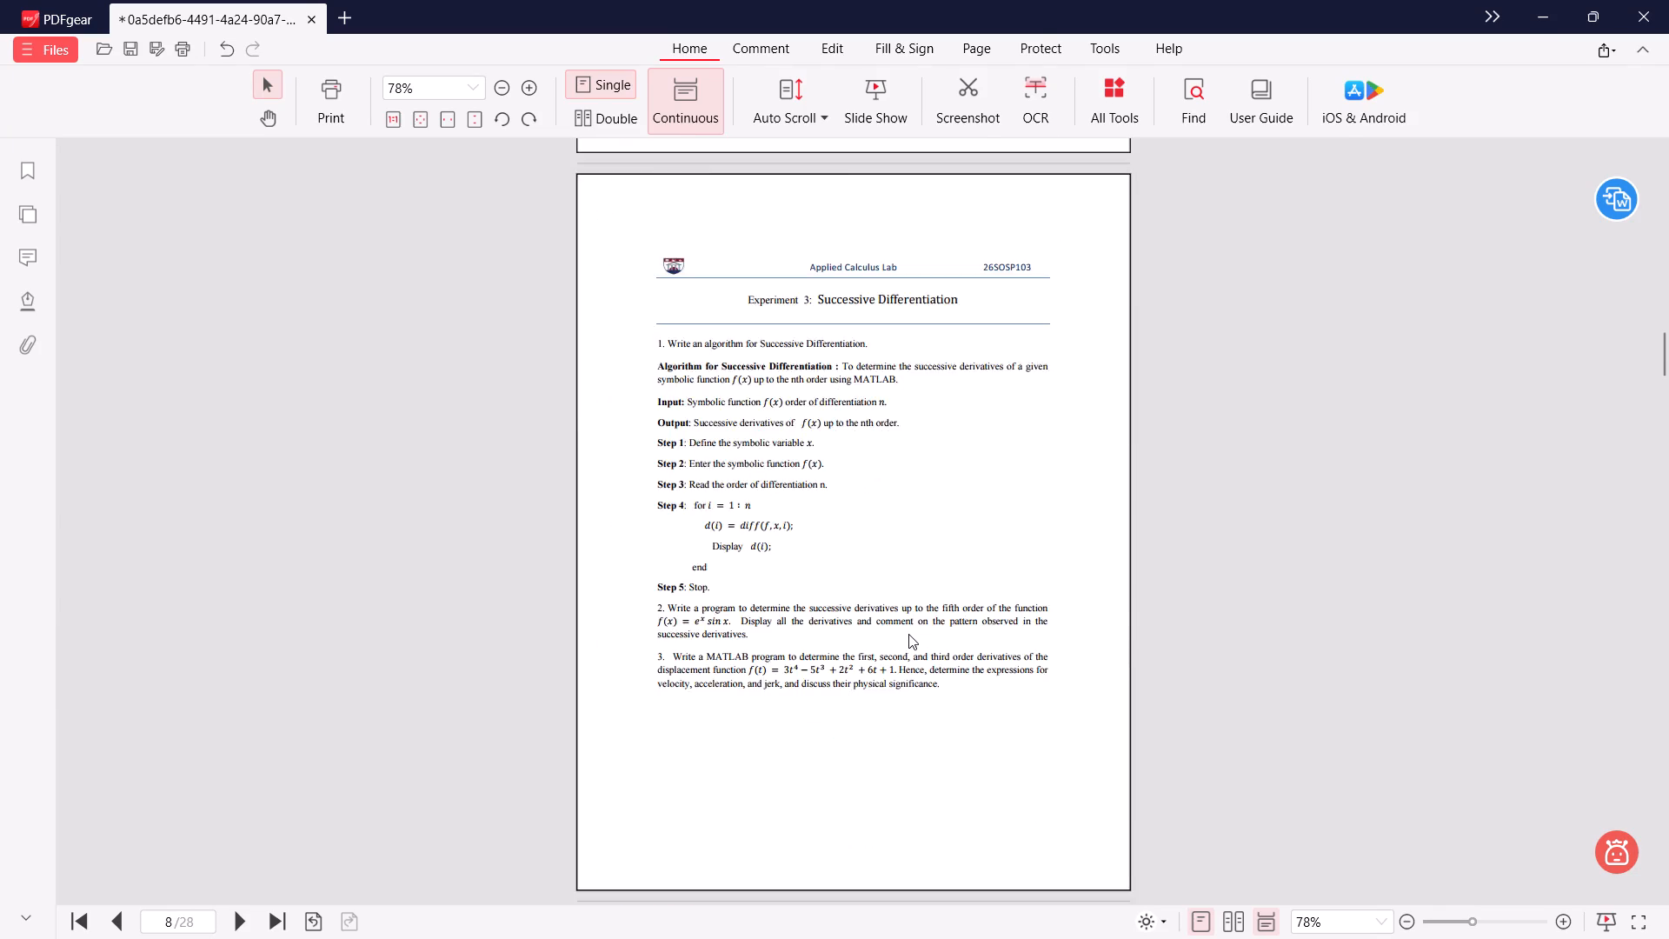
pyautogui.scroll(3, 908, 634)
pyautogui.scroll(-9, 911, 629)
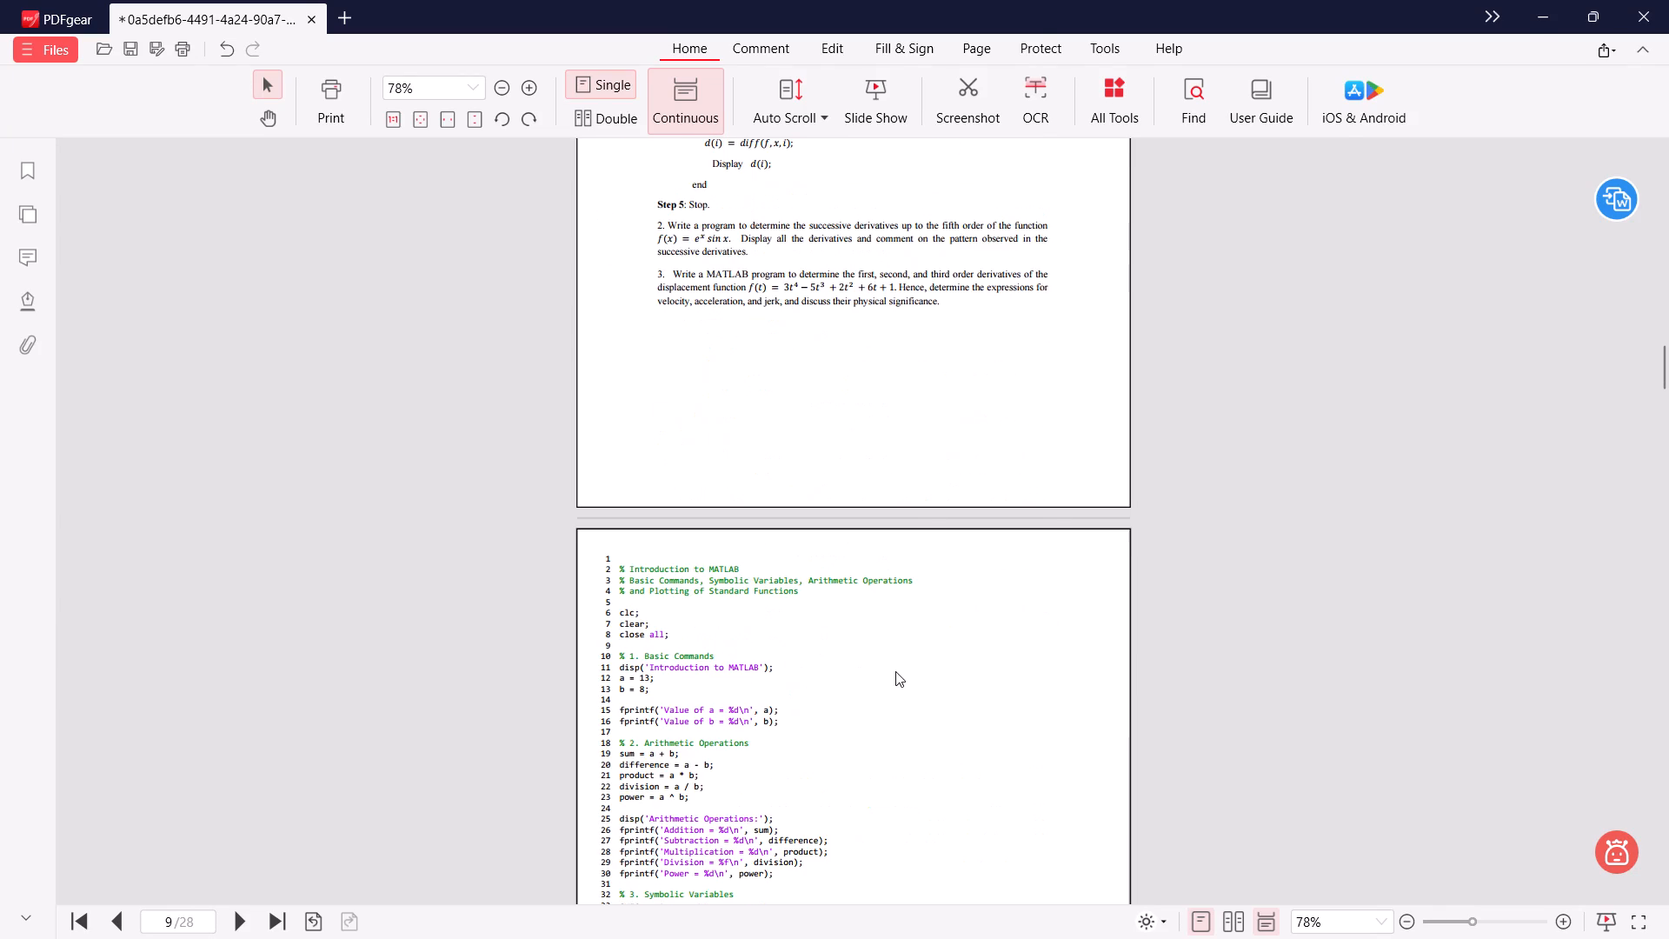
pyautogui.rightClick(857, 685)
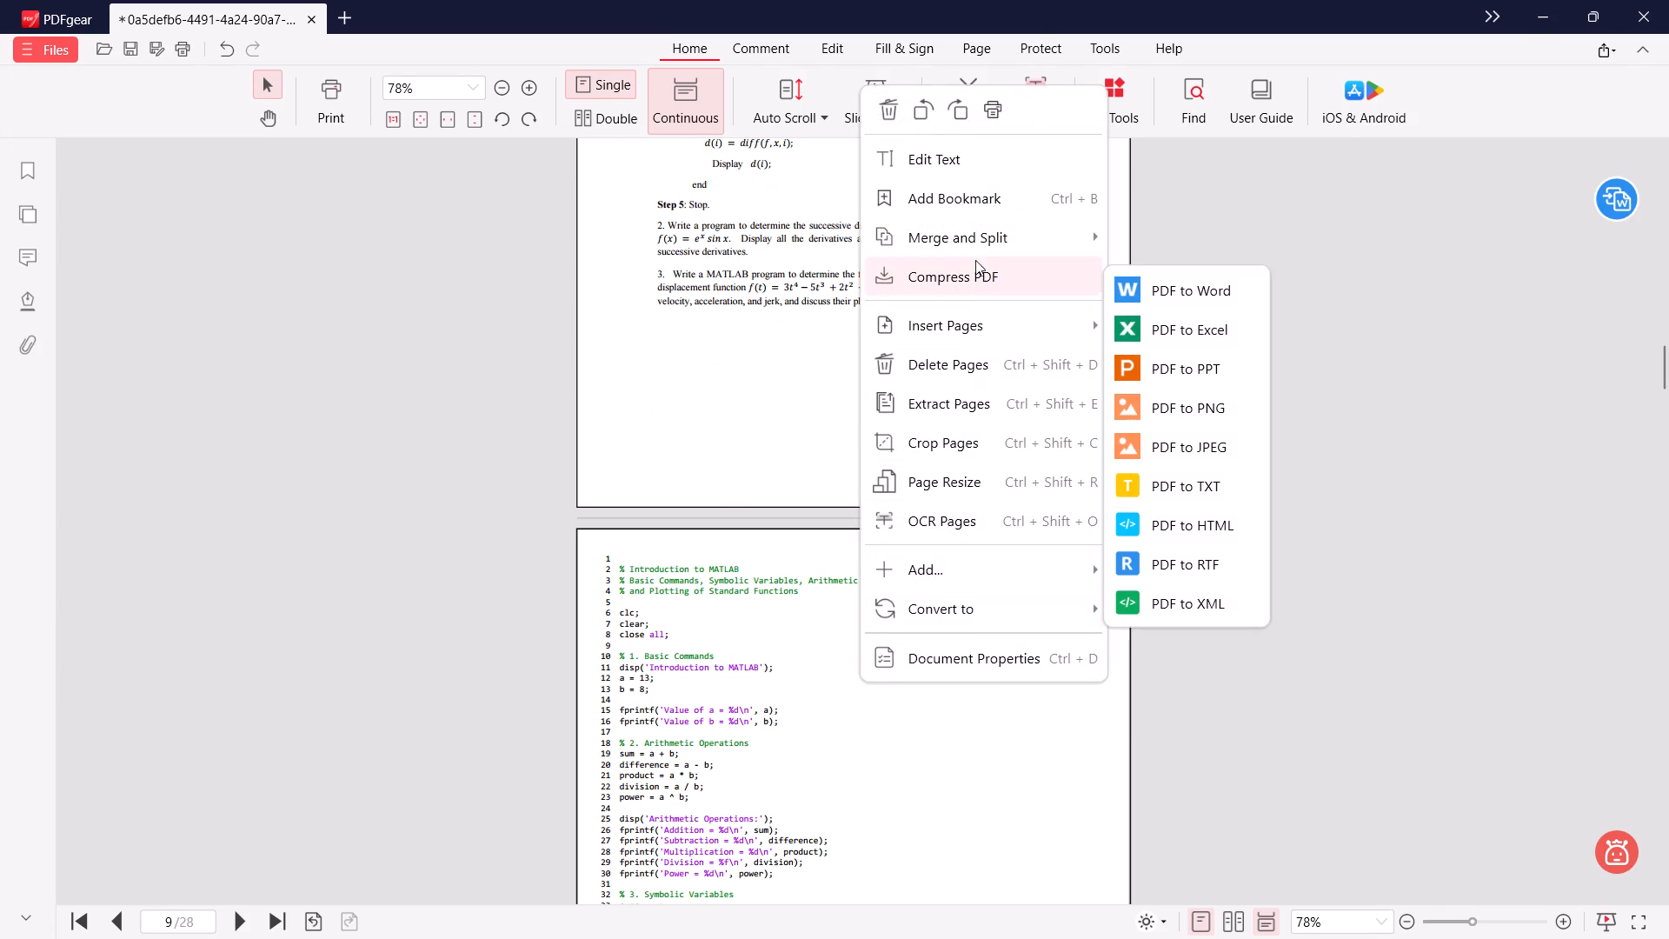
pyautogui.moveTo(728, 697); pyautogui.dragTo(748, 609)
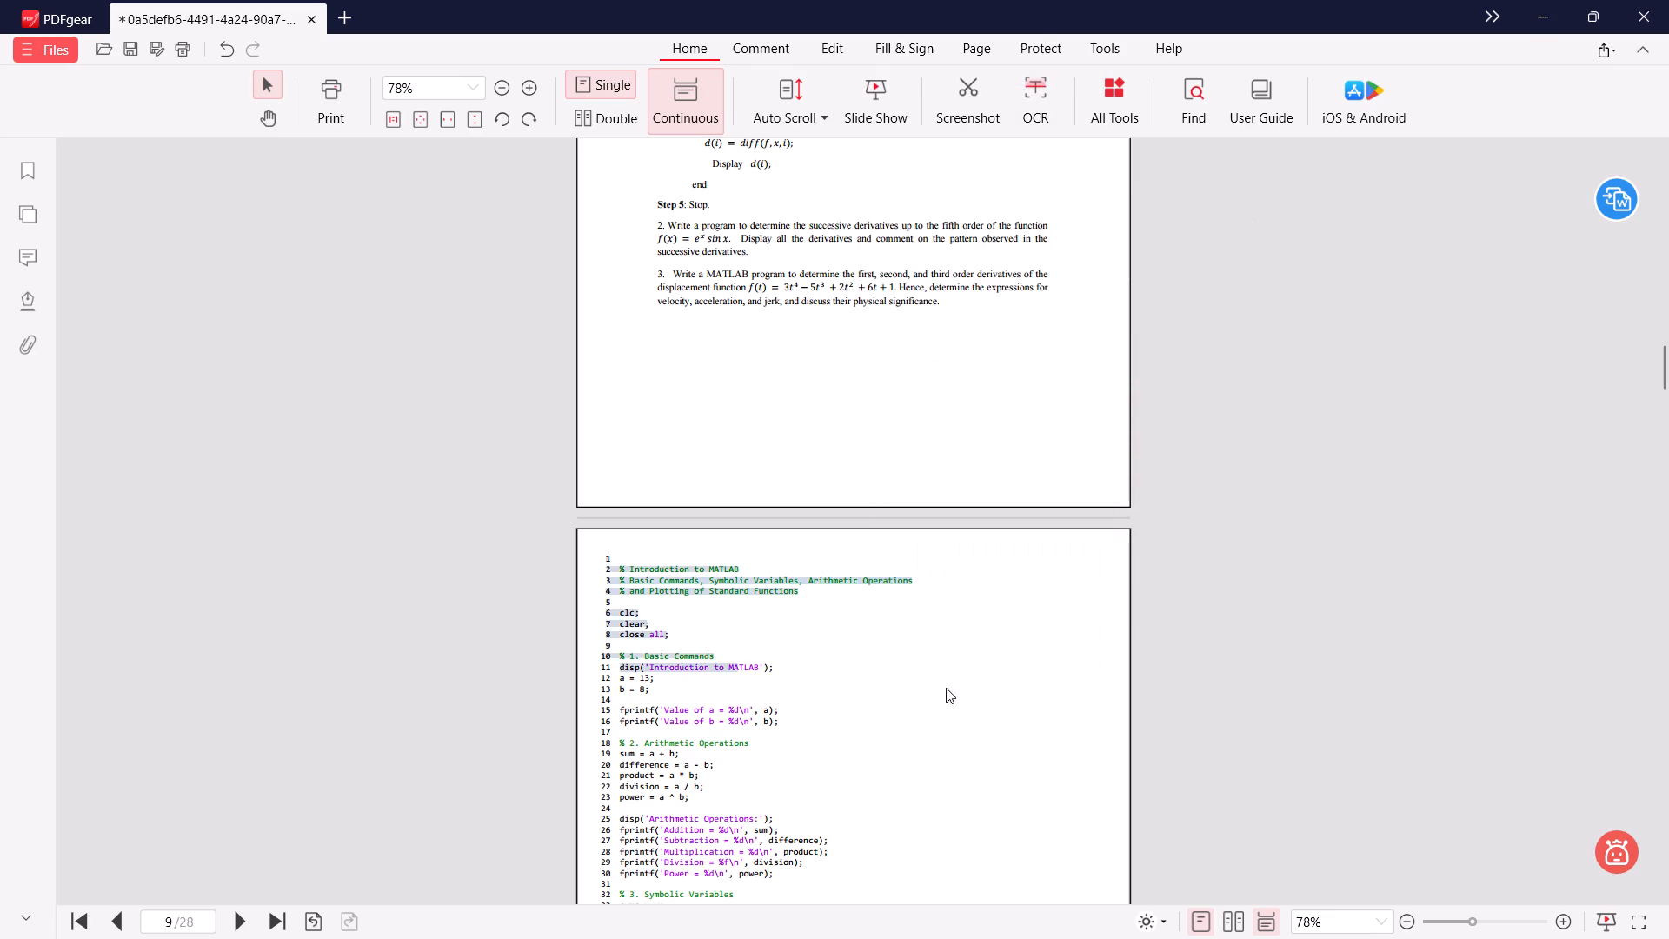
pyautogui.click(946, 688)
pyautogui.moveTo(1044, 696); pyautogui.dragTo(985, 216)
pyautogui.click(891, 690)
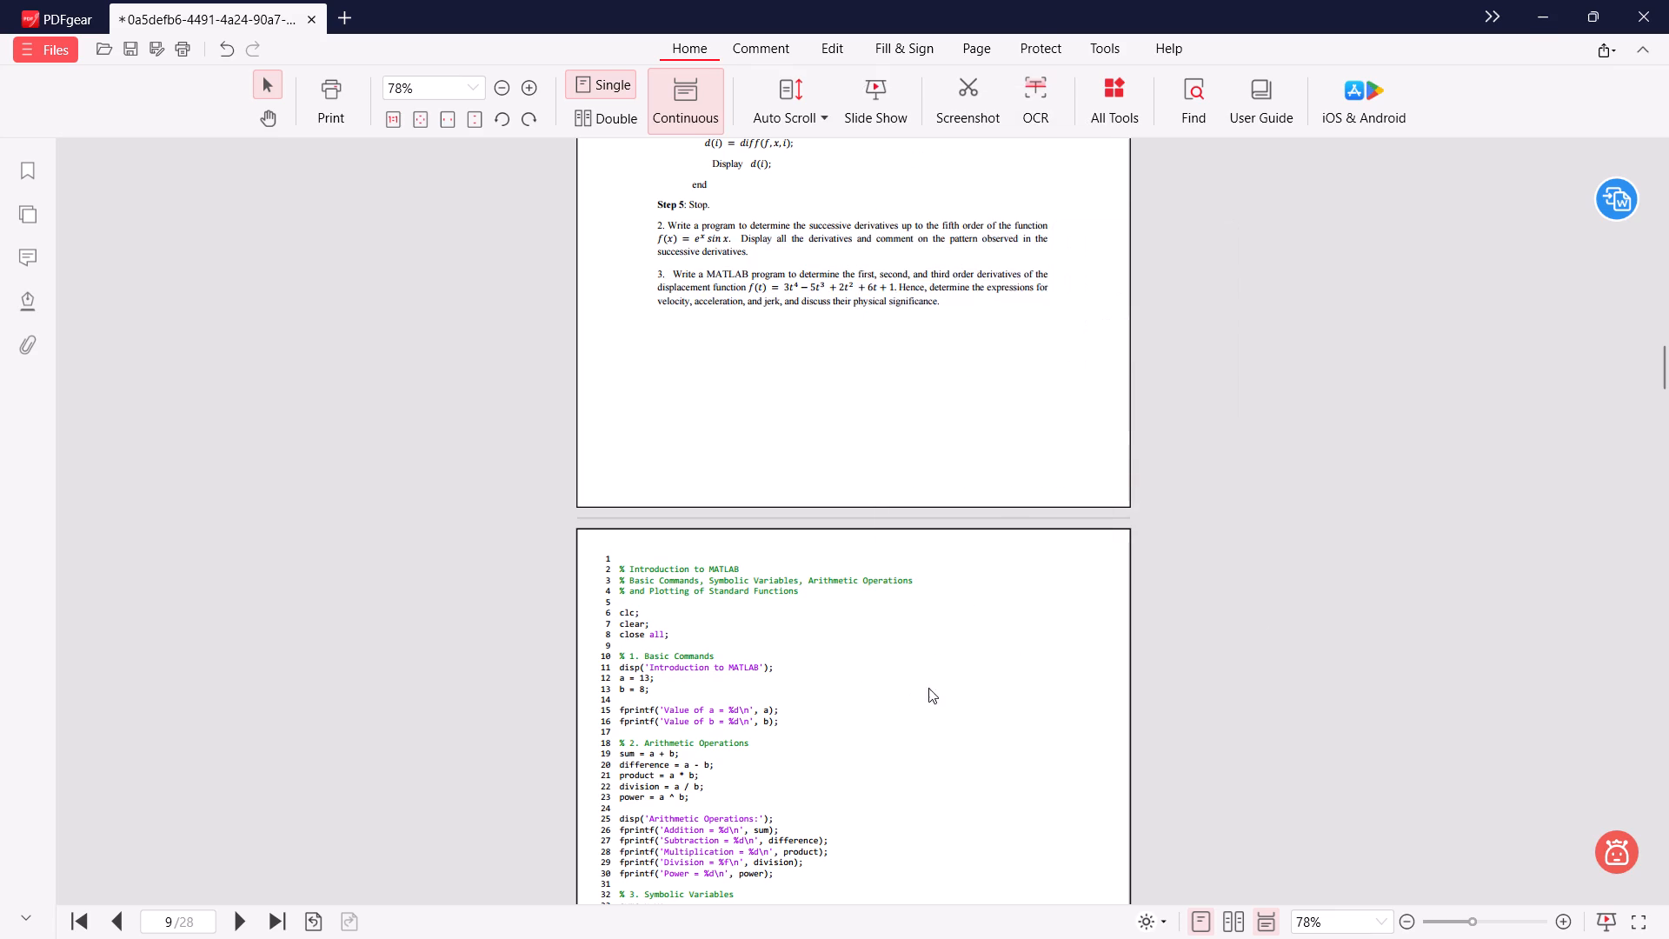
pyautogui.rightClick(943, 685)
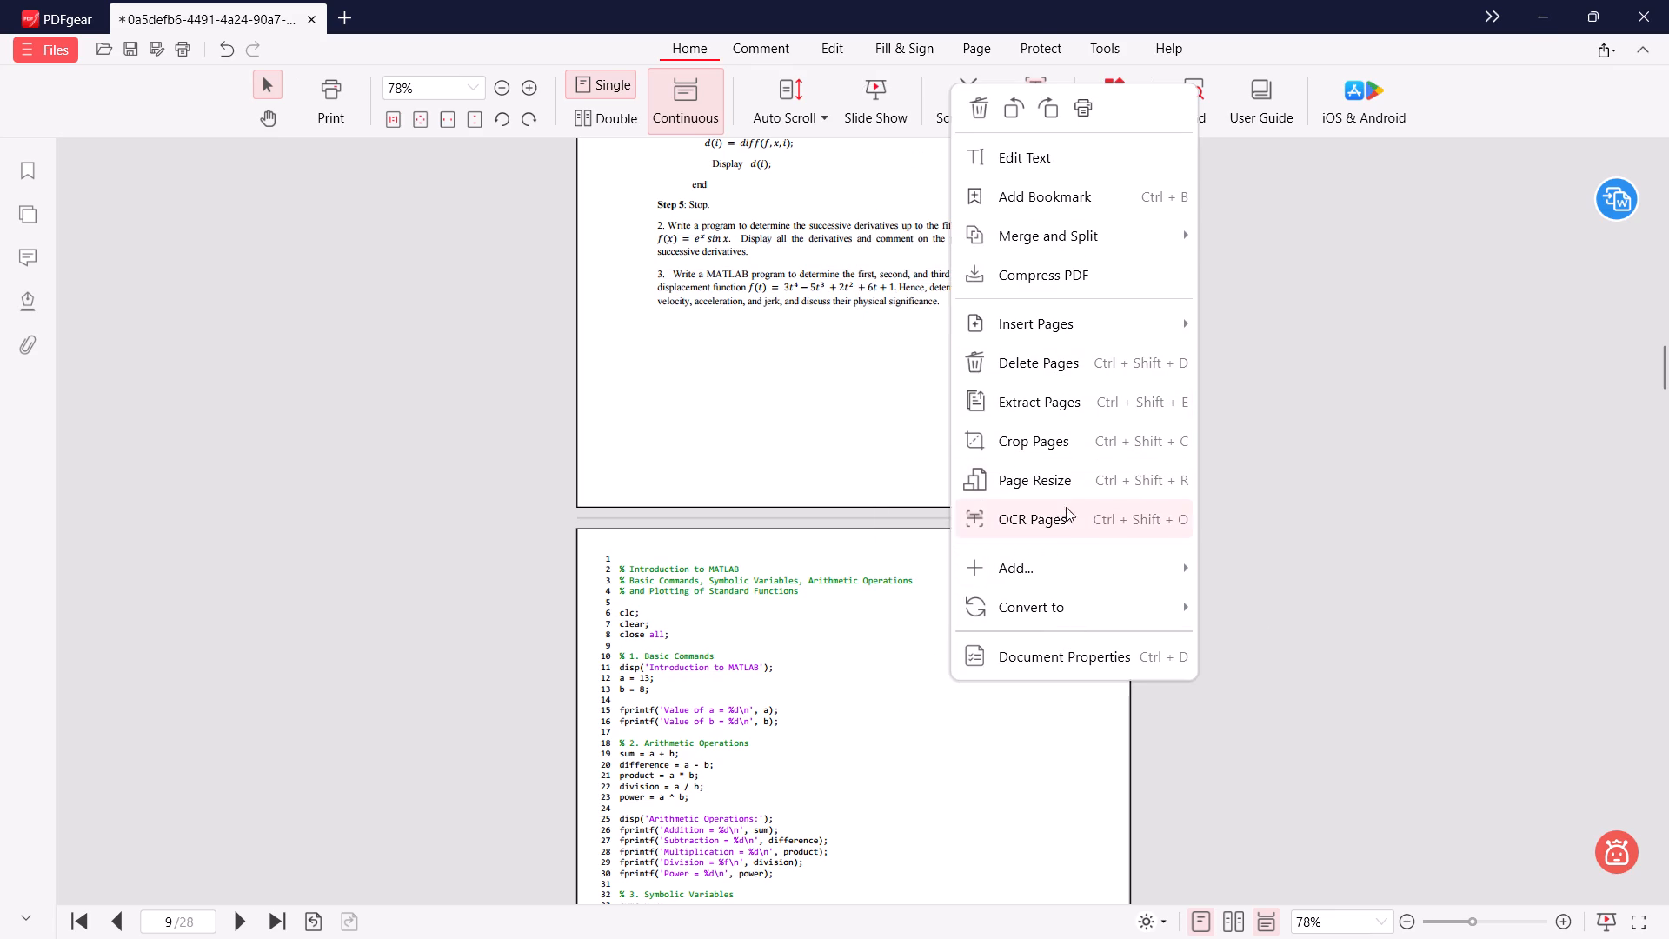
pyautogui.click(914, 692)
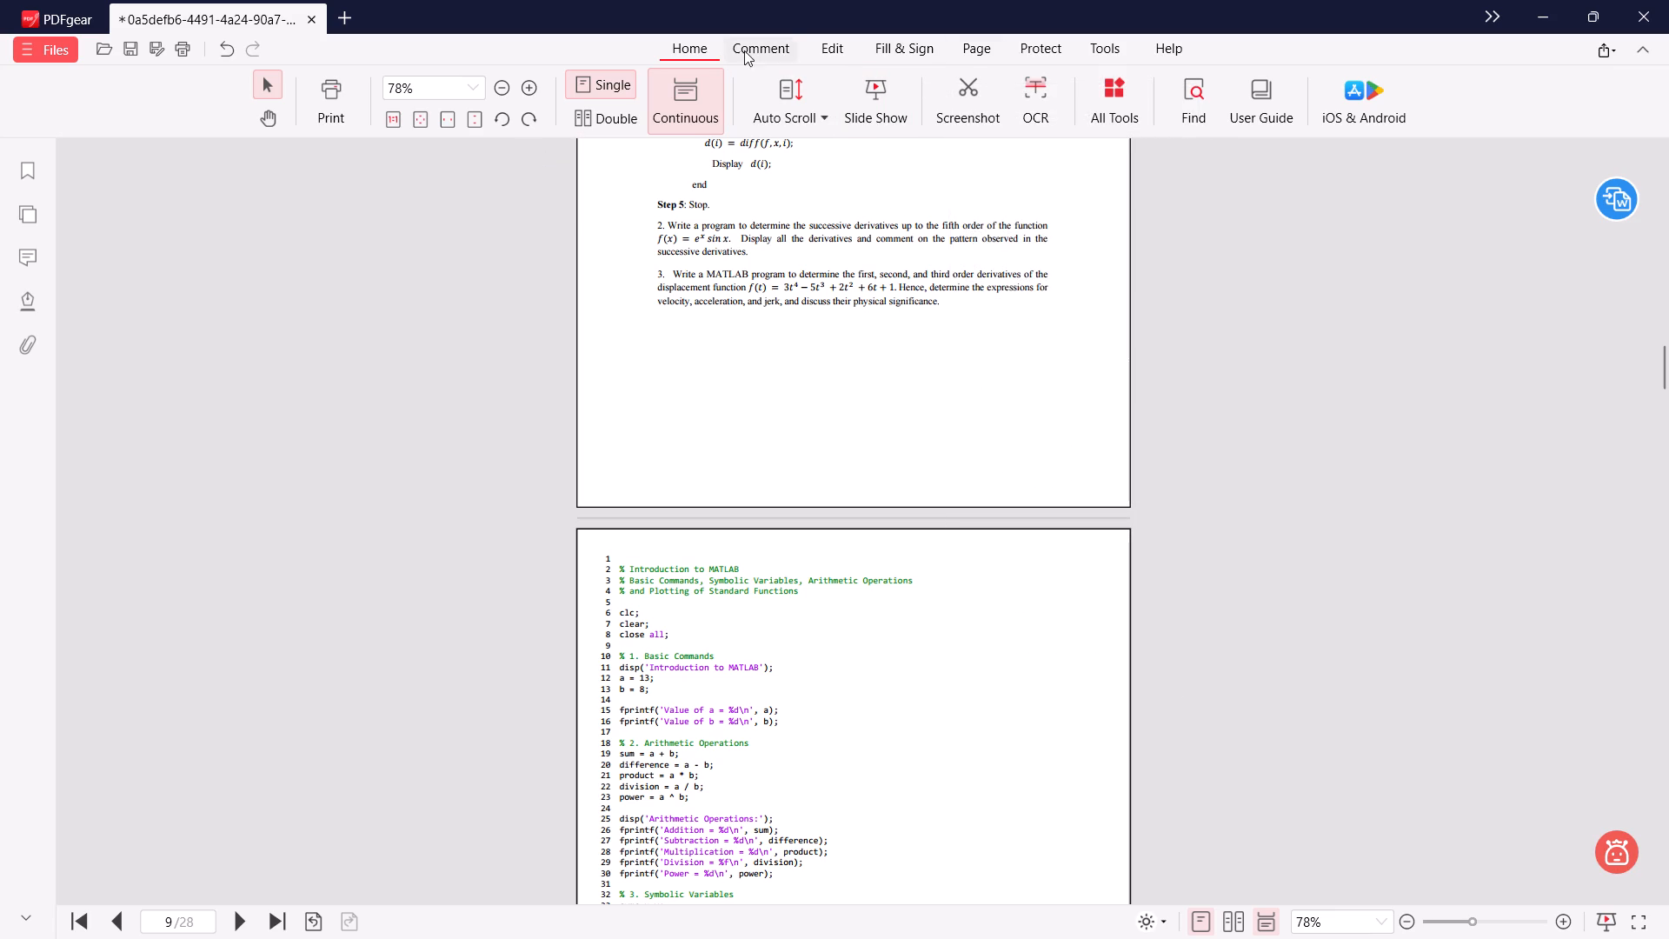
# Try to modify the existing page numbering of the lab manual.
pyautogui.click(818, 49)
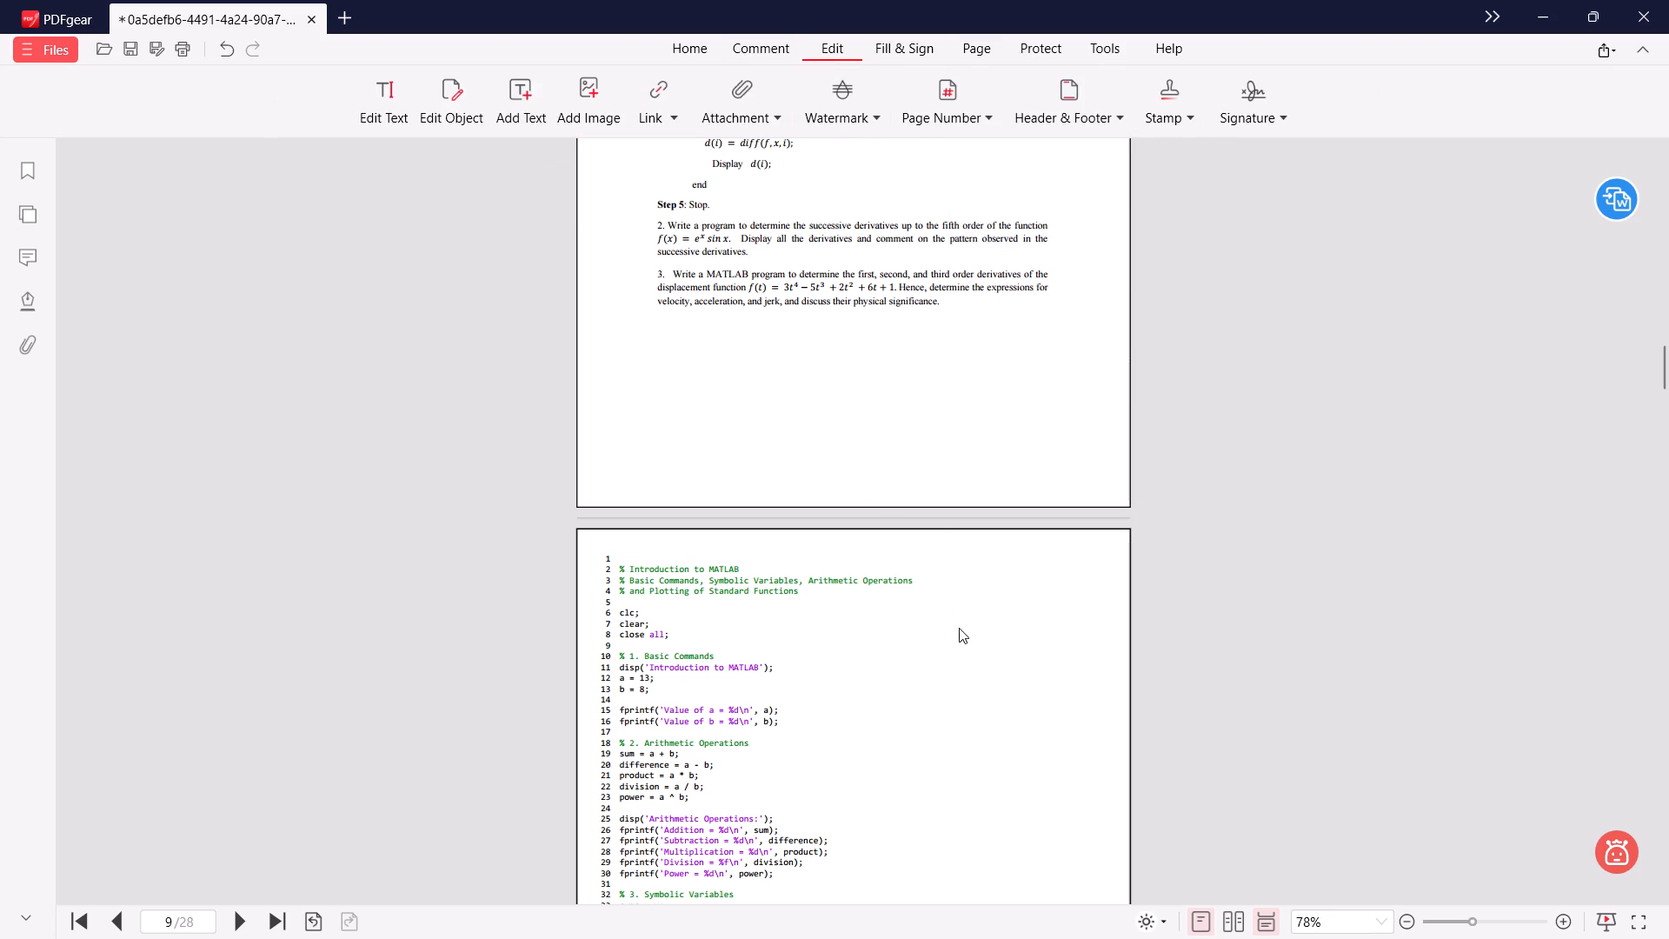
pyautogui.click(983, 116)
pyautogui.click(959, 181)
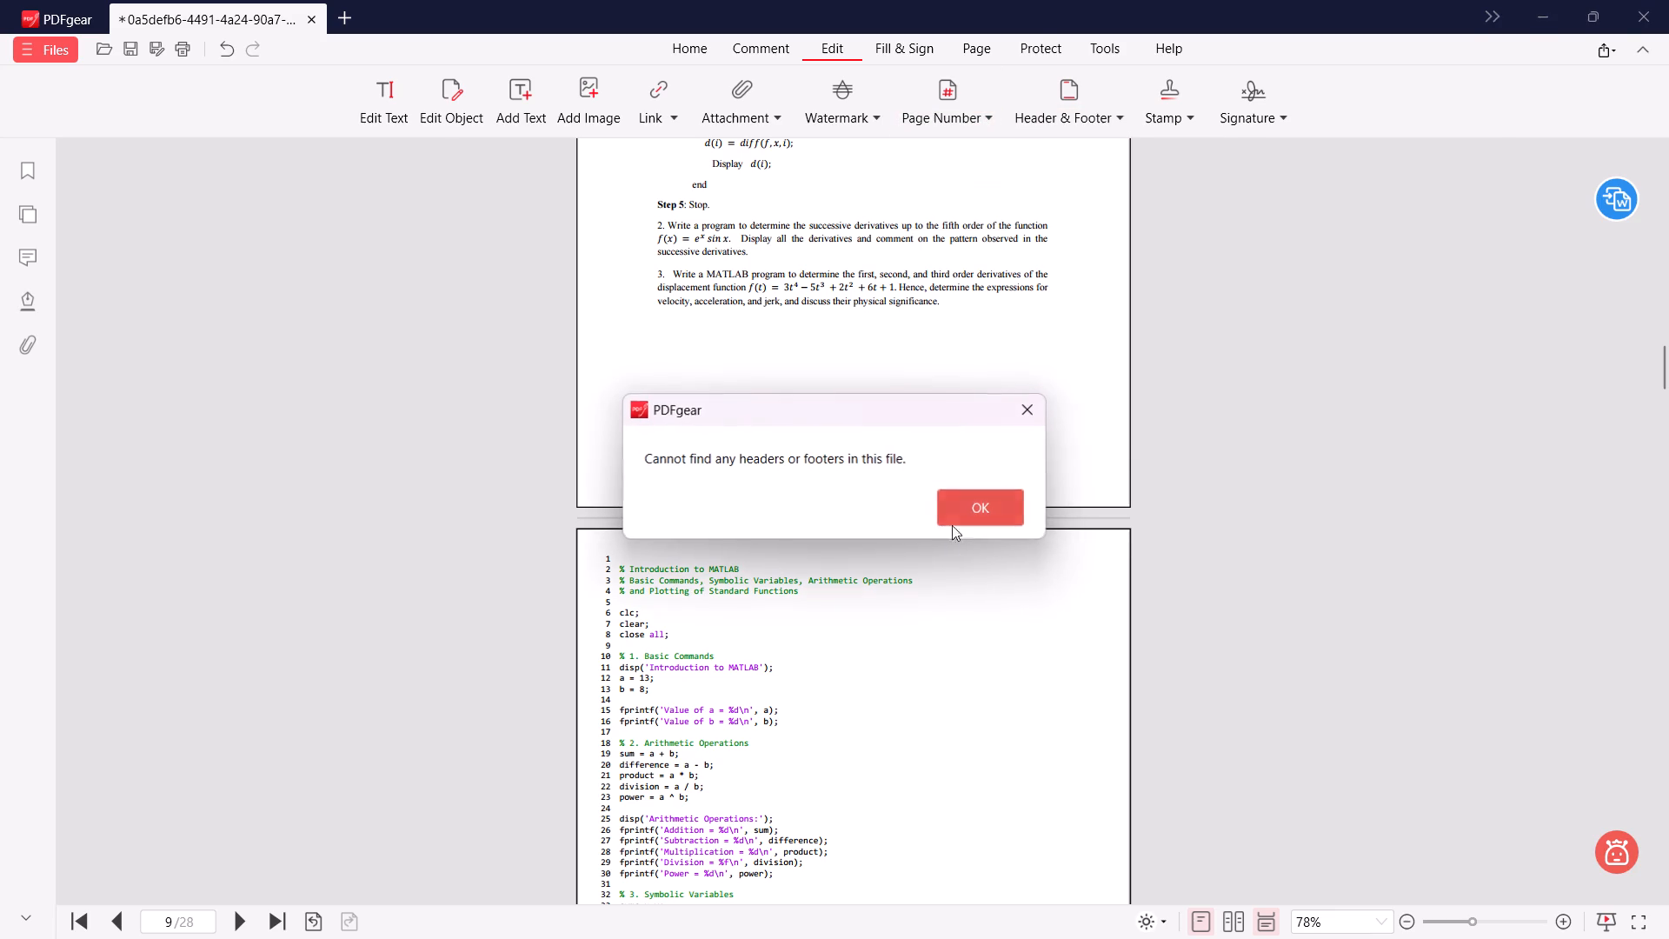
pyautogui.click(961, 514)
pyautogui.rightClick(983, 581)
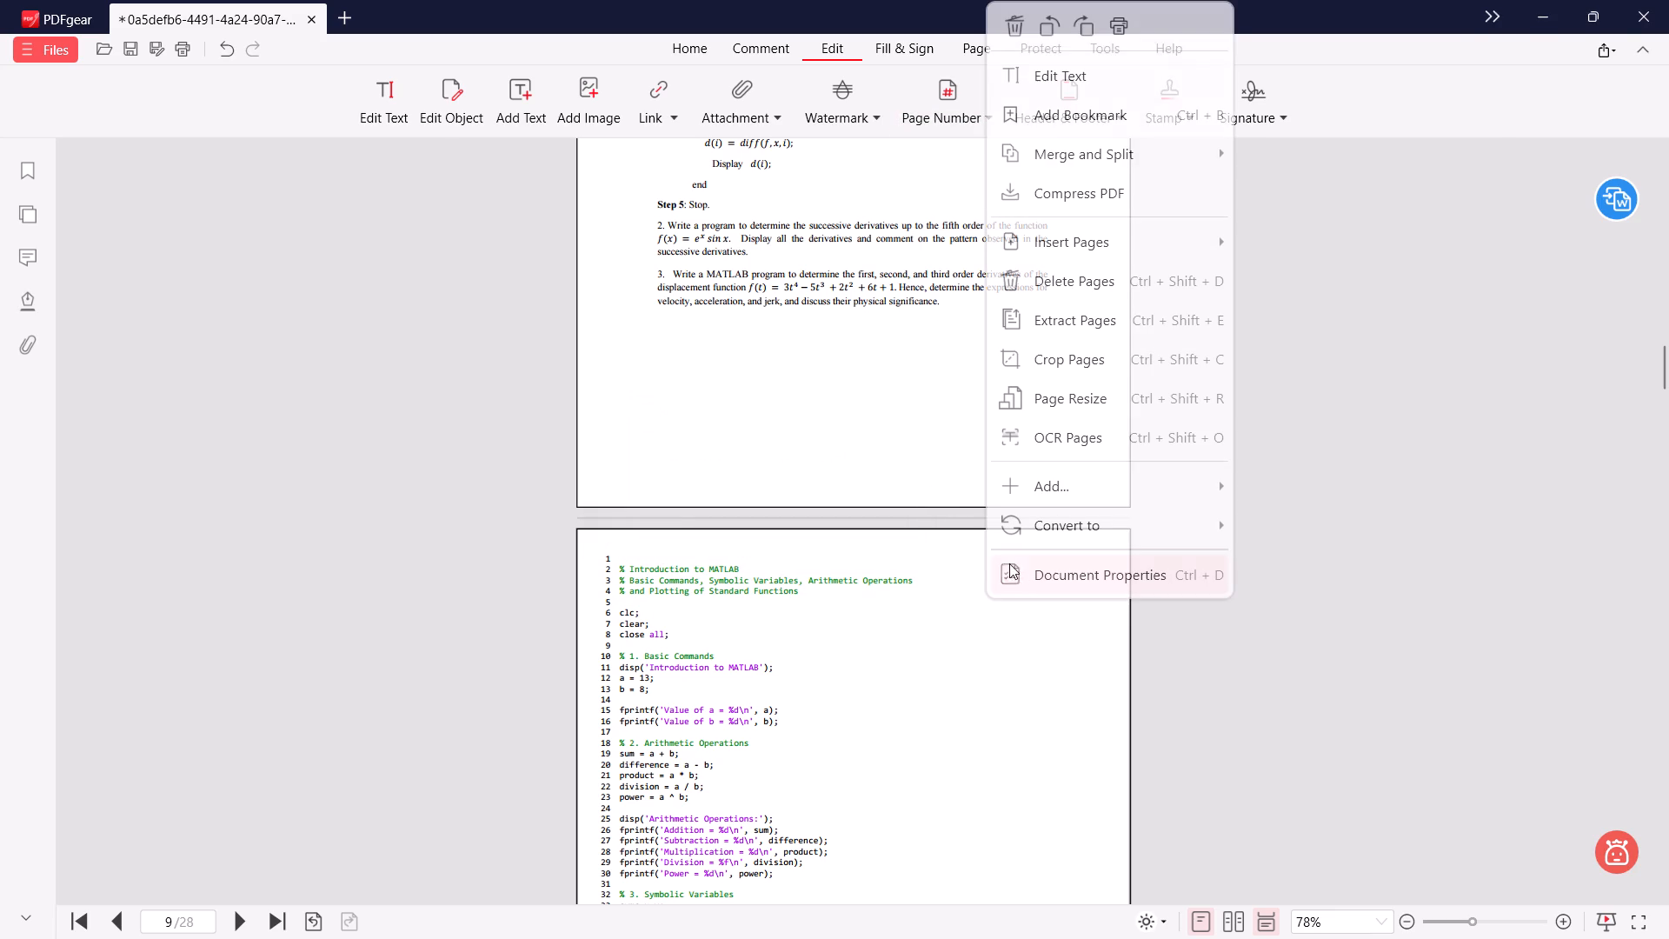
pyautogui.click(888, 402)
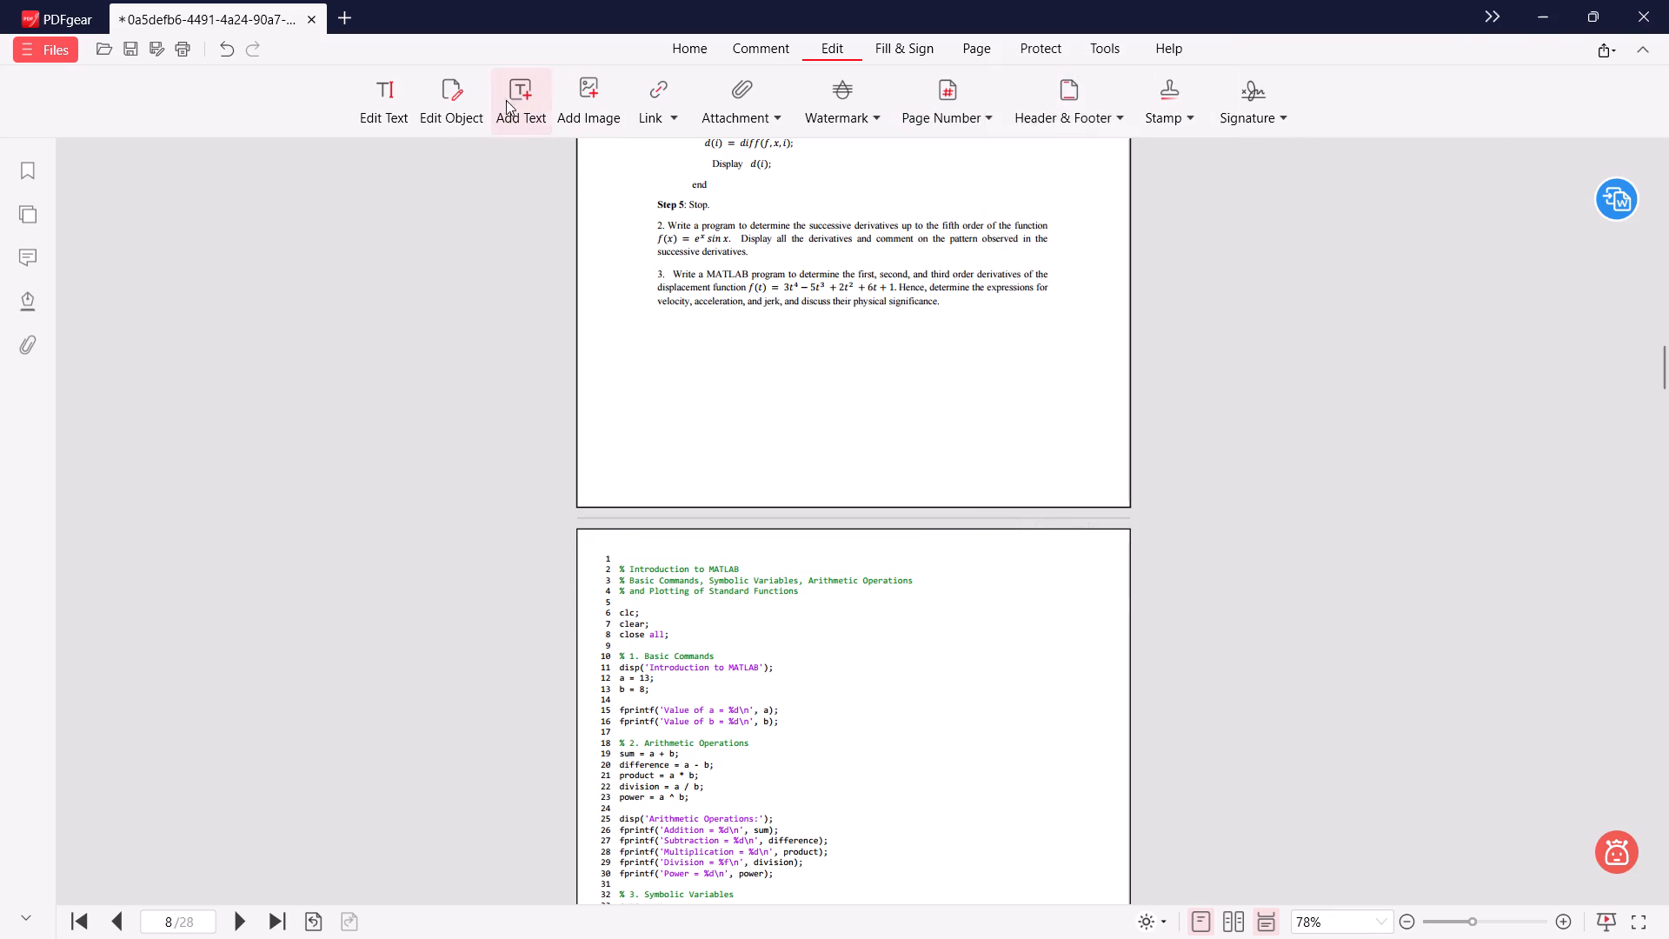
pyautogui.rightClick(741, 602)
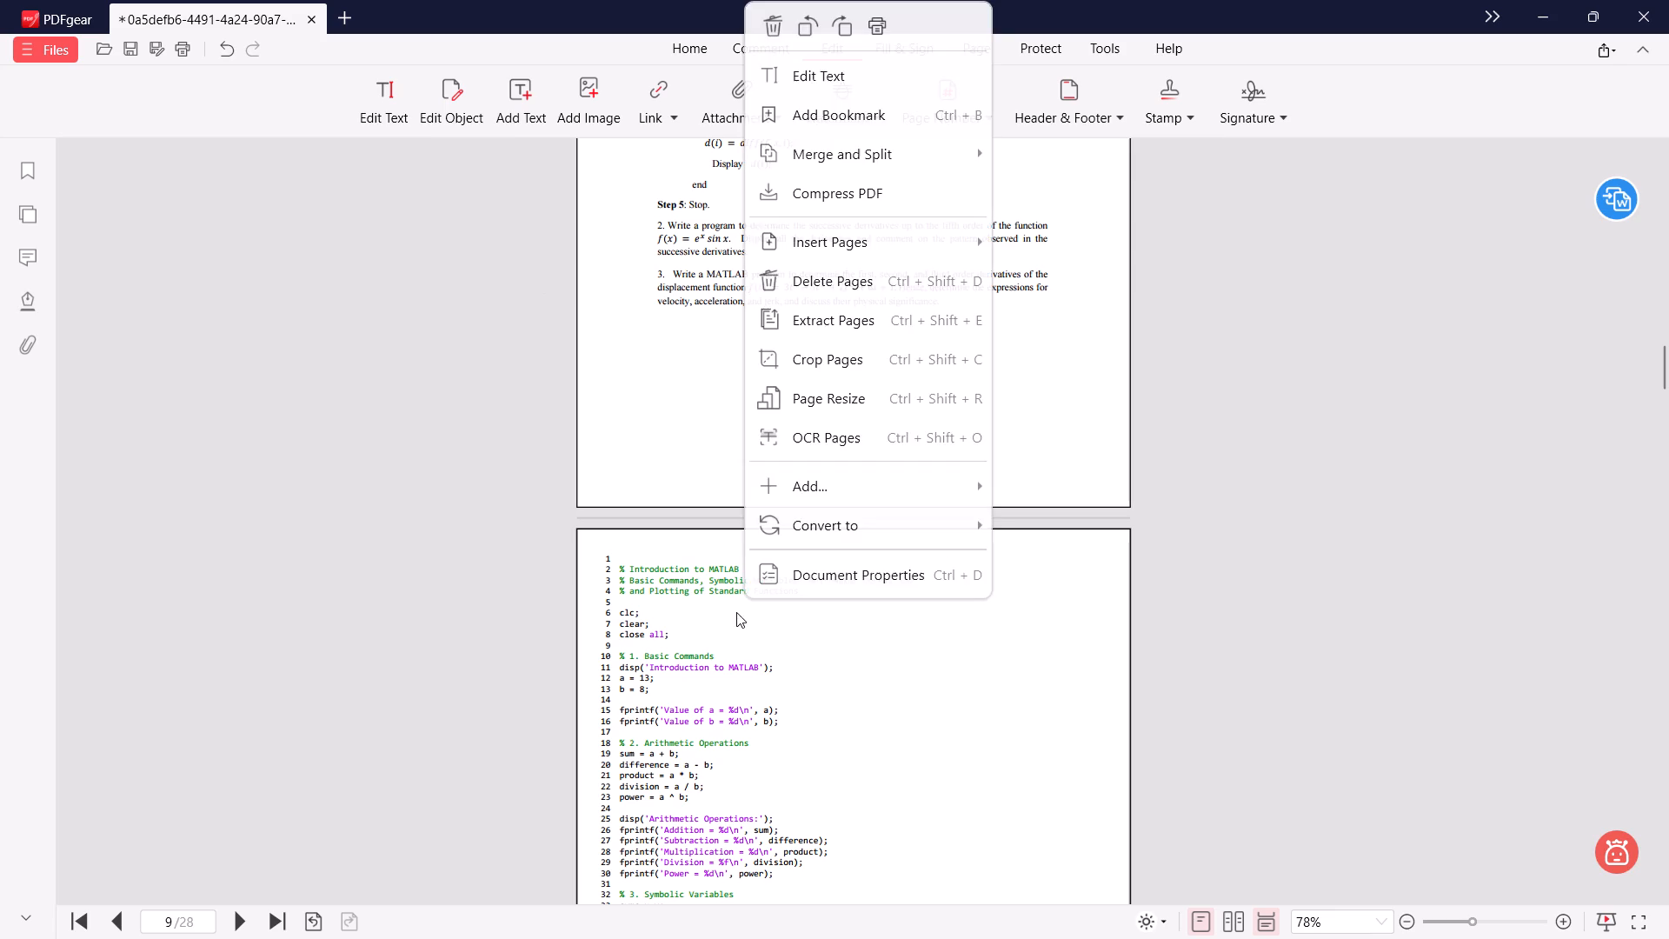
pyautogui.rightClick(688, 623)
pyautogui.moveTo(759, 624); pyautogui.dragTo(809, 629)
# Undo the last four edits, including the insertions of the MATLAB figure, output and code pages placed after Experiment 3.
pyautogui.hotkey('ctrl', 'z')
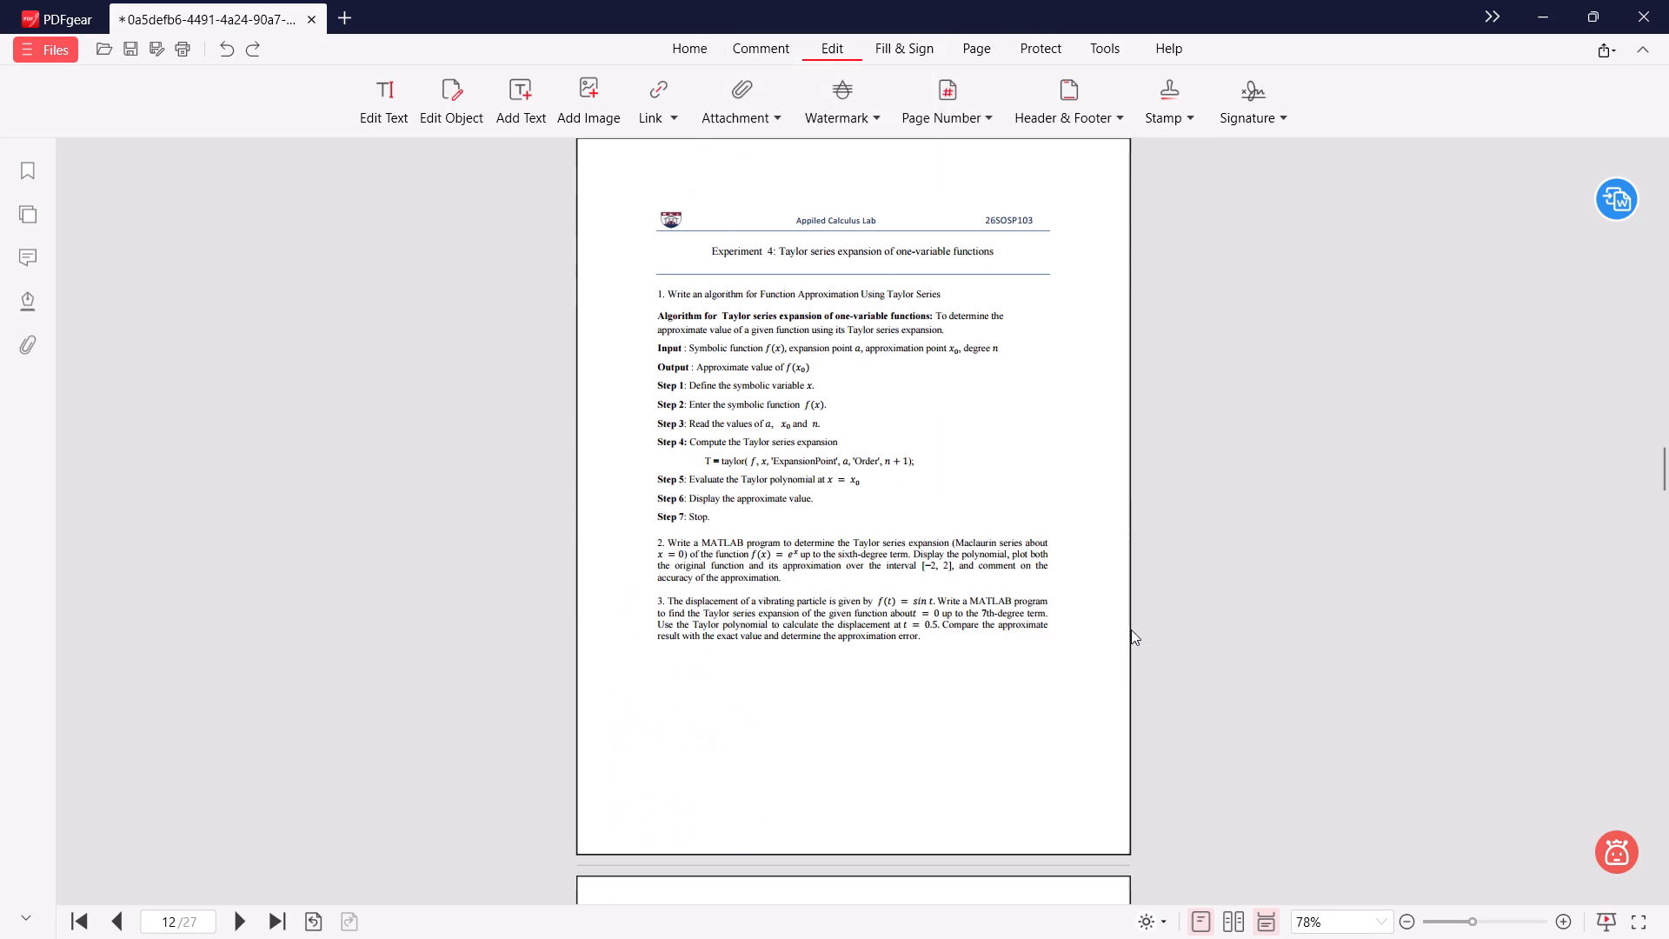
pyautogui.scroll(13, 902, 563)
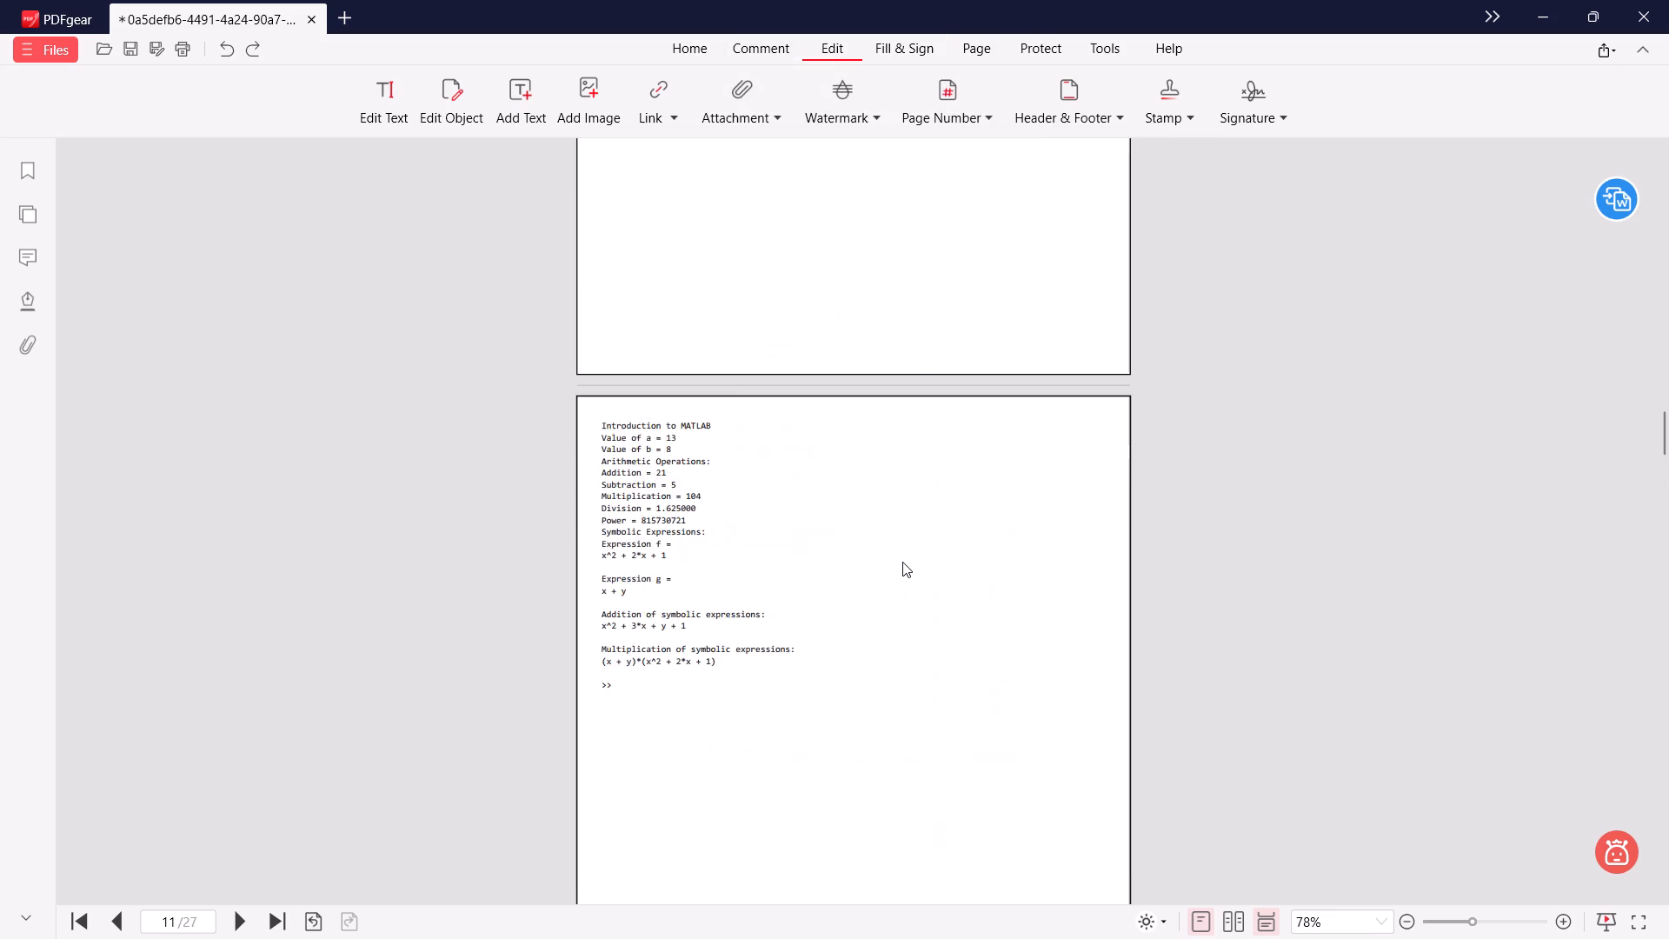
pyautogui.hotkey('ctrl', 'z')
pyautogui.keyDown('ctrl'); pyautogui.scroll(3, 902, 562); pyautogui.keyUp('ctrl')
pyautogui.hotkey('ctrl', 'z')
pyautogui.scroll(10, 902, 562)
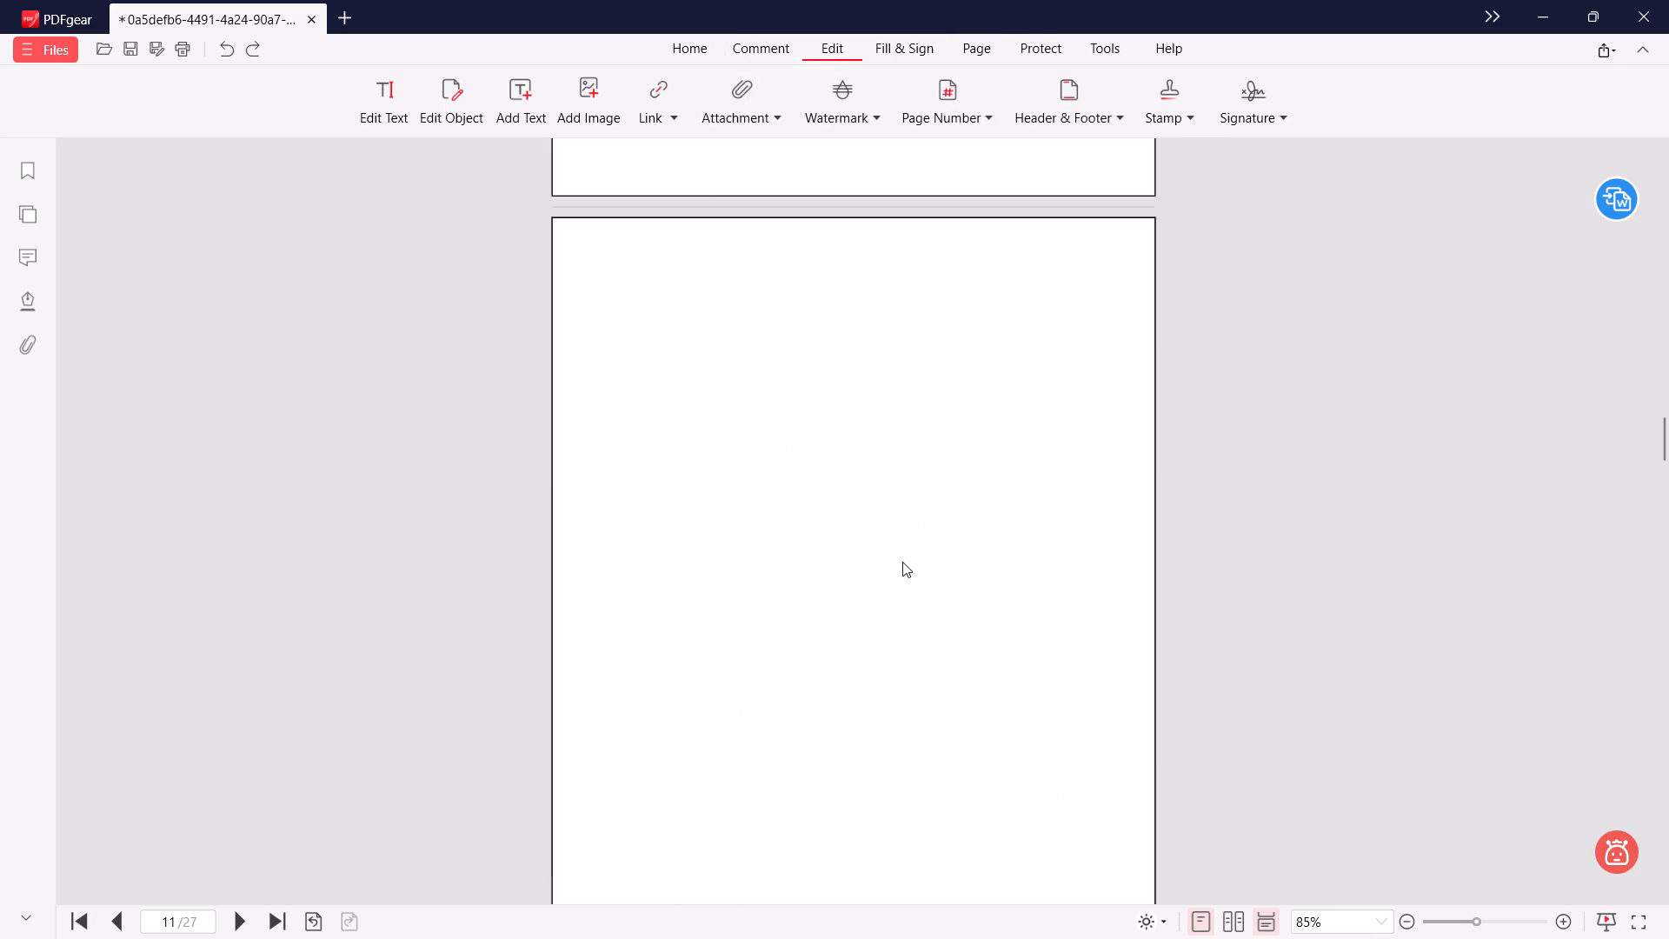
pyautogui.scroll(12, 902, 562)
pyautogui.hotkey('ctrl', 'z')
# Look through the lab manual's experiment pages back to Experiments 1A and 1B to check where the MATLAB intro pages belong.
pyautogui.scroll(8, 902, 562)
pyautogui.scroll(-20, 902, 562)
pyautogui.scroll(-2, 902, 562)
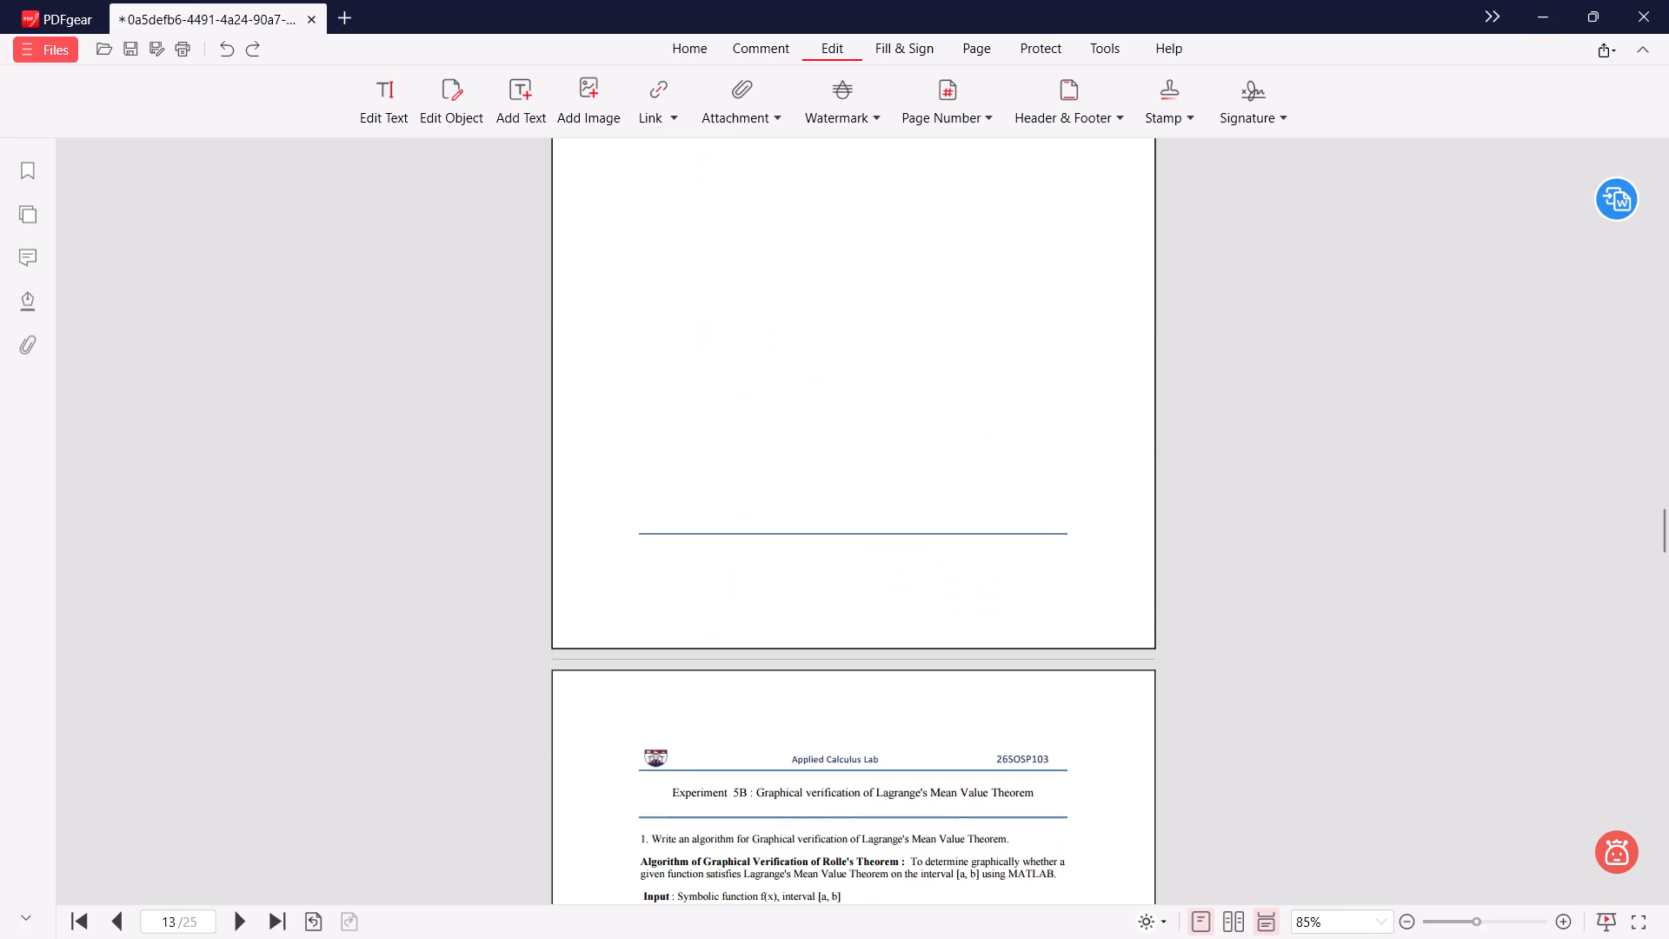
pyautogui.scroll(-5, 902, 563)
pyautogui.scroll(20, 902, 563)
pyautogui.scroll(9, 902, 563)
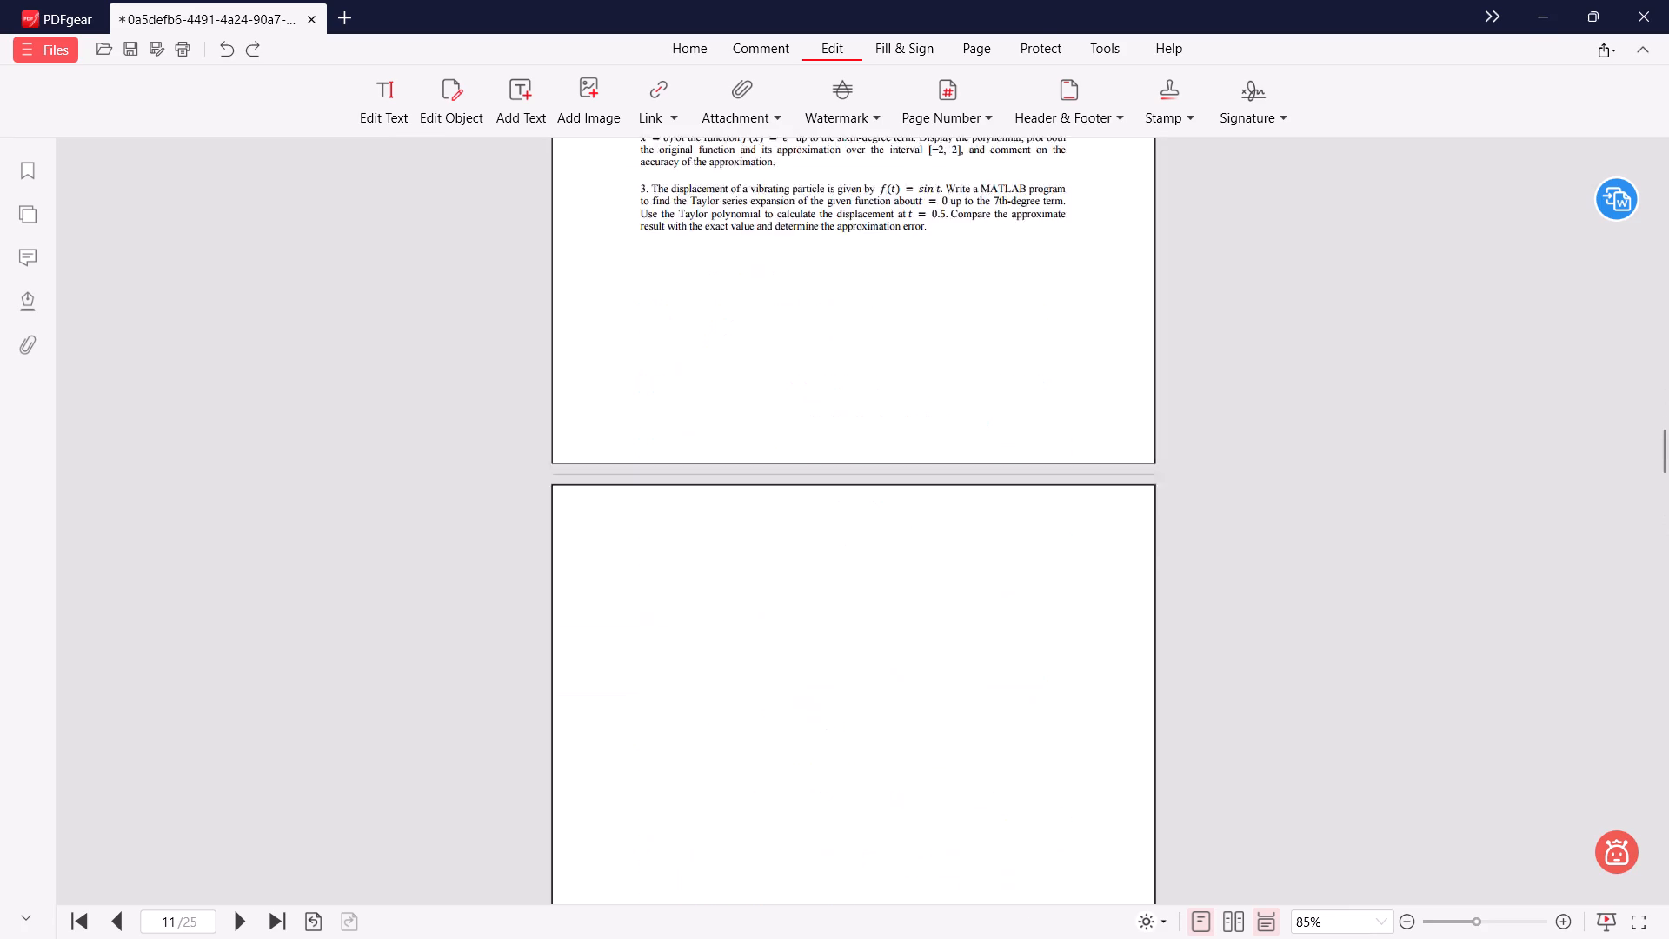
pyautogui.scroll(20, 902, 563)
pyautogui.scroll(11, 902, 563)
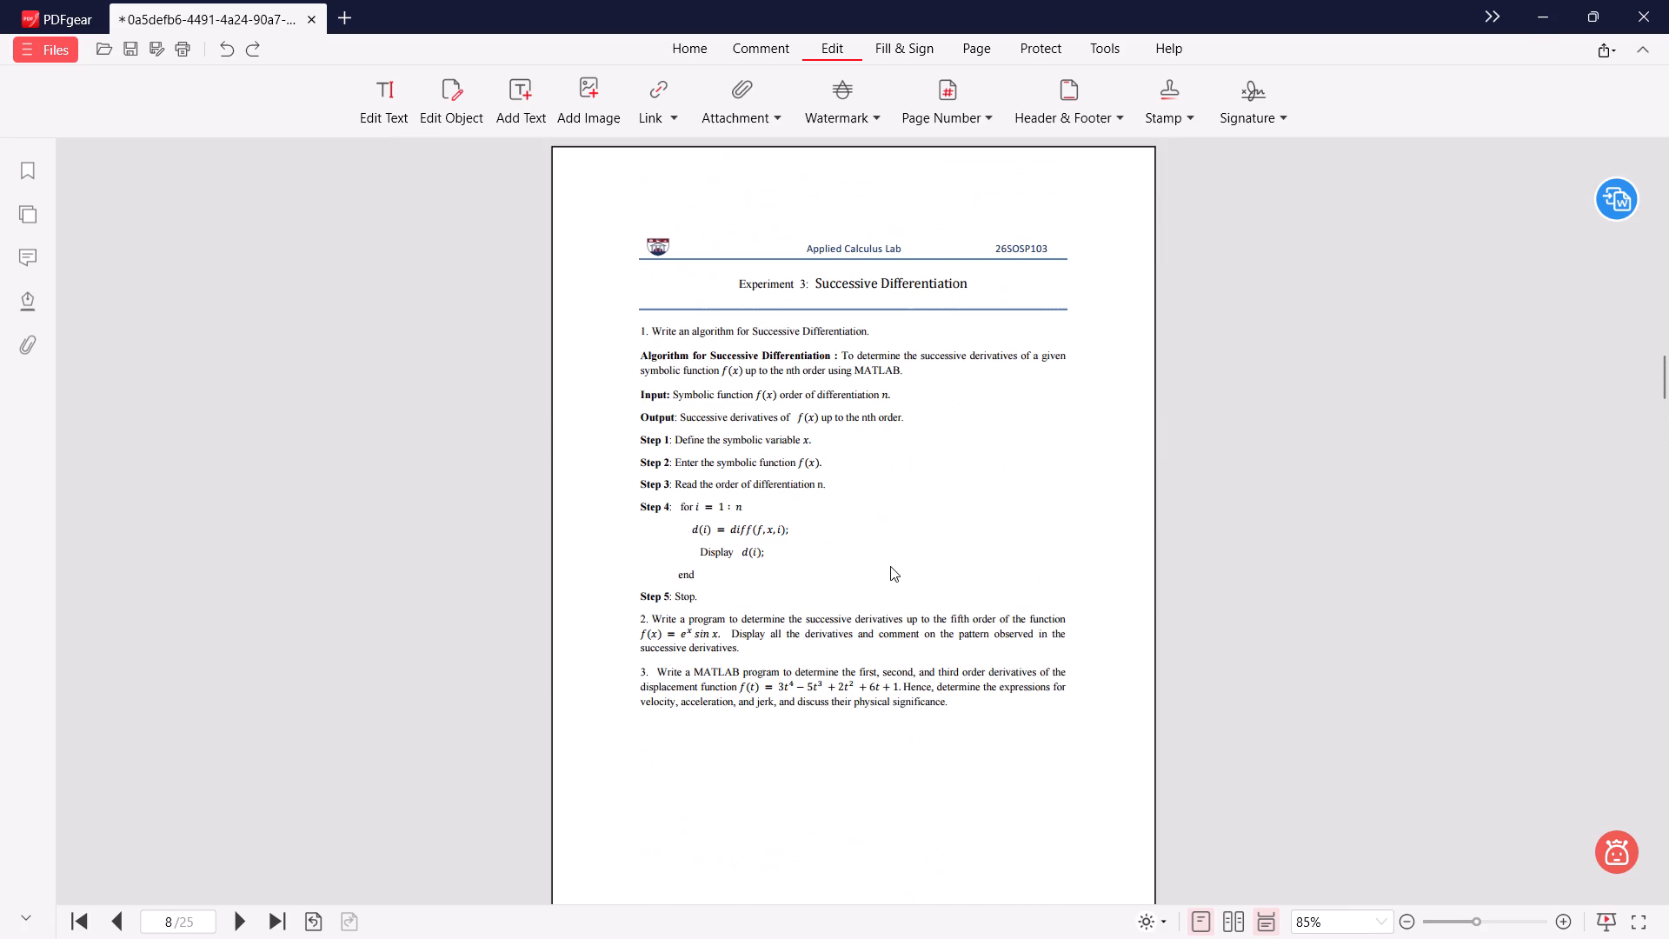
pyautogui.scroll(12, 884, 571)
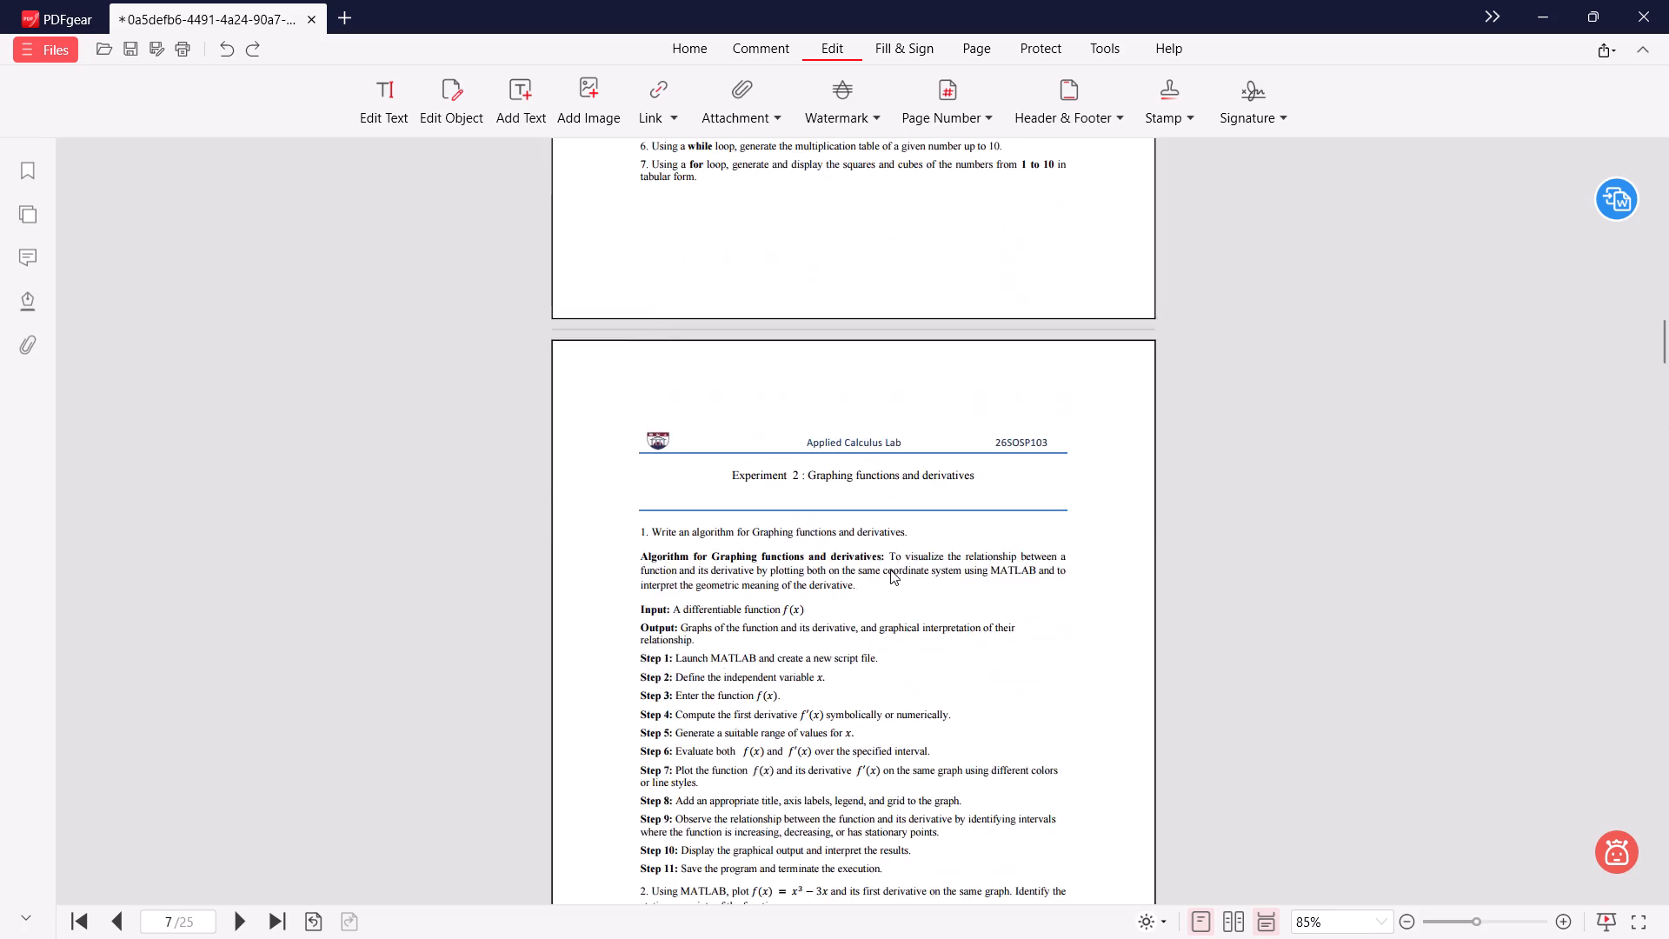
pyautogui.scroll(20, 890, 569)
pyautogui.scroll(12, 890, 569)
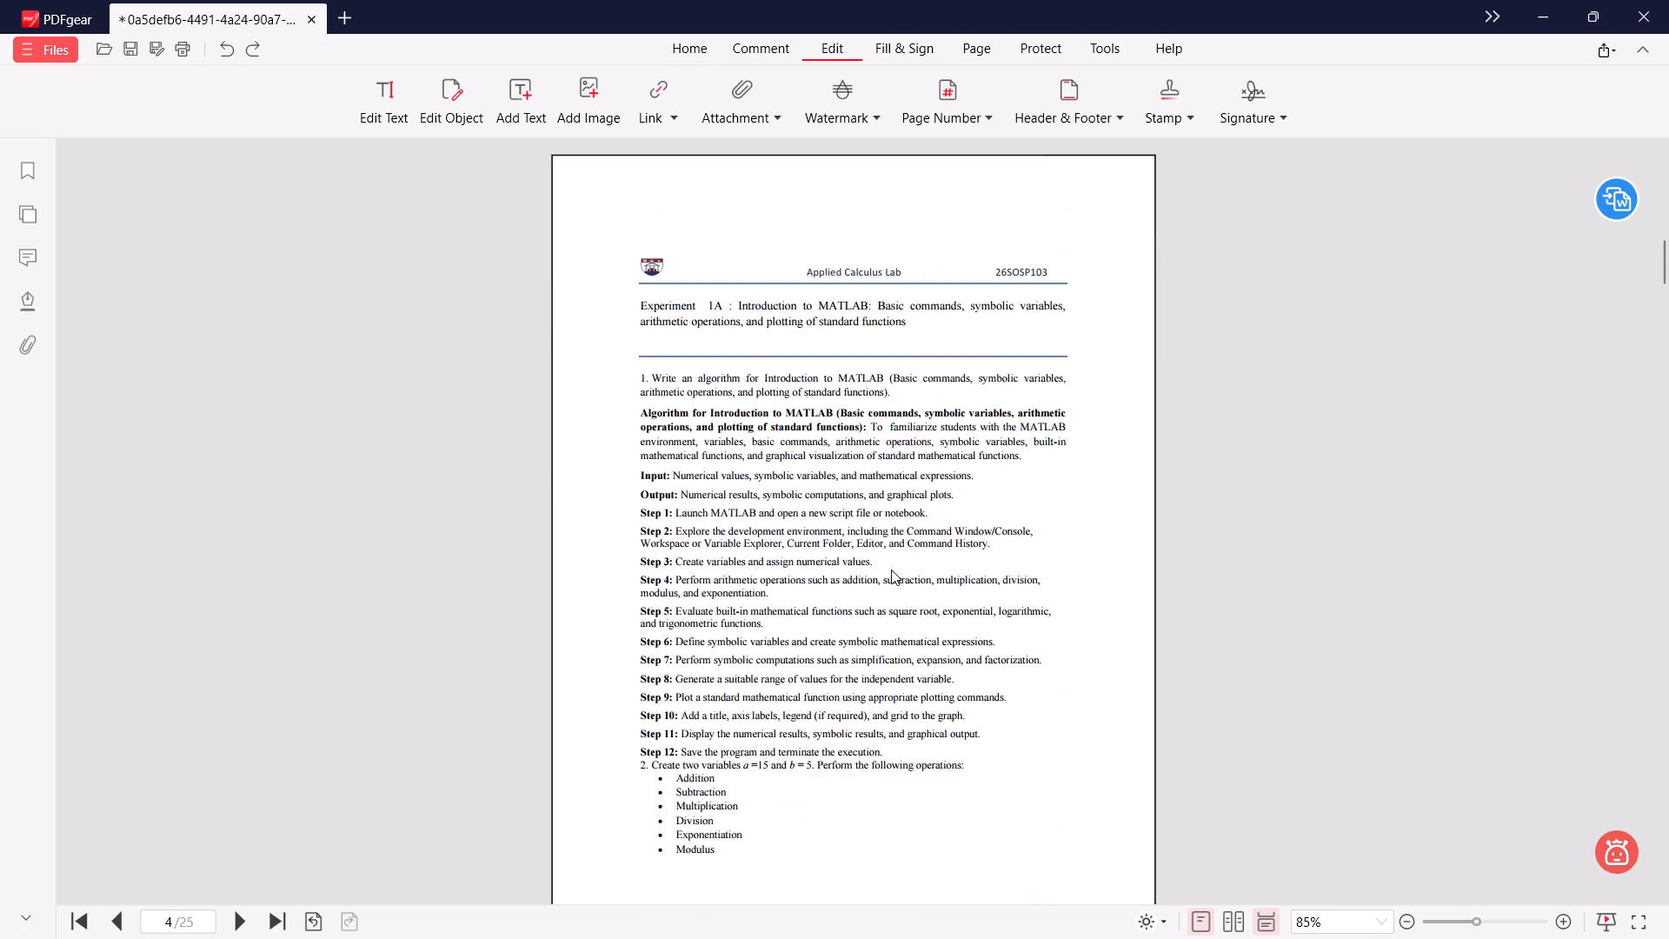
pyautogui.scroll(2, 891, 569)
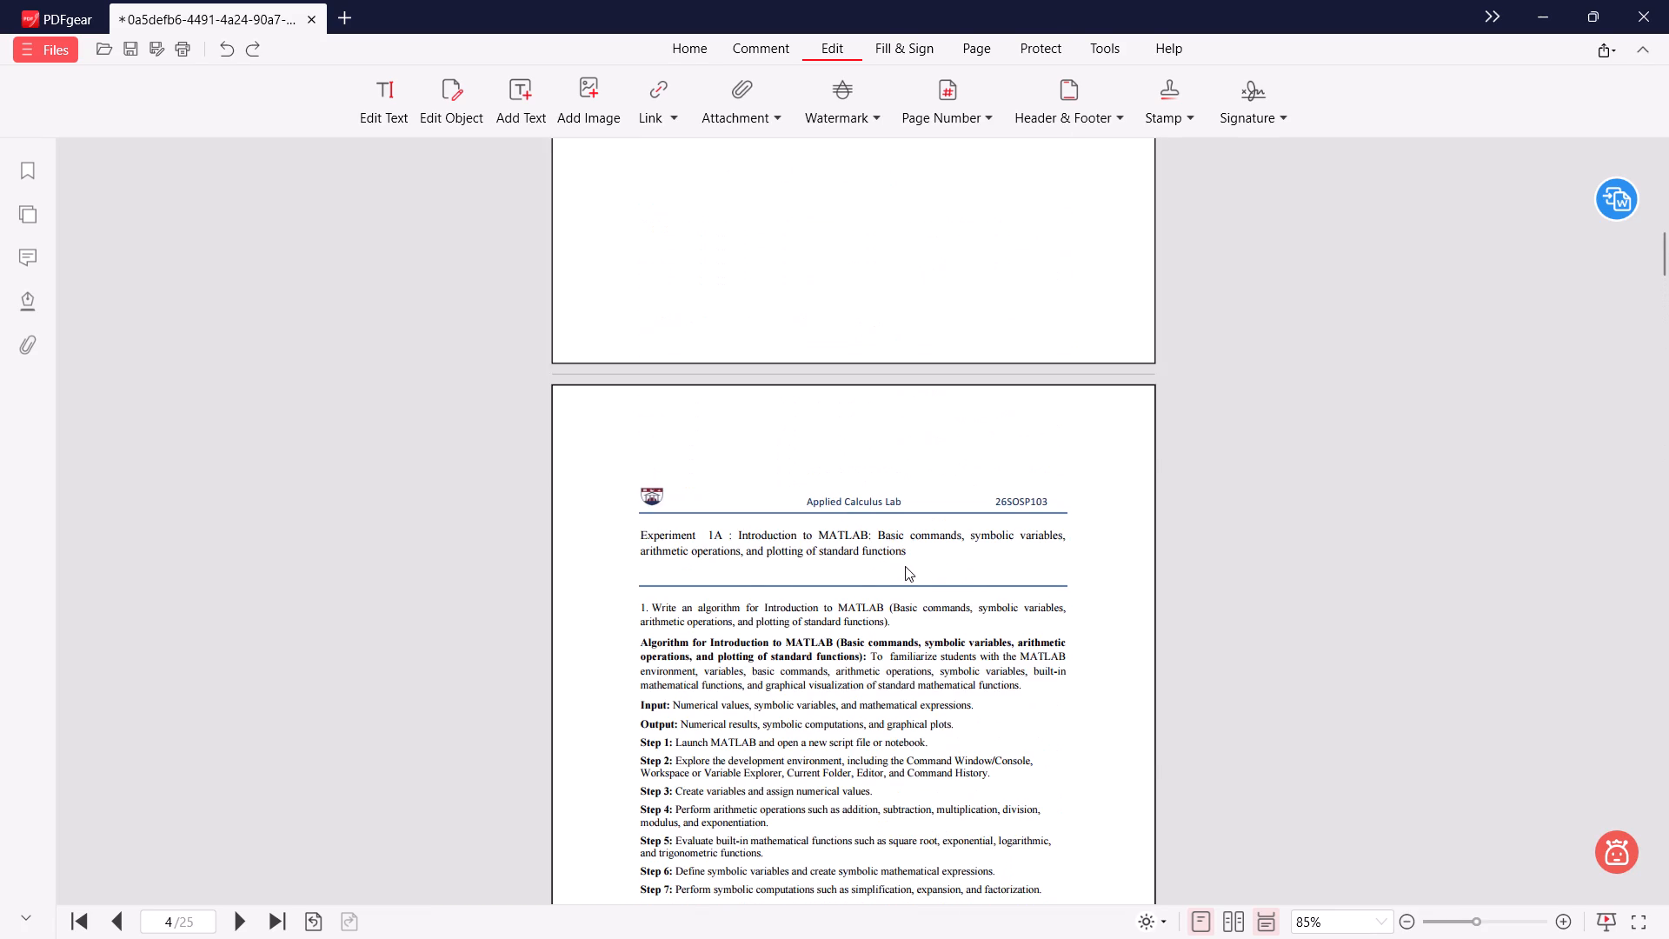
pyautogui.scroll(9, 905, 566)
pyautogui.scroll(-15, 905, 566)
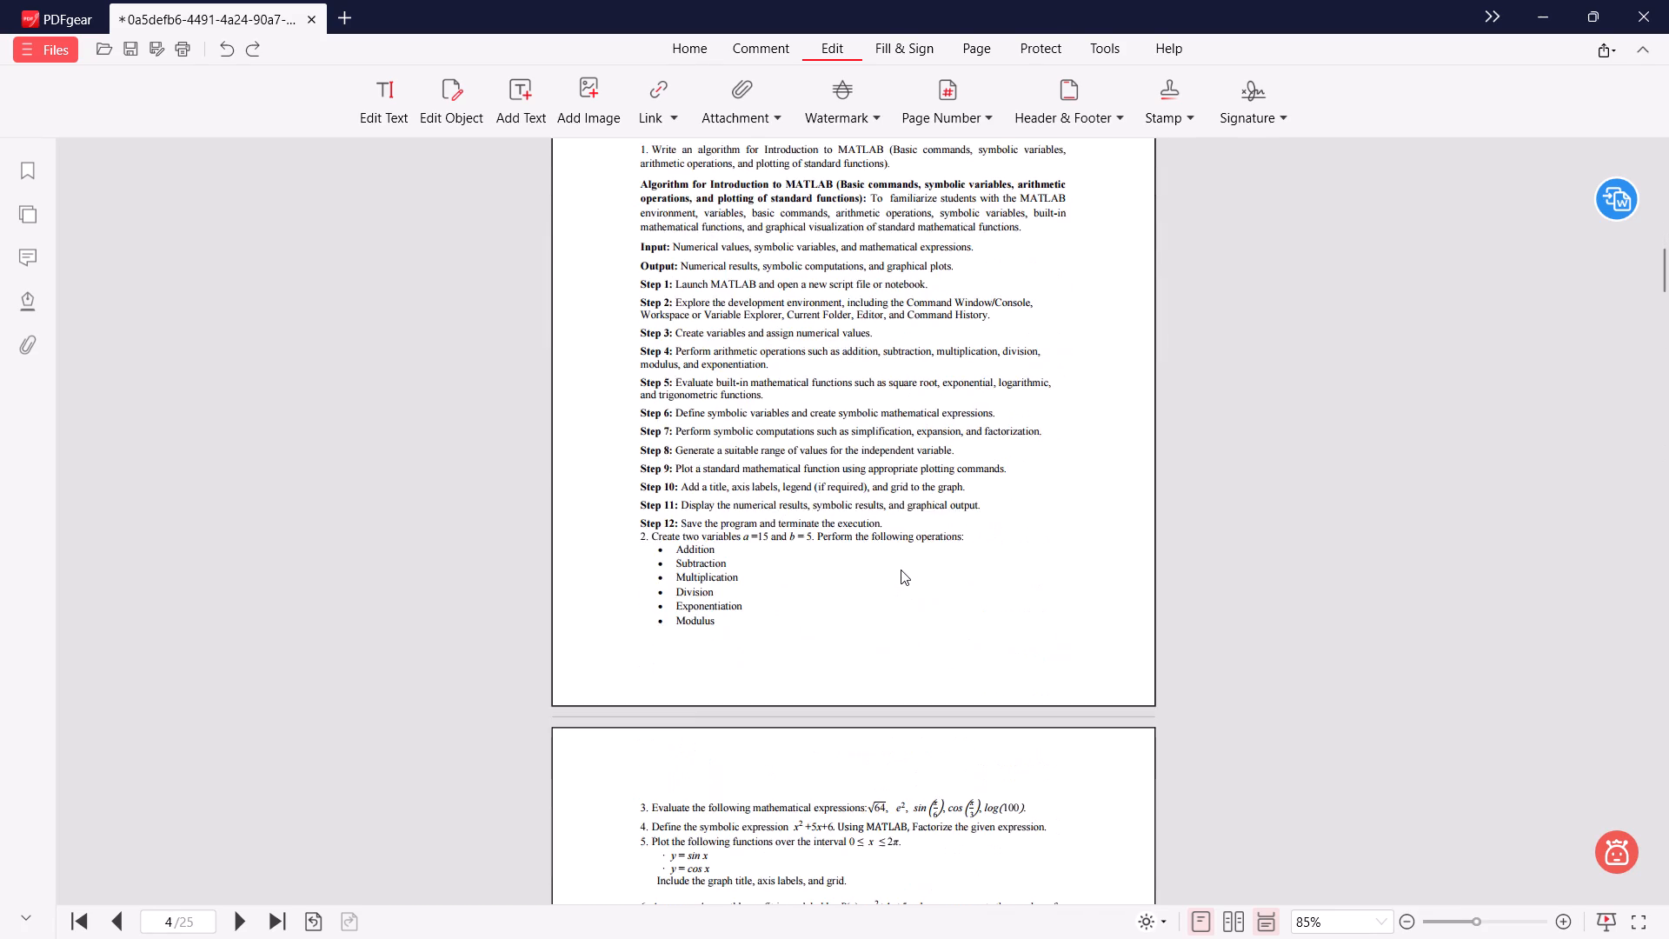
pyautogui.scroll(-15, 901, 569)
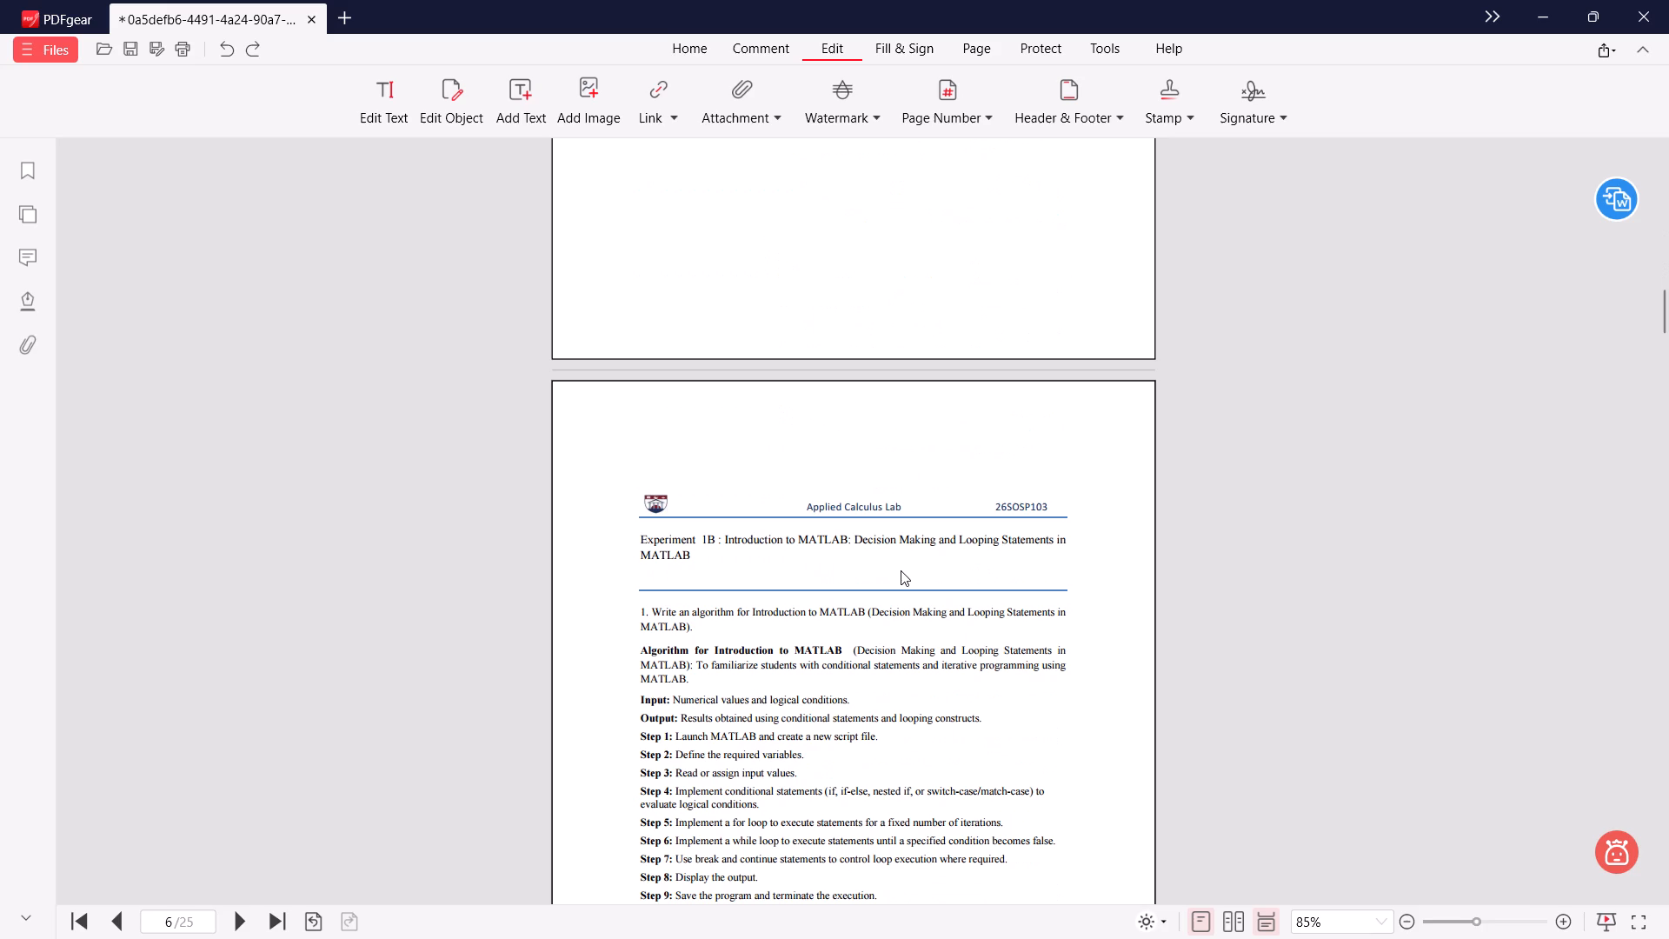
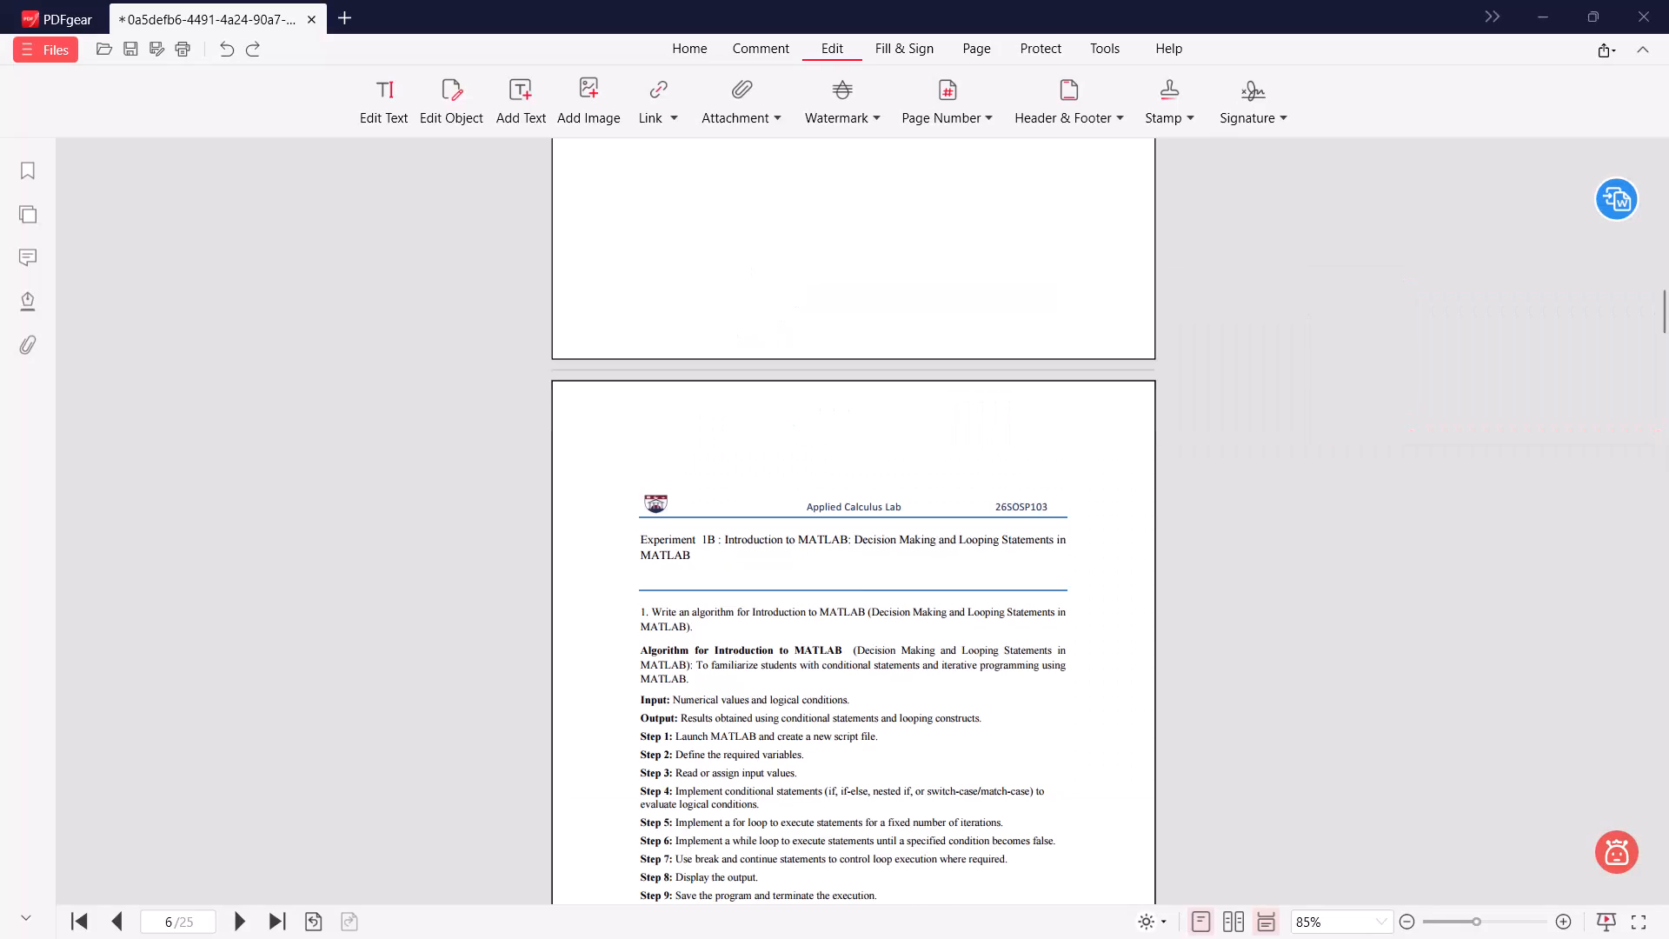
# Check the list of experiments and the Experiment 1A pages up to the start of Experiment 1B.
pyautogui.scroll(14, 887, 618)
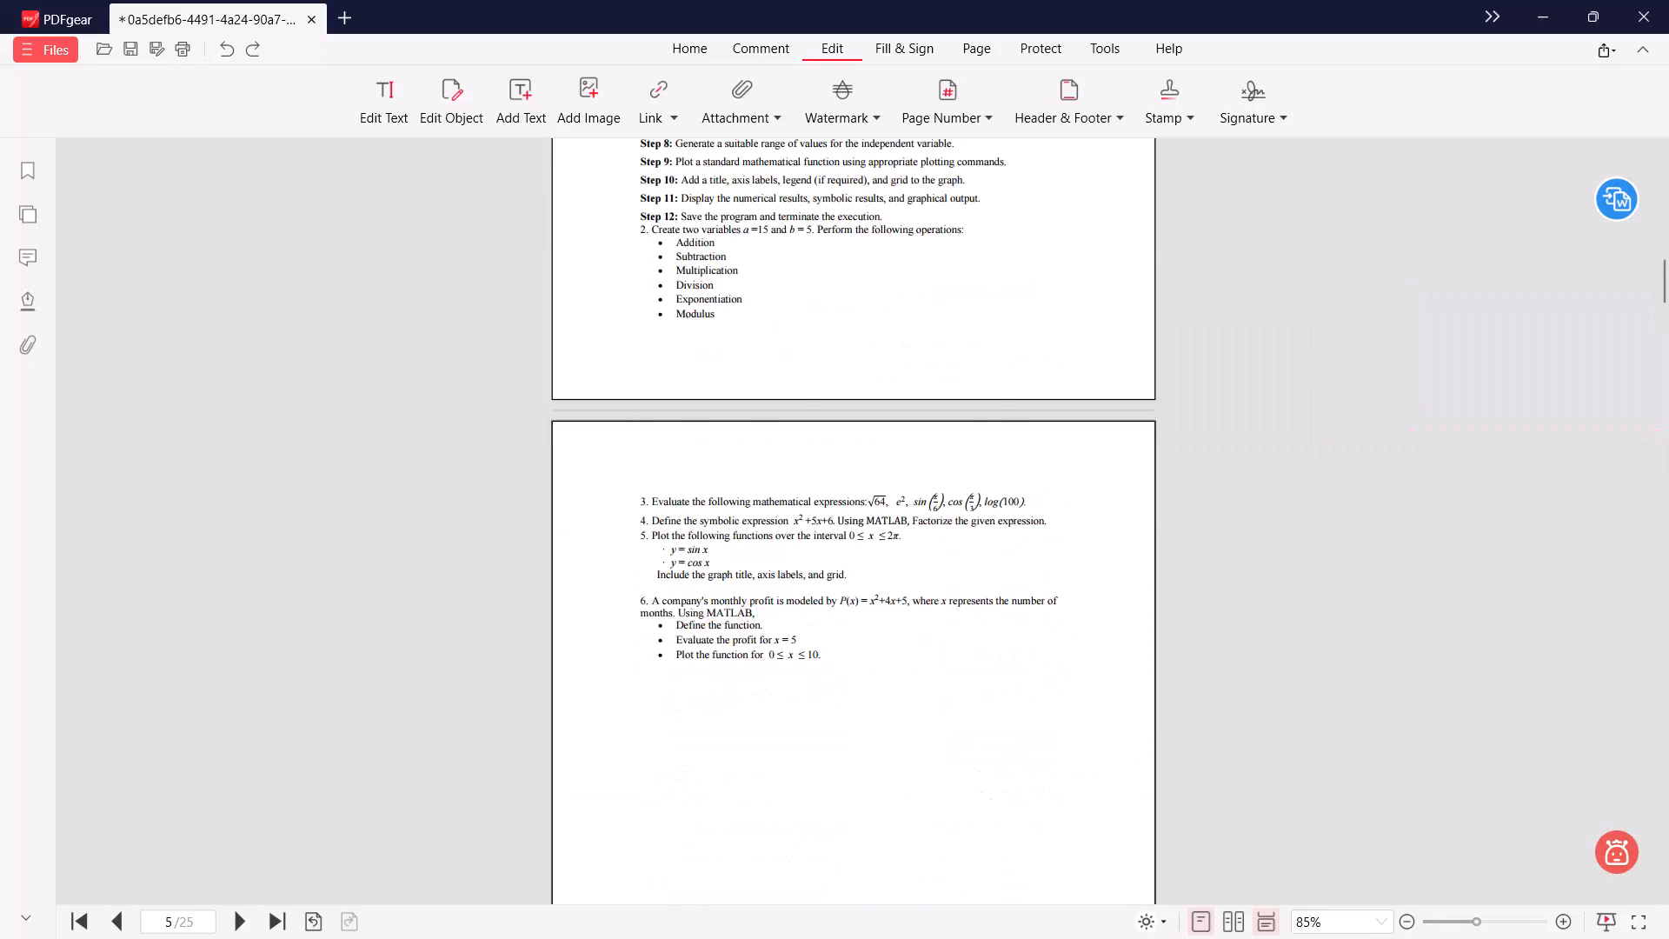
pyautogui.scroll(15, 887, 618)
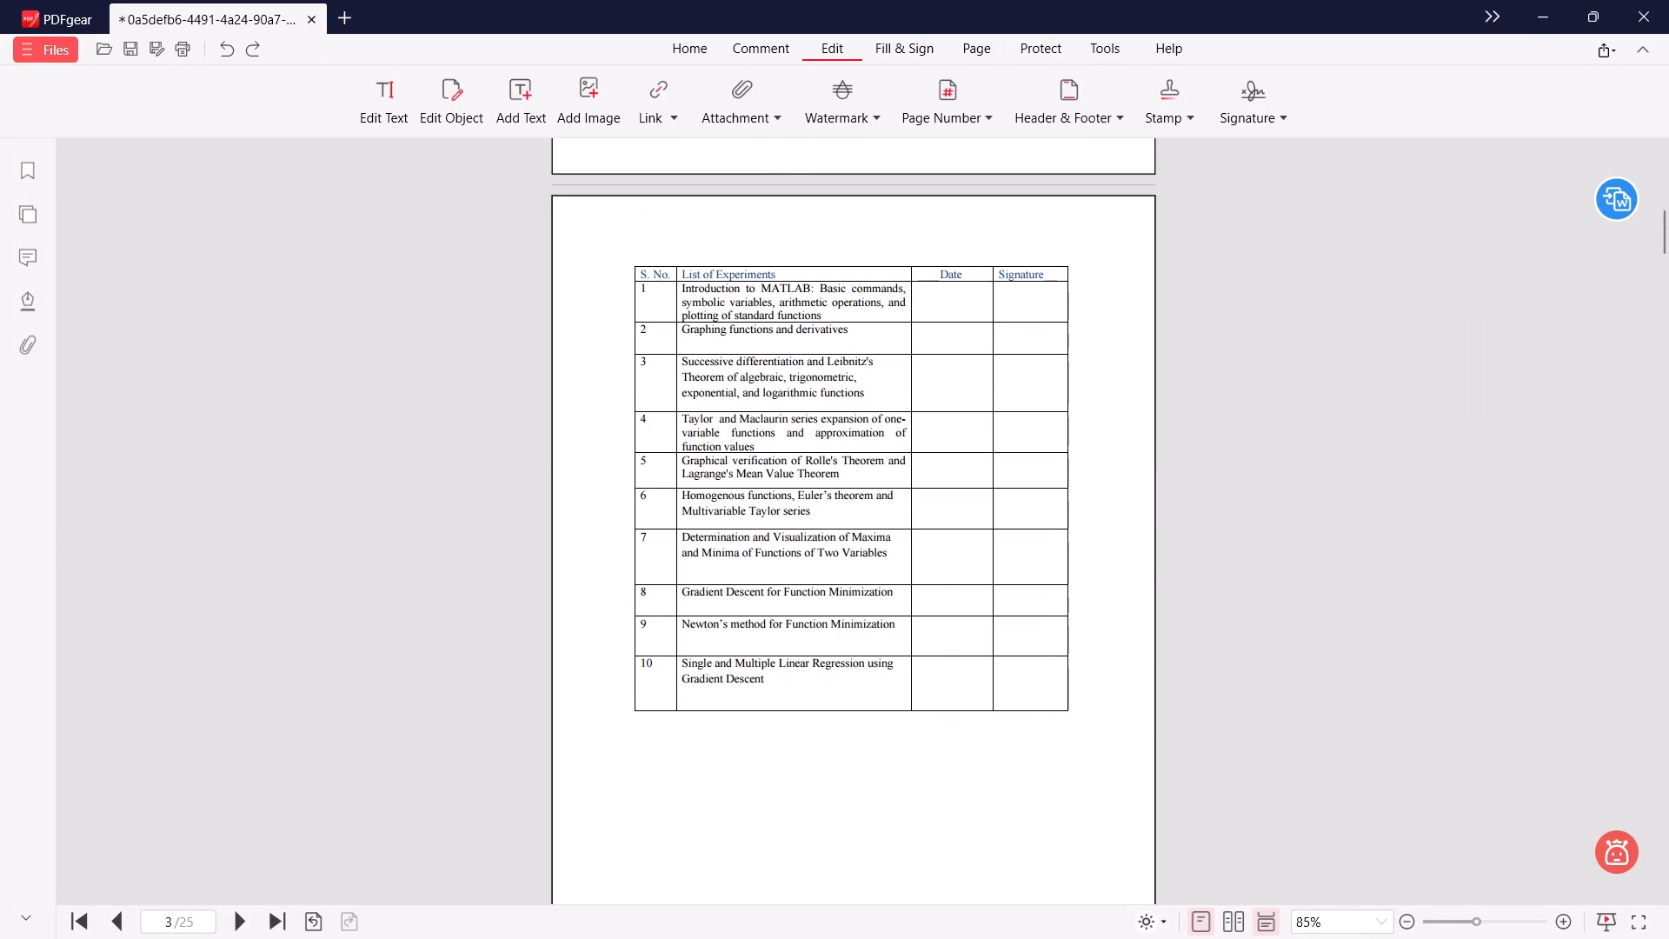
pyautogui.scroll(-4, 852, 466)
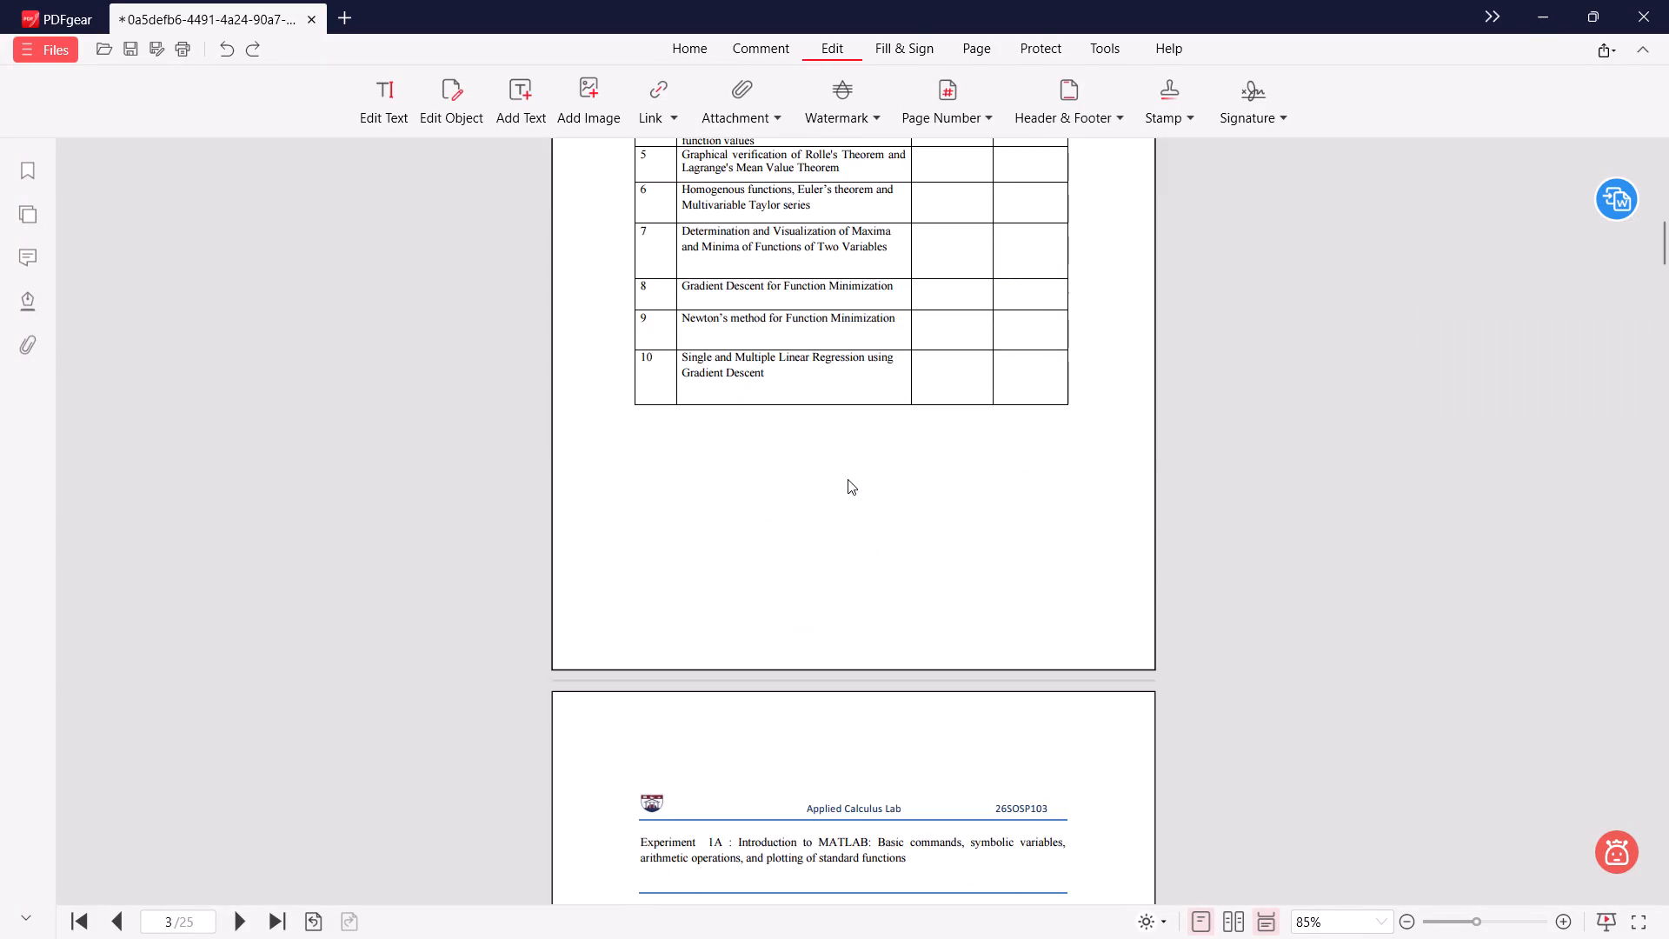
pyautogui.scroll(-18, 848, 479)
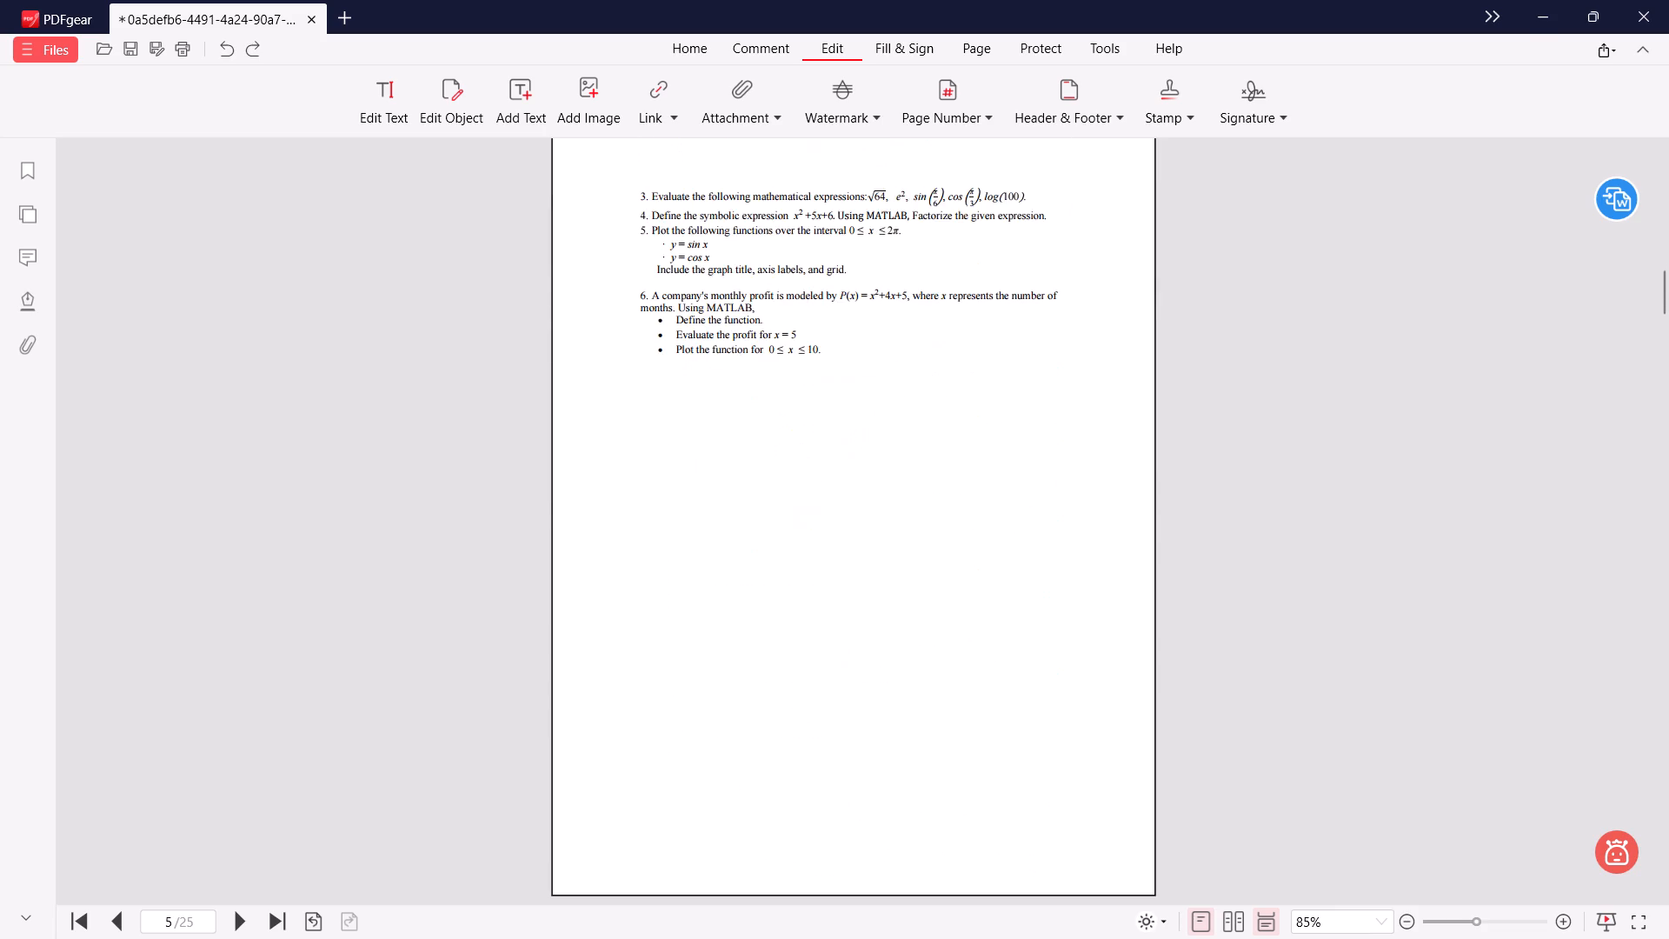
pyautogui.scroll(-7, 824, 501)
pyautogui.scroll(5, 819, 507)
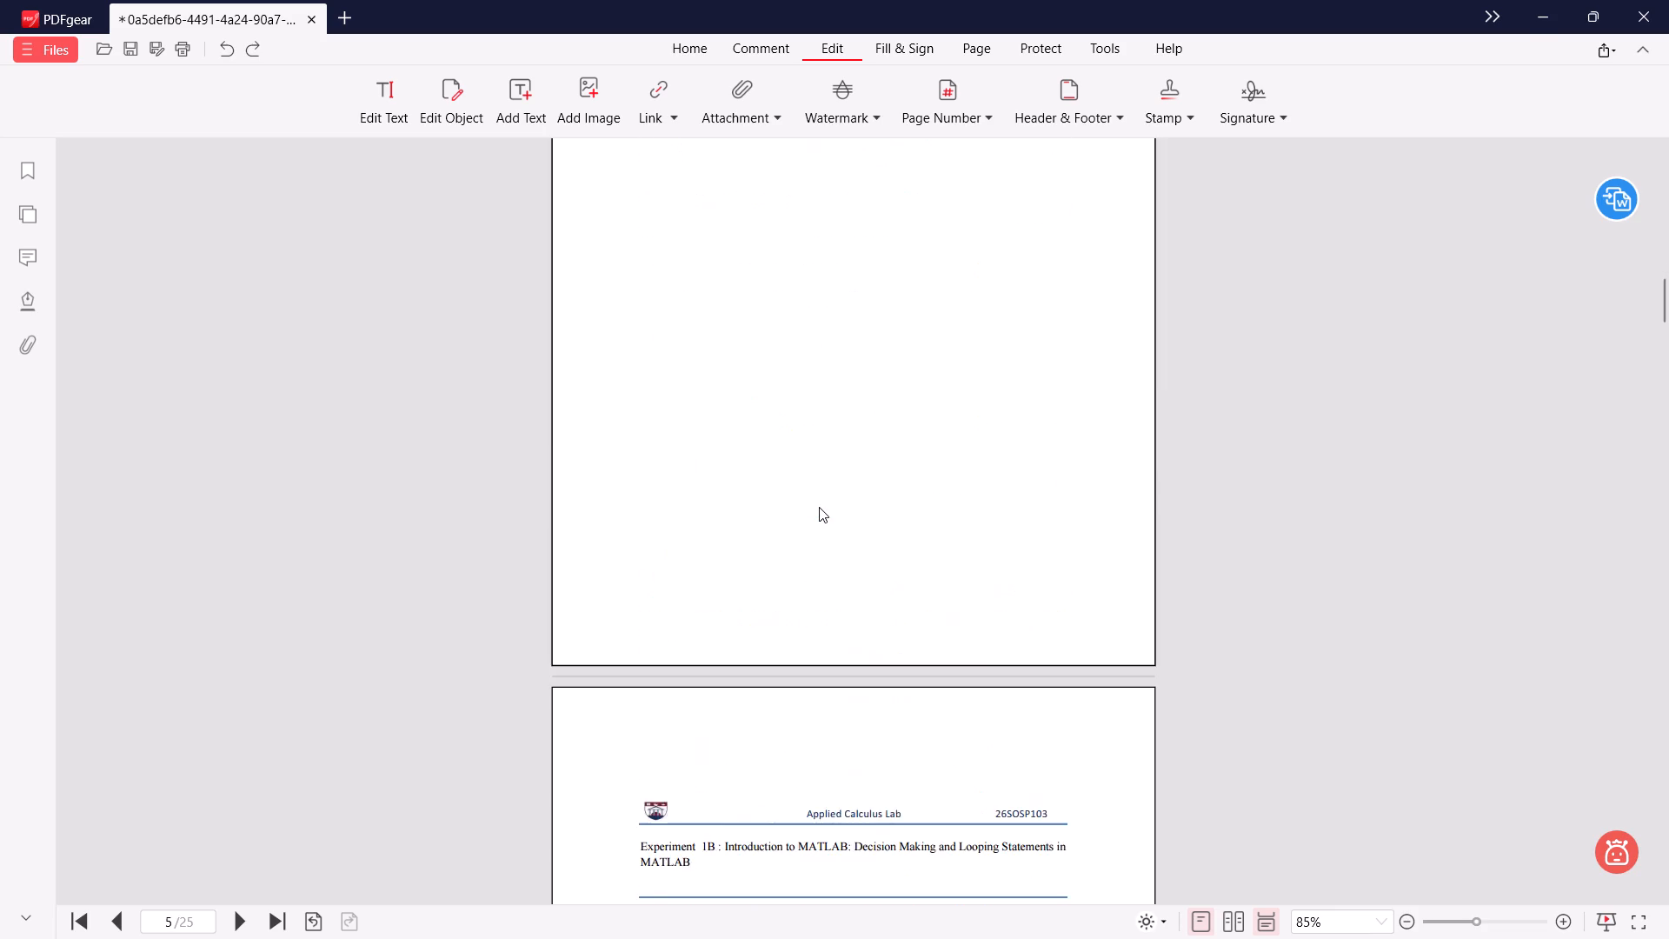
pyautogui.scroll(3, 819, 507)
pyautogui.scroll(-5, 819, 507)
# Insert all pages of Editor.pdf from the MATLAB INTRO folder after page 5, the last page of Experiment 1A.
pyautogui.rightClick(762, 580)
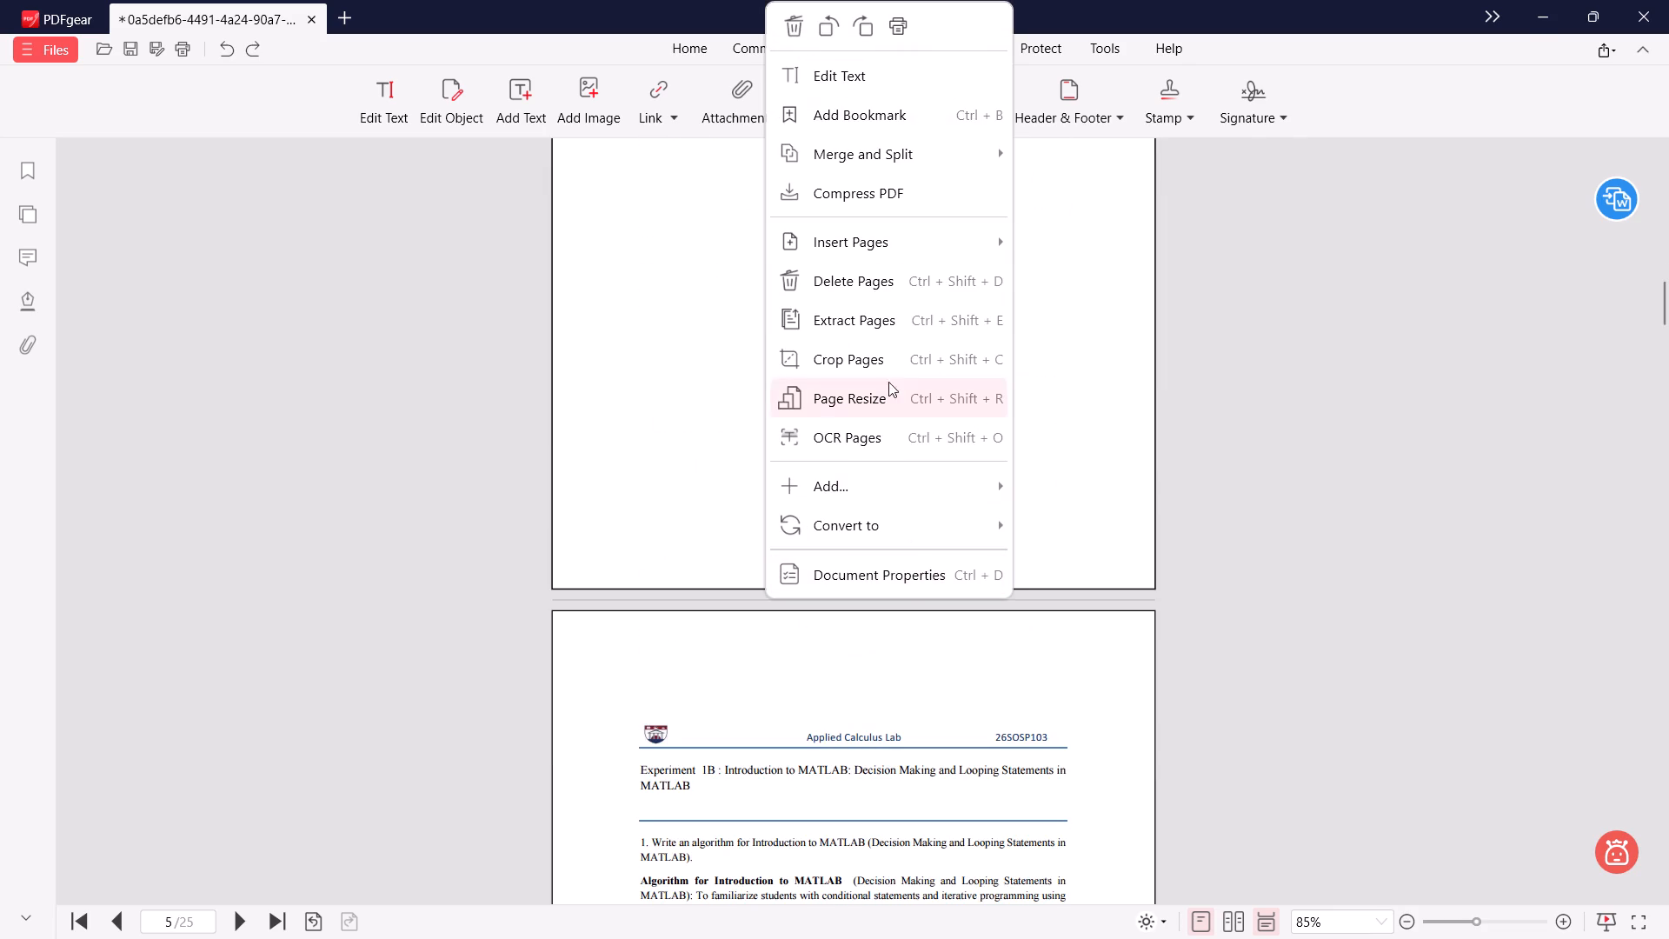
pyautogui.click(908, 259)
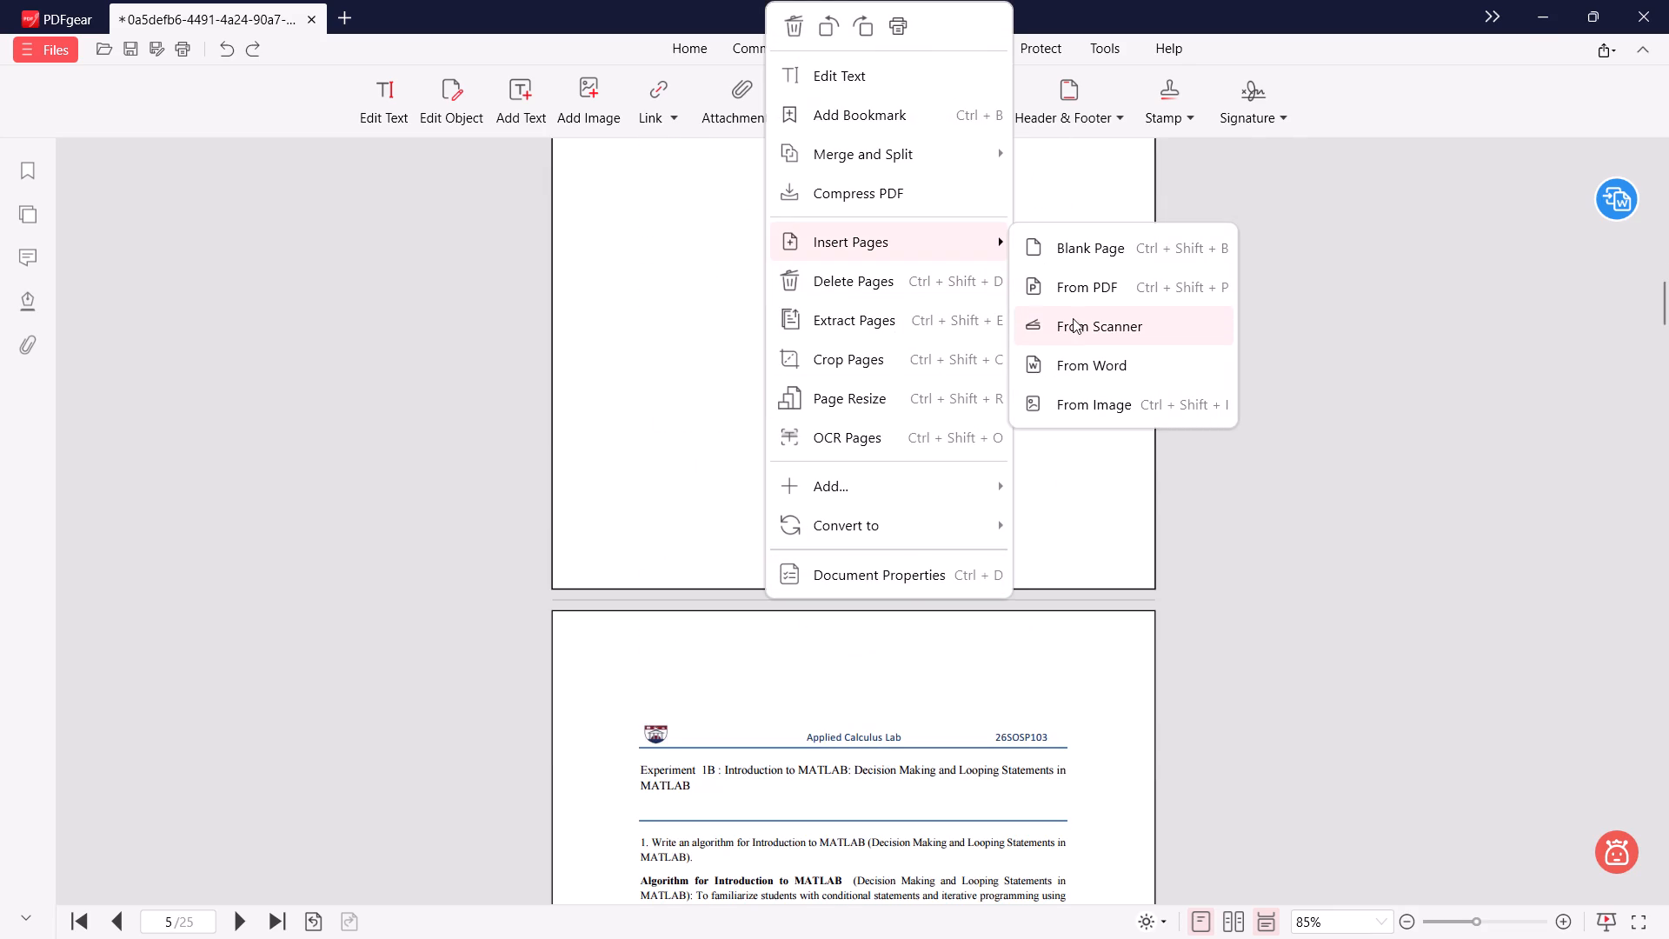
pyautogui.click(1087, 285)
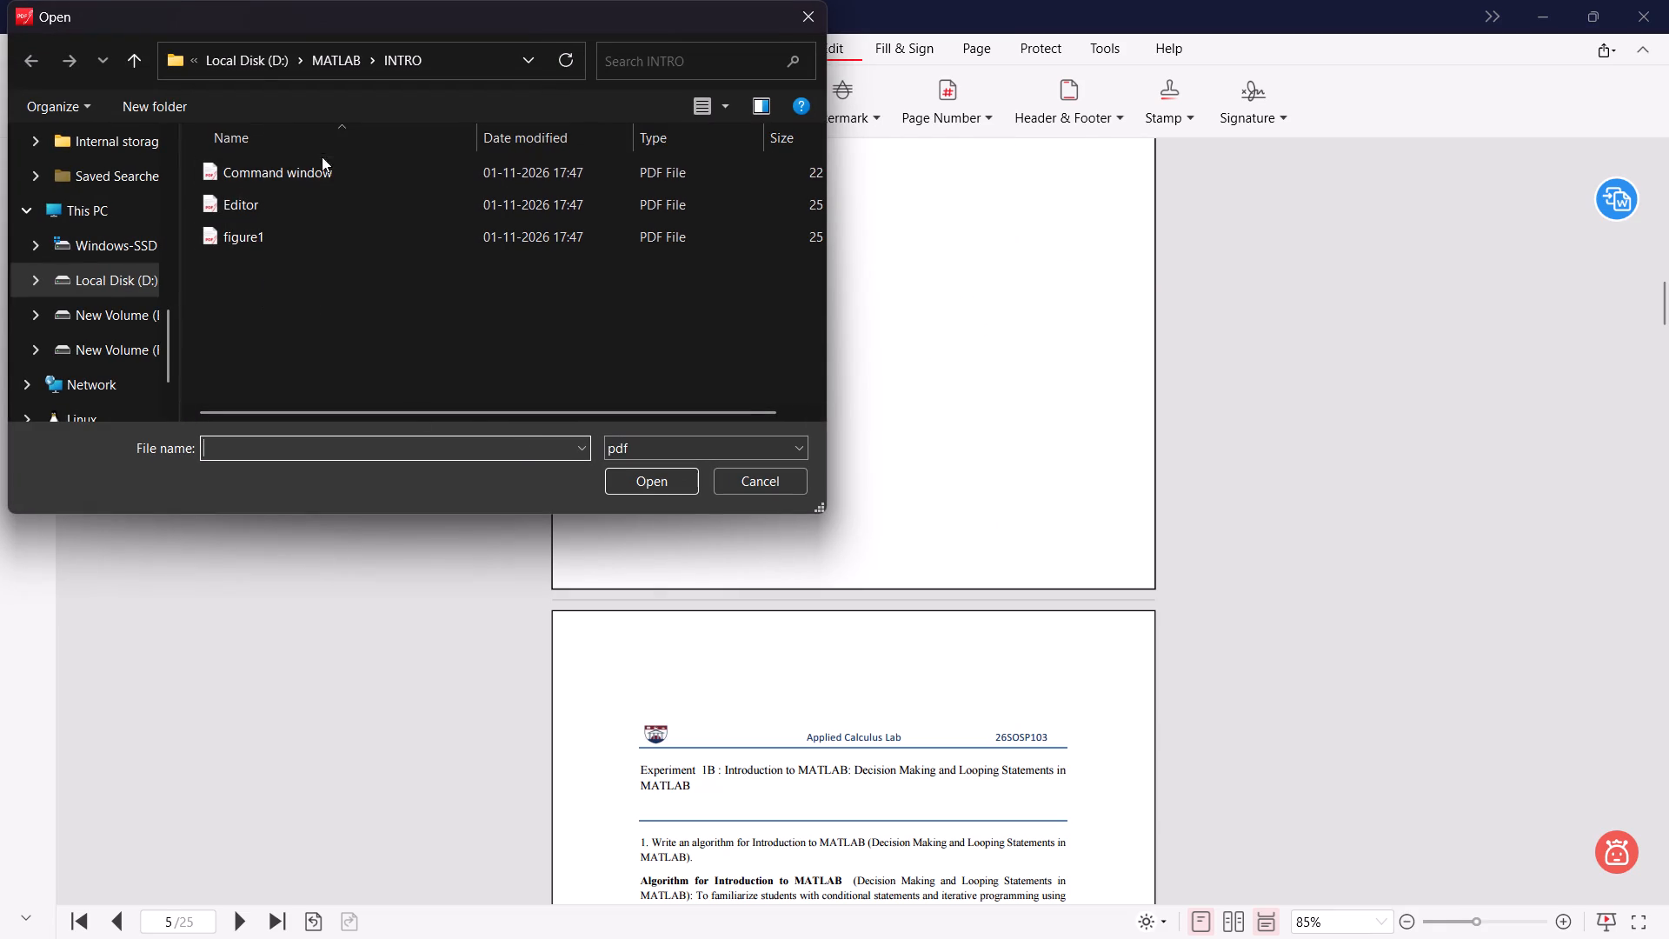
pyautogui.click(320, 169)
pyautogui.click(304, 214)
pyautogui.click(674, 483)
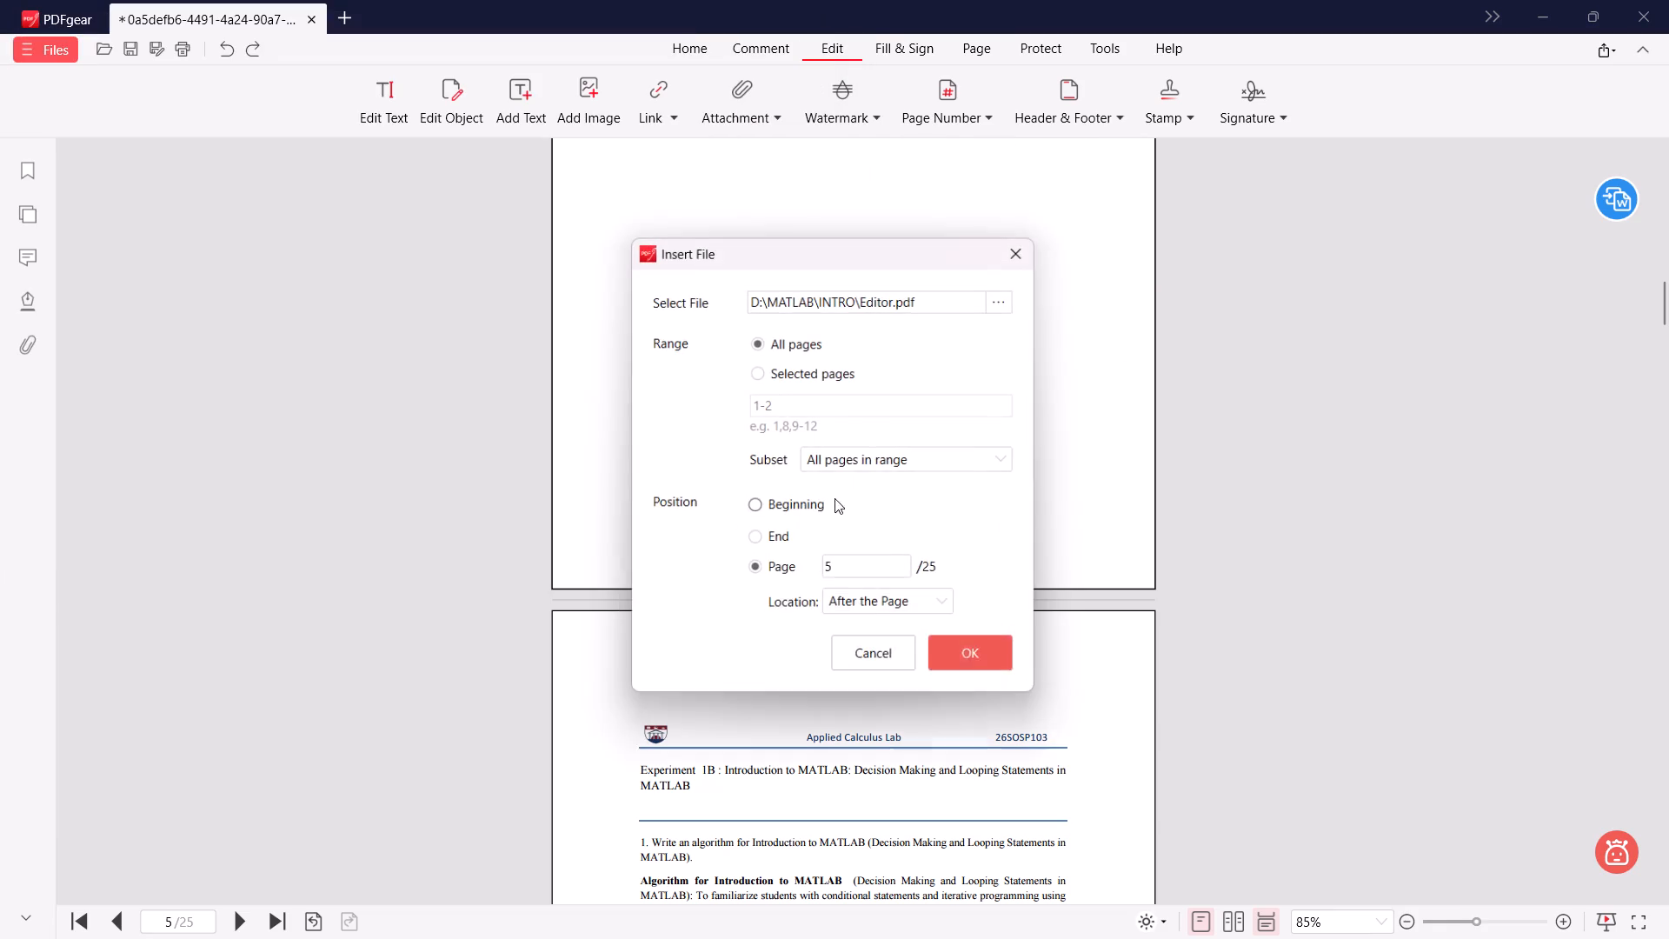
pyautogui.click(963, 660)
# Insert the Command window PDF from the INTRO folder after page 7, between the MATLAB code and Experiment 1B.
pyautogui.scroll(9, 865, 596)
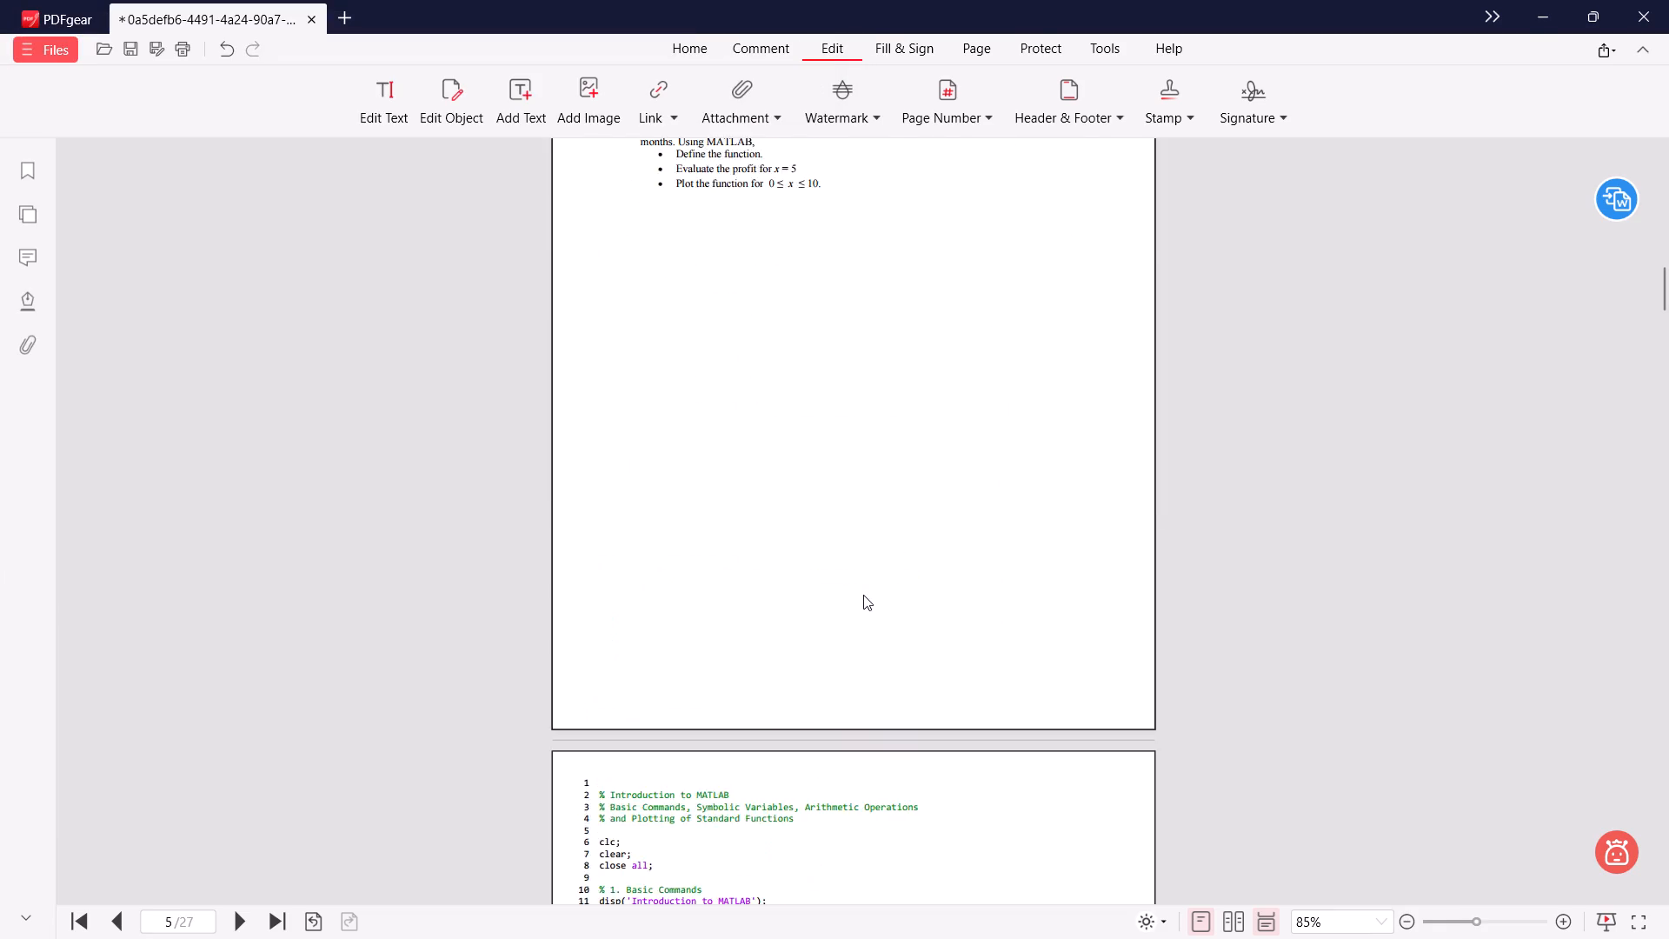
pyautogui.scroll(3, 863, 595)
pyautogui.scroll(-20, 863, 595)
pyautogui.scroll(-8, 863, 595)
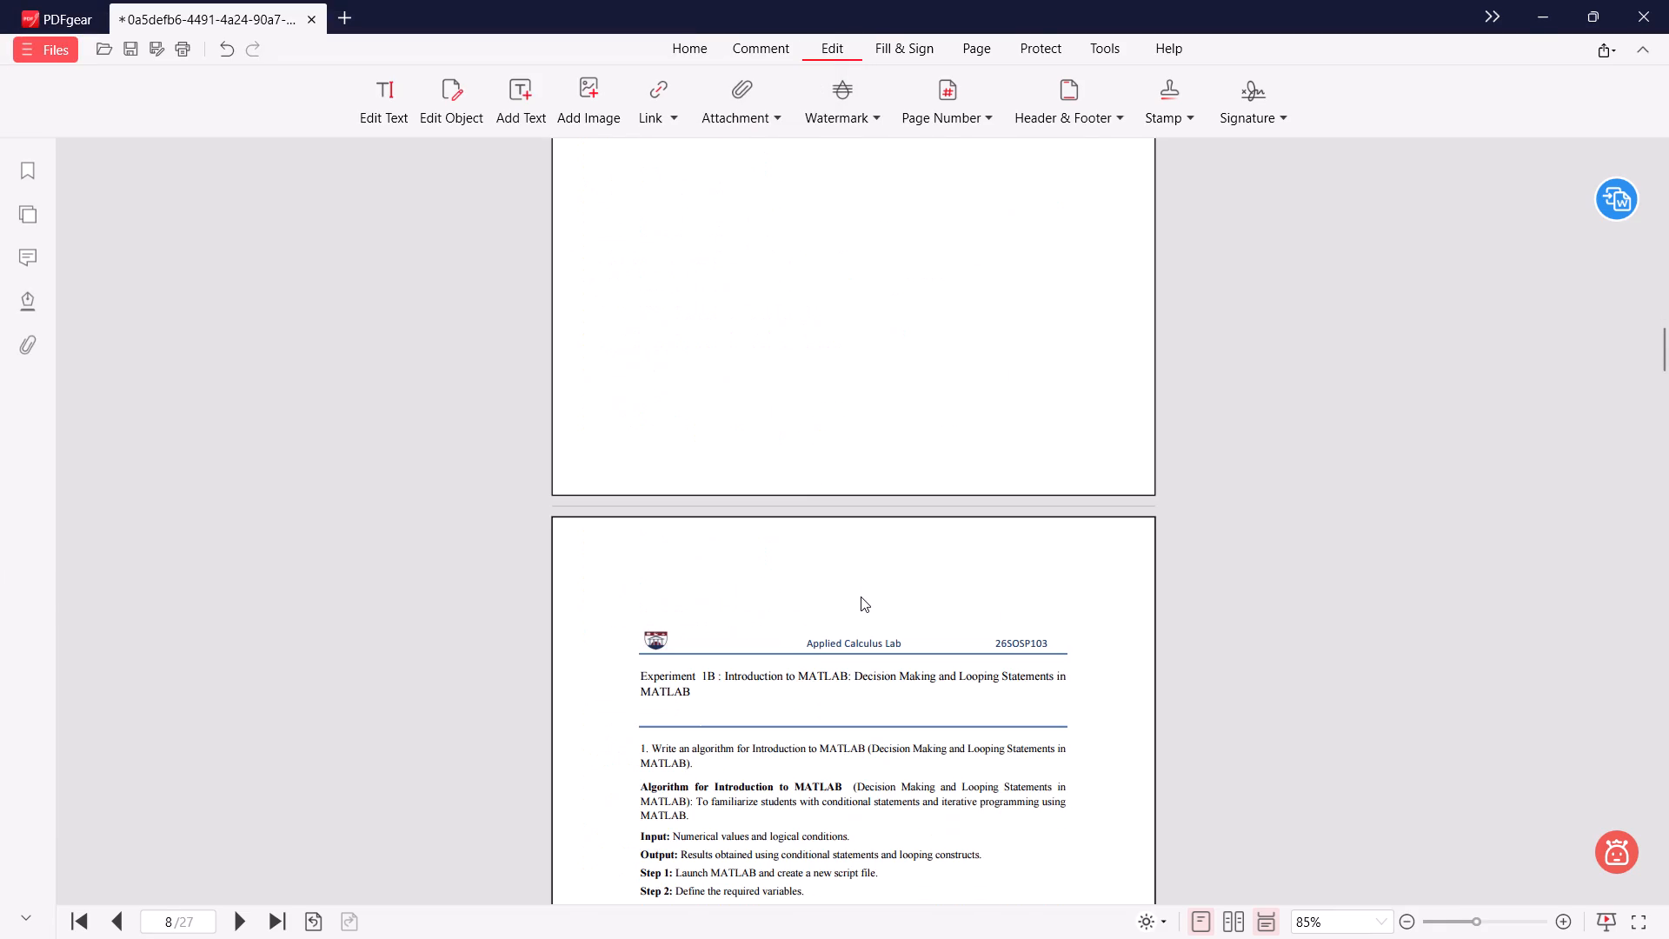
pyautogui.rightClick(765, 416)
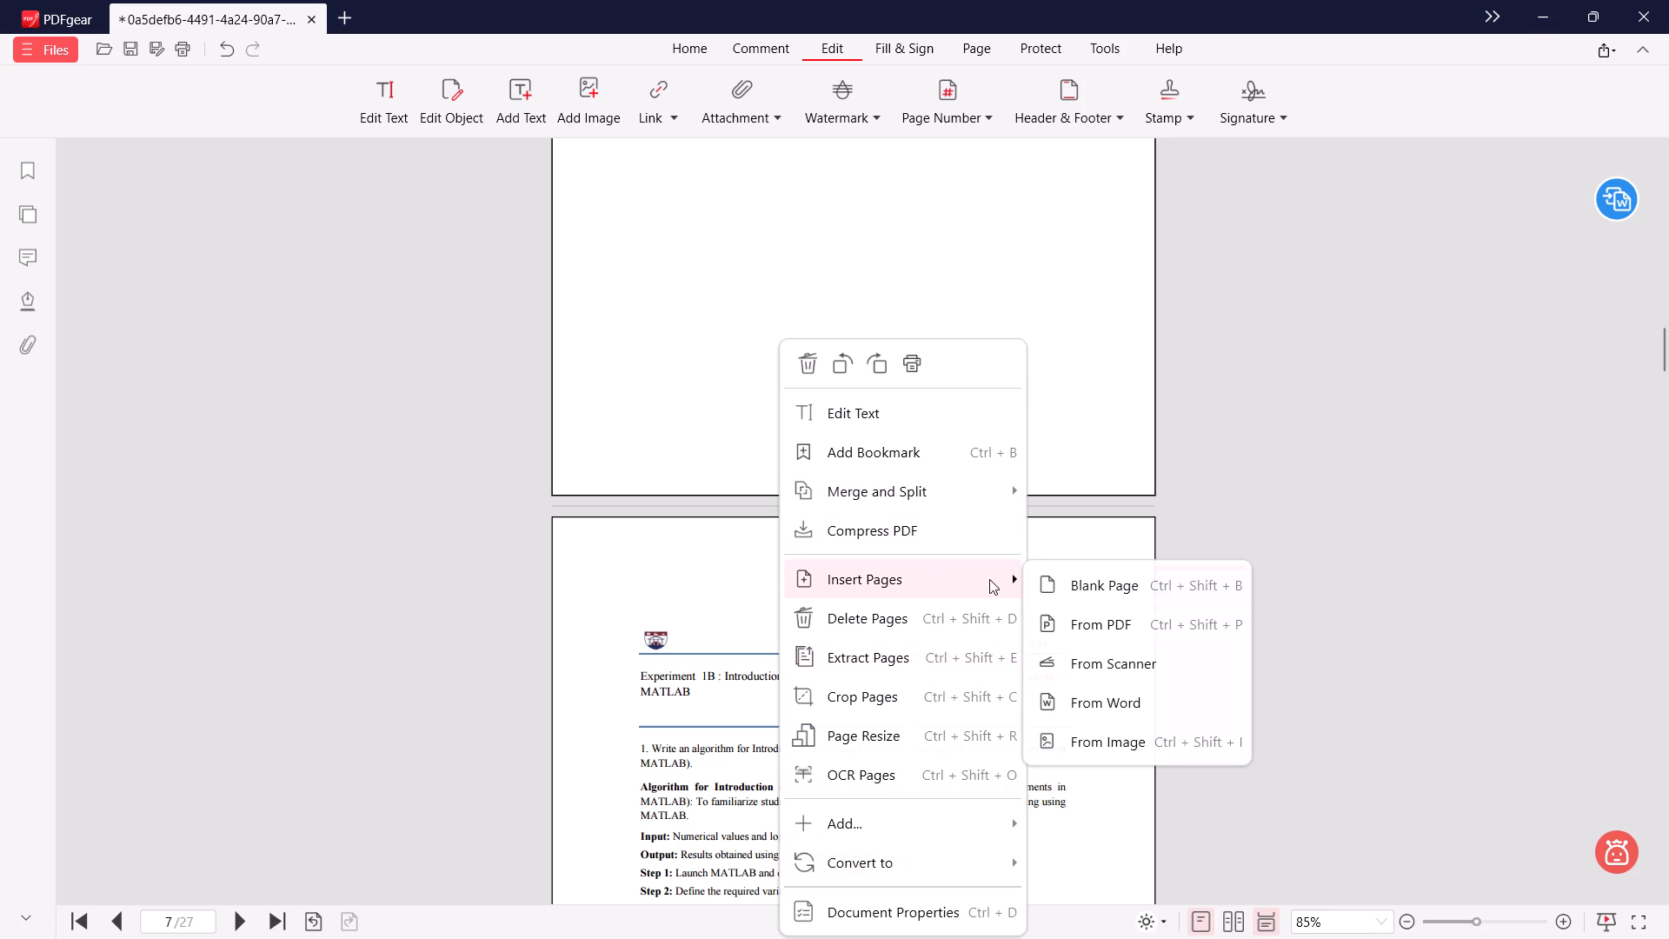
pyautogui.click(1098, 624)
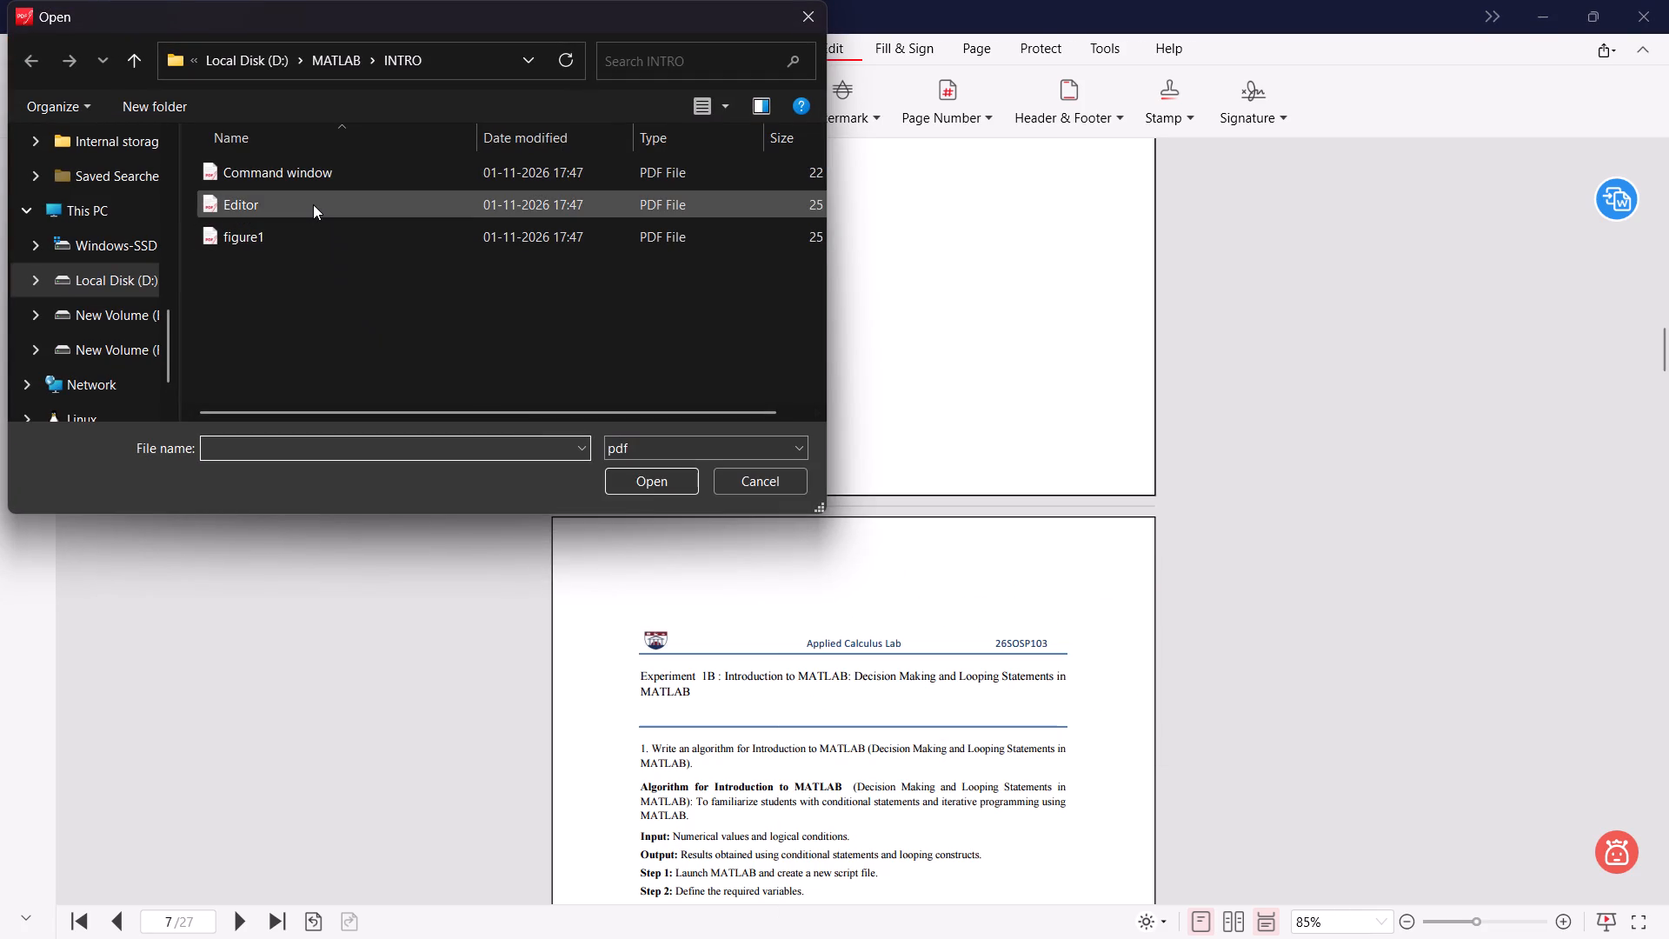
pyautogui.click(313, 204)
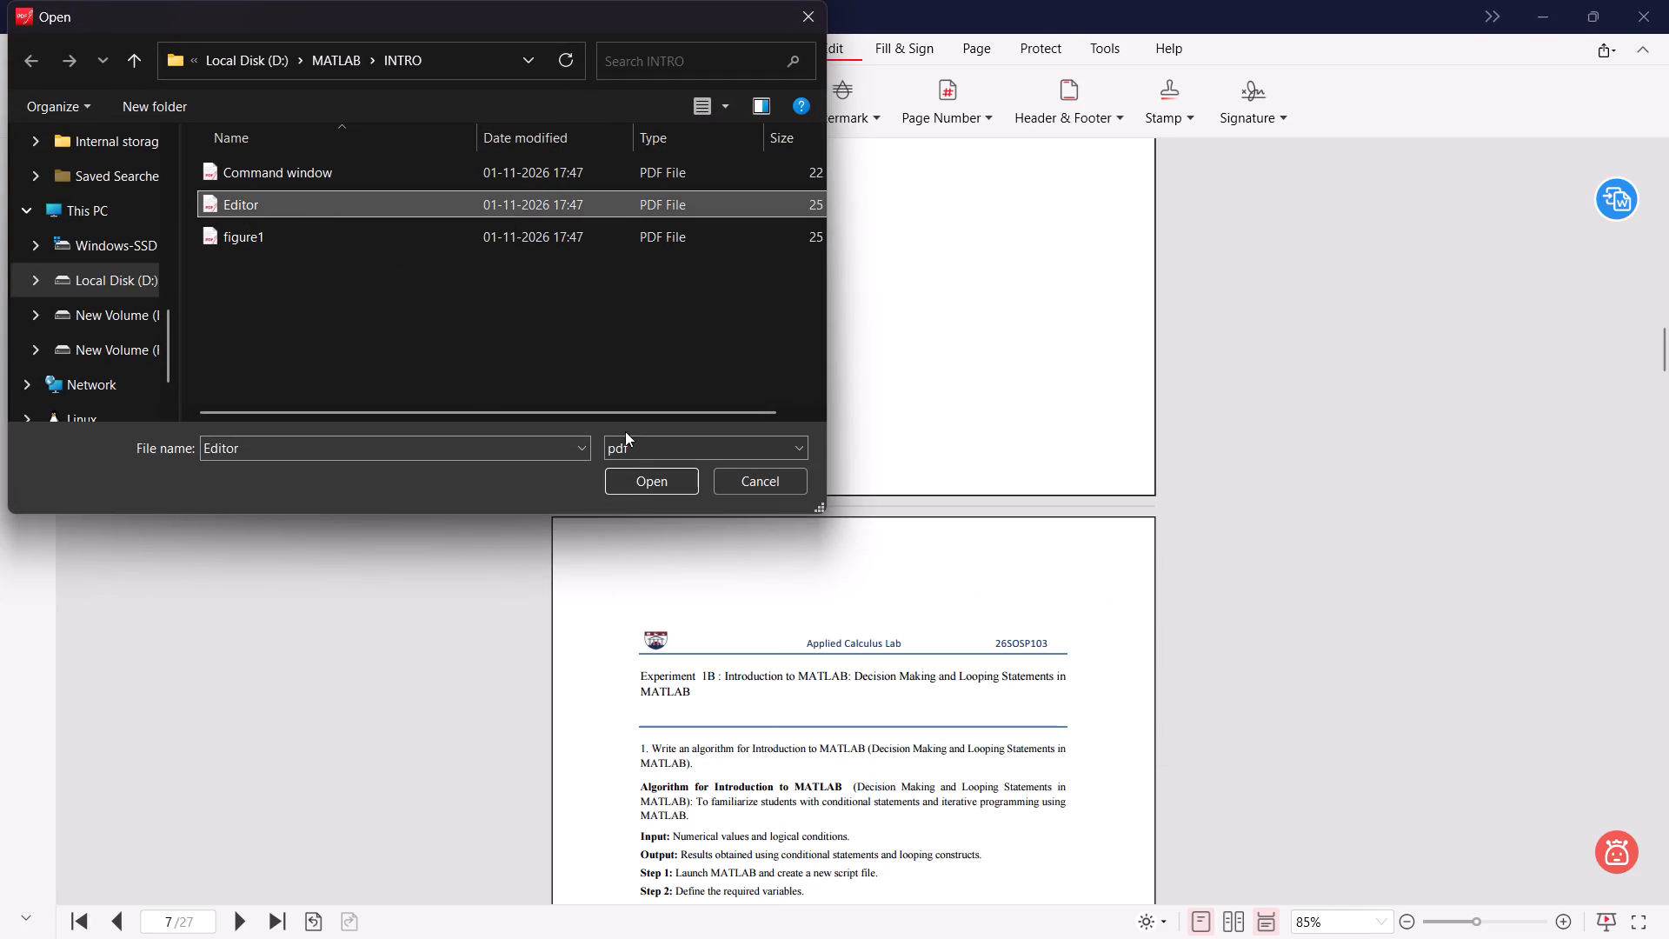
pyautogui.click(342, 179)
pyautogui.click(682, 488)
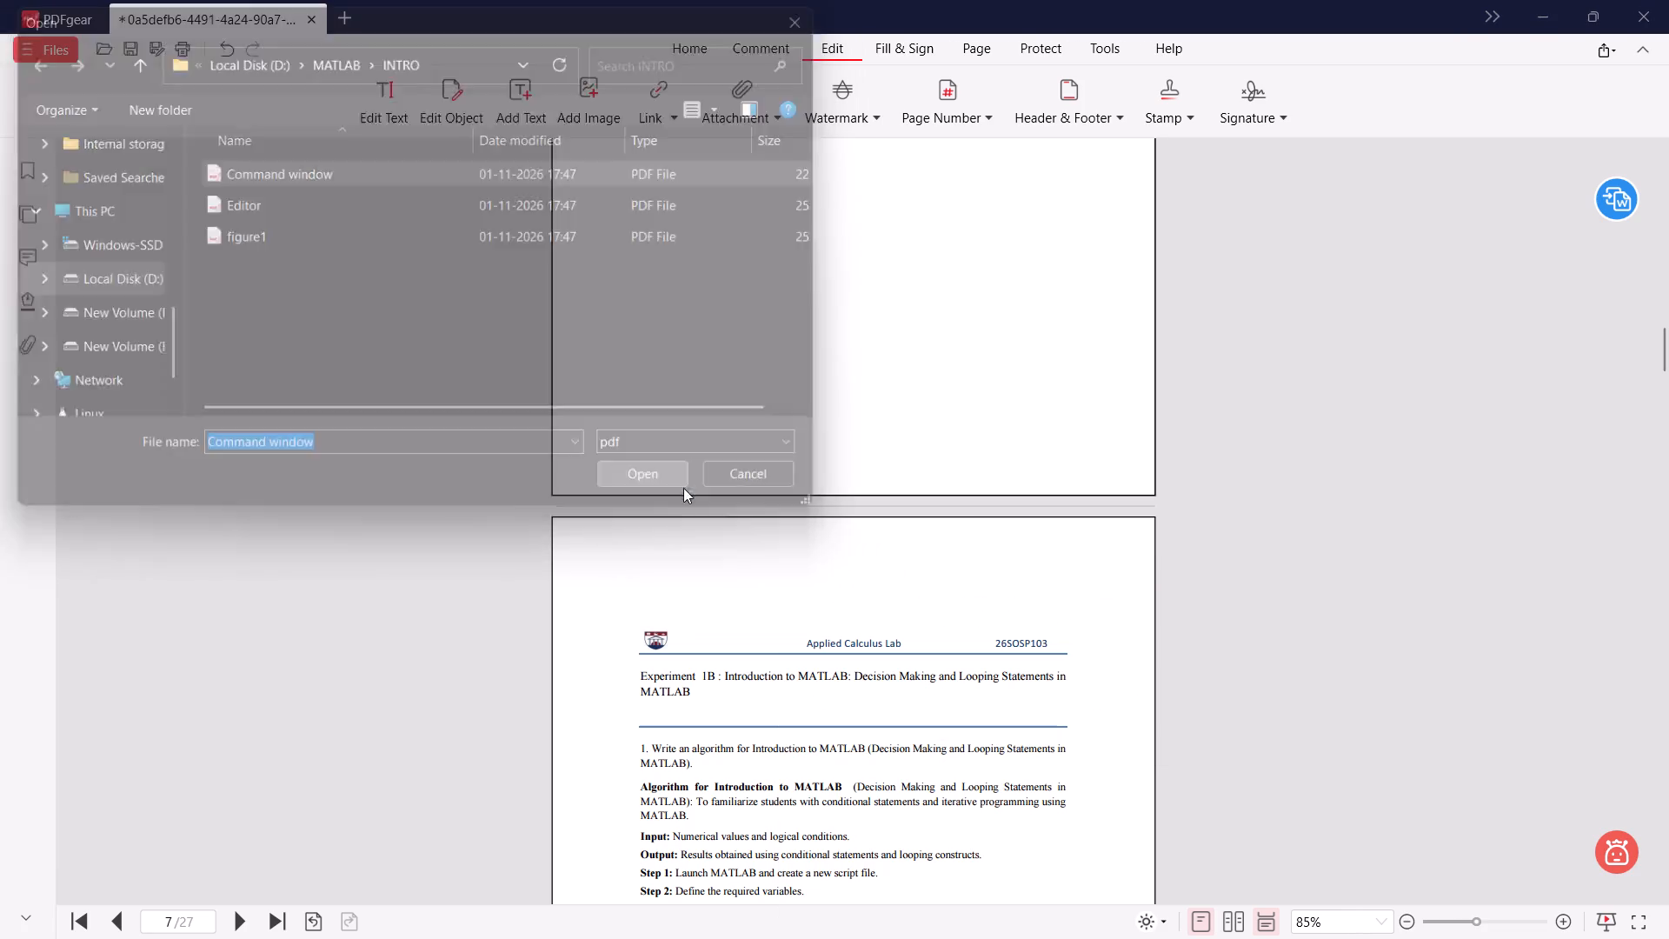
pyautogui.click(951, 657)
# Start inserting further pages after the MATLAB output on page 8, ahead of Experiment 1B.
pyautogui.scroll(-7, 805, 560)
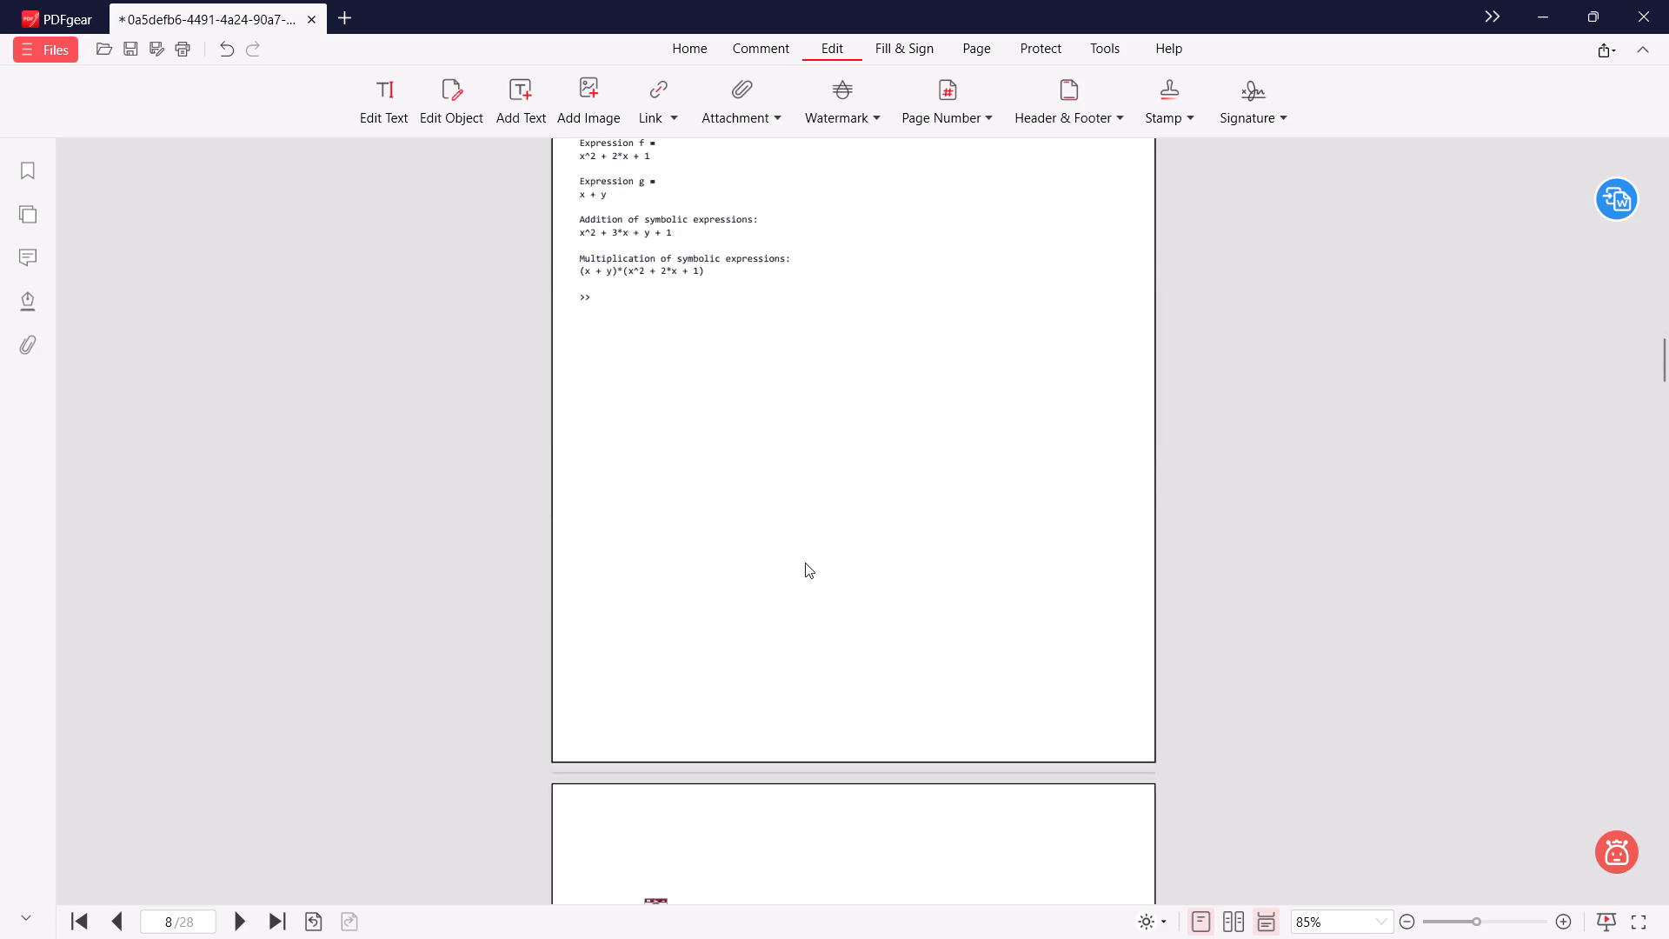
pyautogui.scroll(-7, 805, 563)
pyautogui.rightClick(827, 198)
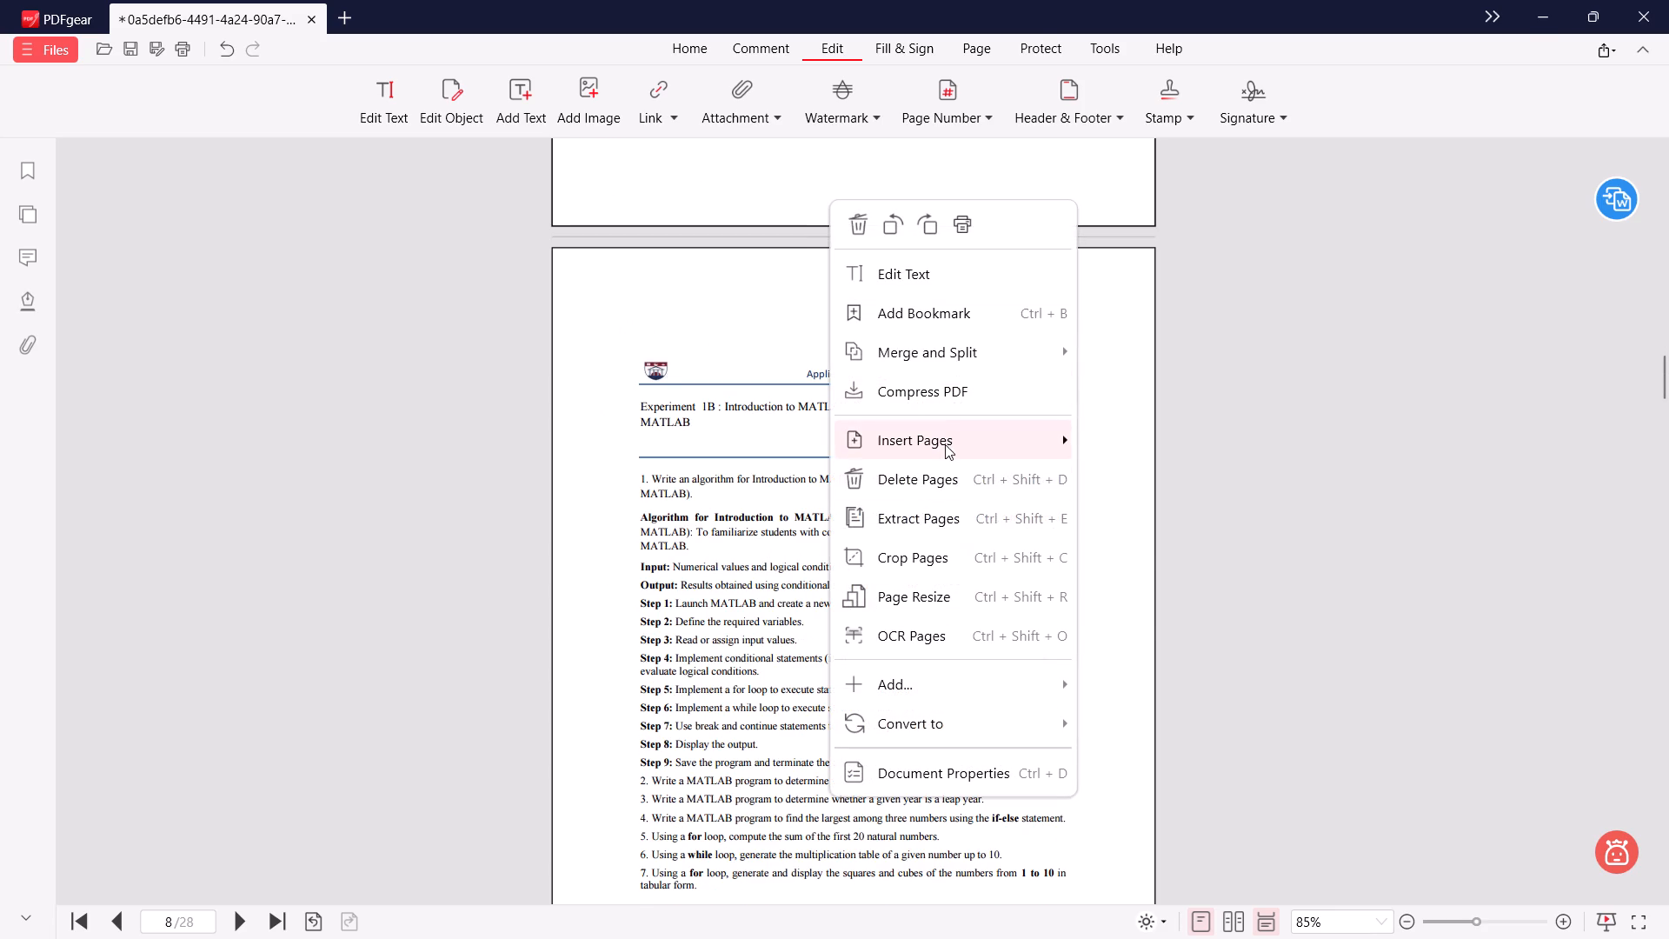
# Insert all pages of figure1.pdf from the MATLAB INTRO folder after page 8, ahead of Experiment 1B.
pyautogui.click(1139, 477)
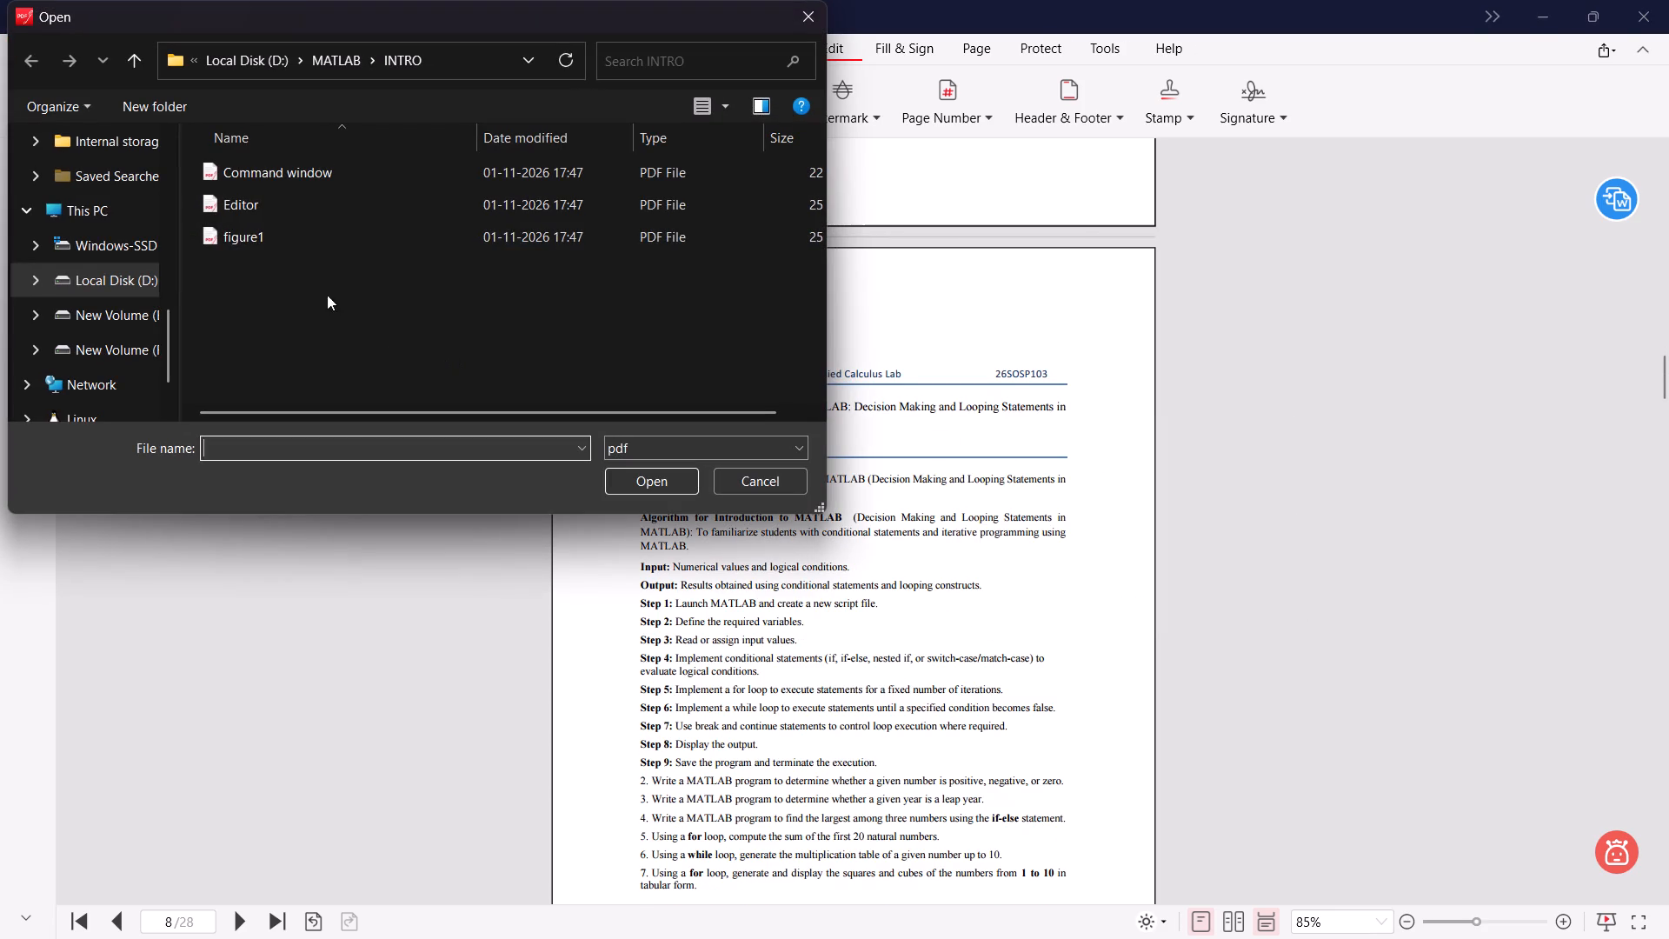
pyautogui.click(275, 224)
pyautogui.click(635, 489)
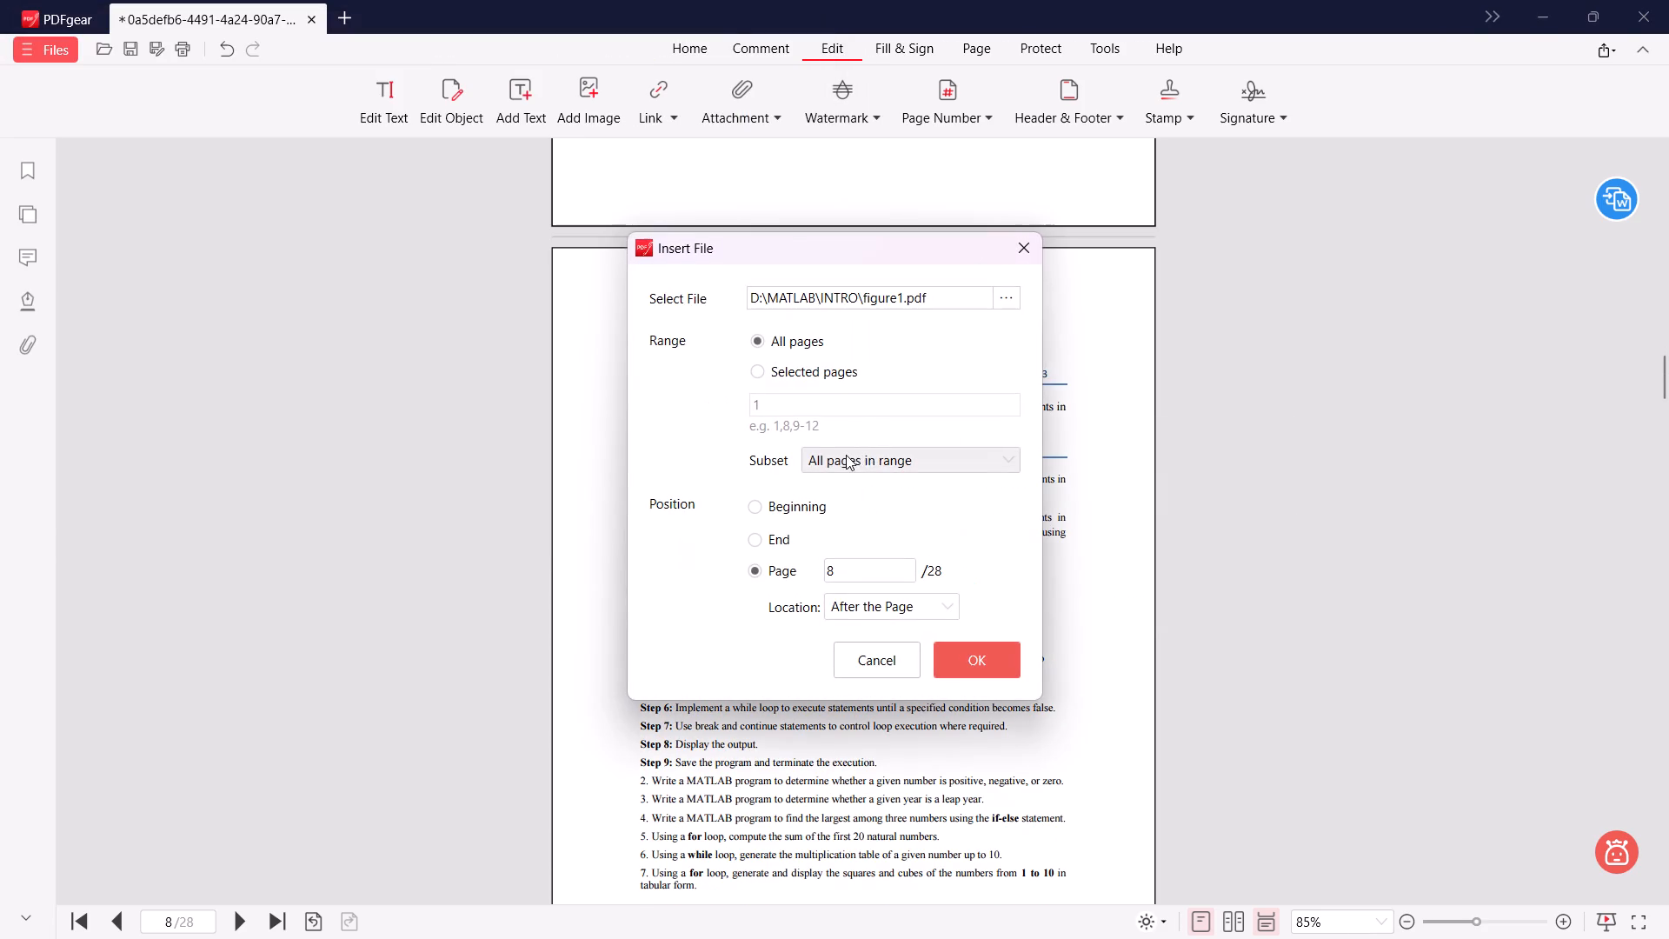
pyautogui.click(987, 651)
# Review the pages after the inserted figure, from Experiment 1B up to the start of Experiment 2.
pyautogui.scroll(-8, 909, 561)
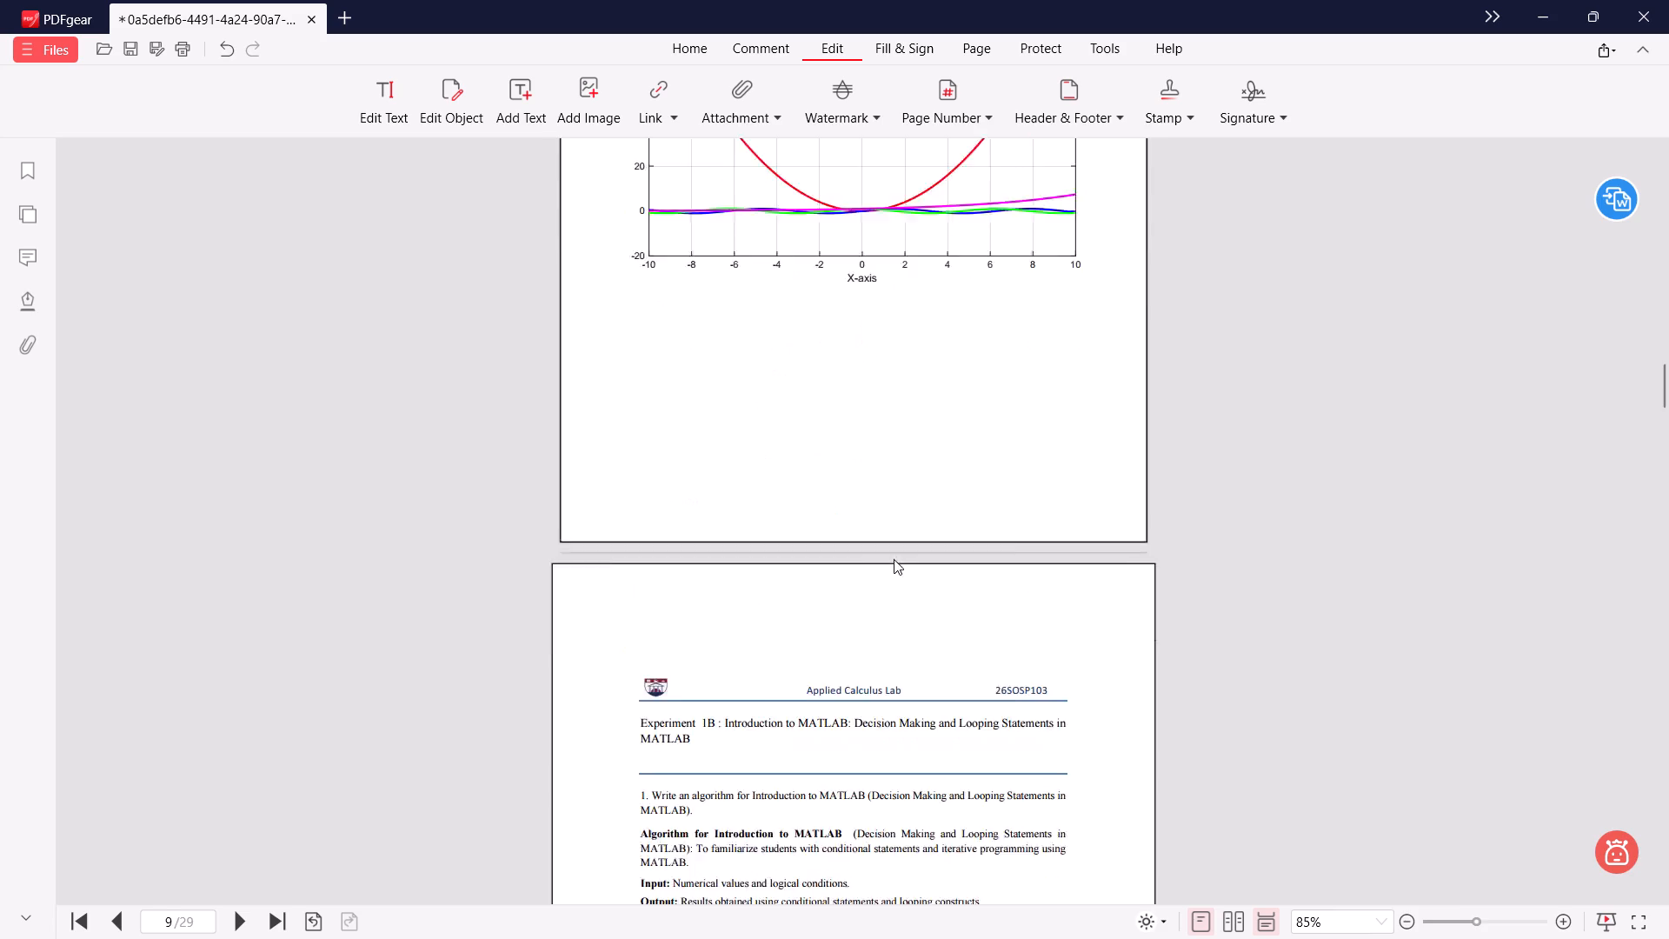
pyautogui.scroll(-14, 894, 559)
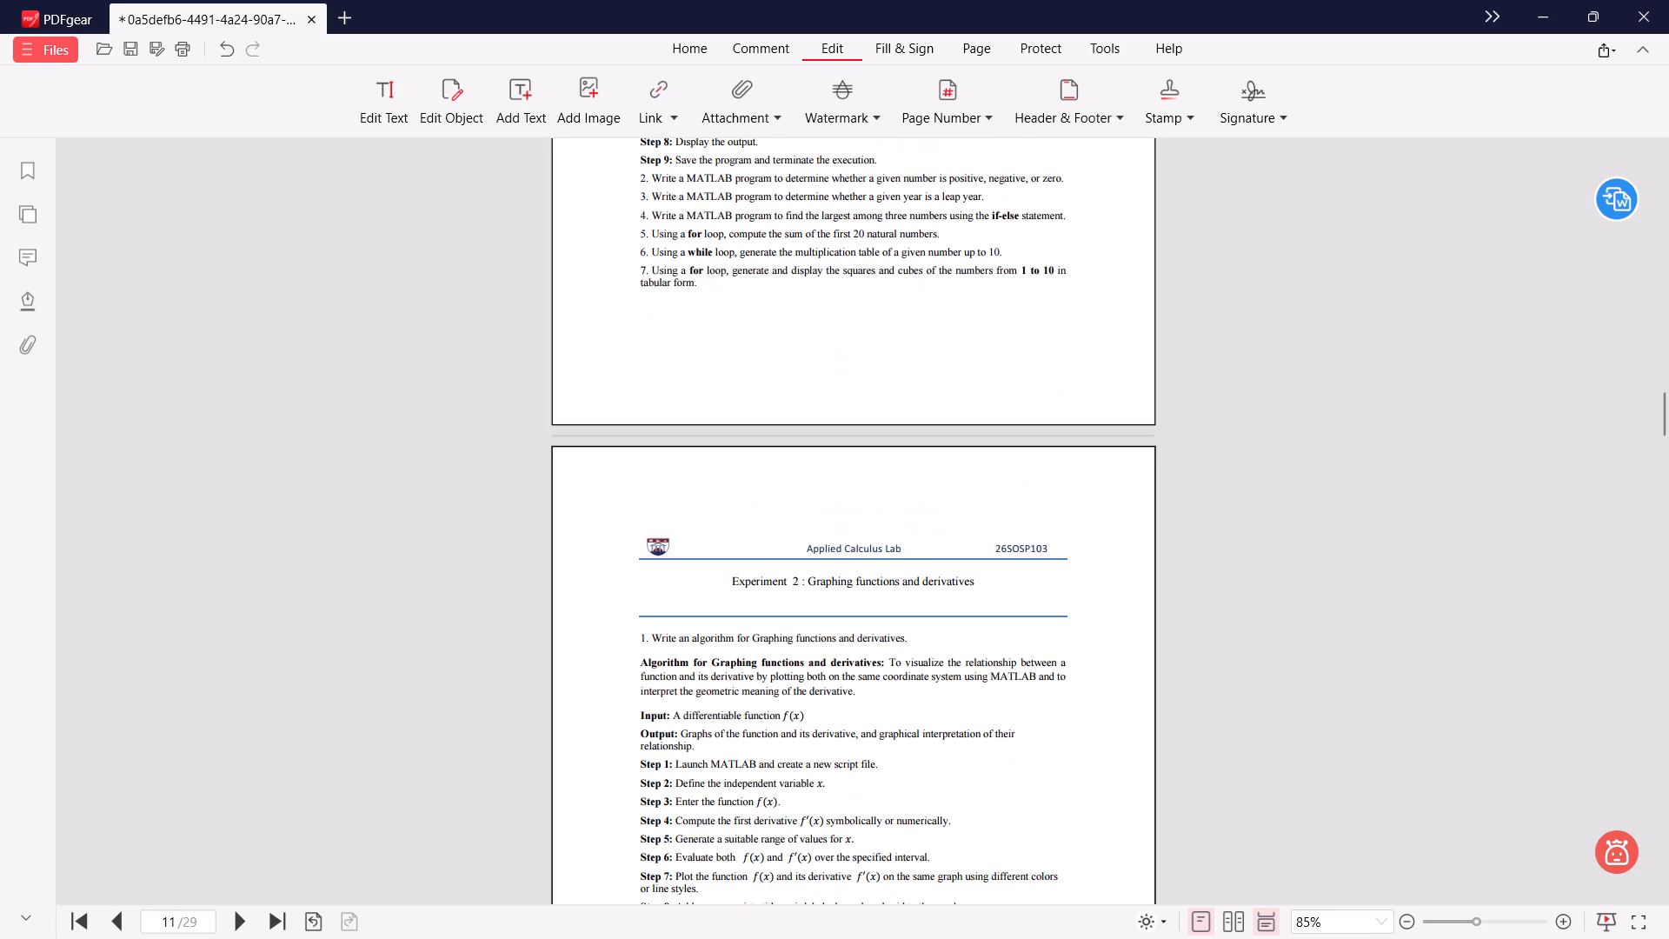
pyautogui.scroll(6, 894, 559)
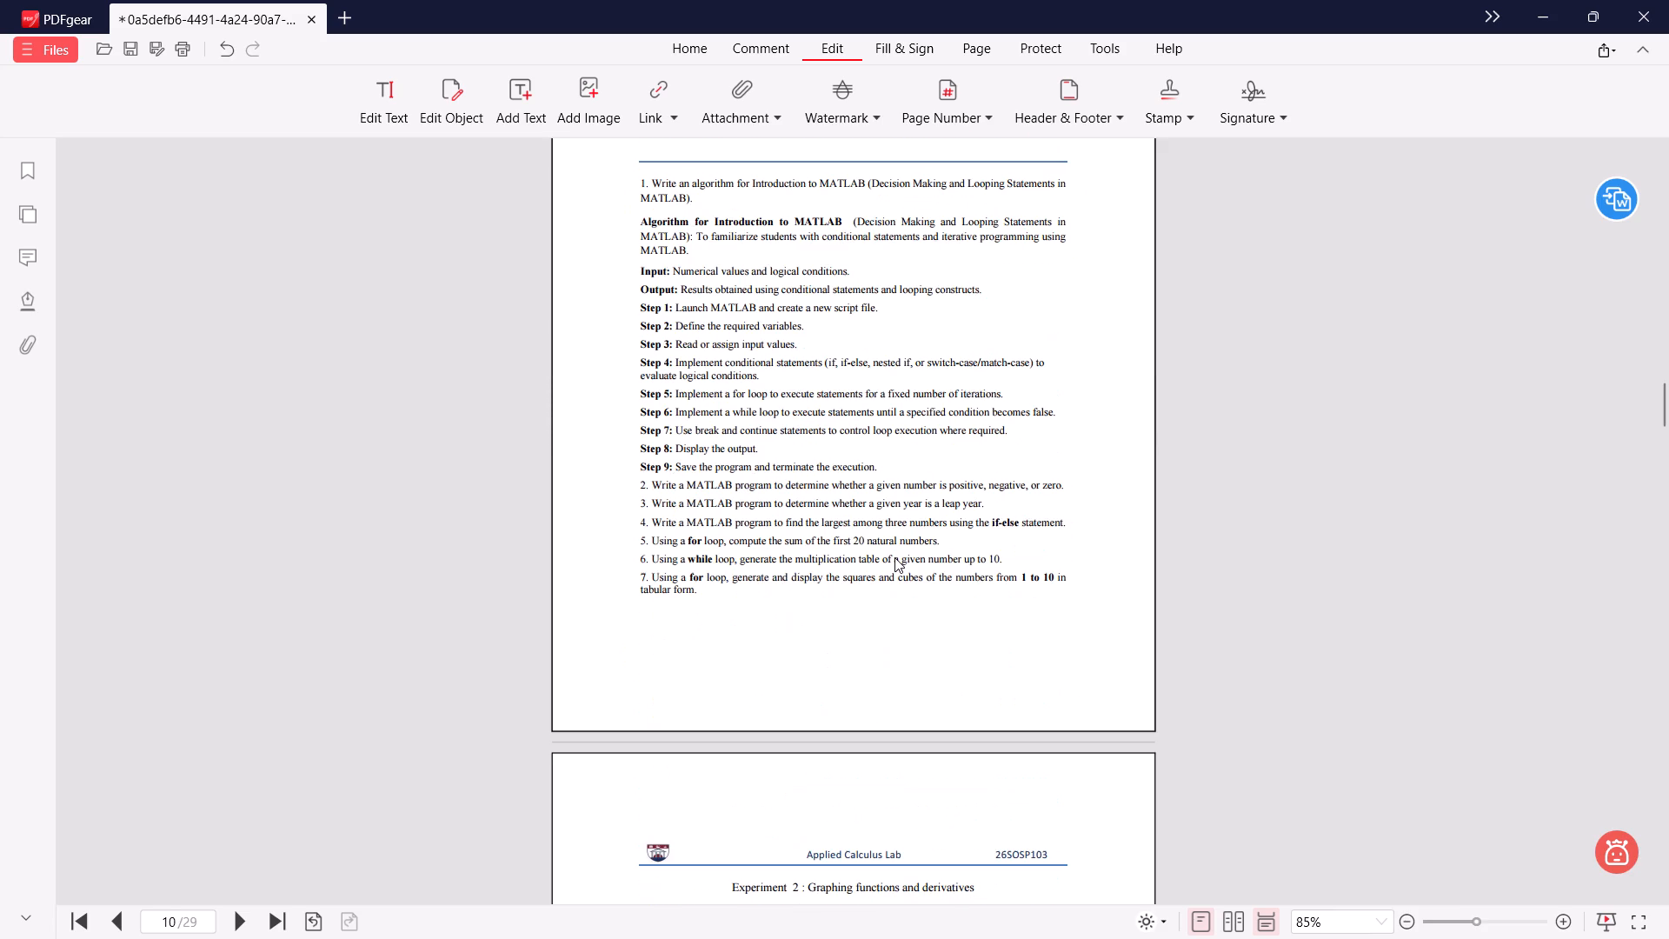
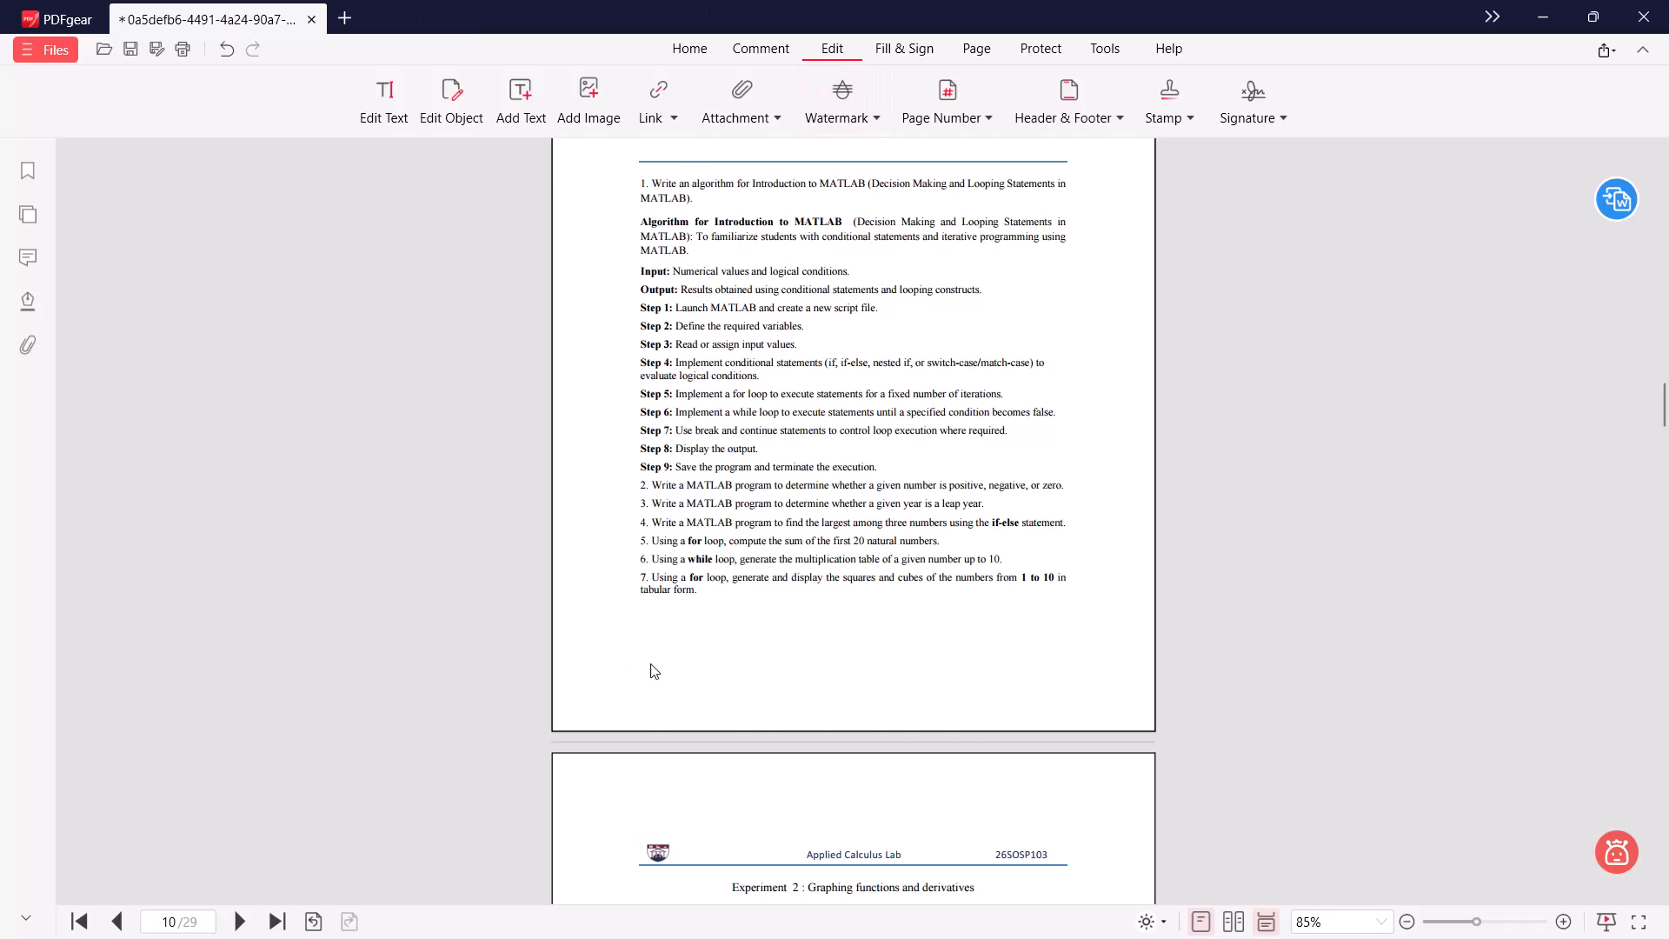
# Start inserting pages from a PDF file at the end of Experiment 2 on page 11, ahead of Experiment 3.
pyautogui.scroll(7, 683, 674)
pyautogui.scroll(-5, 735, 662)
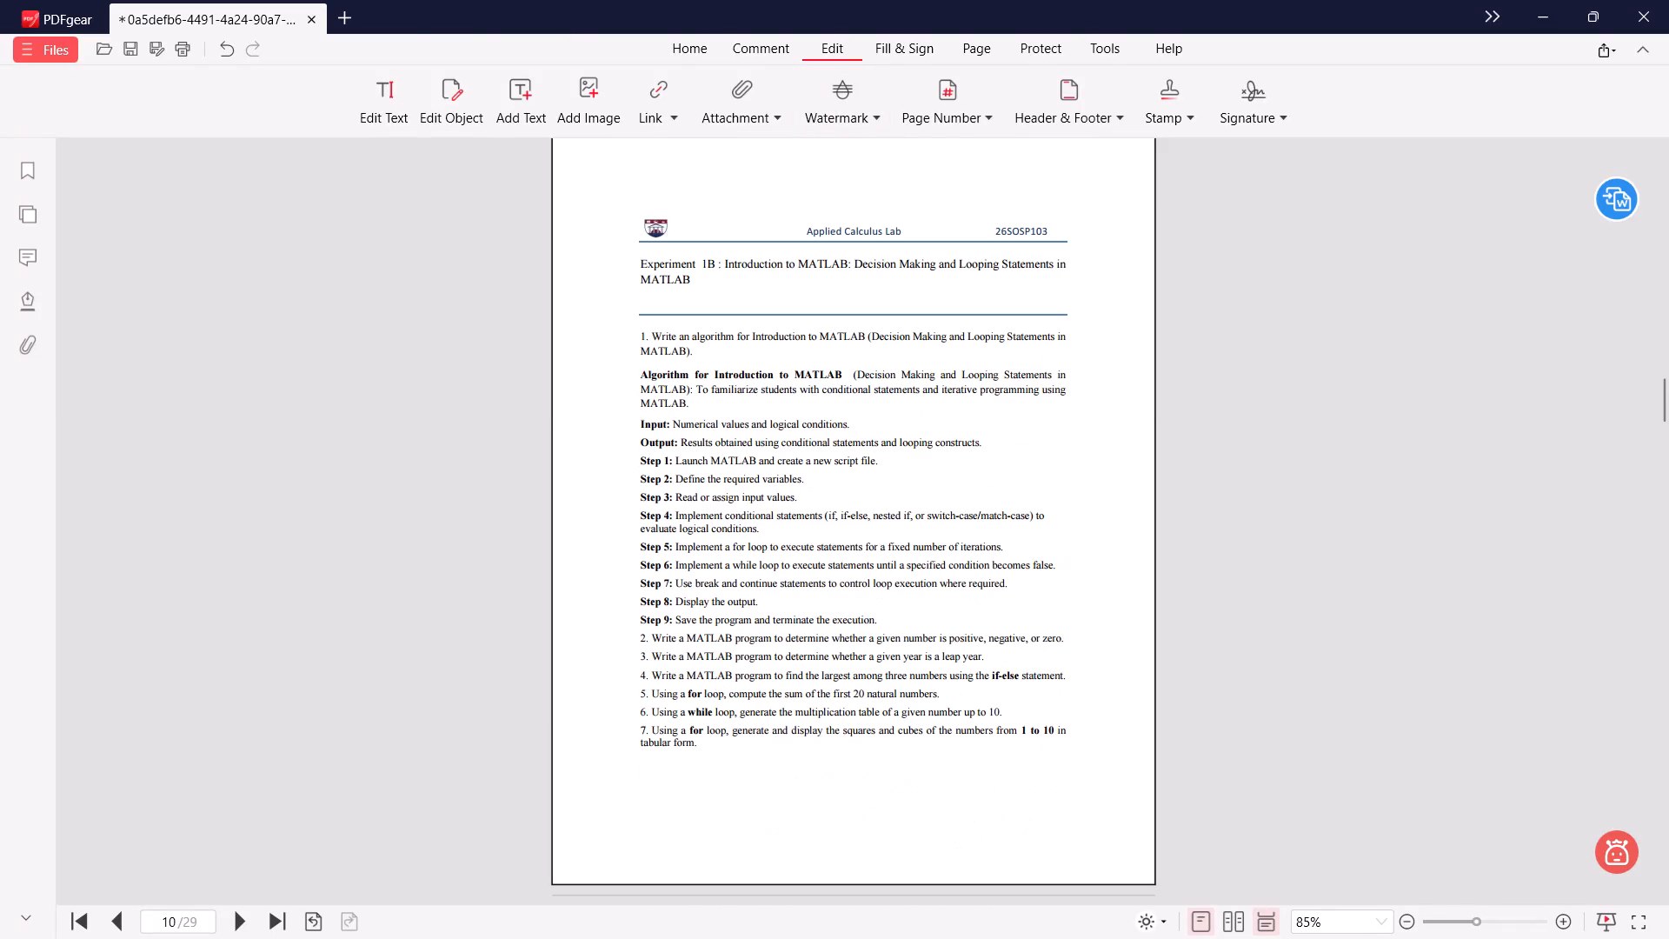
pyautogui.scroll(12, 728, 636)
pyautogui.scroll(-4, 728, 636)
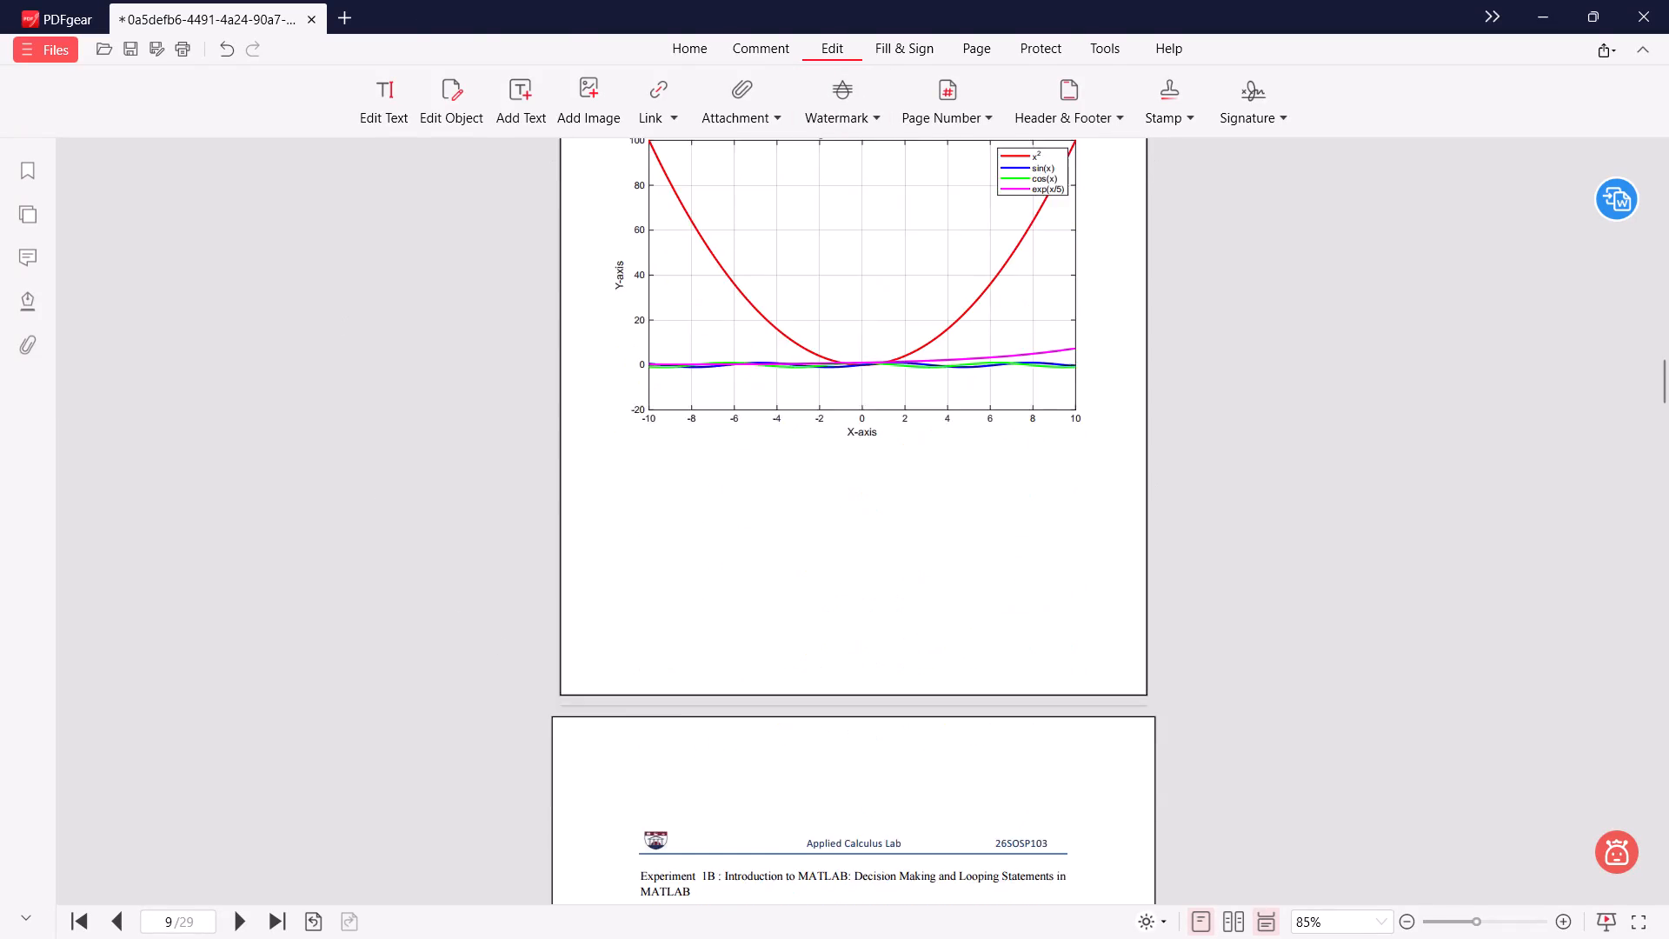
pyautogui.scroll(-14, 728, 636)
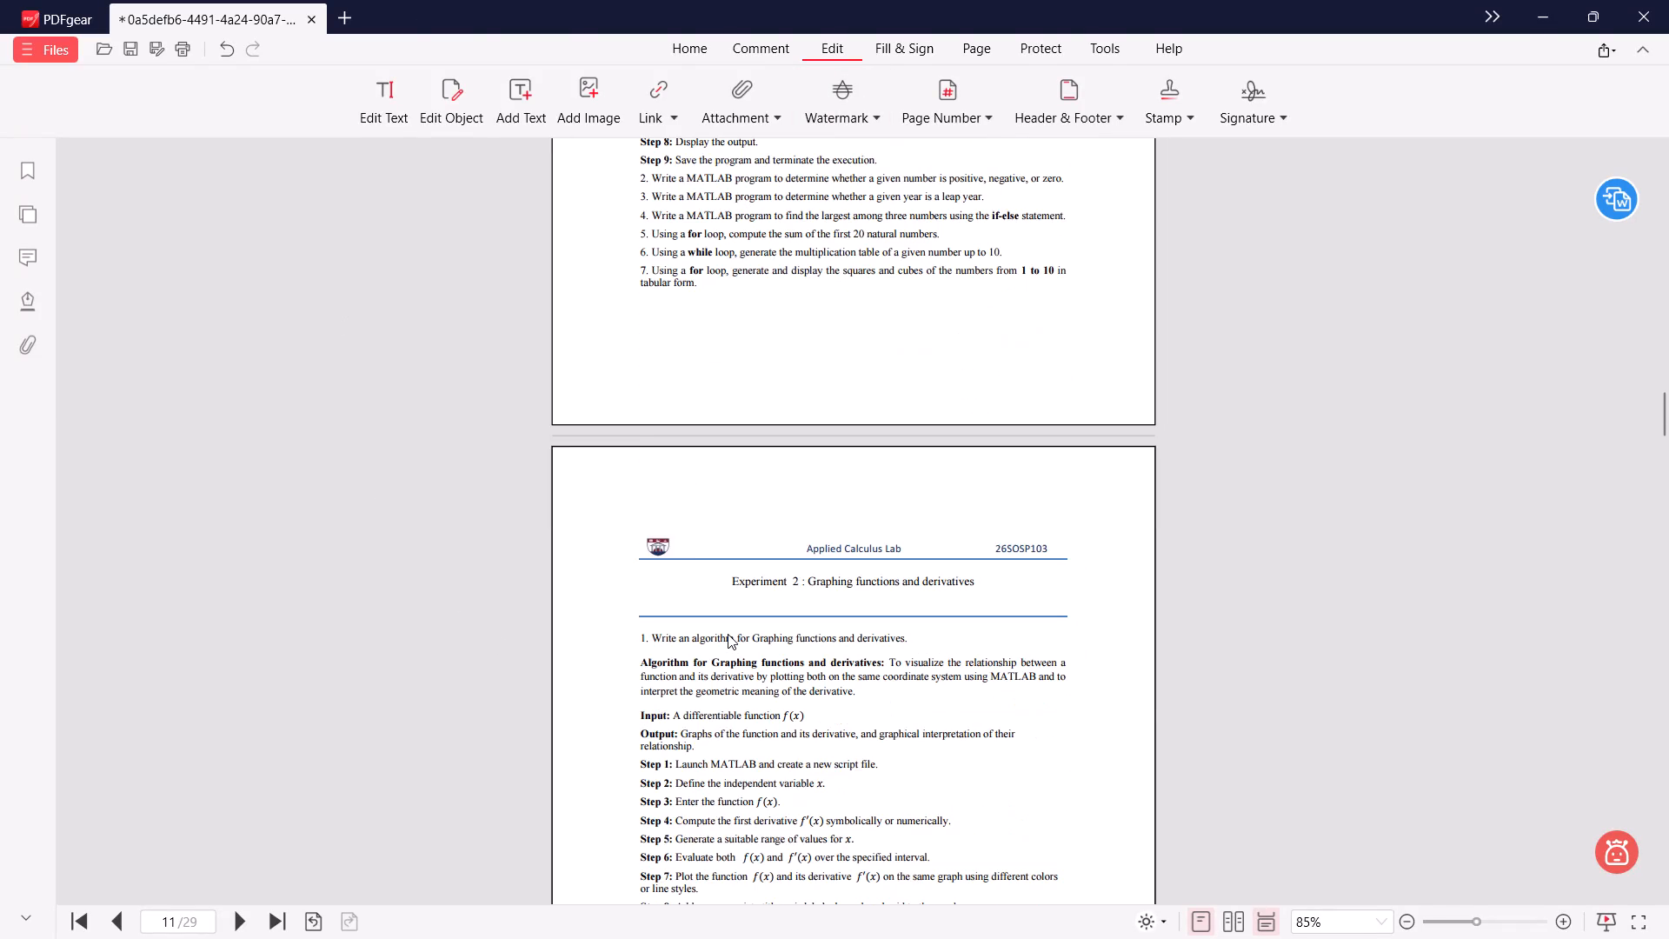
pyautogui.scroll(-7, 728, 634)
pyautogui.rightClick(733, 618)
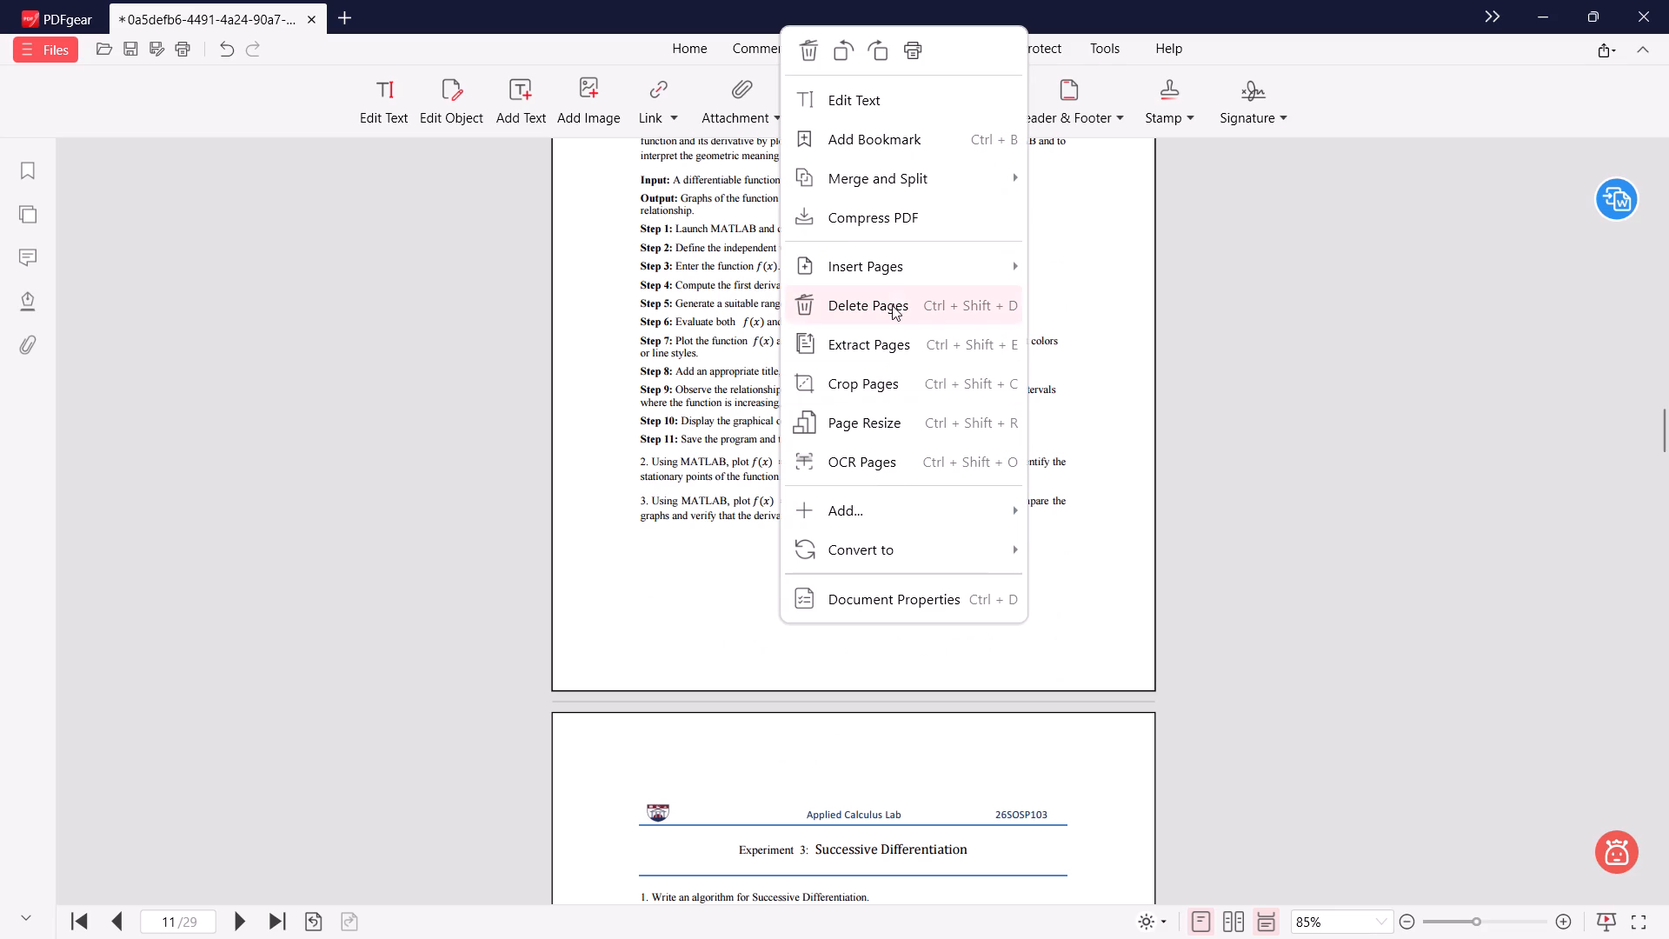
pyautogui.click(891, 276)
pyautogui.click(1117, 317)
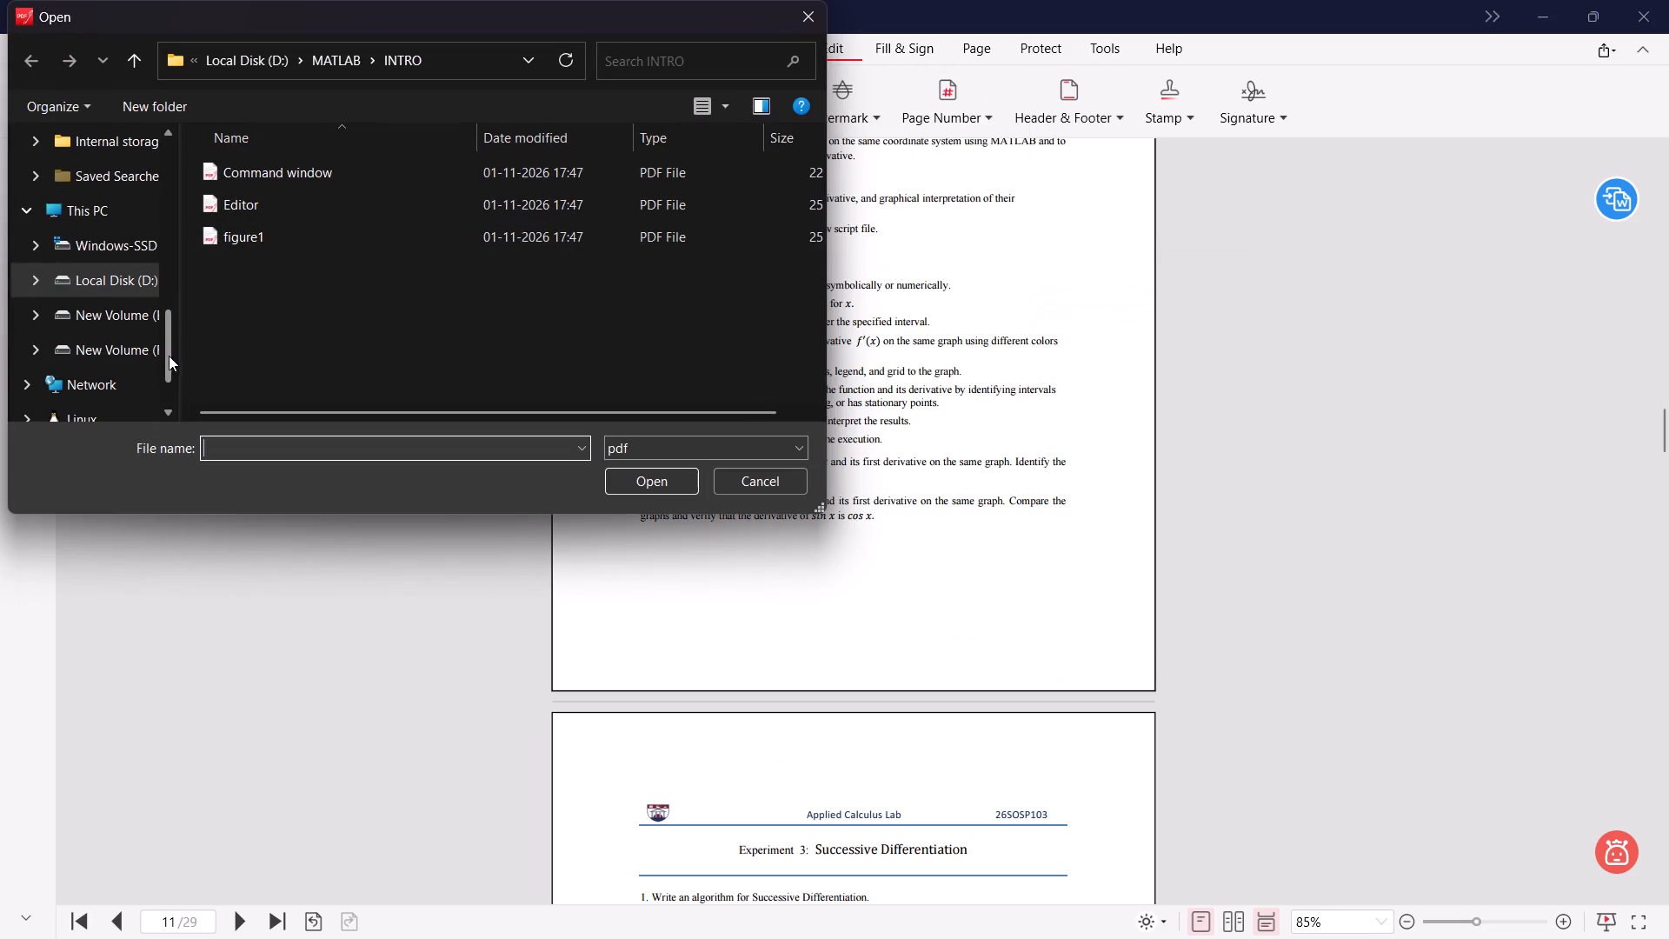
# Insert all pages of Editor.pdf from the Graphing and derivatives folder after page 11, the Experiment 2 page.
pyautogui.click(121, 57)
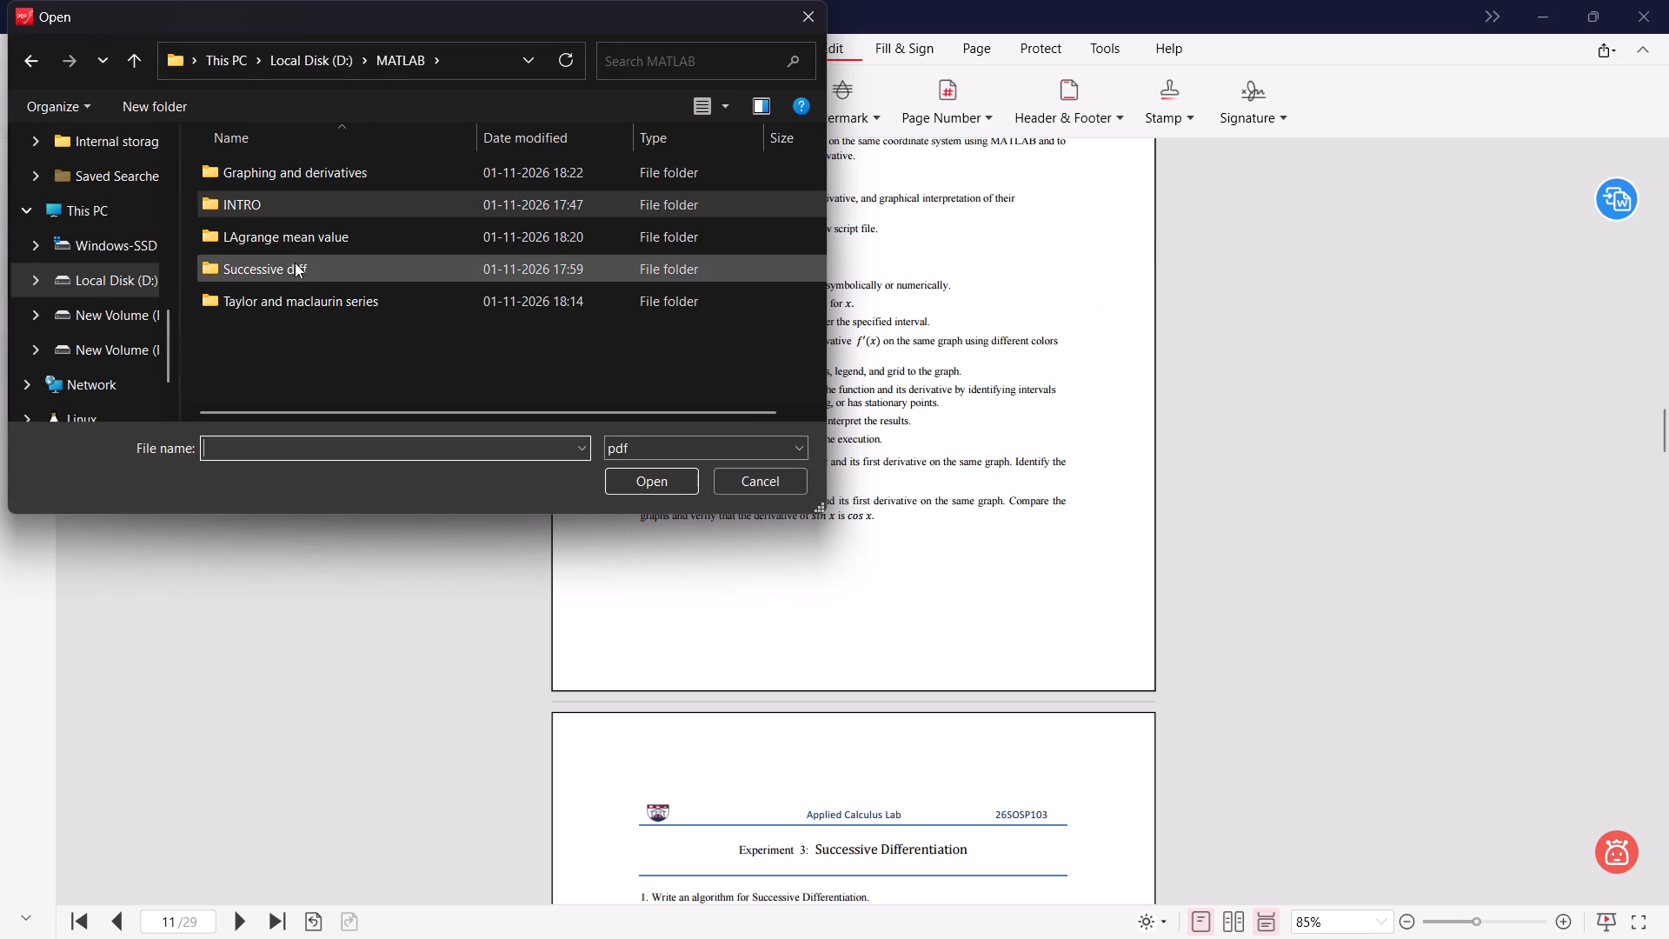
pyautogui.click(781, 486)
pyautogui.scroll(4, 866, 505)
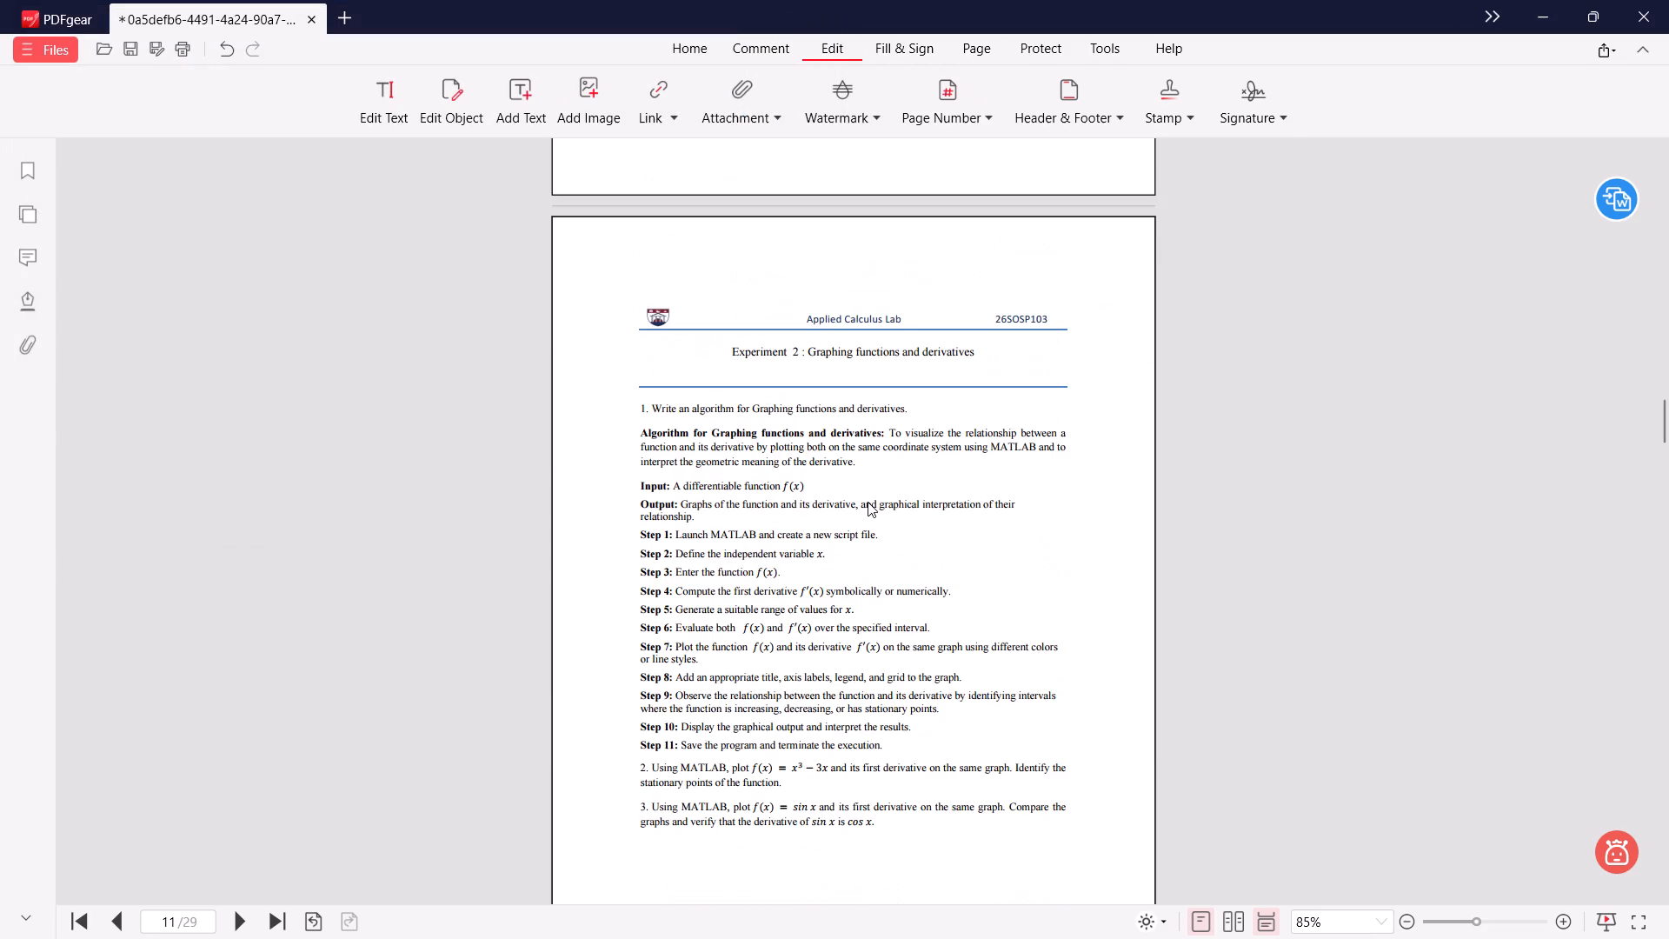
pyautogui.scroll(-3, 868, 502)
pyautogui.rightClick(726, 681)
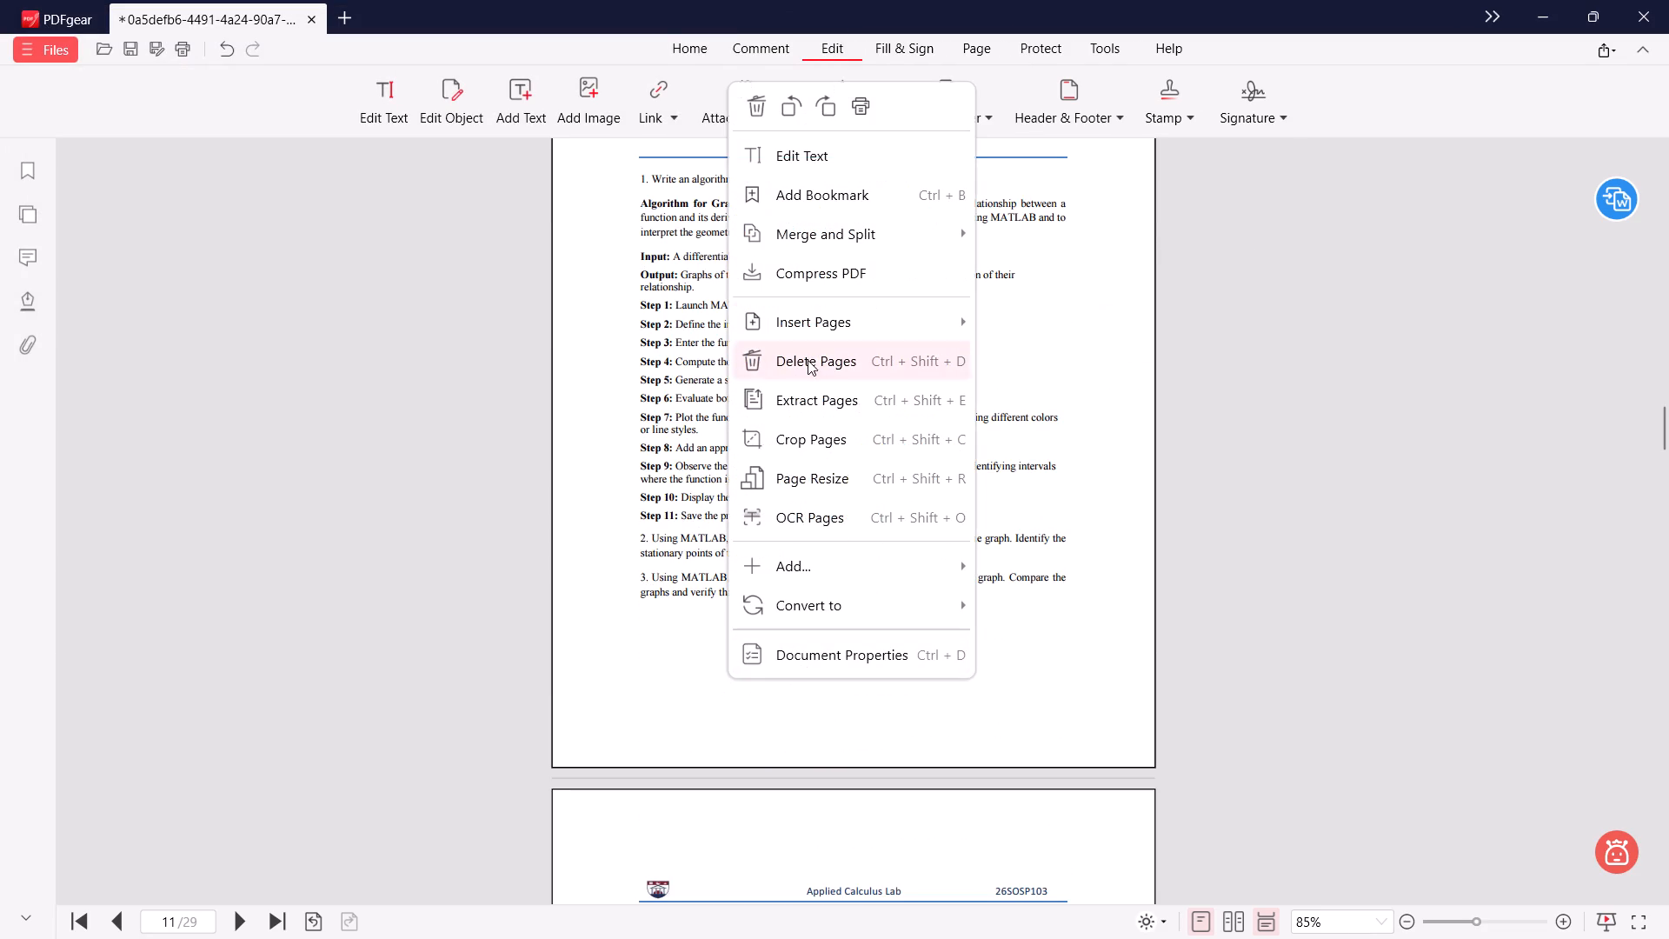
pyautogui.click(1119, 378)
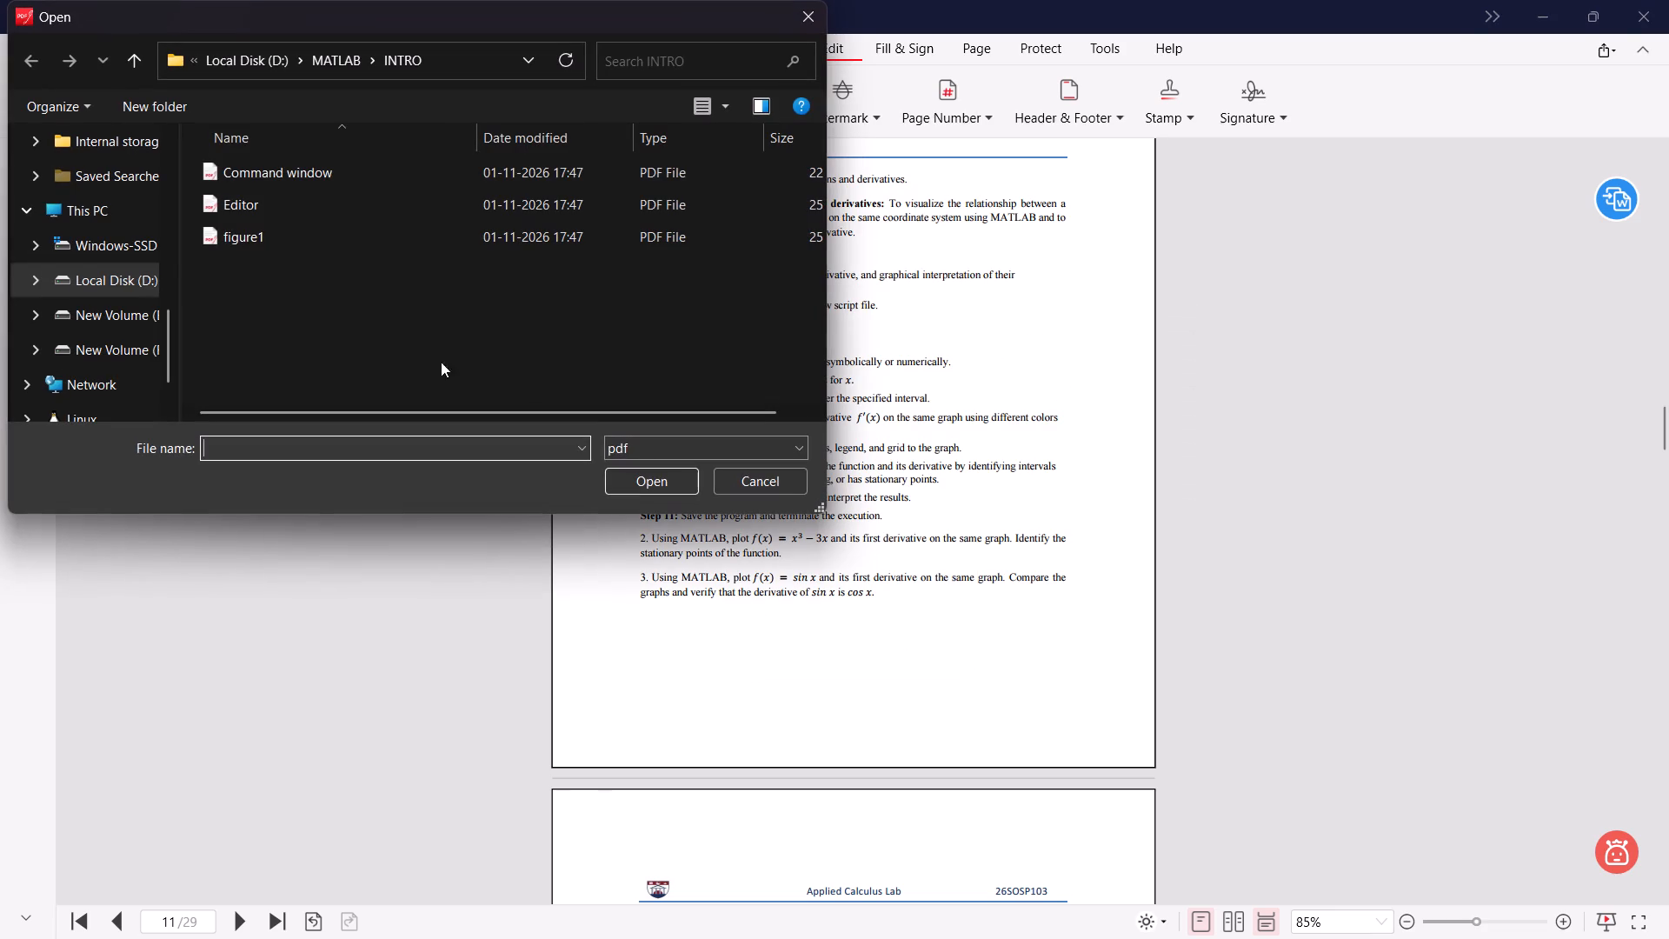
pyautogui.click(136, 63)
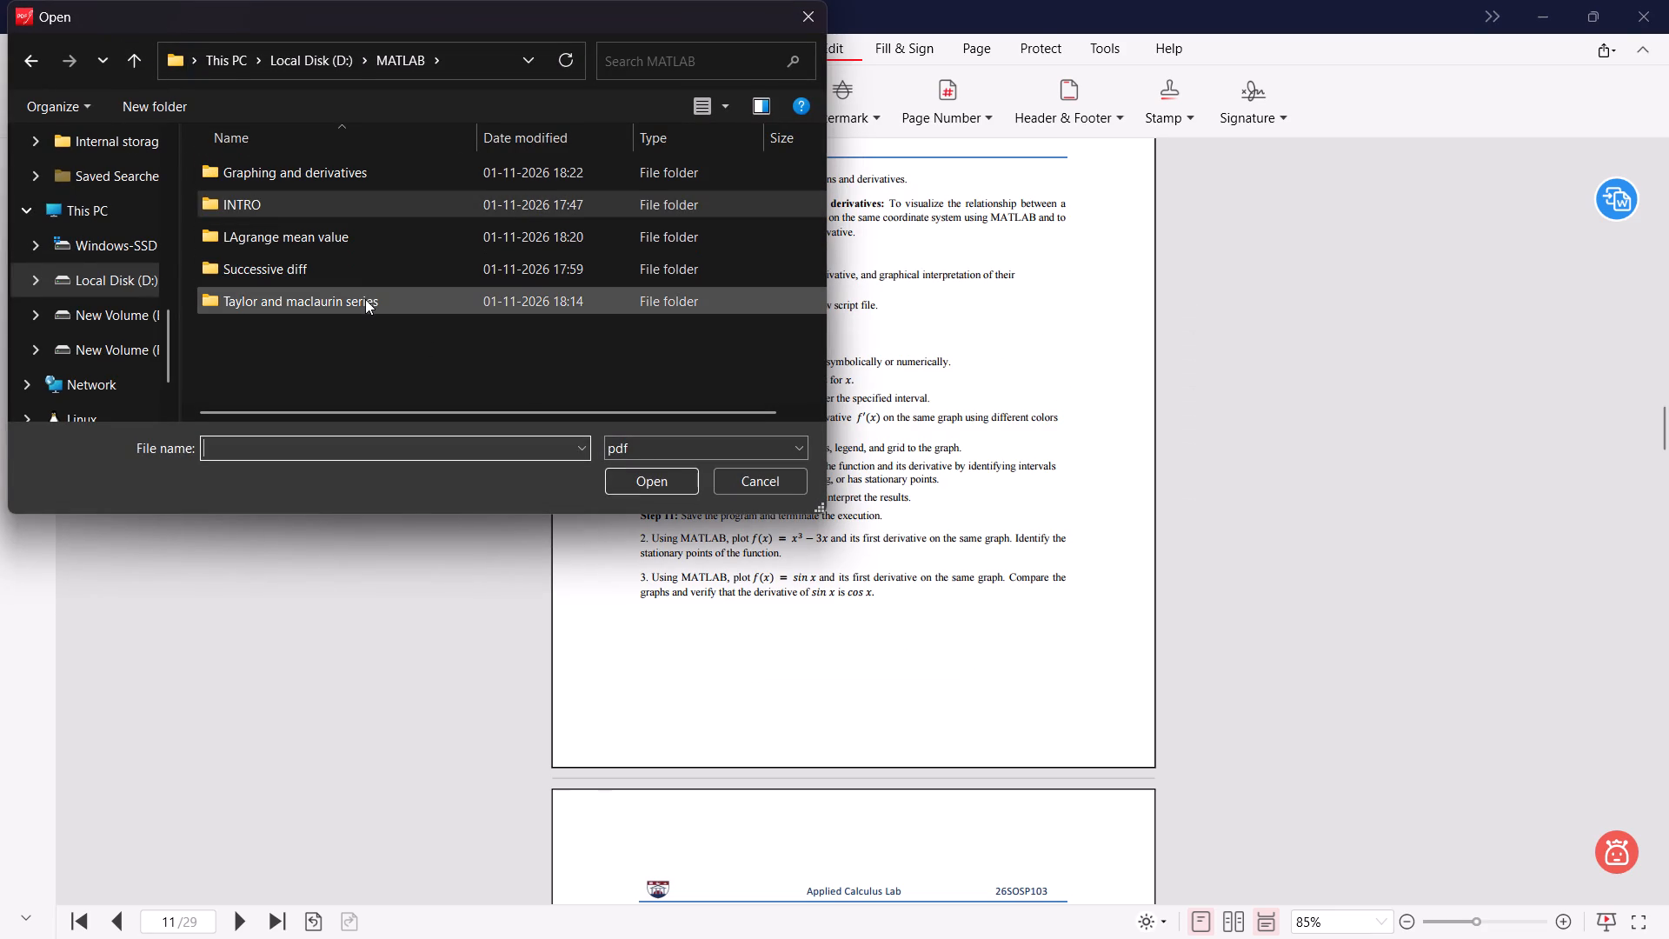
pyautogui.click(344, 180)
pyautogui.doubleClick(356, 183)
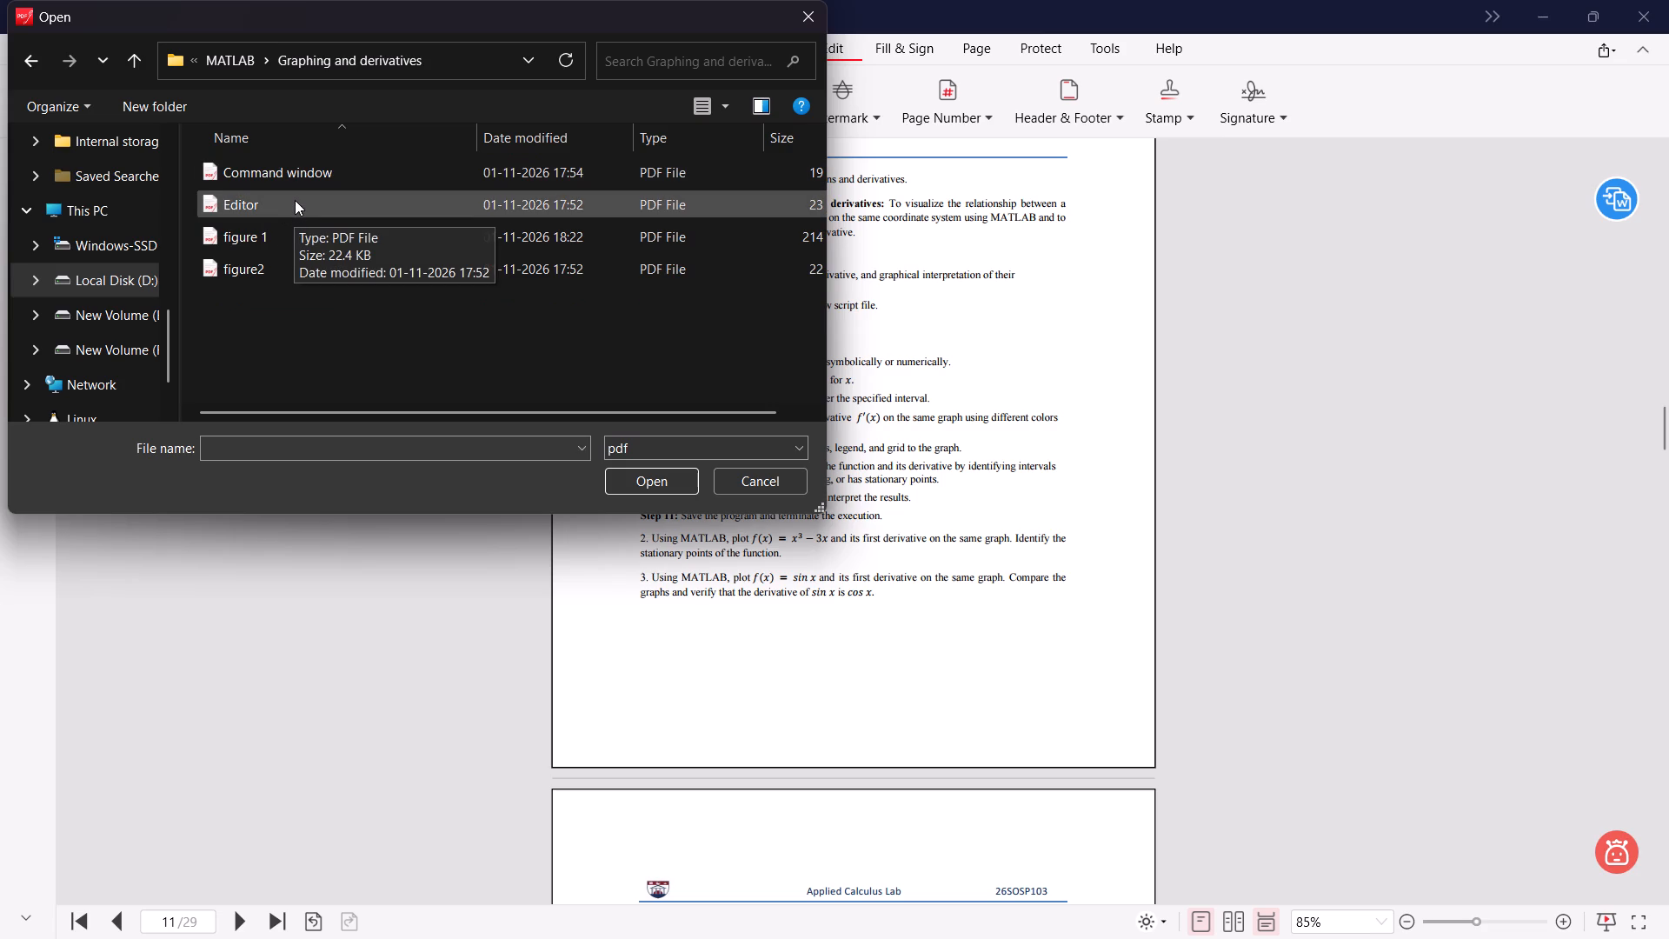
pyautogui.click(310, 204)
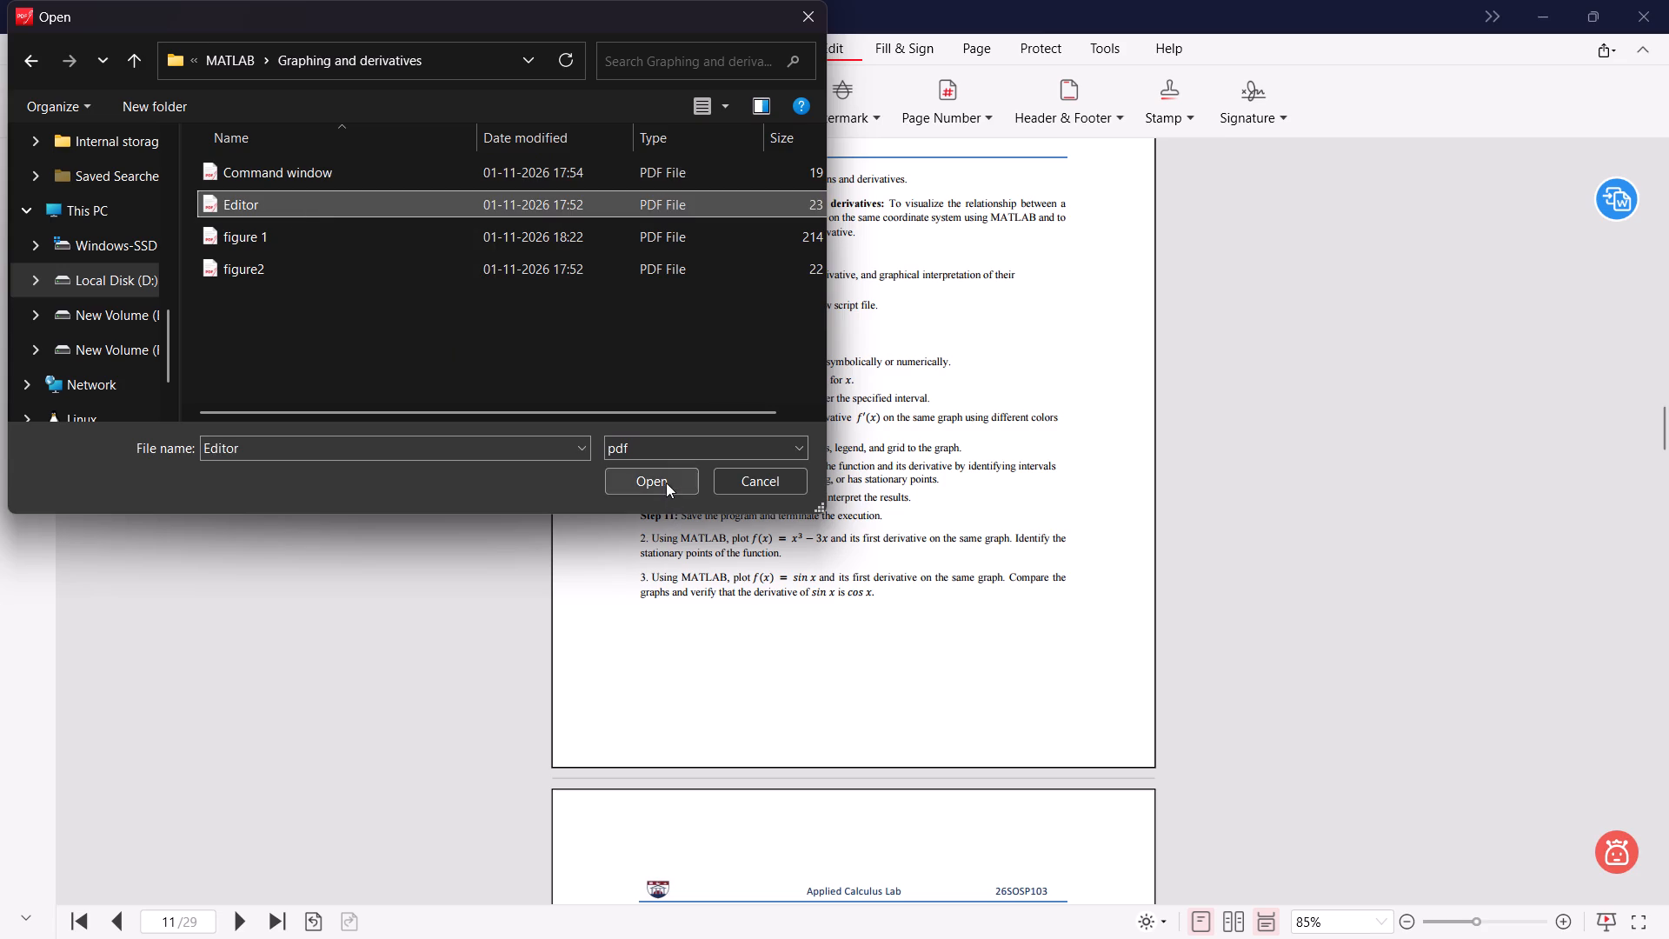
pyautogui.click(666, 482)
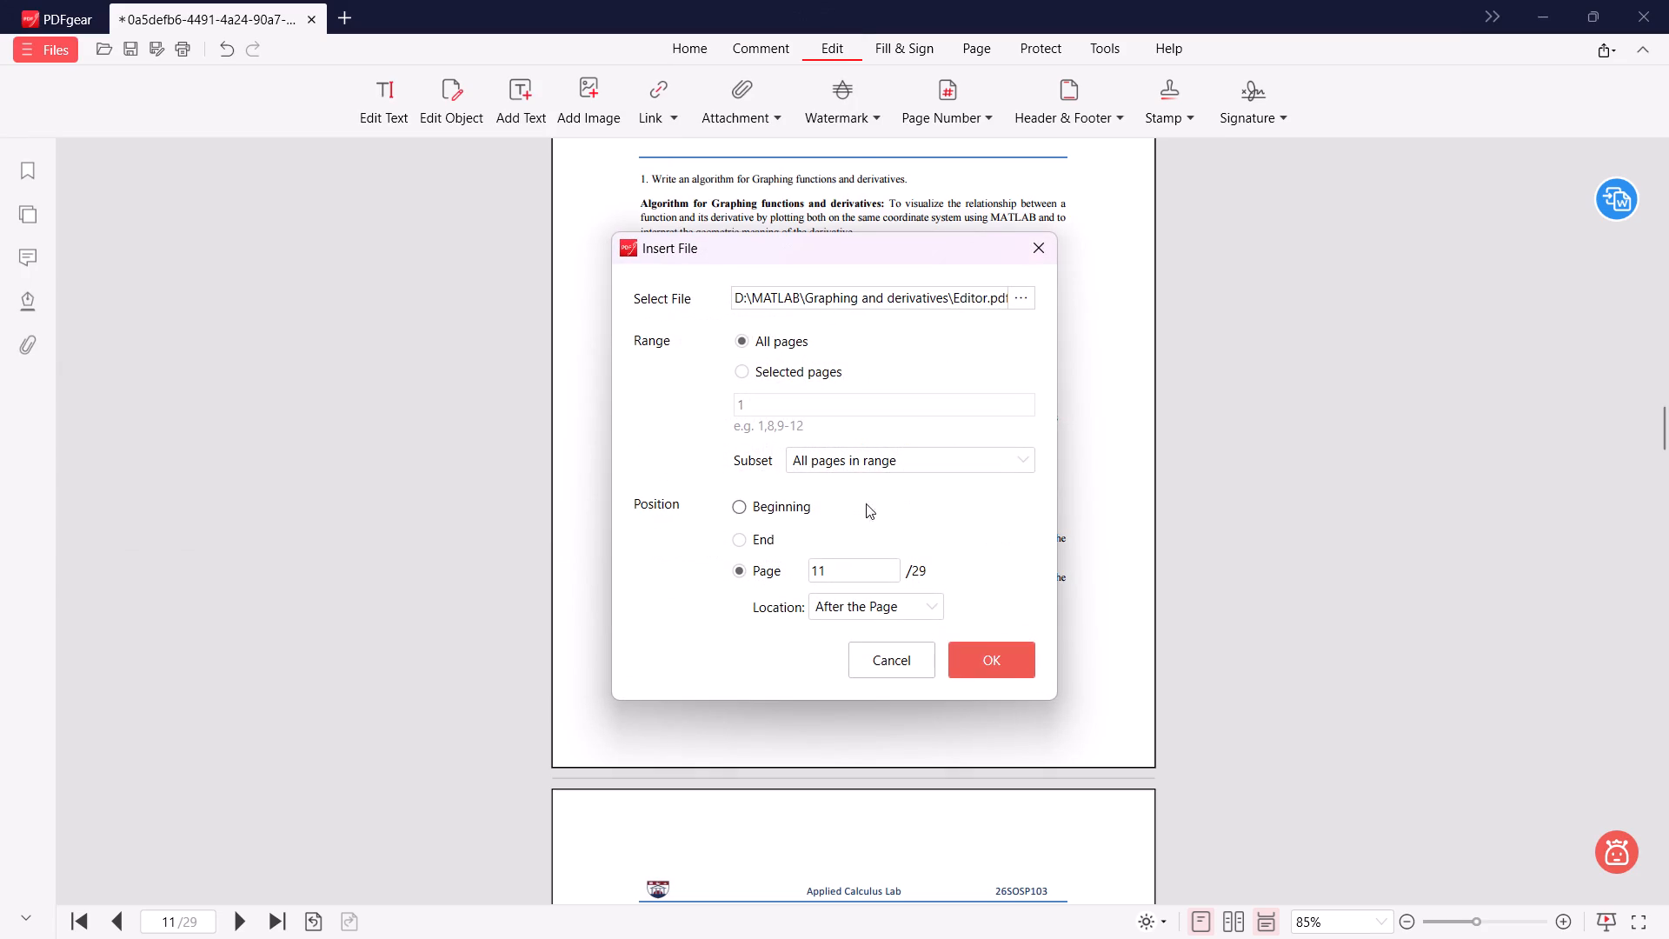
pyautogui.click(1002, 665)
# Insert the Command window PDF from the Graphing and derivatives folder after page 12, between the MATLAB code and Experiment 3.
pyautogui.scroll(9, 878, 577)
pyautogui.scroll(-19, 878, 577)
pyautogui.scroll(2, 878, 576)
pyautogui.rightClick(758, 392)
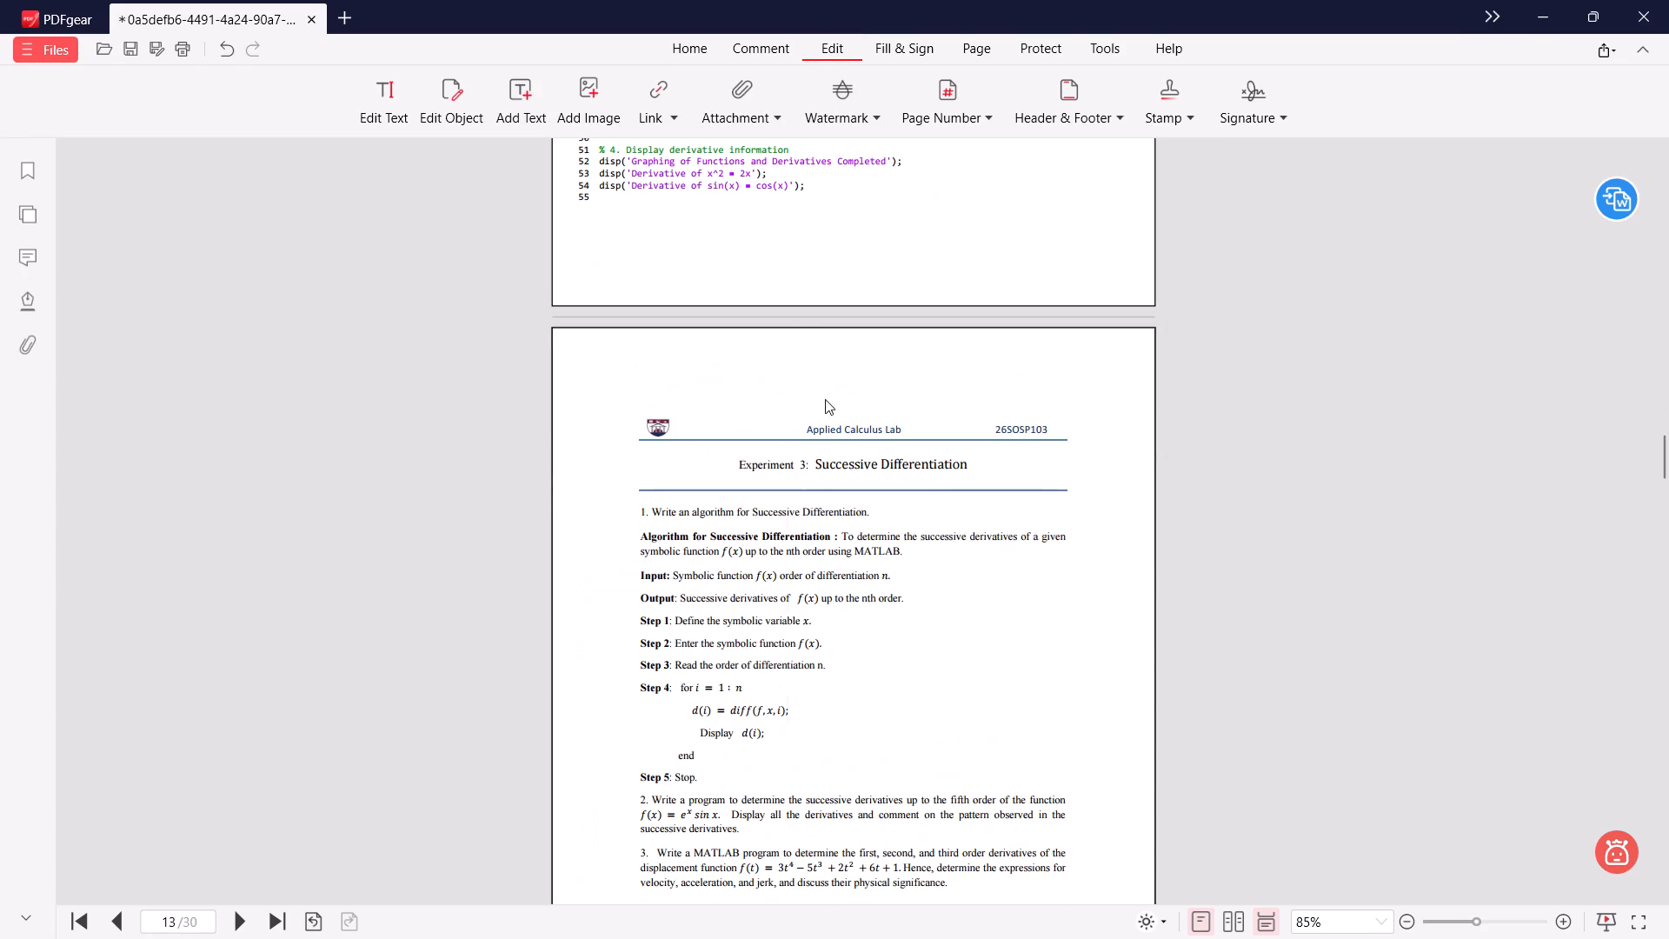
pyautogui.rightClick(718, 256)
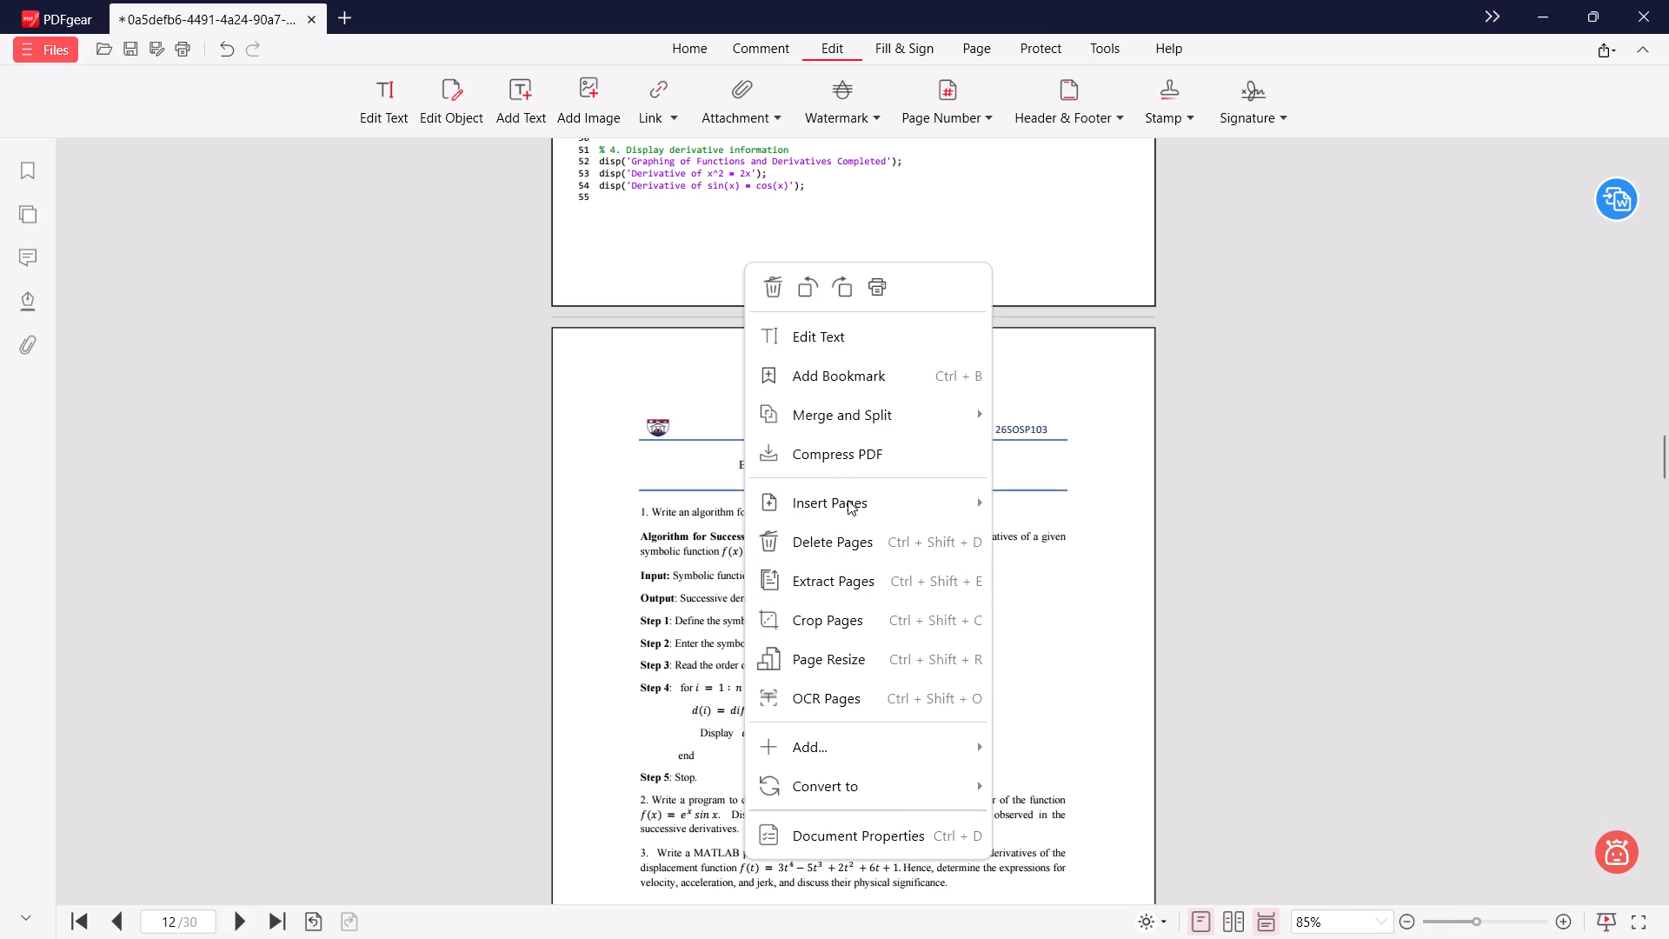
pyautogui.click(1081, 554)
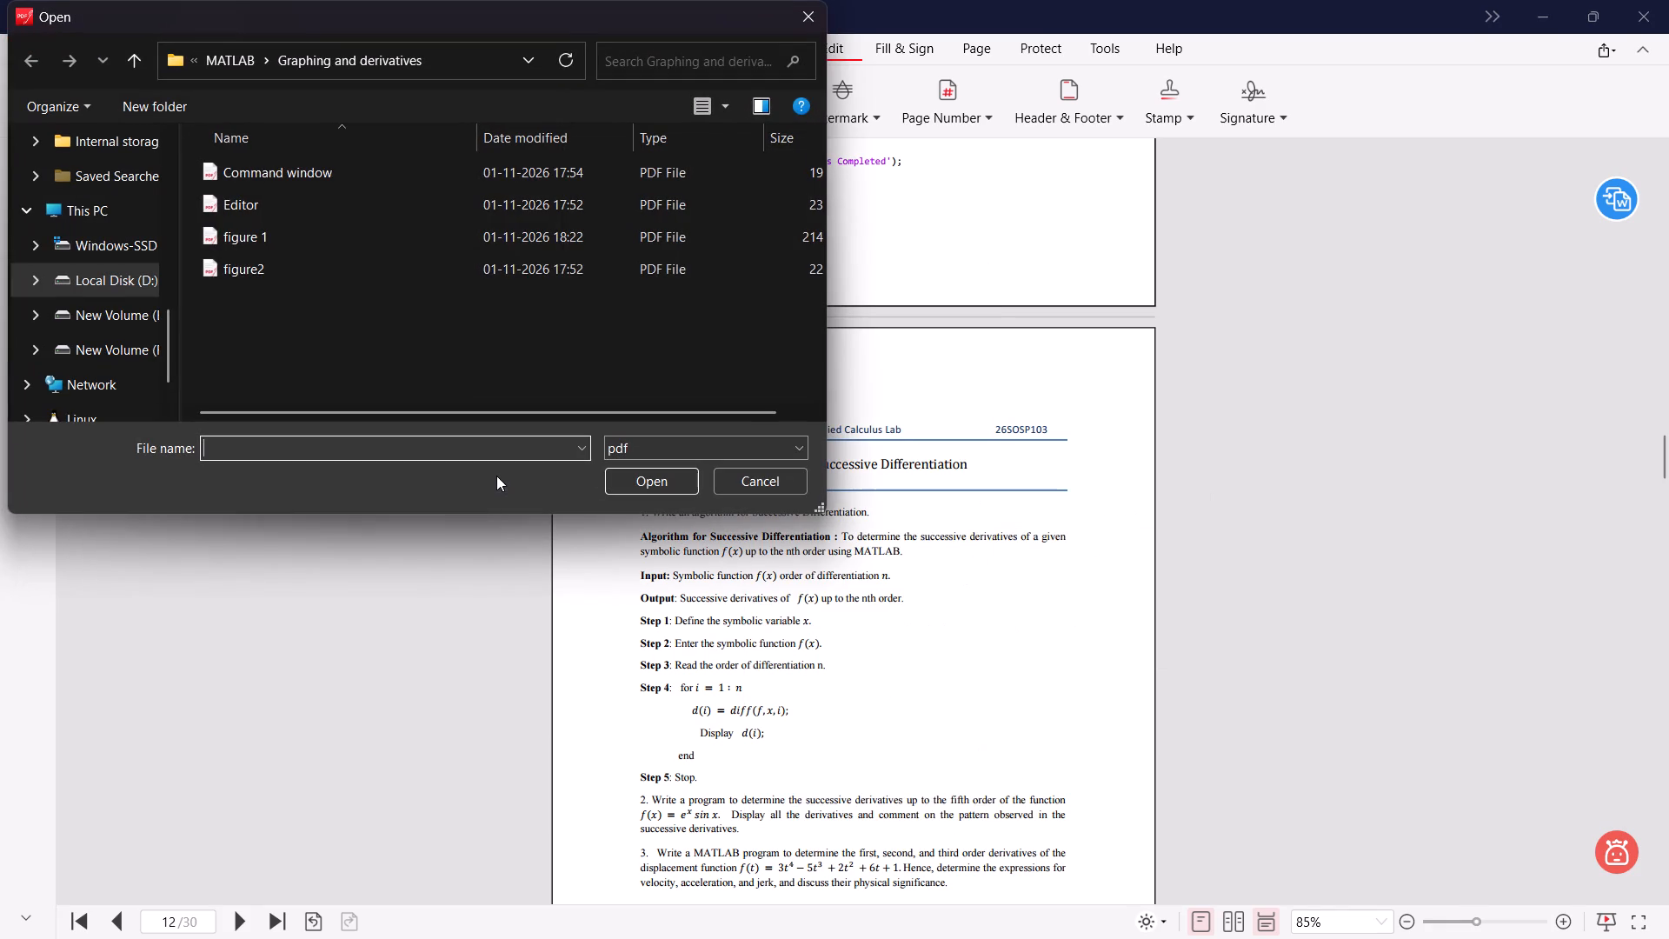
pyautogui.click(318, 186)
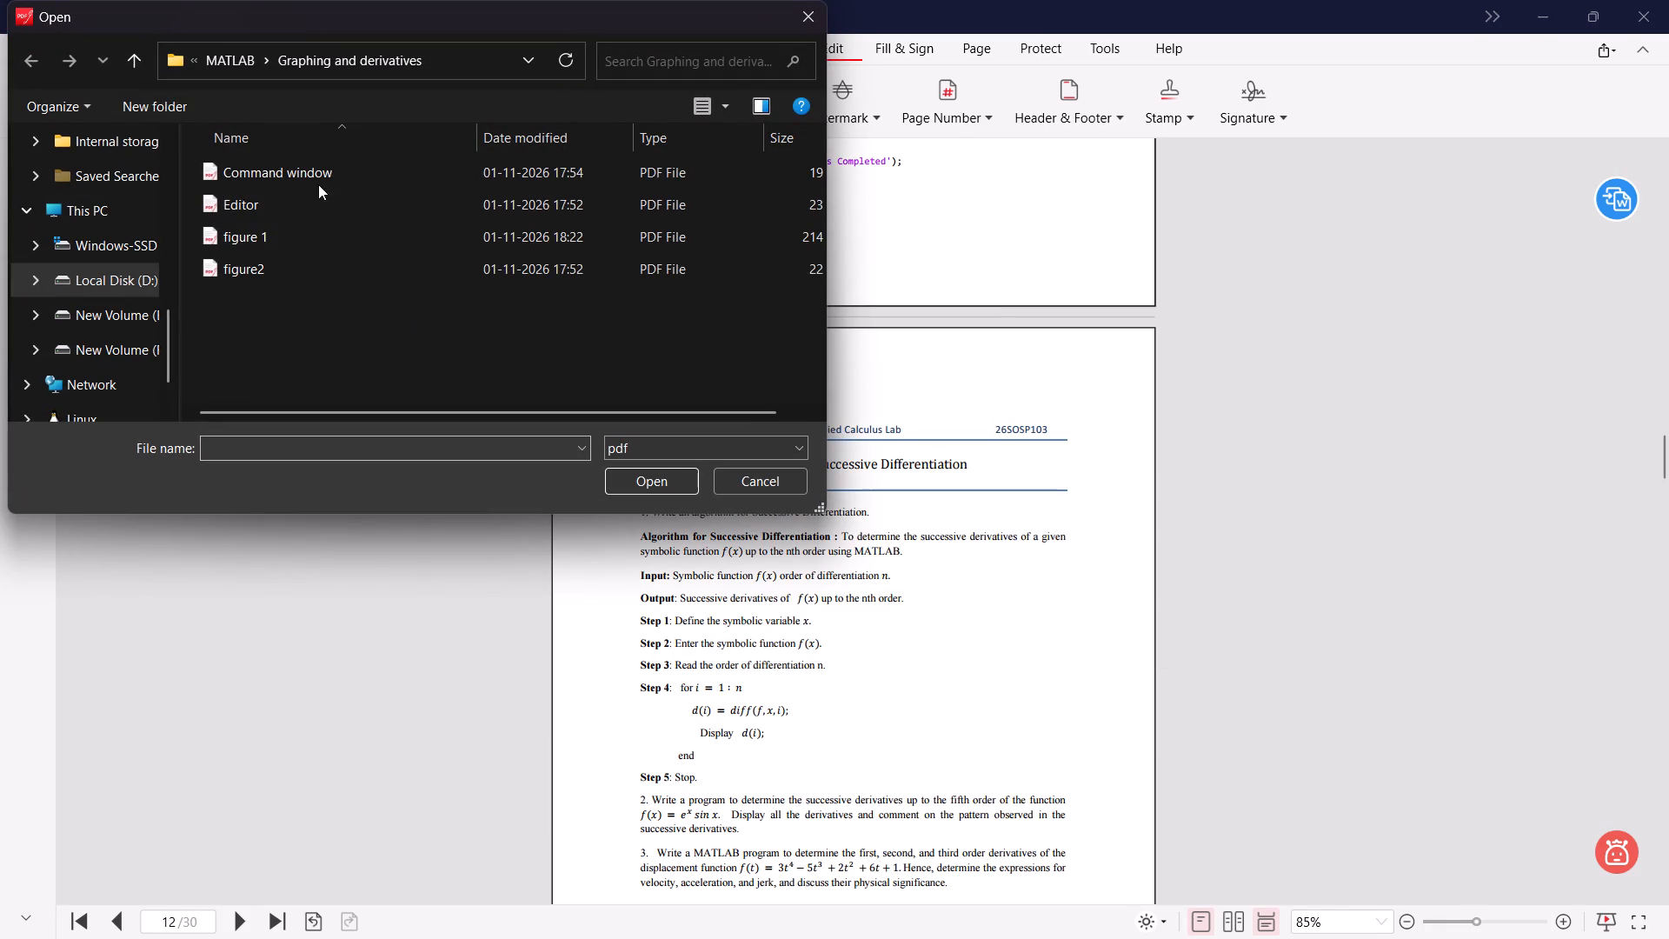
pyautogui.click(335, 165)
pyautogui.click(670, 480)
pyautogui.click(976, 663)
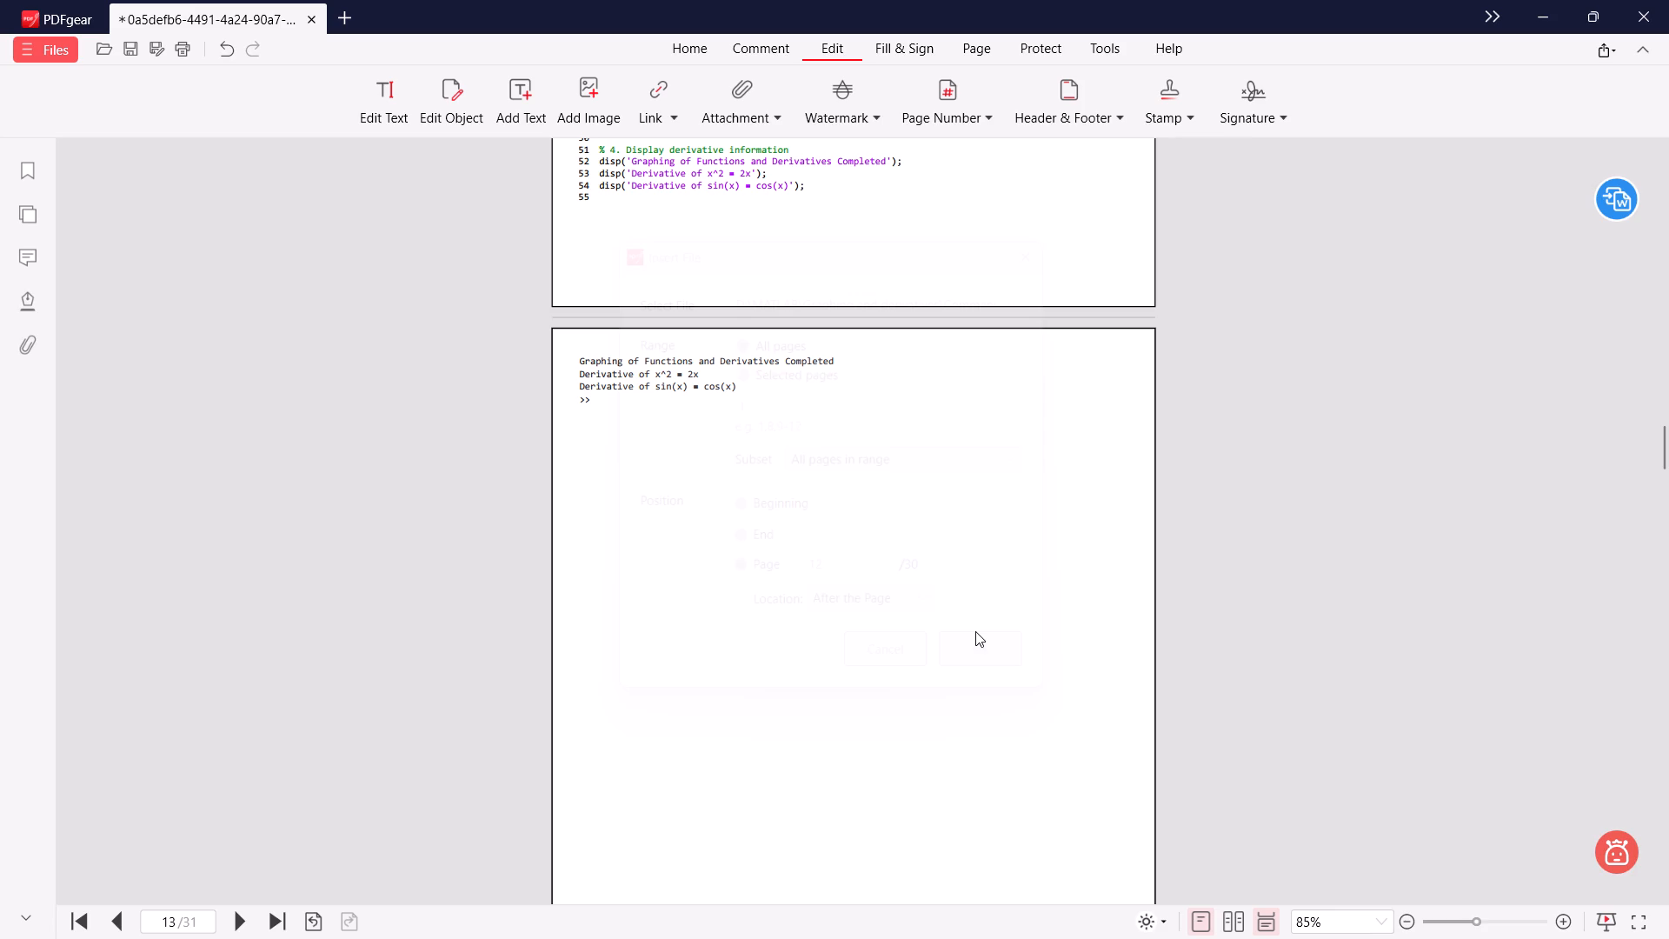
# Check the page order from the Experiment 2 text through its MATLAB code and output to the start of Experiment 3.
pyautogui.scroll(-2, 1010, 643)
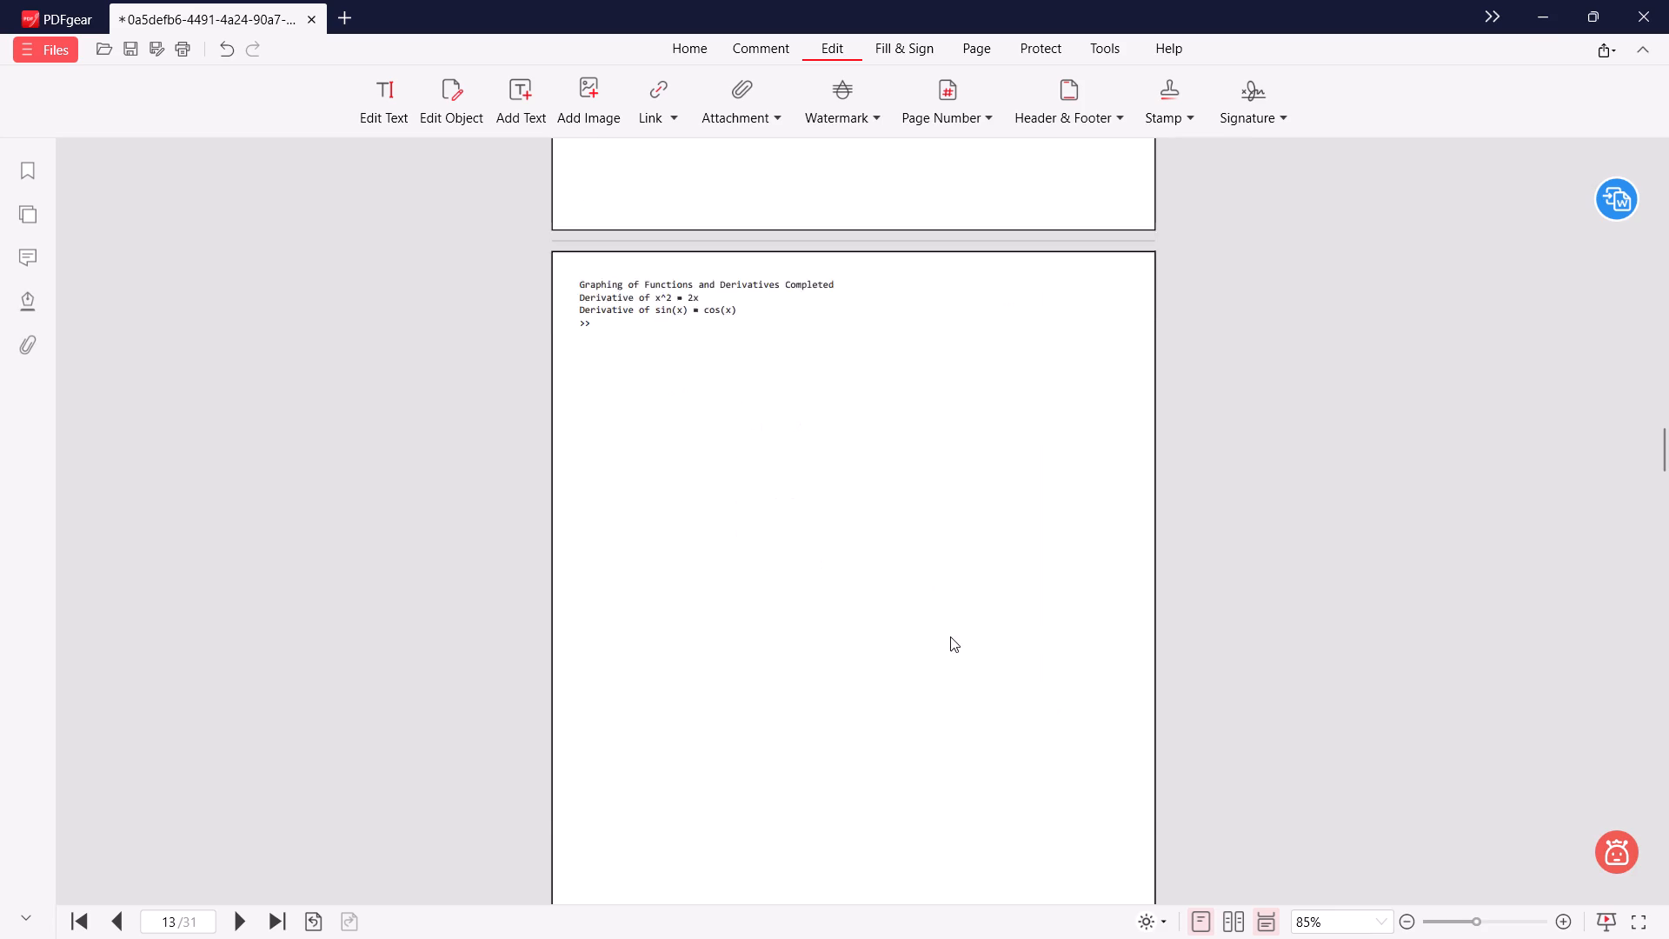
pyautogui.scroll(-12, 950, 636)
pyautogui.scroll(17, 813, 474)
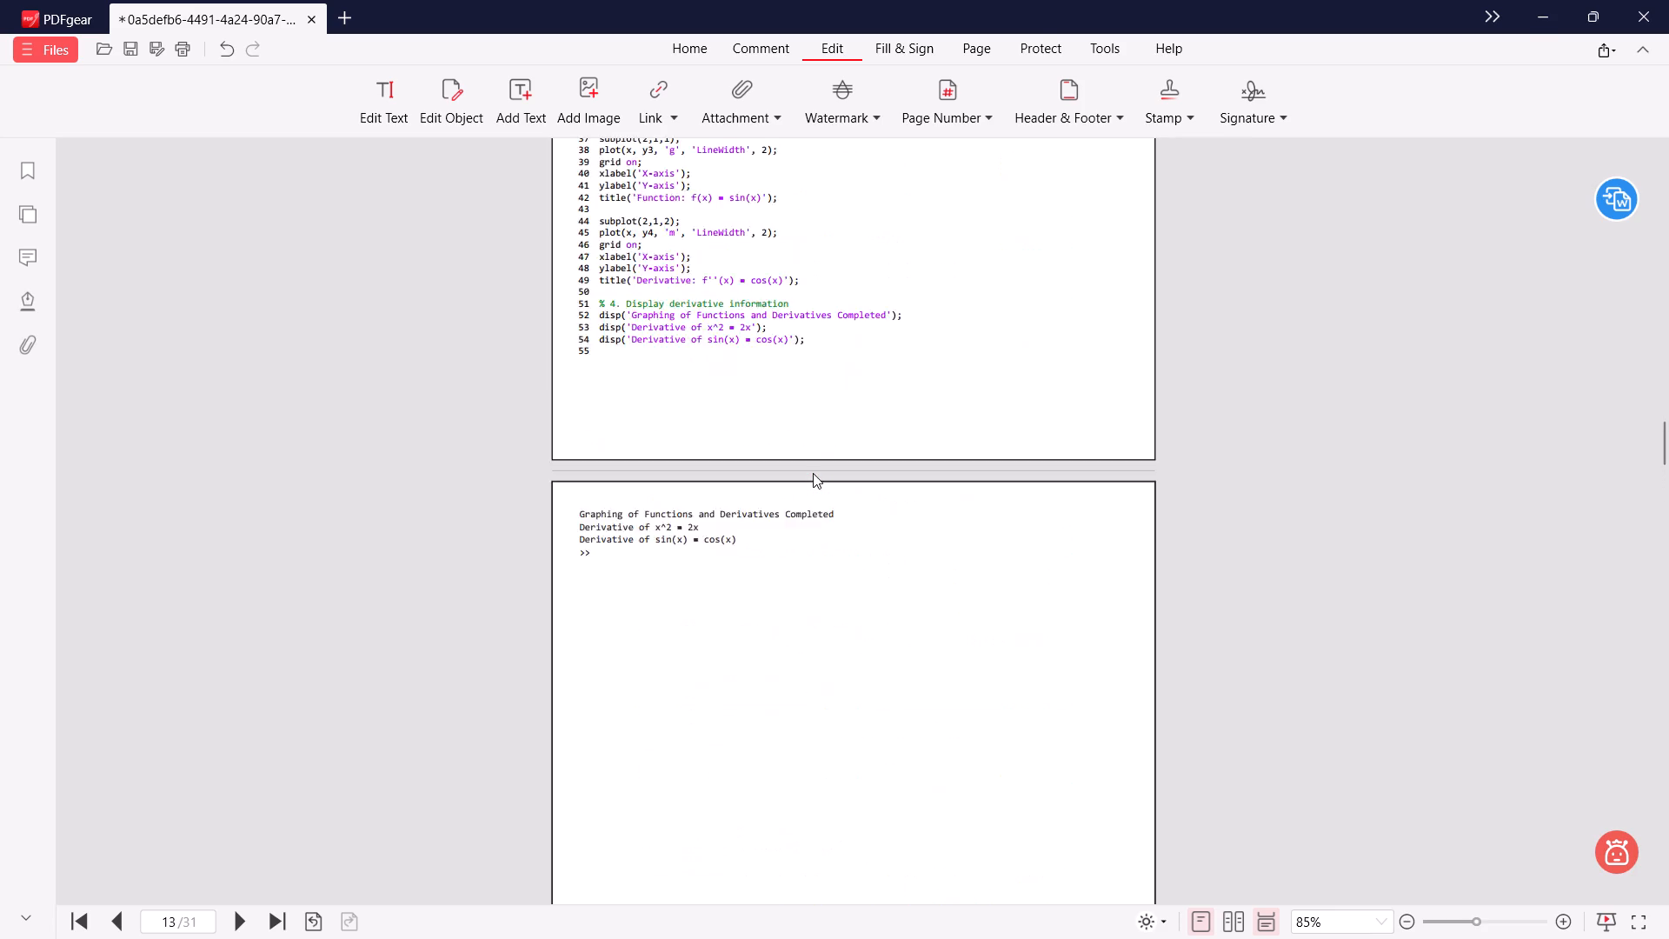
pyautogui.scroll(9, 813, 473)
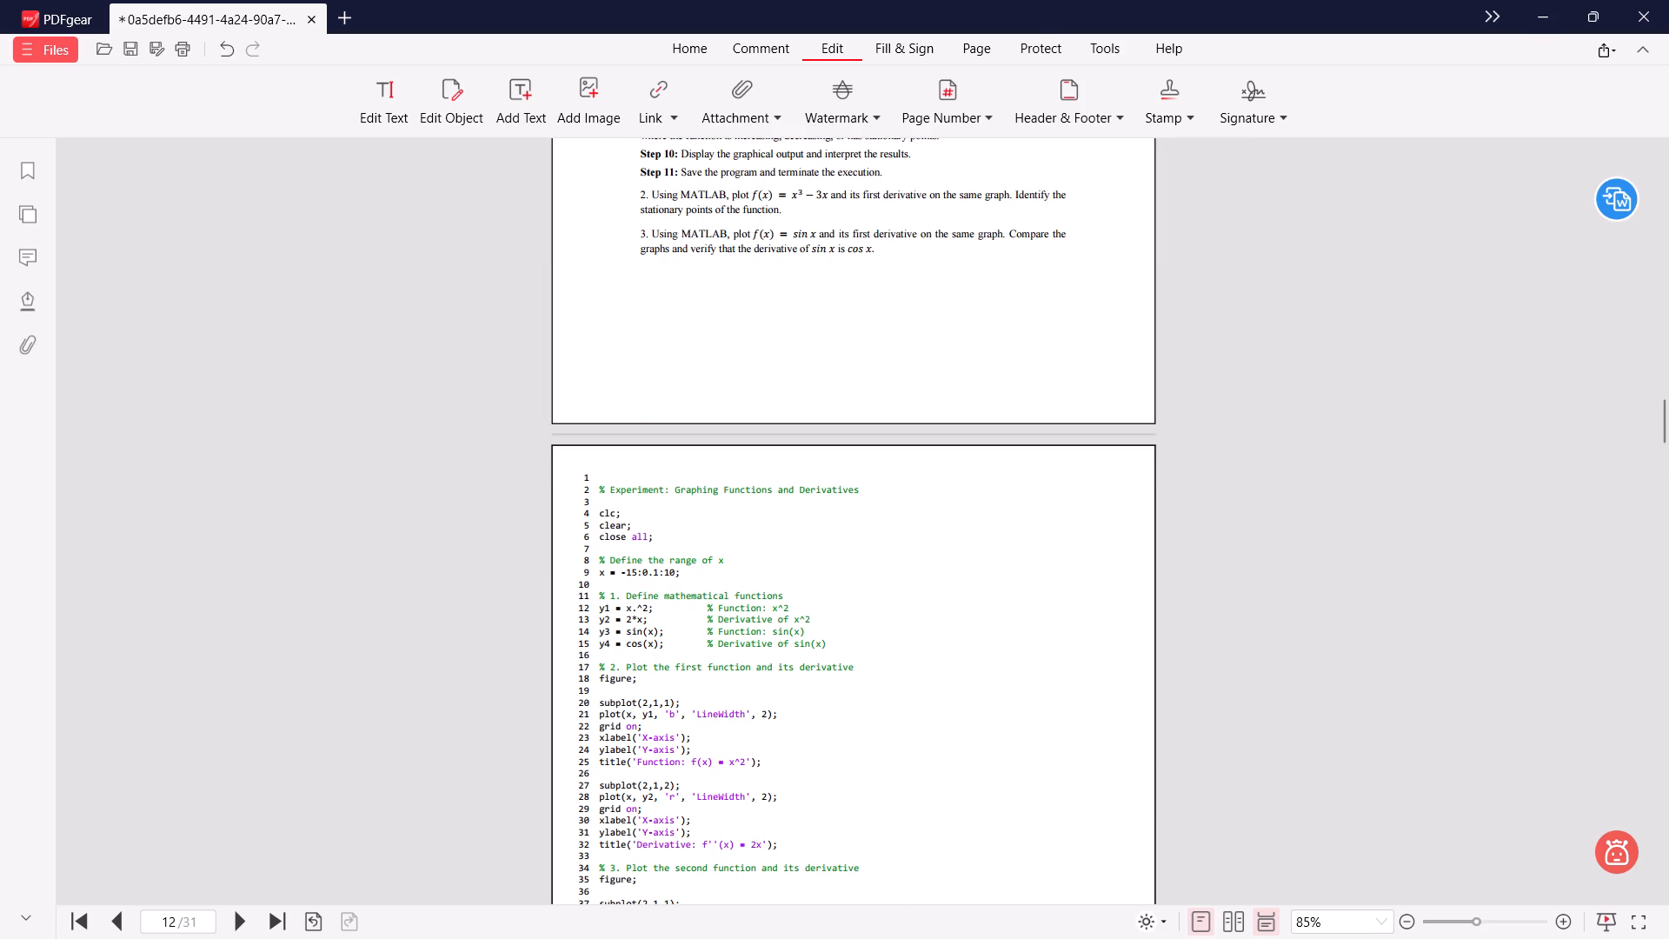
pyautogui.scroll(4, 835, 567)
pyautogui.scroll(-16, 839, 566)
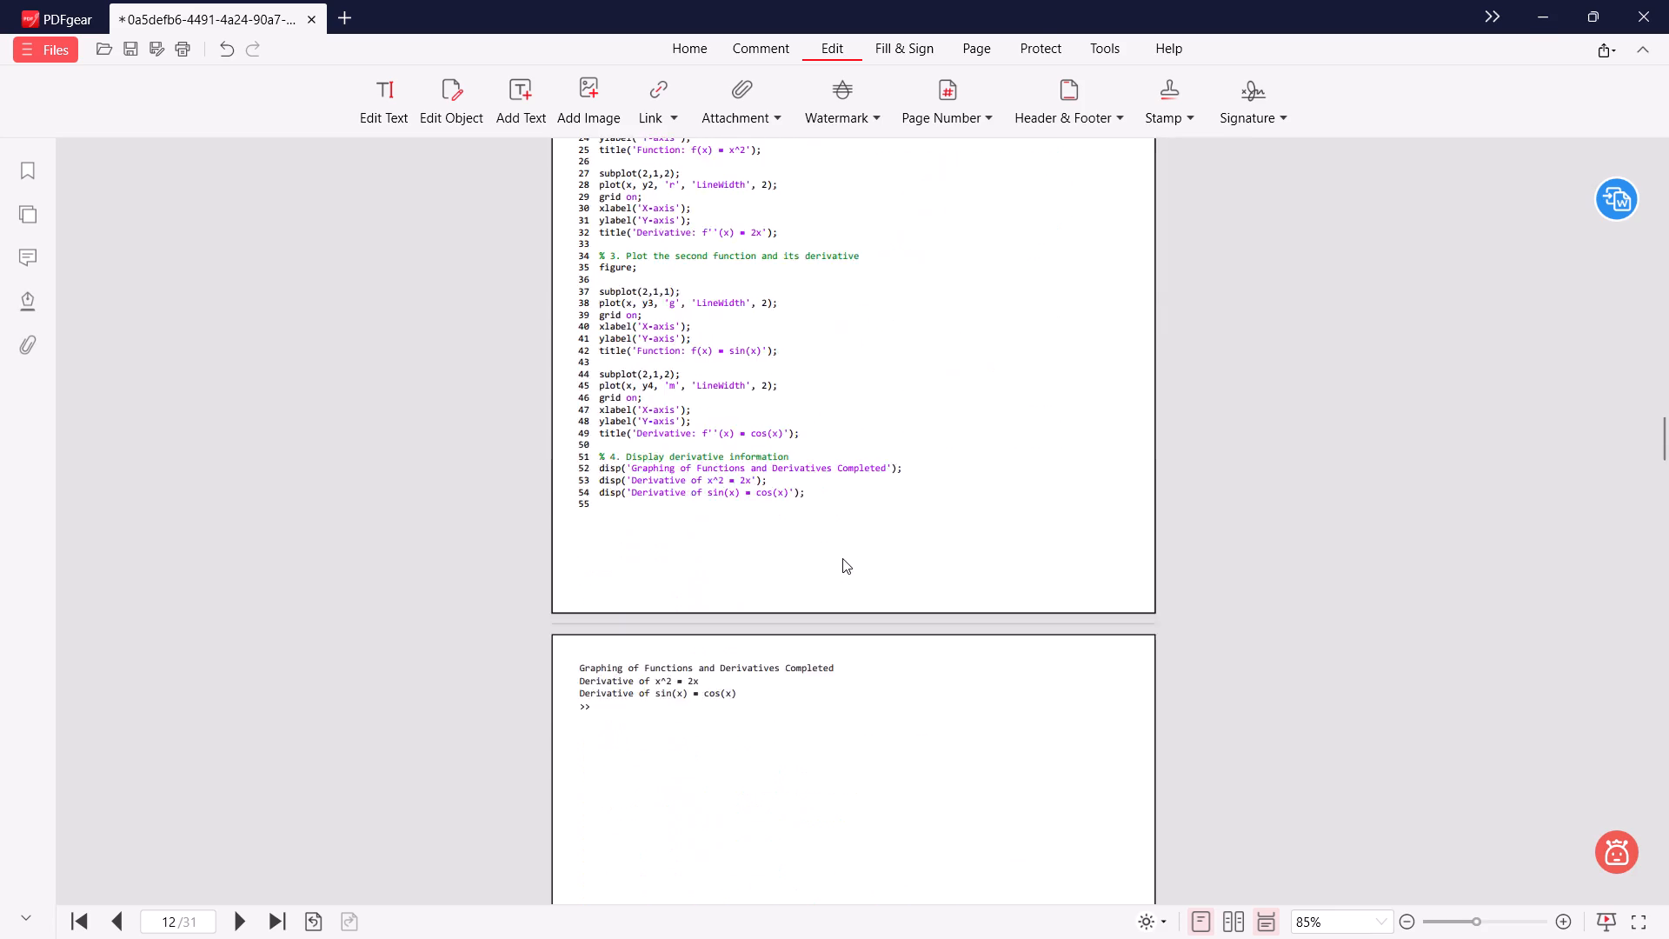
pyautogui.scroll(-15, 842, 558)
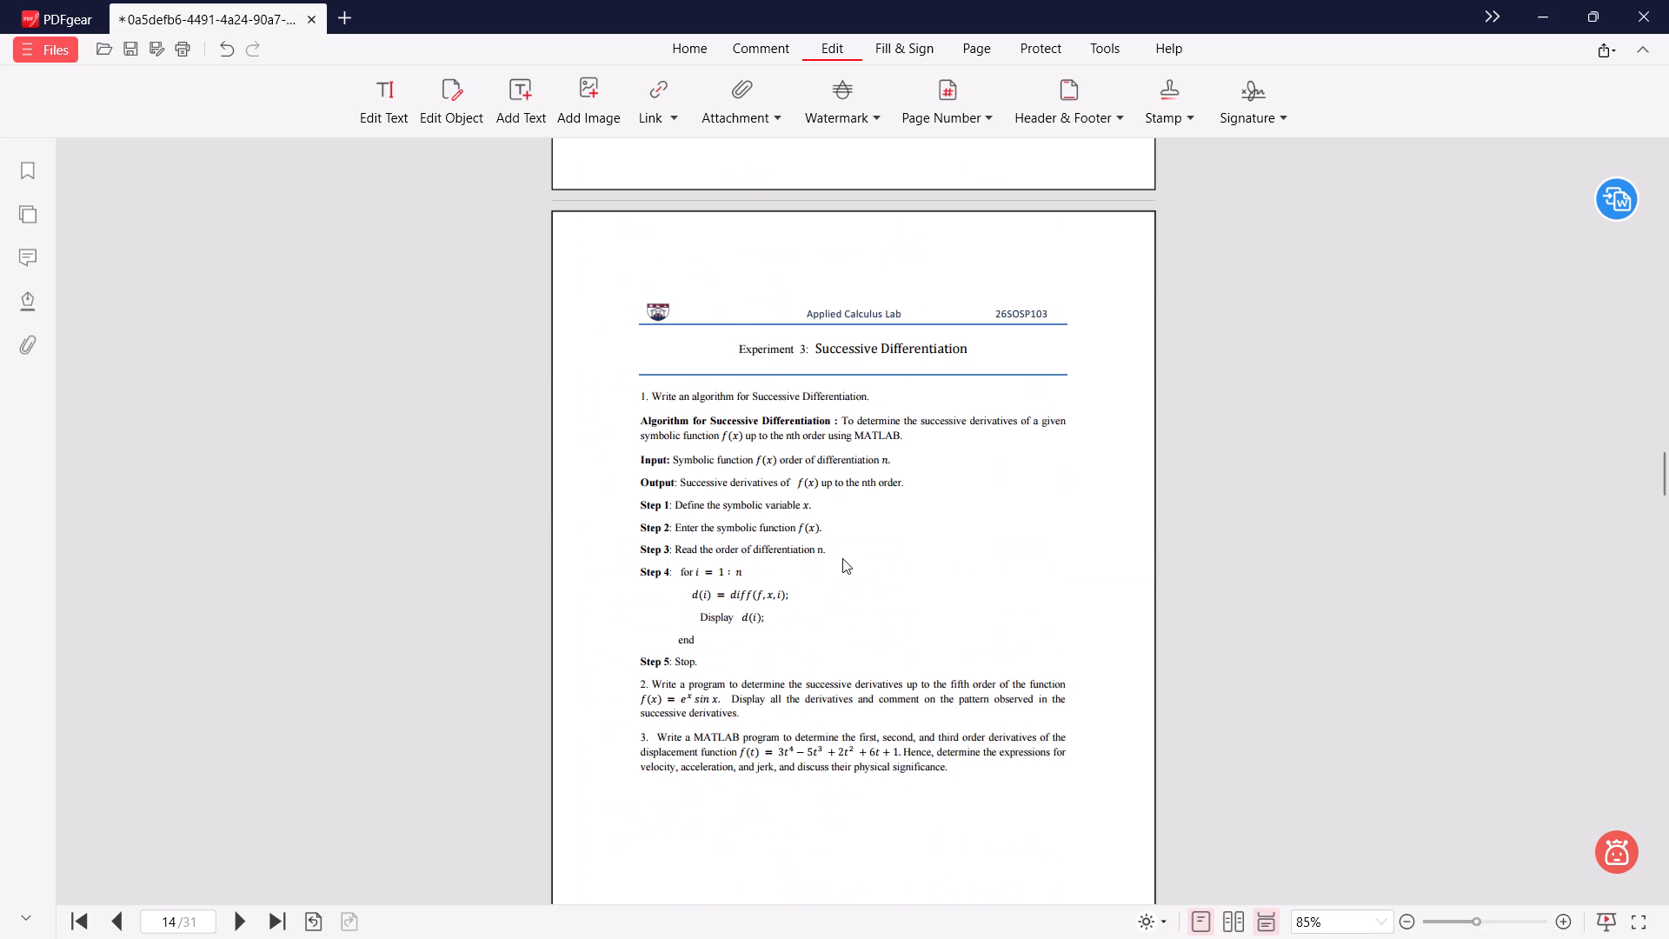
# Insert the figure 1 PDF from the Graphing and derivatives folder after page 13, between the MATLAB output and Experiment 3.
pyautogui.scroll(6, 842, 558)
pyautogui.rightClick(831, 366)
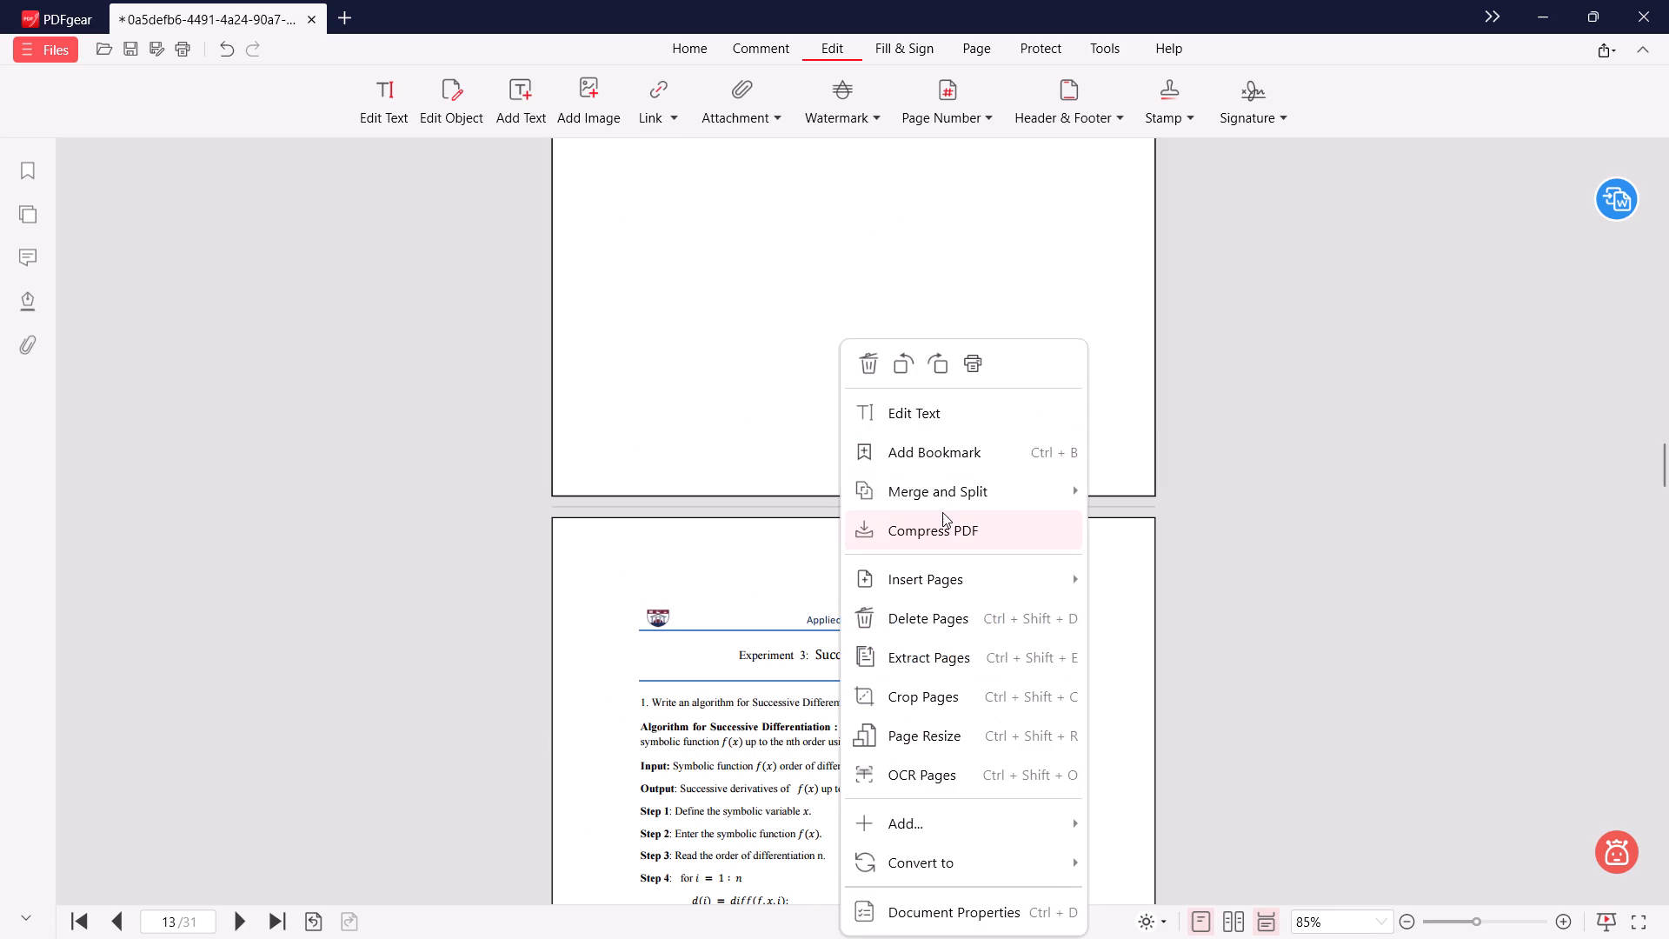
pyautogui.click(1174, 615)
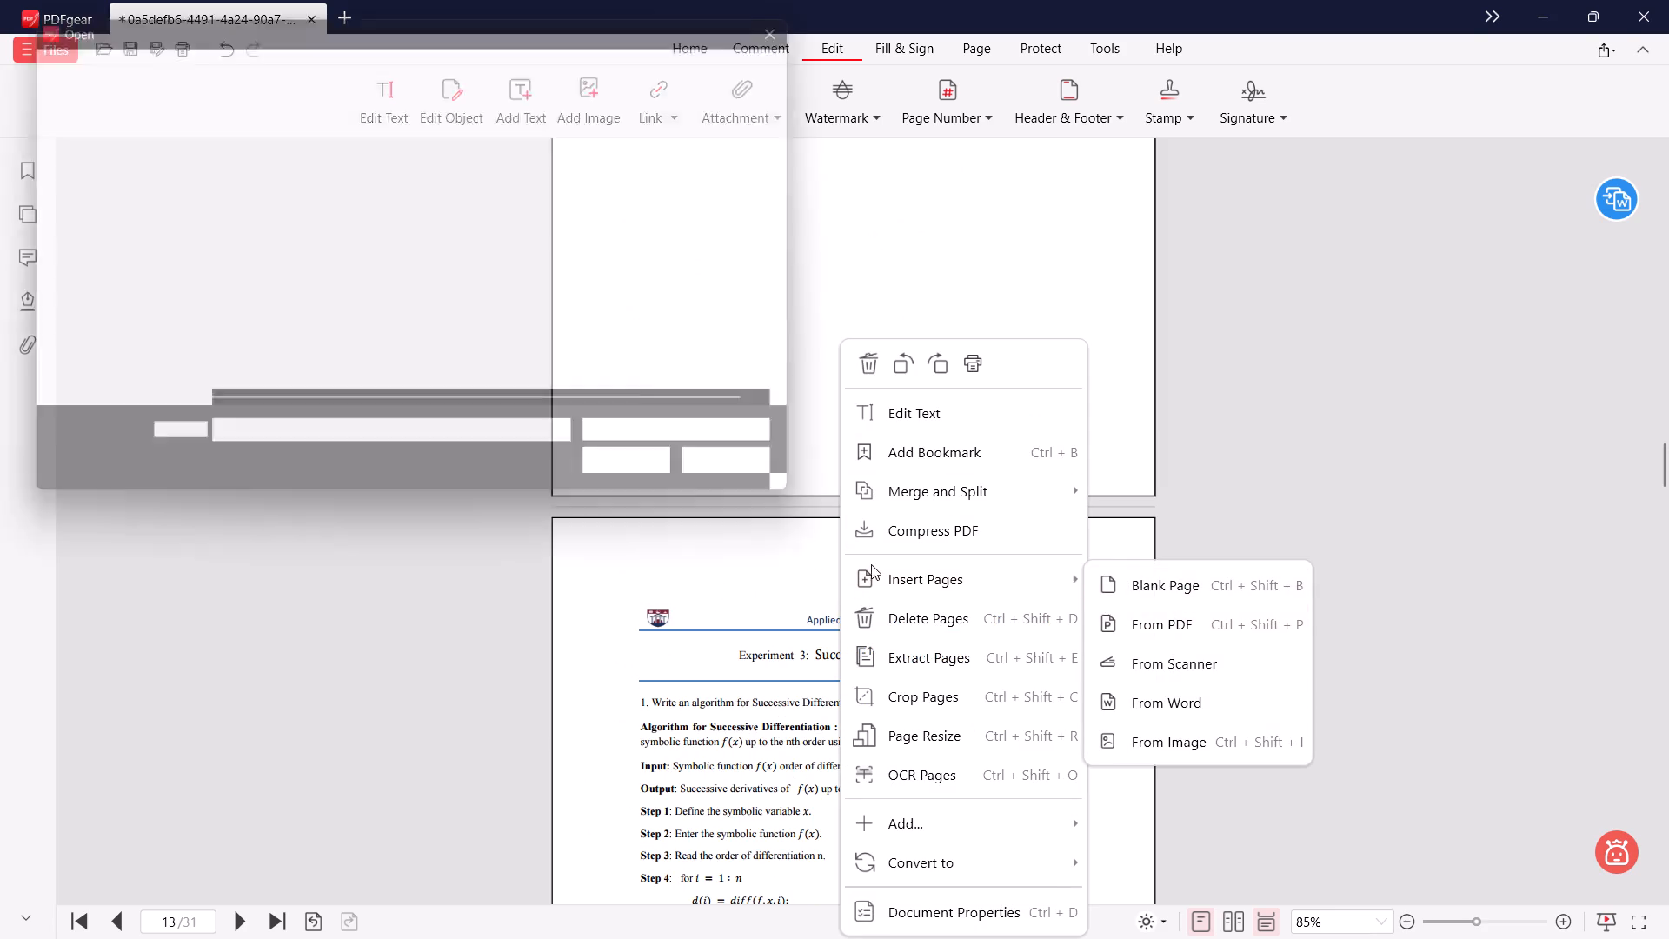
pyautogui.click(291, 239)
pyautogui.click(656, 483)
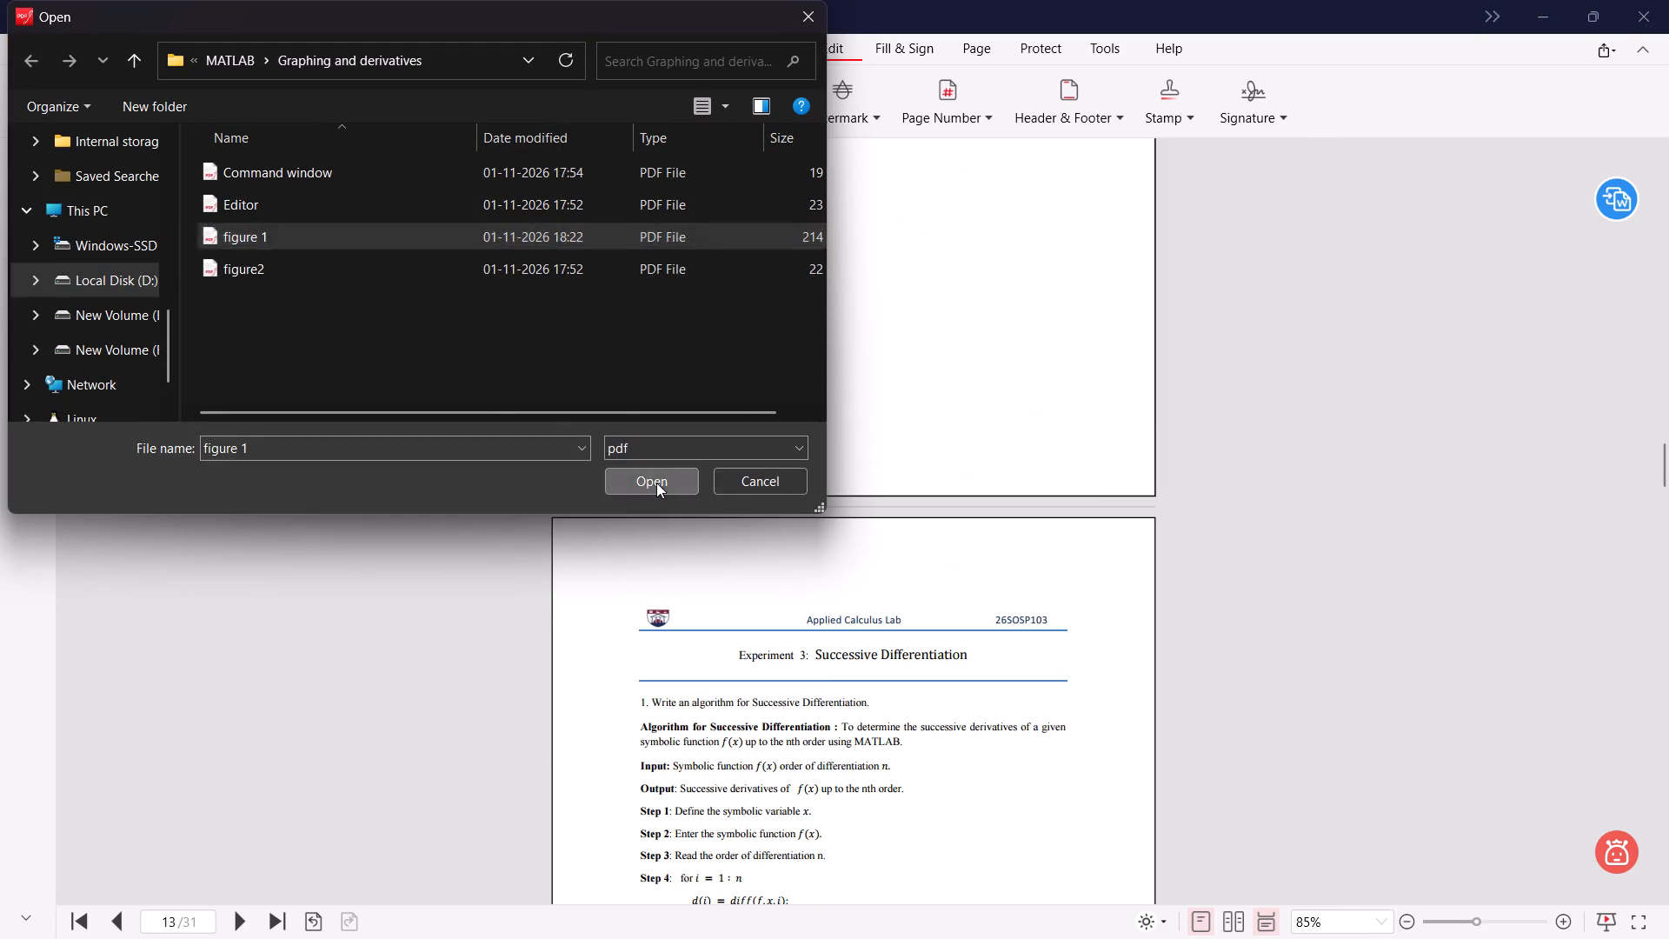
pyautogui.click(963, 658)
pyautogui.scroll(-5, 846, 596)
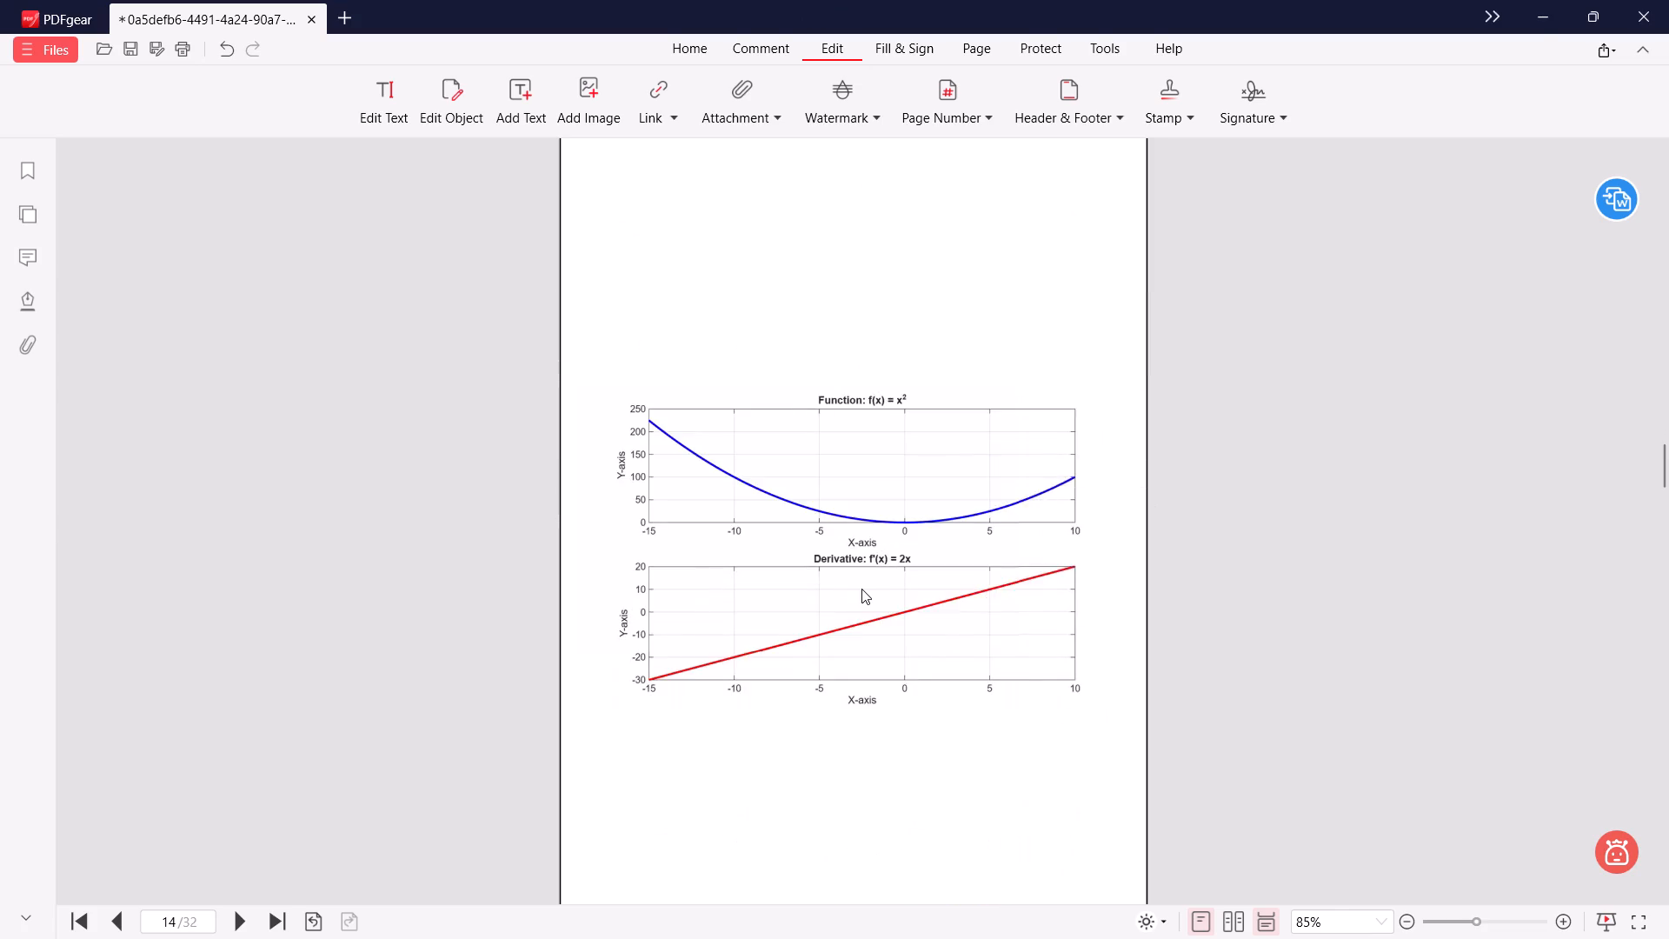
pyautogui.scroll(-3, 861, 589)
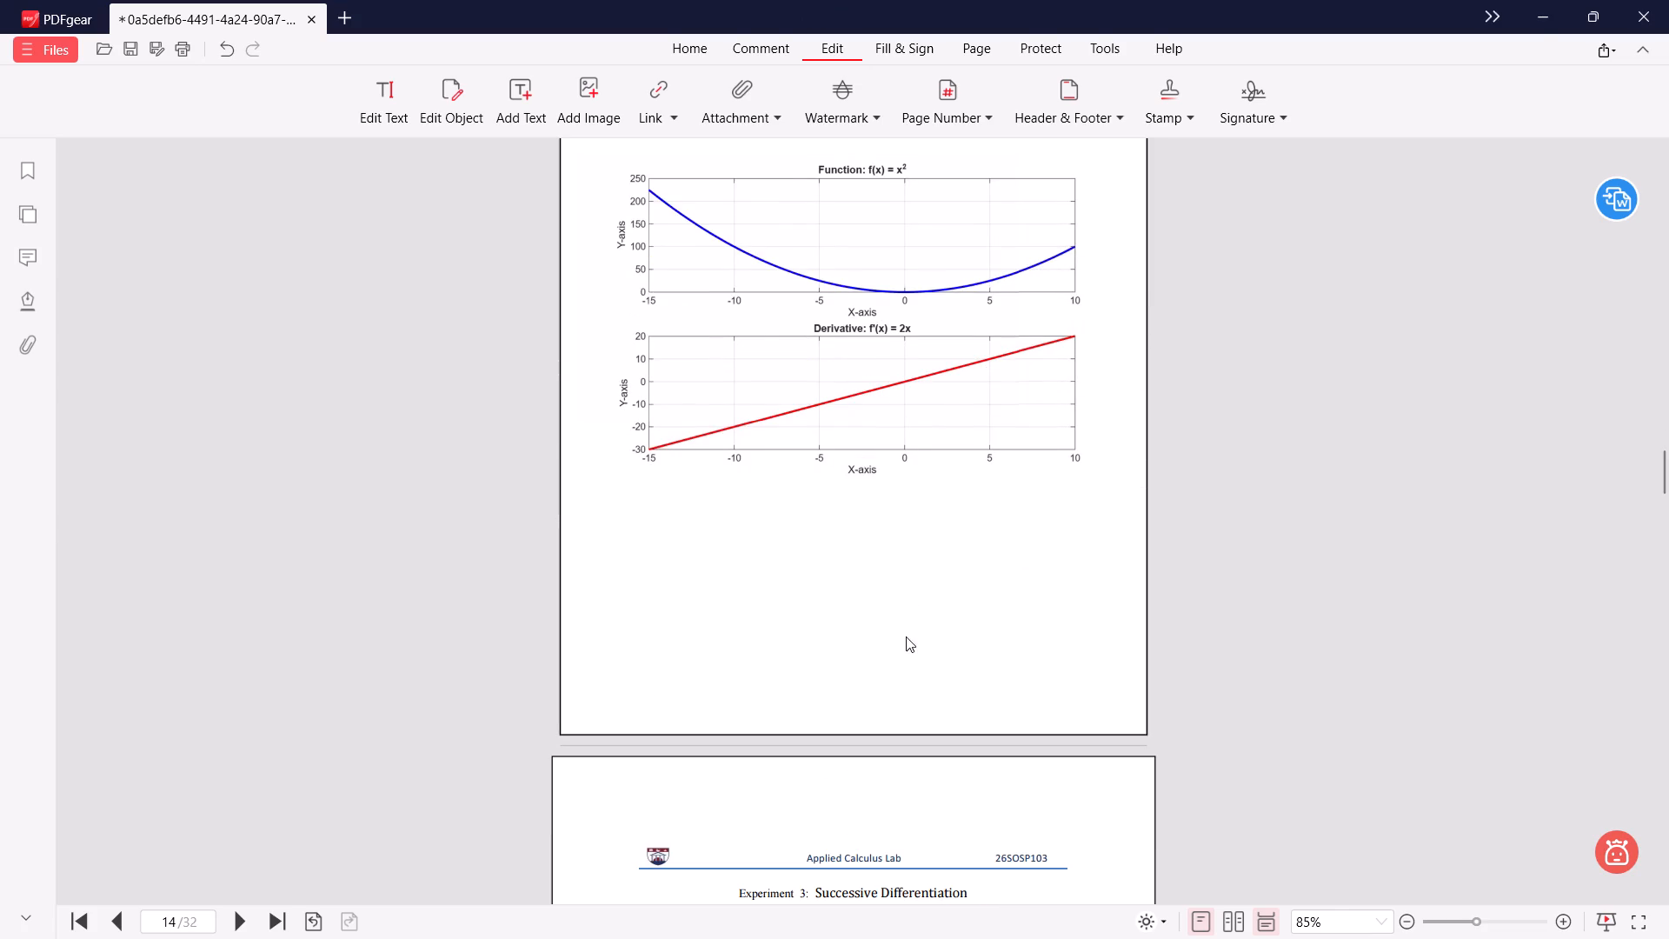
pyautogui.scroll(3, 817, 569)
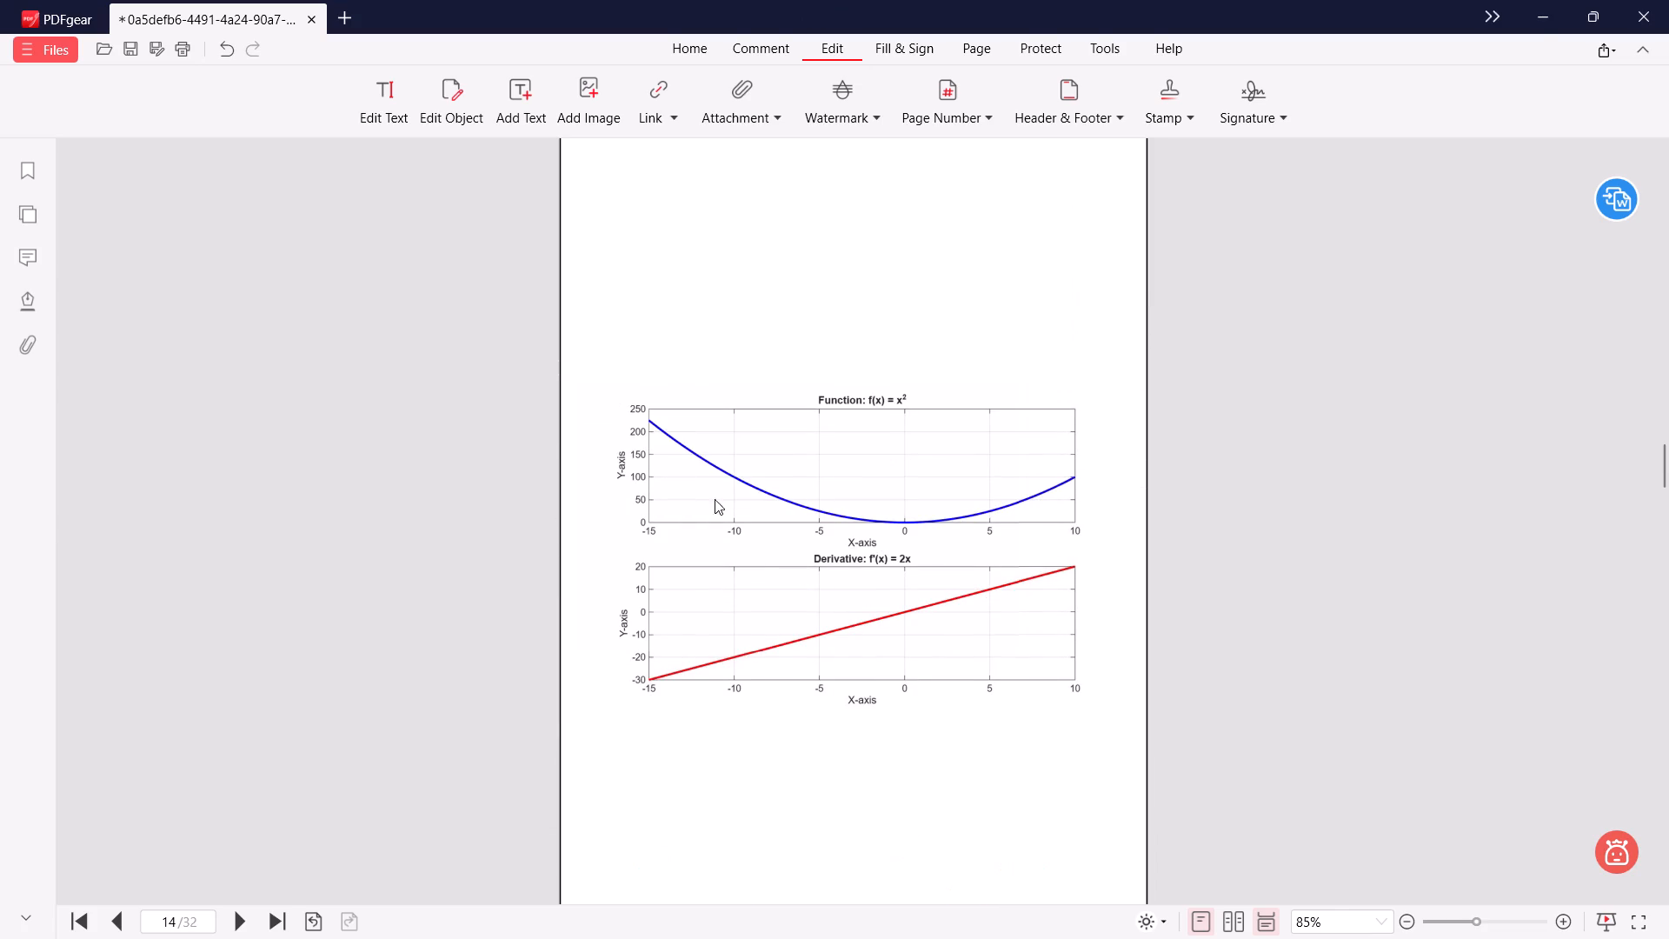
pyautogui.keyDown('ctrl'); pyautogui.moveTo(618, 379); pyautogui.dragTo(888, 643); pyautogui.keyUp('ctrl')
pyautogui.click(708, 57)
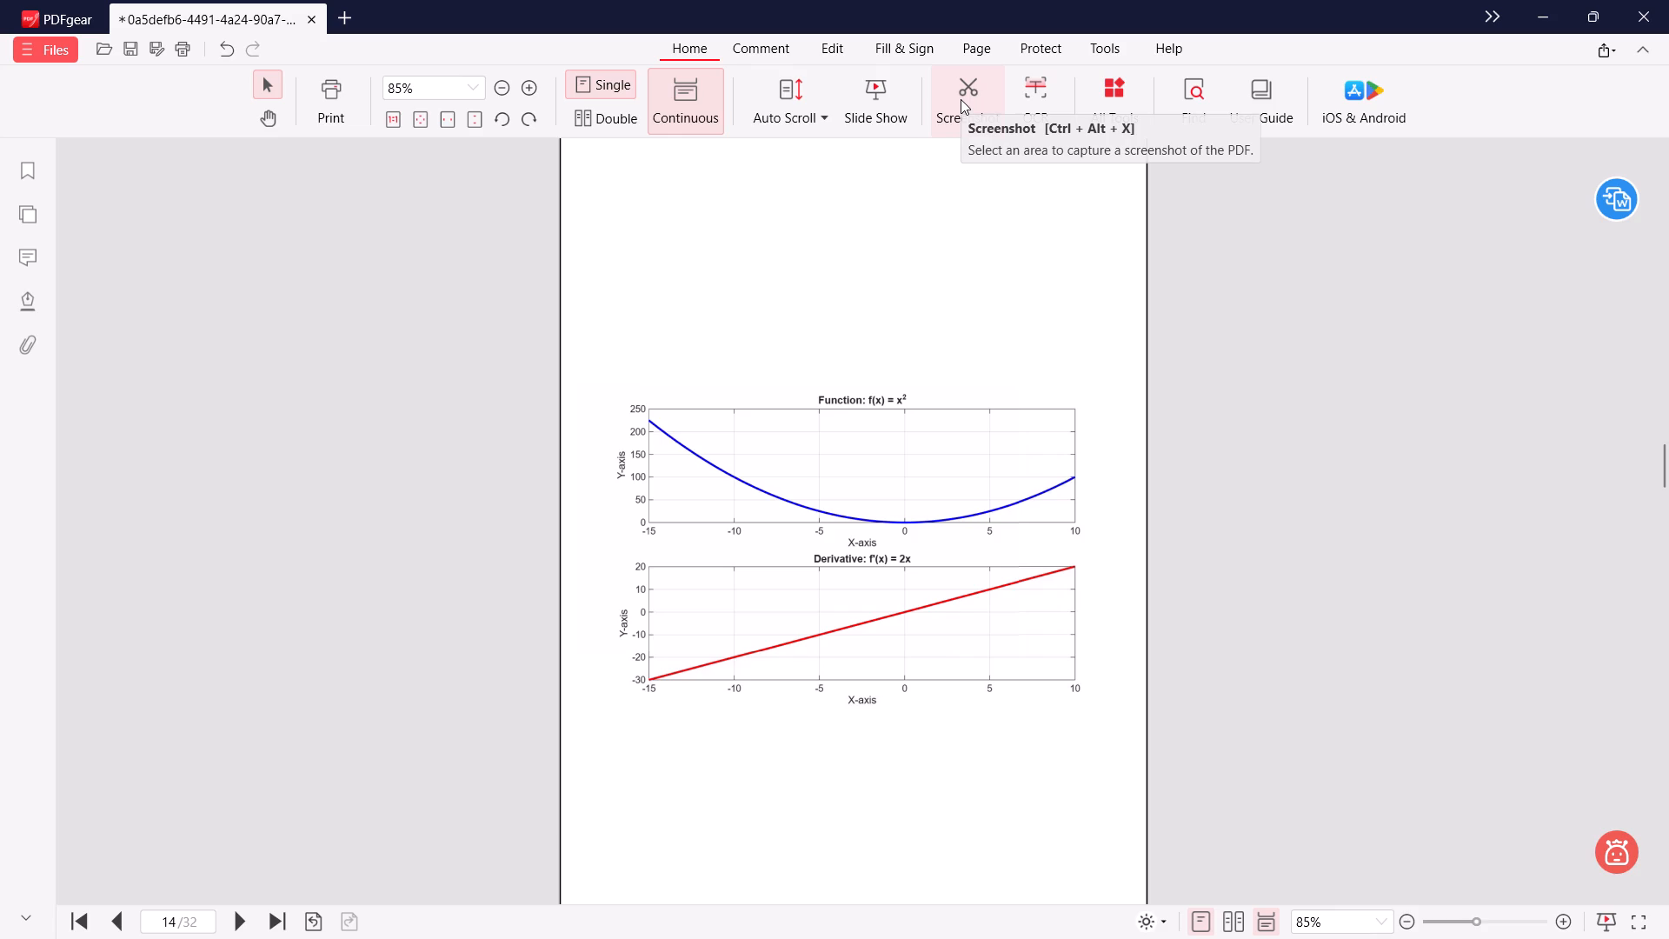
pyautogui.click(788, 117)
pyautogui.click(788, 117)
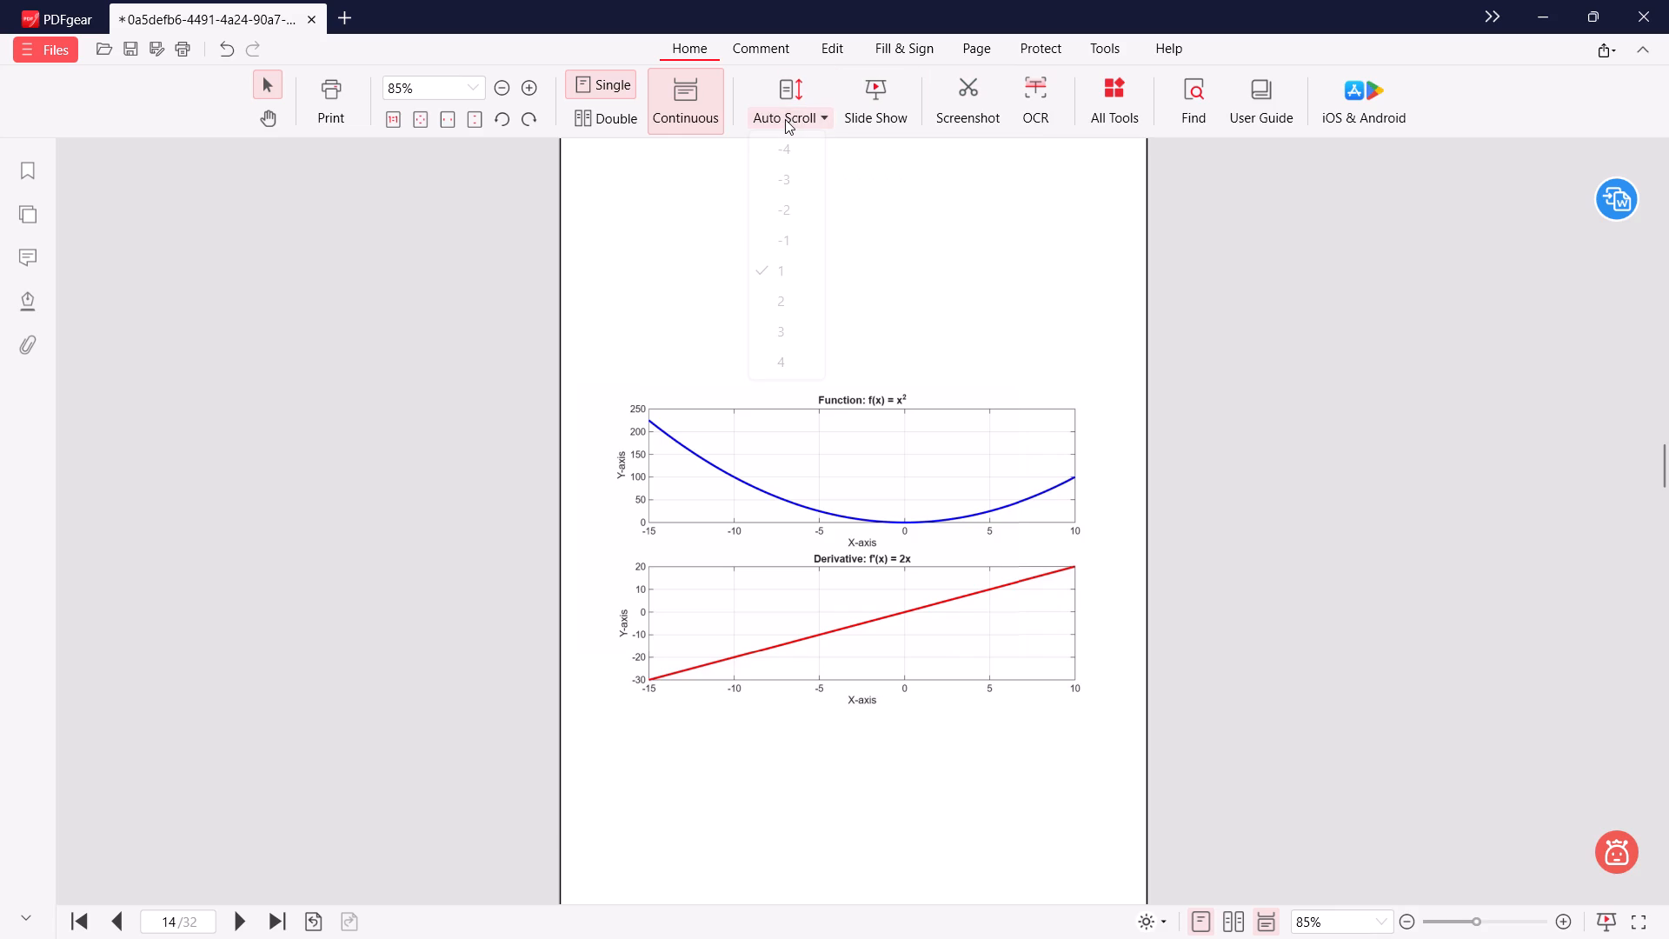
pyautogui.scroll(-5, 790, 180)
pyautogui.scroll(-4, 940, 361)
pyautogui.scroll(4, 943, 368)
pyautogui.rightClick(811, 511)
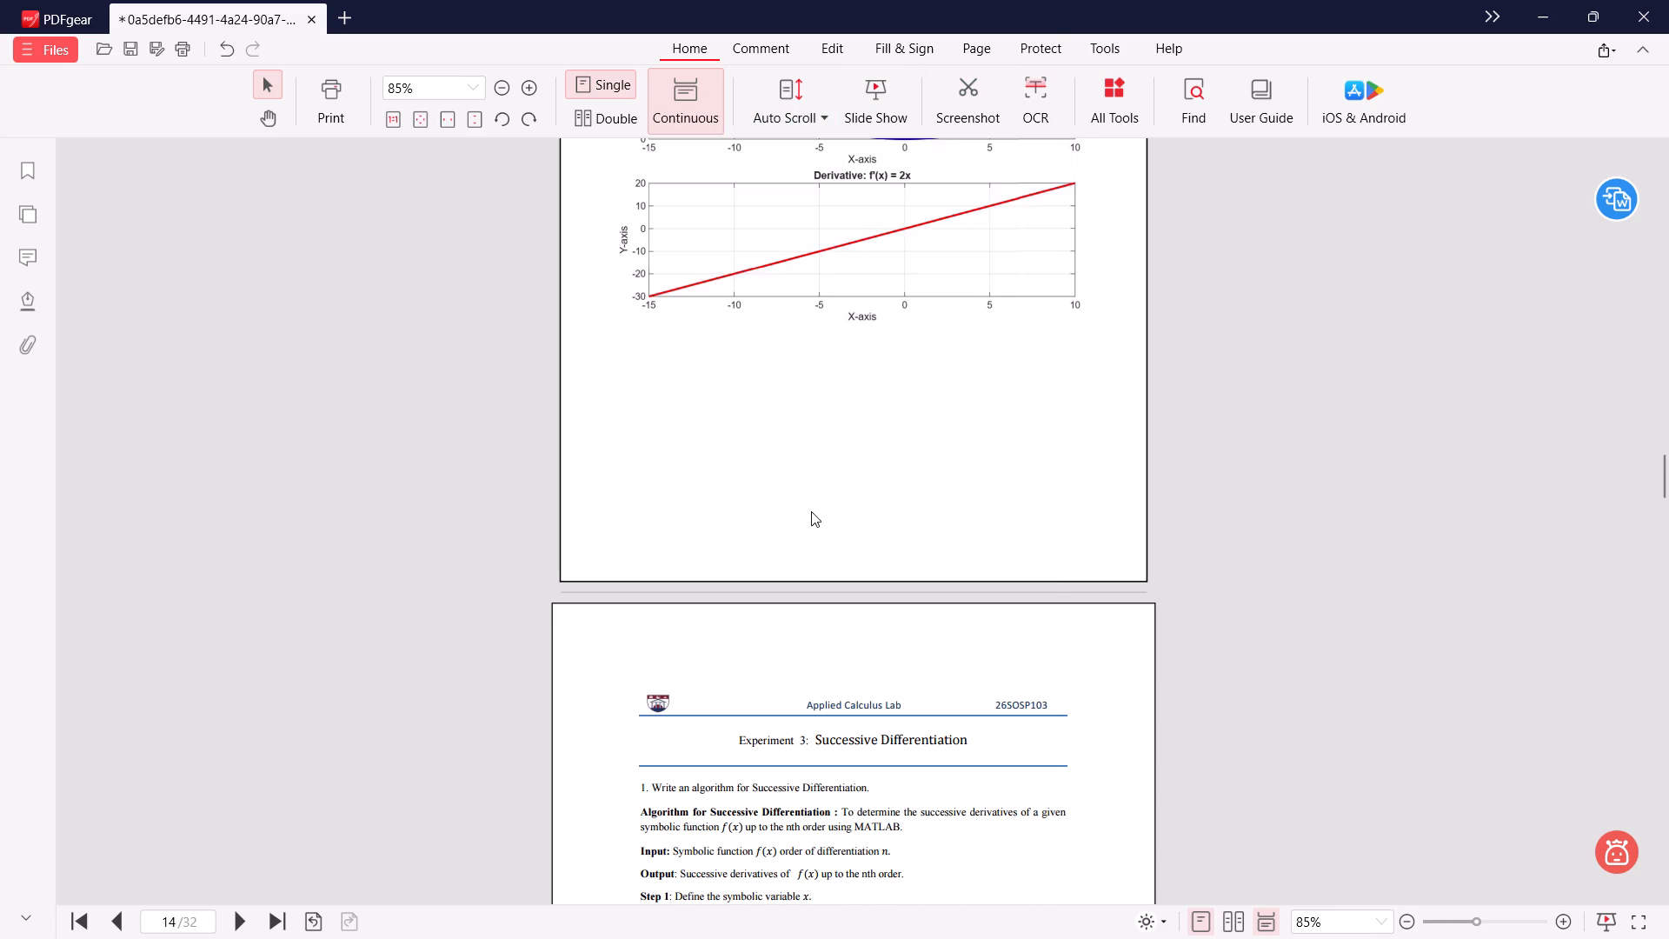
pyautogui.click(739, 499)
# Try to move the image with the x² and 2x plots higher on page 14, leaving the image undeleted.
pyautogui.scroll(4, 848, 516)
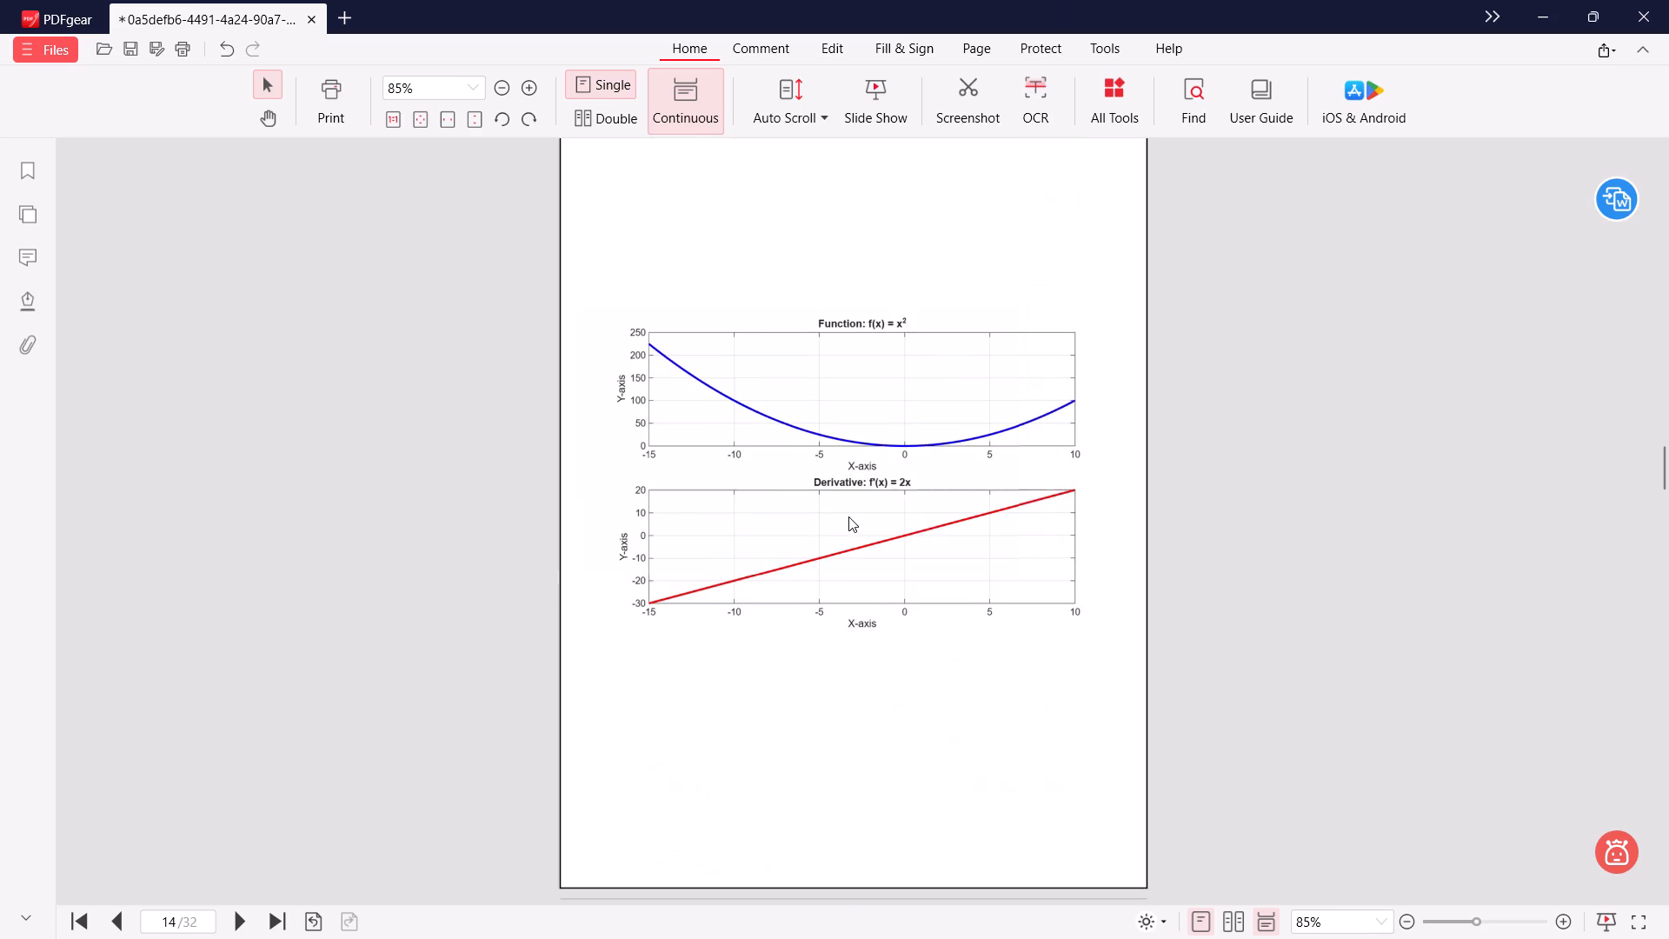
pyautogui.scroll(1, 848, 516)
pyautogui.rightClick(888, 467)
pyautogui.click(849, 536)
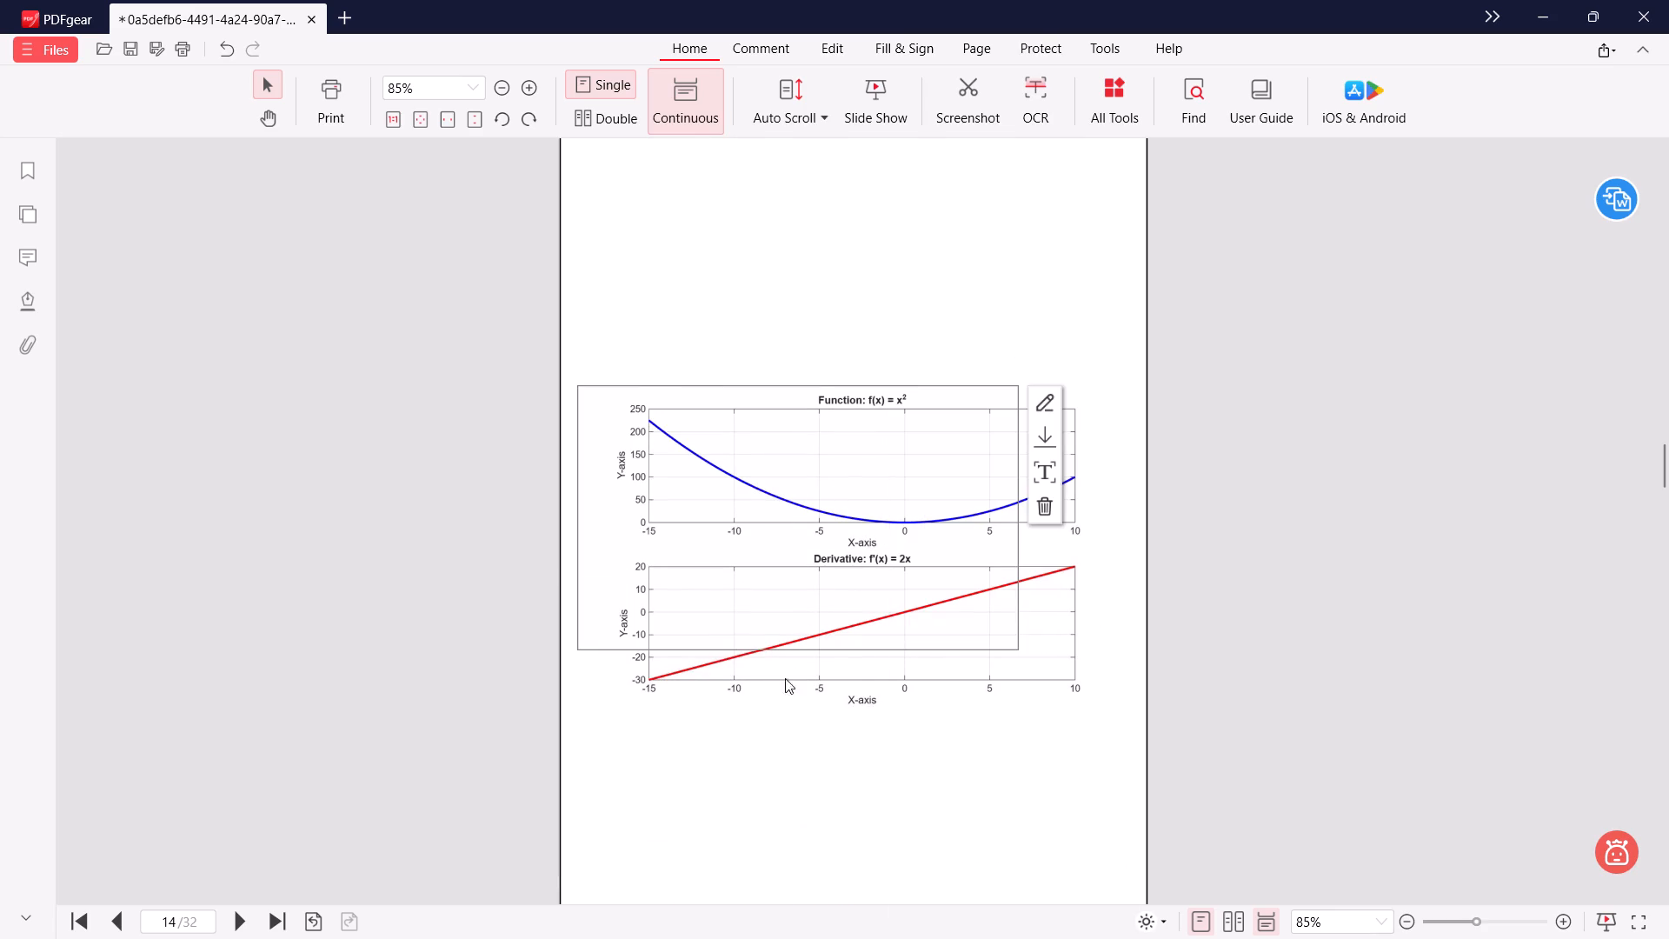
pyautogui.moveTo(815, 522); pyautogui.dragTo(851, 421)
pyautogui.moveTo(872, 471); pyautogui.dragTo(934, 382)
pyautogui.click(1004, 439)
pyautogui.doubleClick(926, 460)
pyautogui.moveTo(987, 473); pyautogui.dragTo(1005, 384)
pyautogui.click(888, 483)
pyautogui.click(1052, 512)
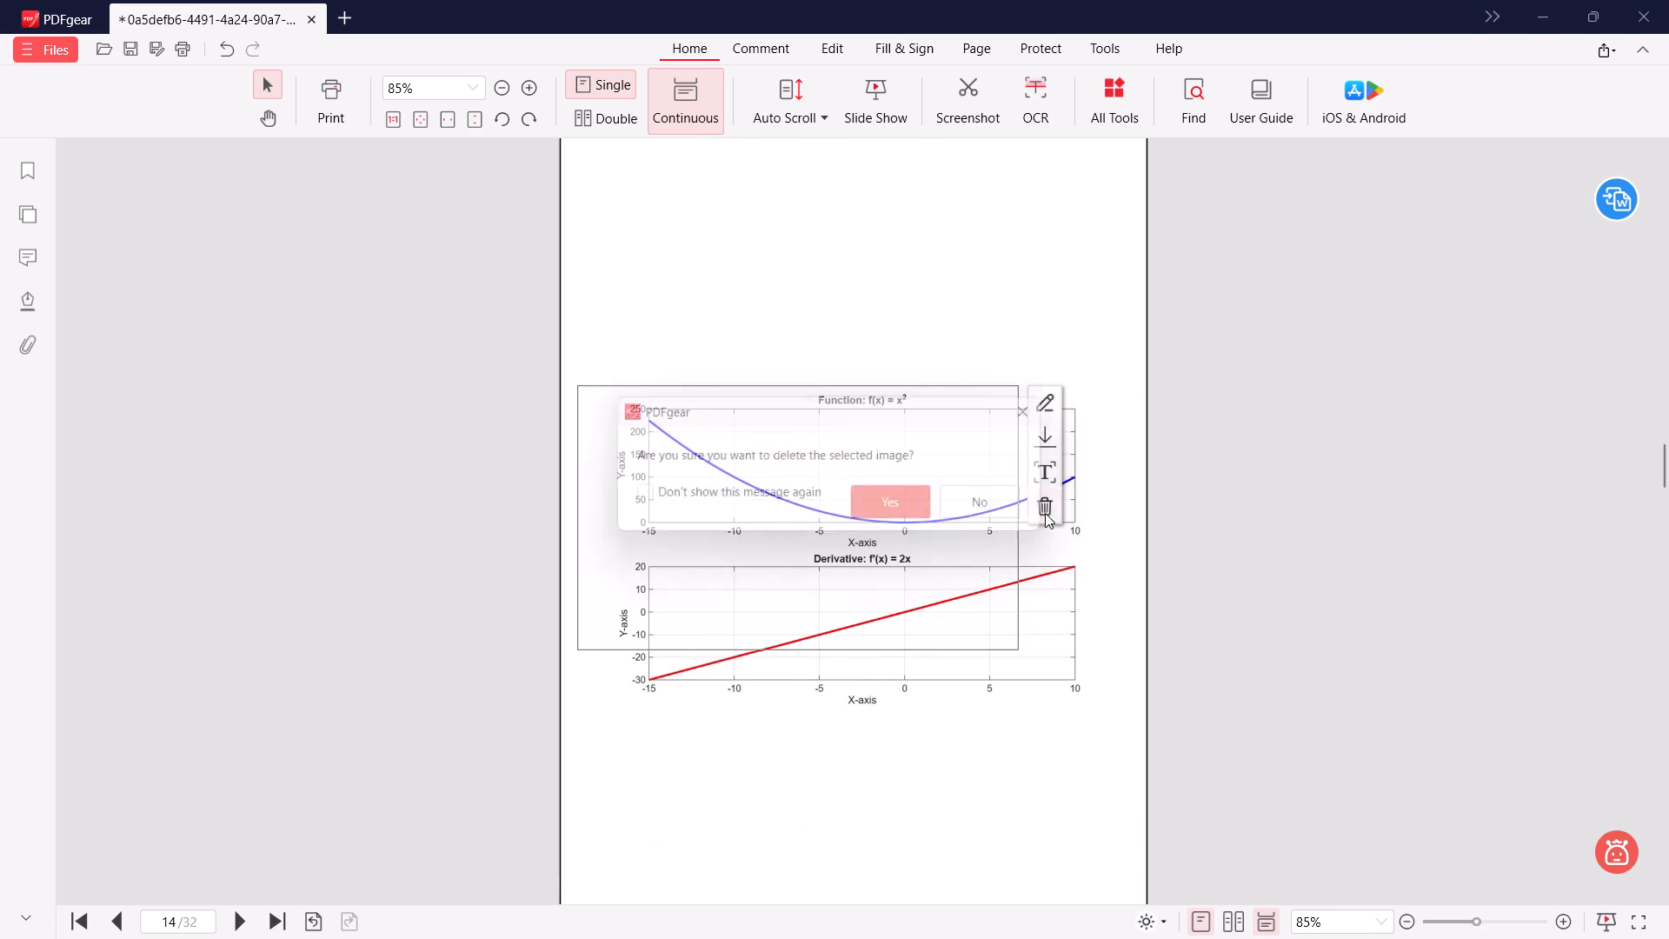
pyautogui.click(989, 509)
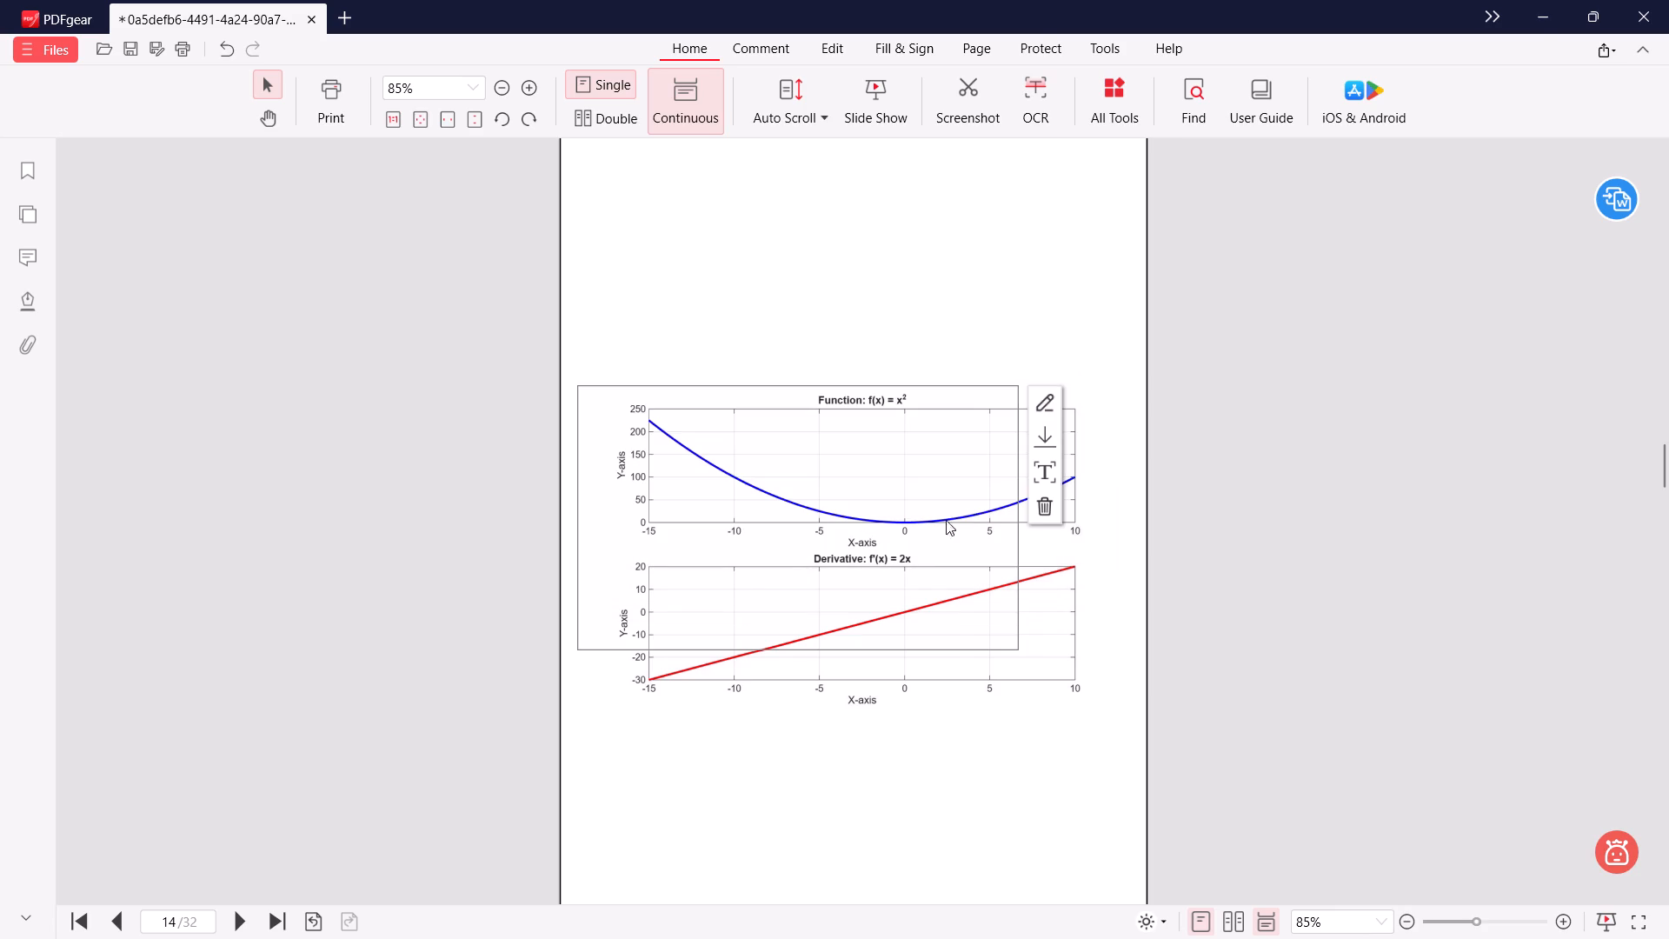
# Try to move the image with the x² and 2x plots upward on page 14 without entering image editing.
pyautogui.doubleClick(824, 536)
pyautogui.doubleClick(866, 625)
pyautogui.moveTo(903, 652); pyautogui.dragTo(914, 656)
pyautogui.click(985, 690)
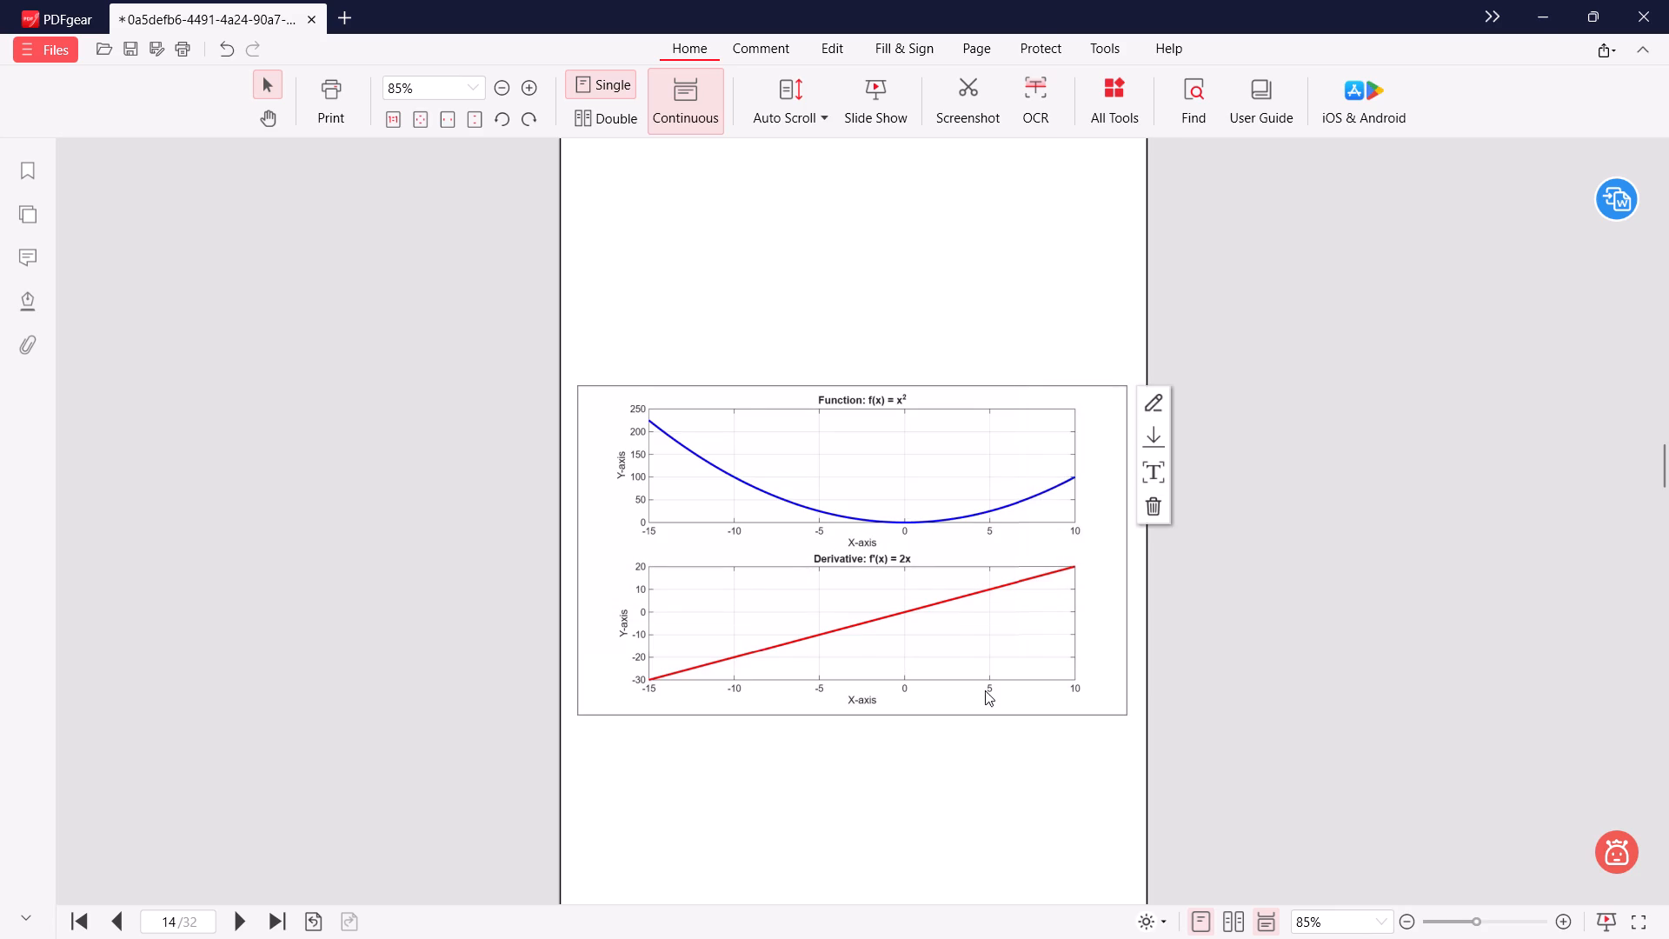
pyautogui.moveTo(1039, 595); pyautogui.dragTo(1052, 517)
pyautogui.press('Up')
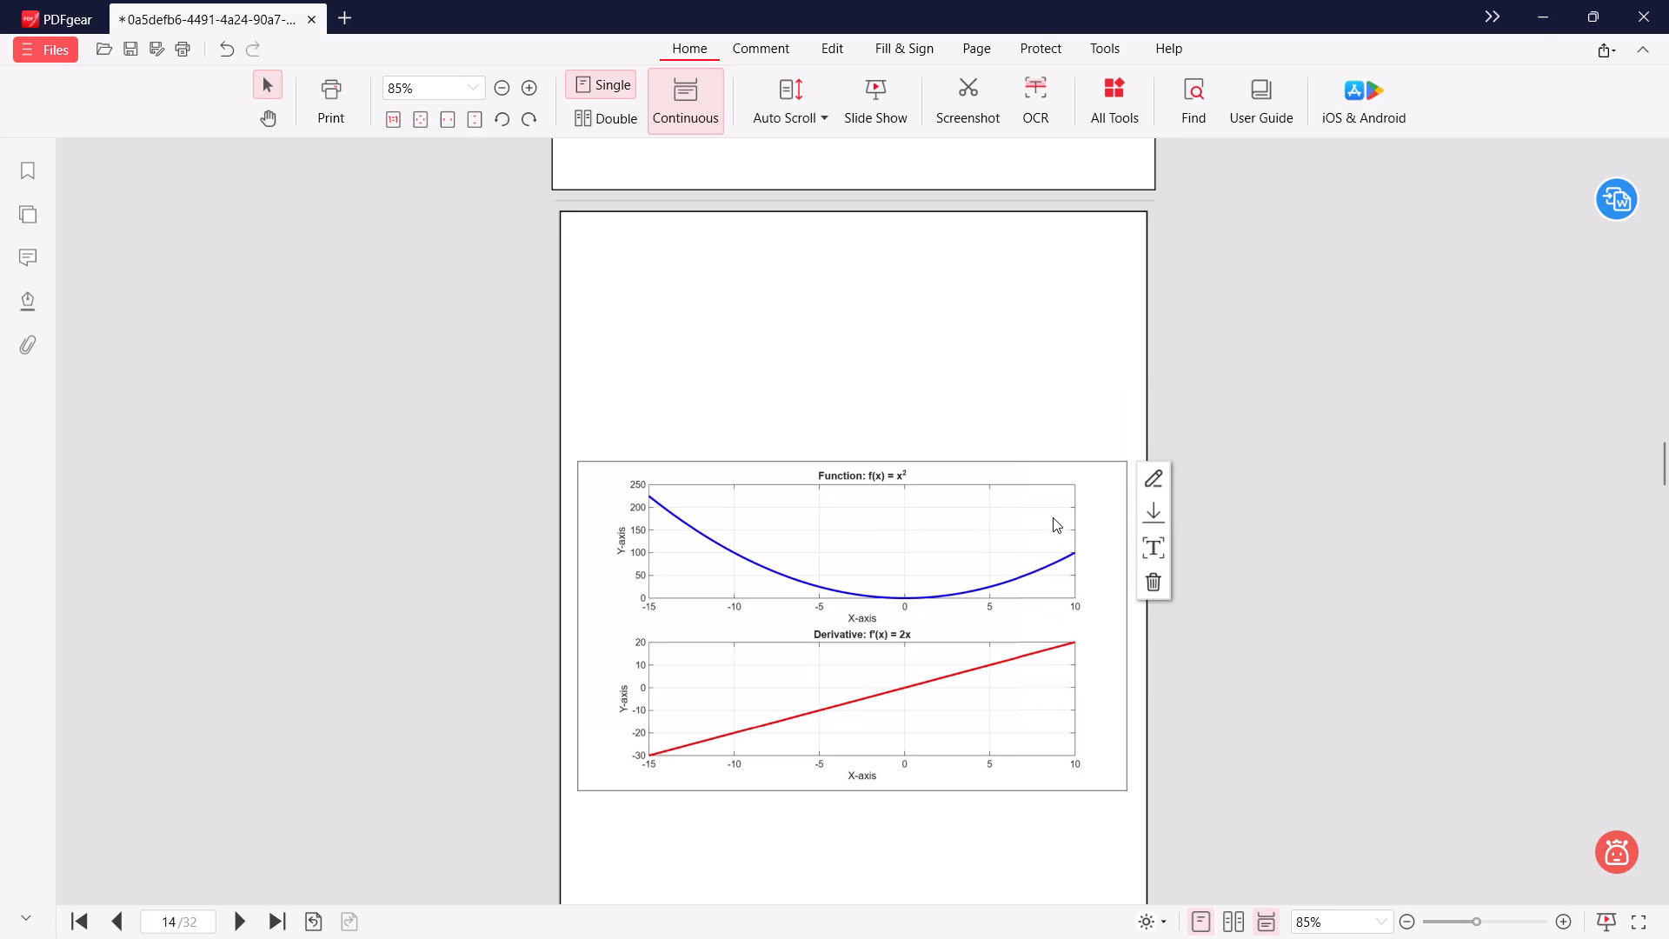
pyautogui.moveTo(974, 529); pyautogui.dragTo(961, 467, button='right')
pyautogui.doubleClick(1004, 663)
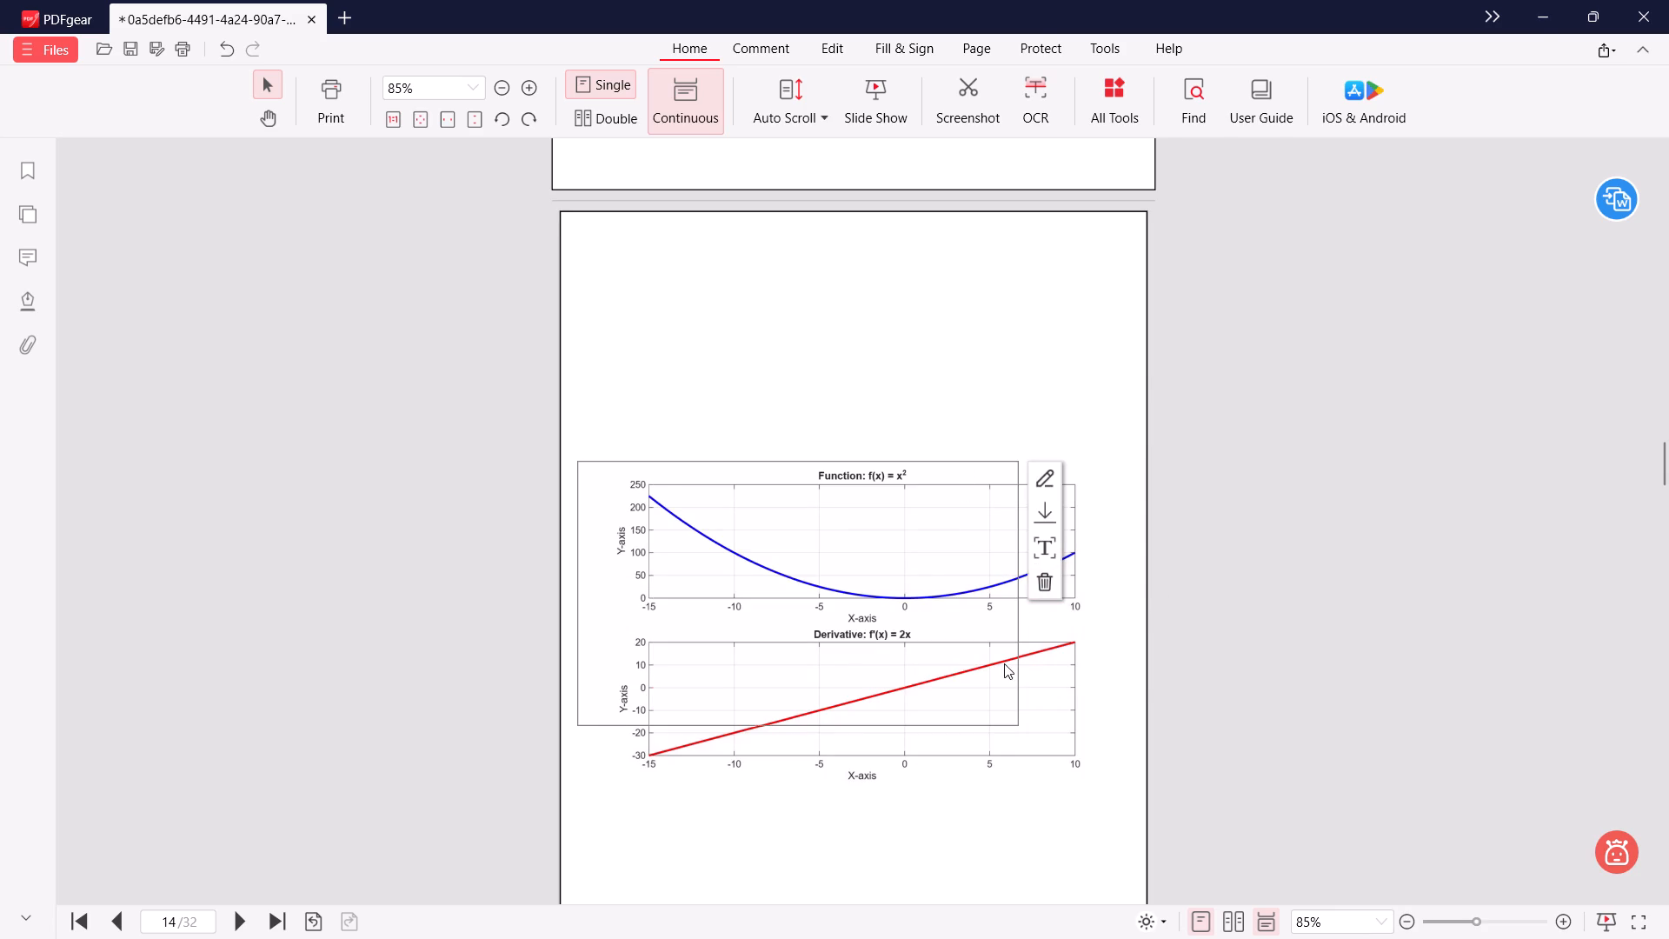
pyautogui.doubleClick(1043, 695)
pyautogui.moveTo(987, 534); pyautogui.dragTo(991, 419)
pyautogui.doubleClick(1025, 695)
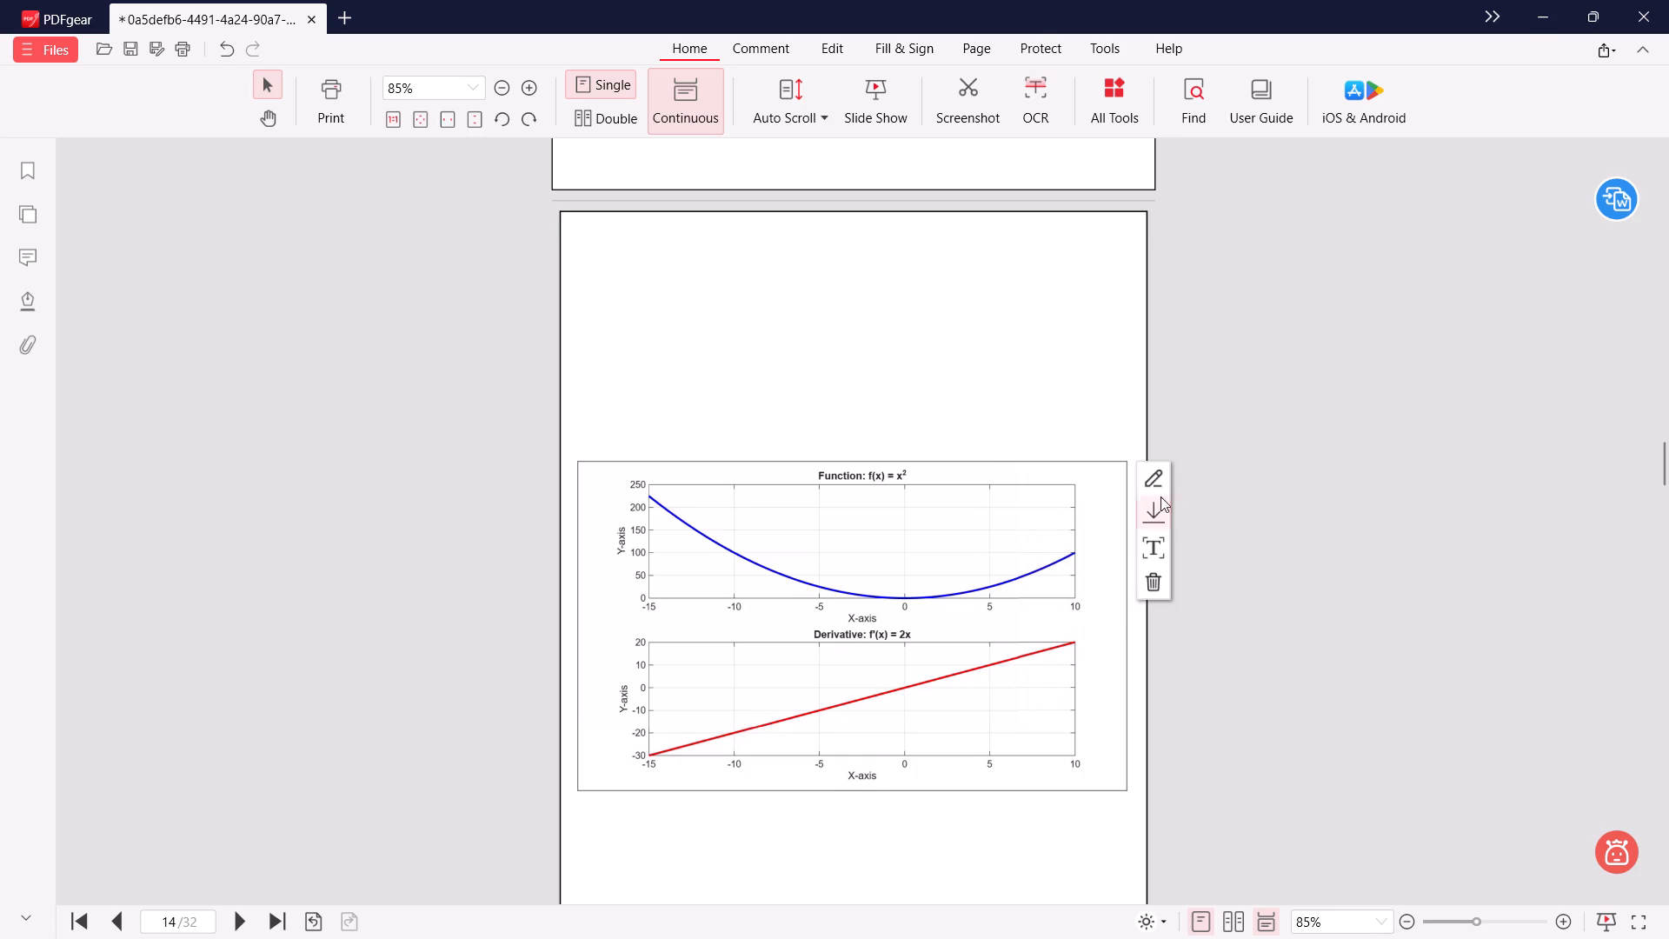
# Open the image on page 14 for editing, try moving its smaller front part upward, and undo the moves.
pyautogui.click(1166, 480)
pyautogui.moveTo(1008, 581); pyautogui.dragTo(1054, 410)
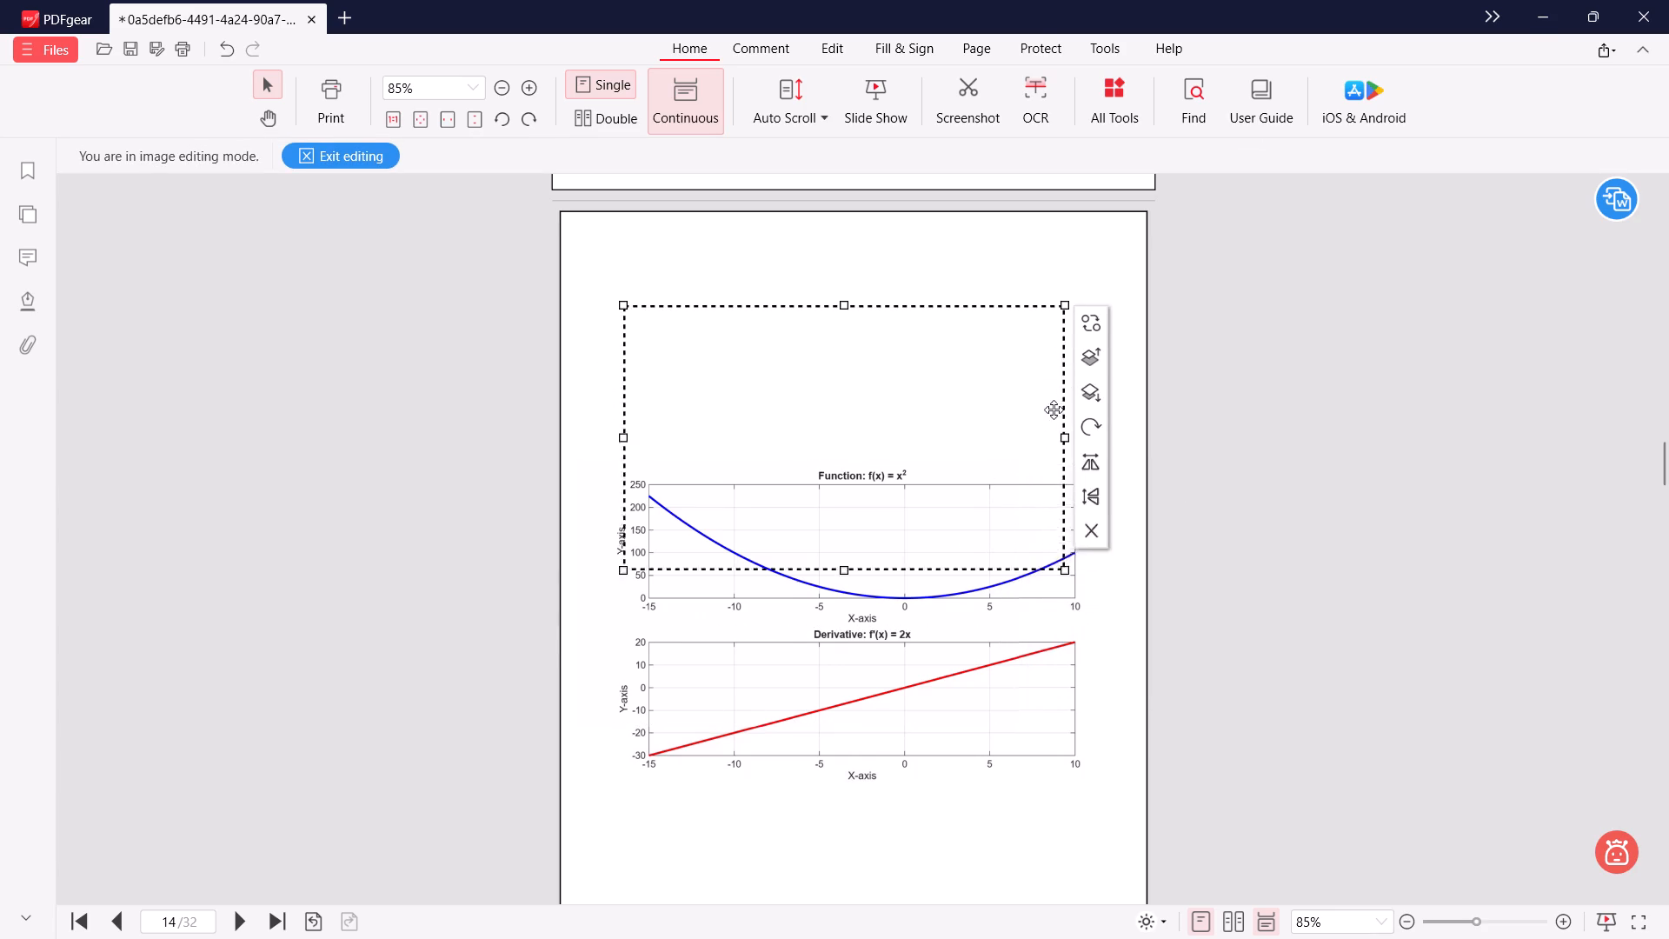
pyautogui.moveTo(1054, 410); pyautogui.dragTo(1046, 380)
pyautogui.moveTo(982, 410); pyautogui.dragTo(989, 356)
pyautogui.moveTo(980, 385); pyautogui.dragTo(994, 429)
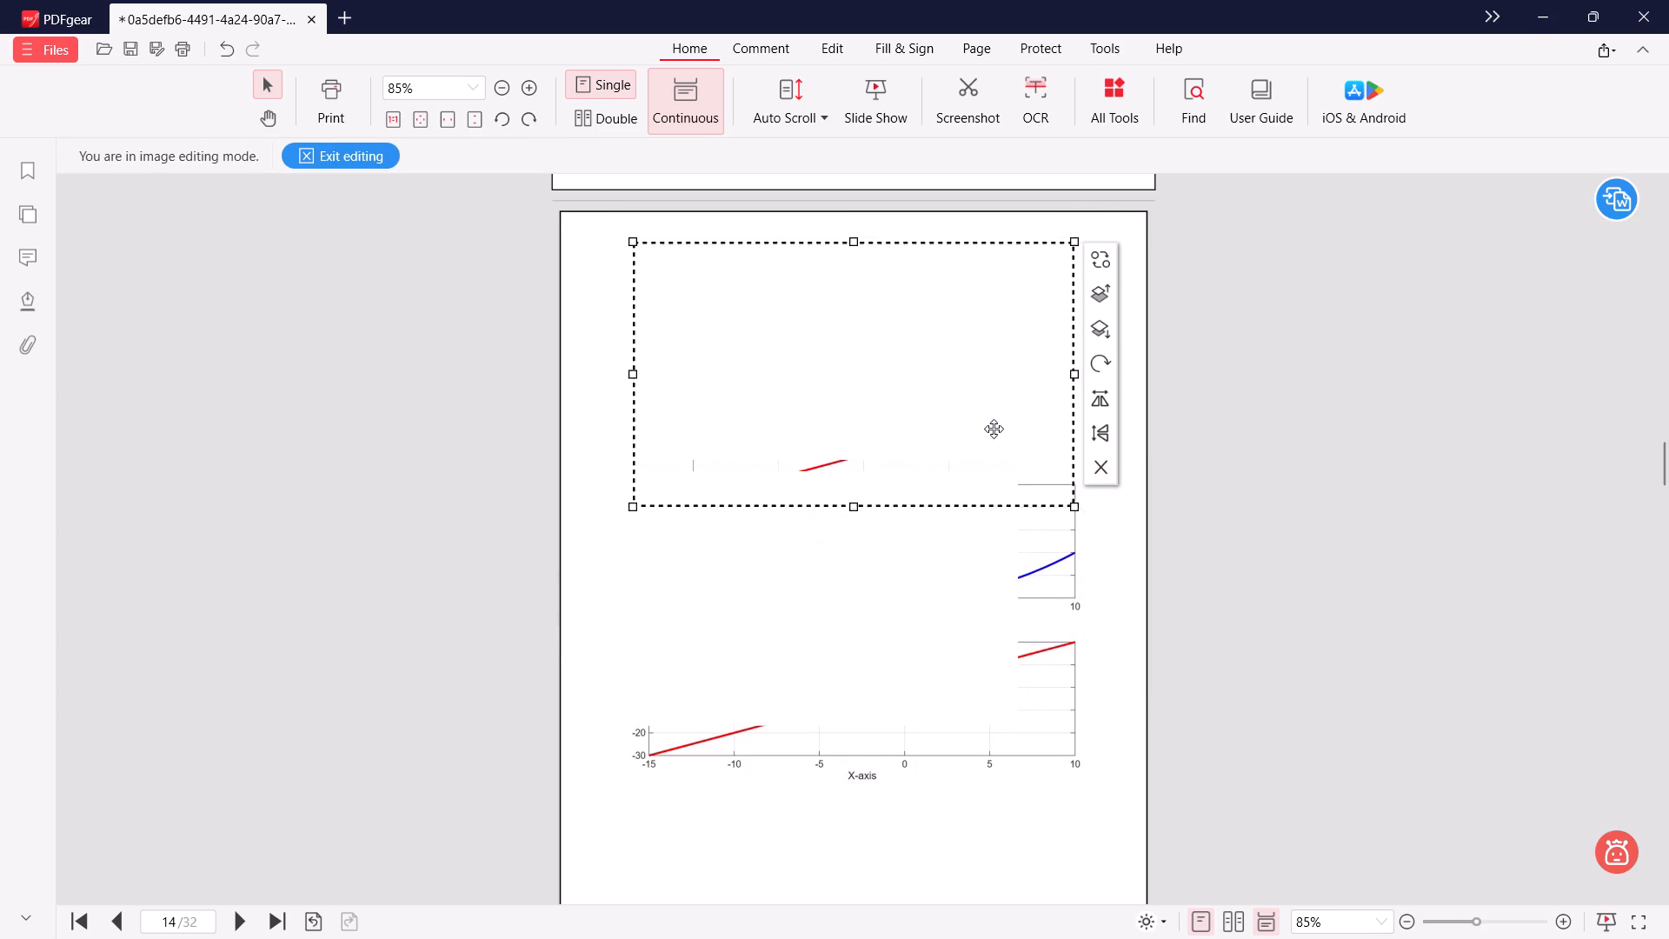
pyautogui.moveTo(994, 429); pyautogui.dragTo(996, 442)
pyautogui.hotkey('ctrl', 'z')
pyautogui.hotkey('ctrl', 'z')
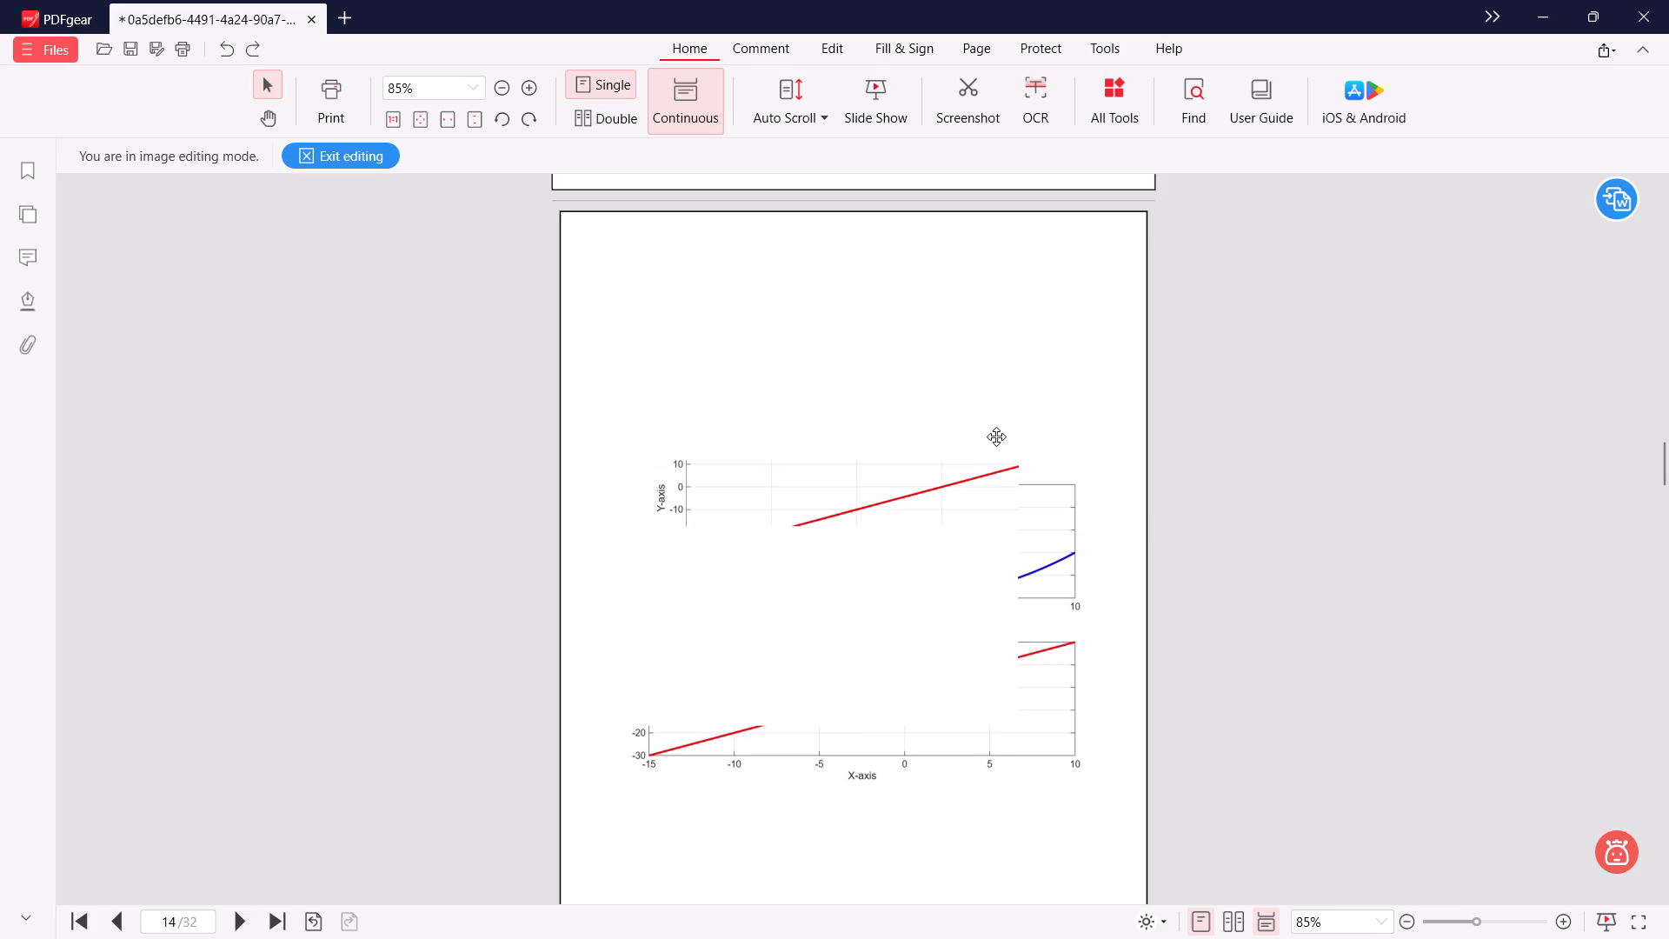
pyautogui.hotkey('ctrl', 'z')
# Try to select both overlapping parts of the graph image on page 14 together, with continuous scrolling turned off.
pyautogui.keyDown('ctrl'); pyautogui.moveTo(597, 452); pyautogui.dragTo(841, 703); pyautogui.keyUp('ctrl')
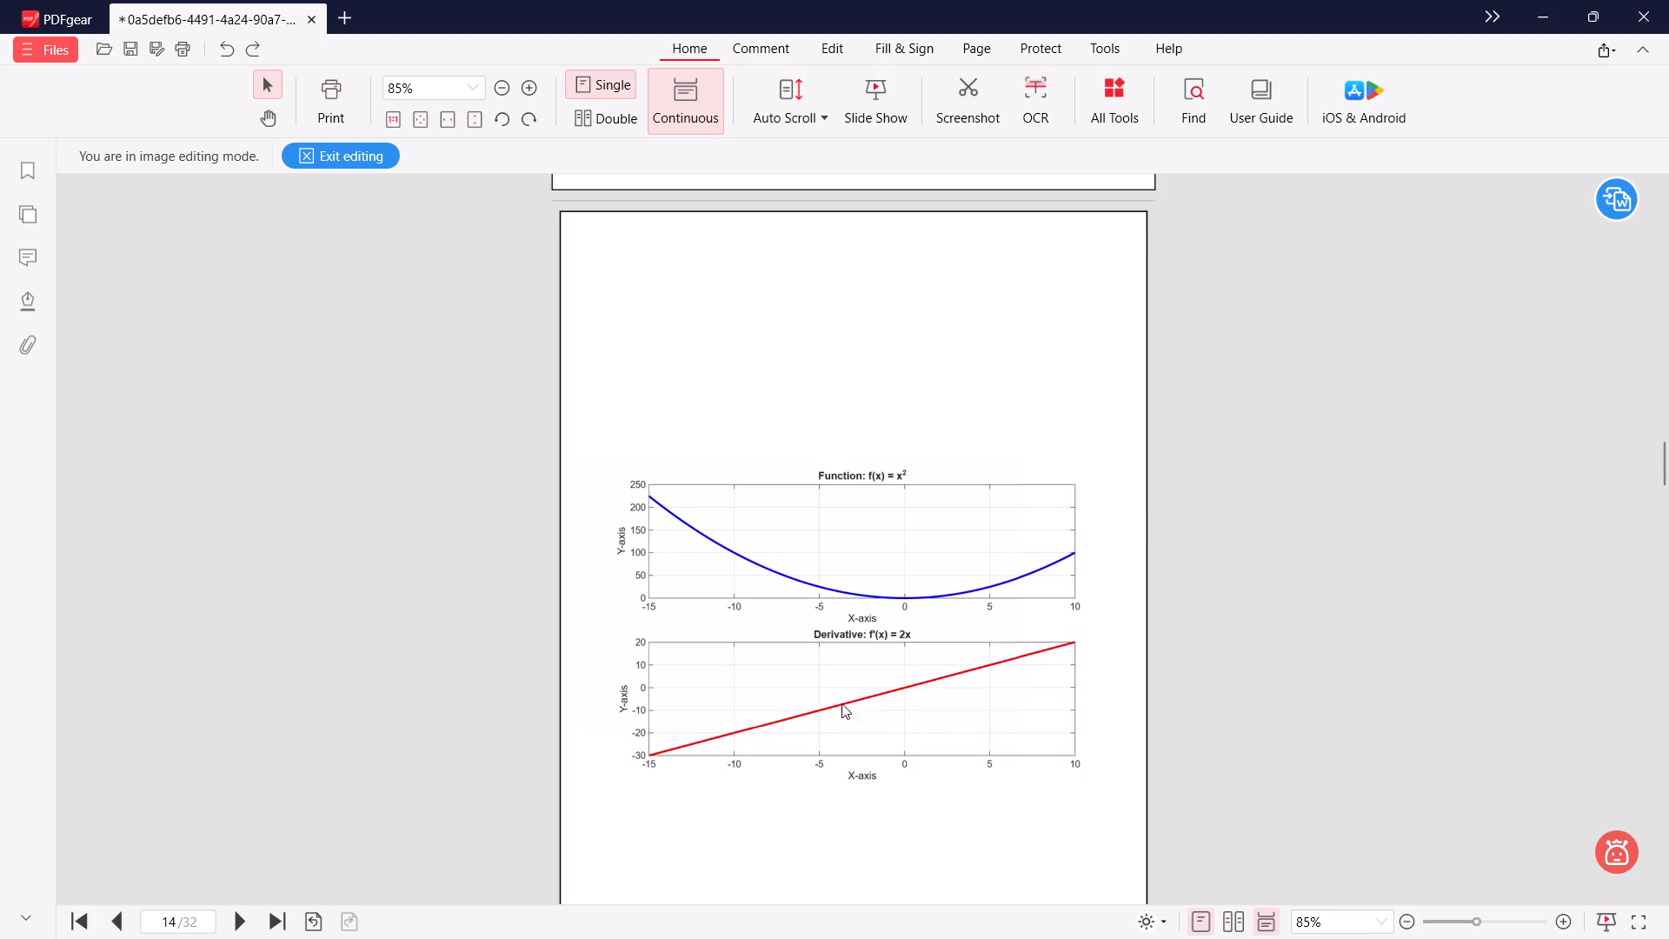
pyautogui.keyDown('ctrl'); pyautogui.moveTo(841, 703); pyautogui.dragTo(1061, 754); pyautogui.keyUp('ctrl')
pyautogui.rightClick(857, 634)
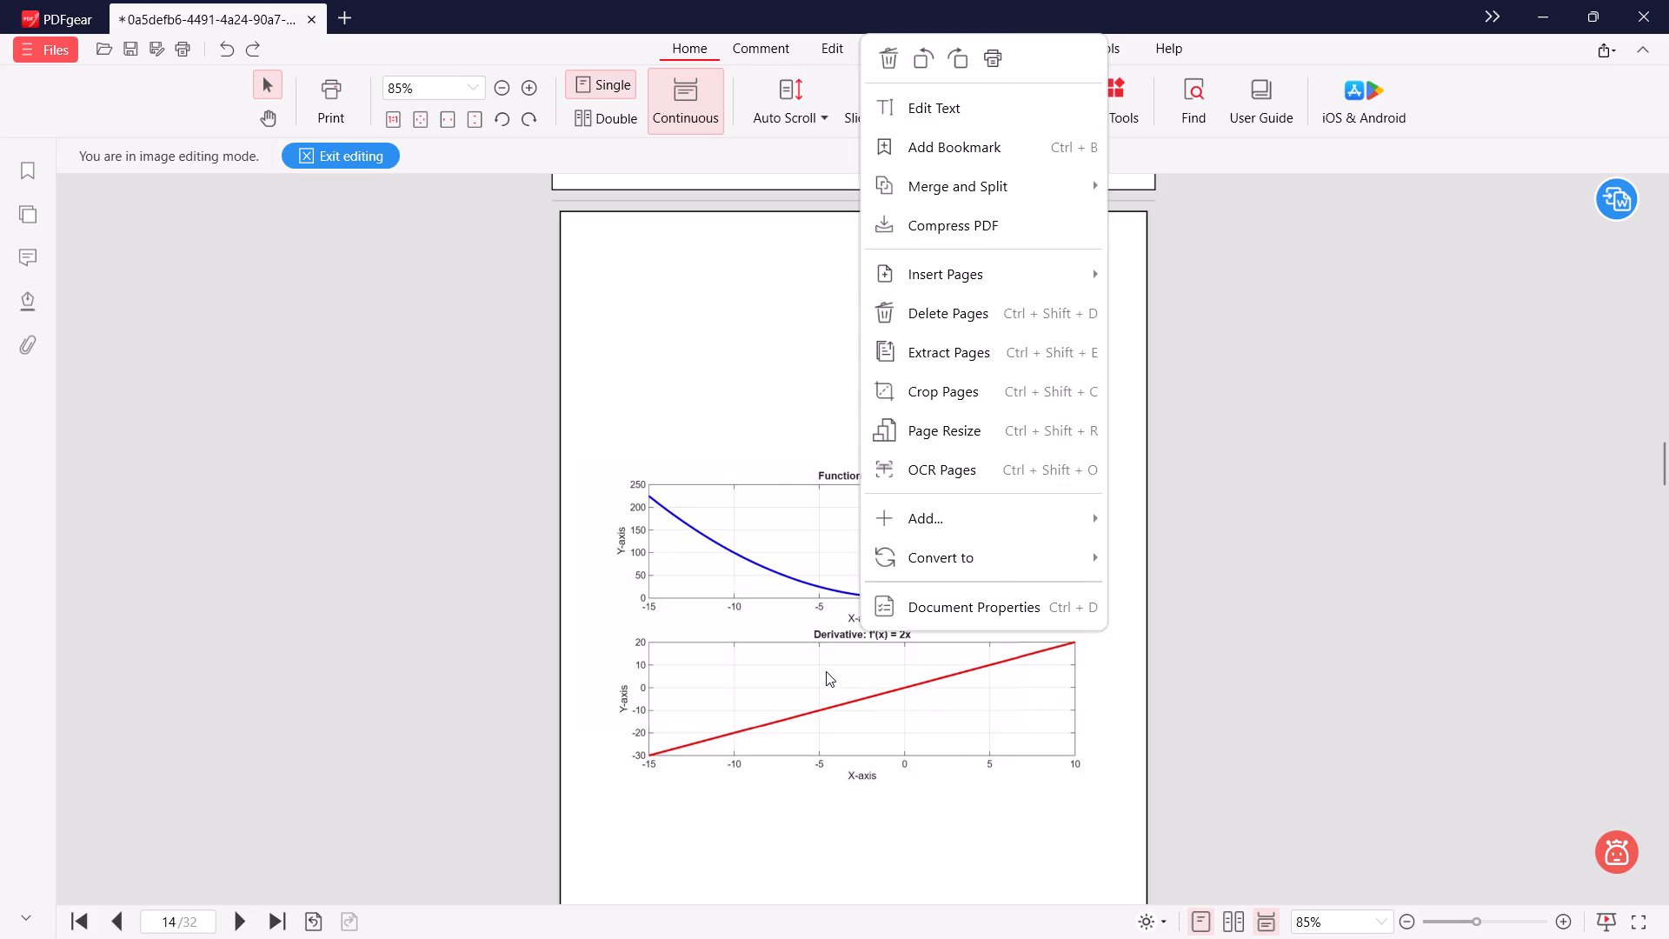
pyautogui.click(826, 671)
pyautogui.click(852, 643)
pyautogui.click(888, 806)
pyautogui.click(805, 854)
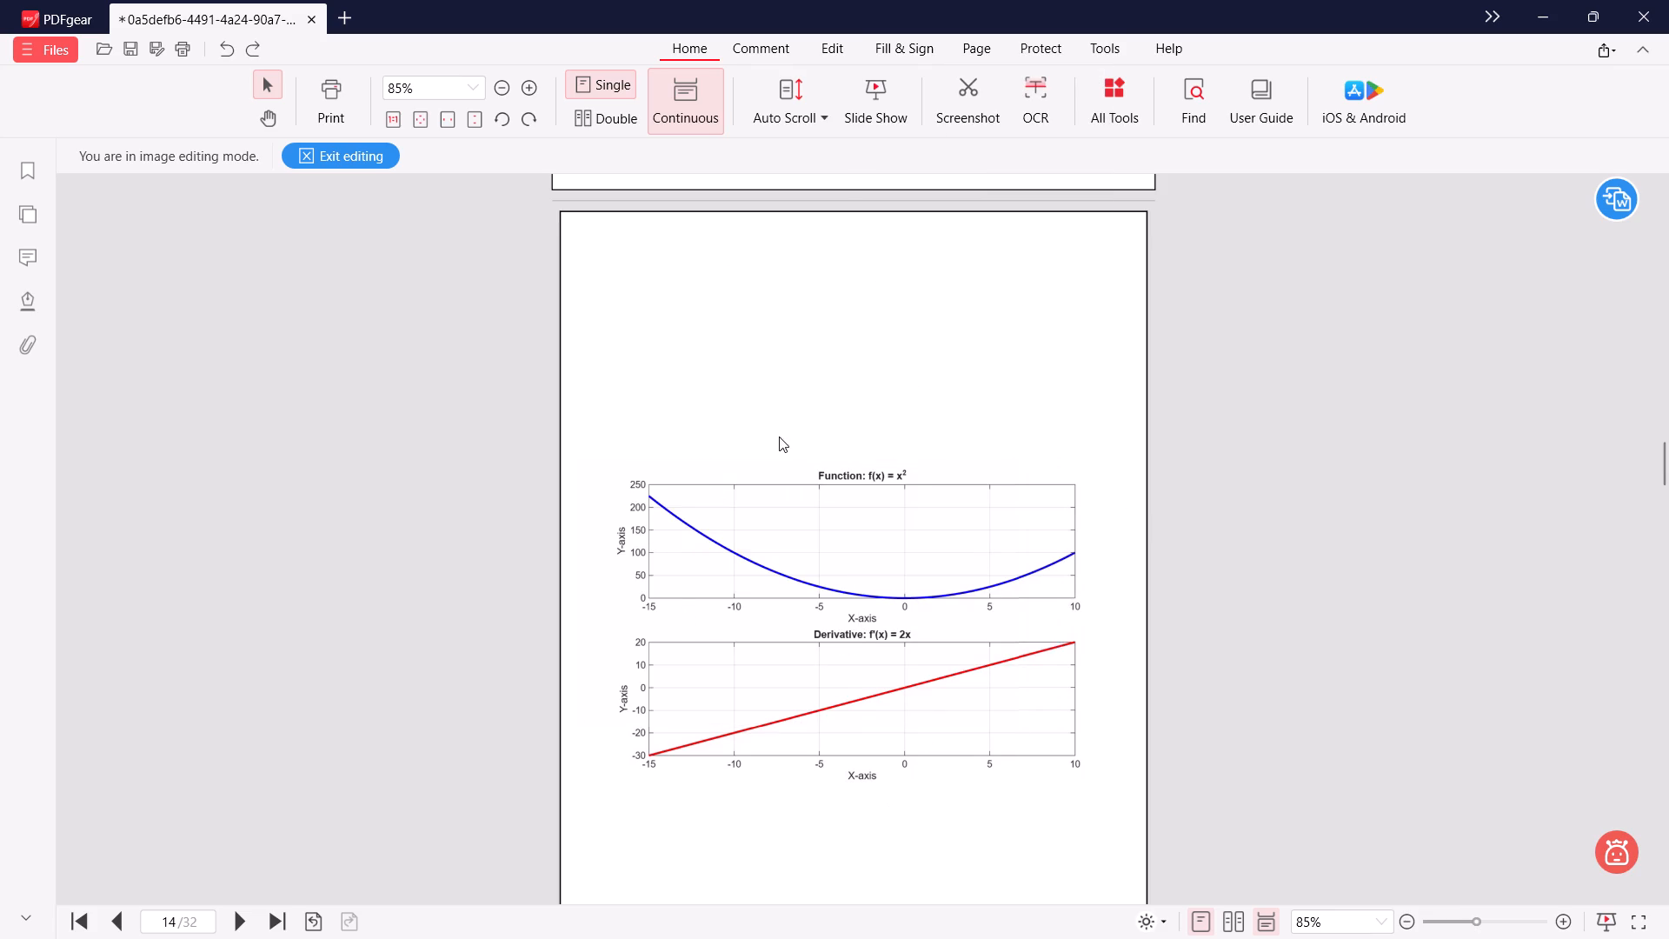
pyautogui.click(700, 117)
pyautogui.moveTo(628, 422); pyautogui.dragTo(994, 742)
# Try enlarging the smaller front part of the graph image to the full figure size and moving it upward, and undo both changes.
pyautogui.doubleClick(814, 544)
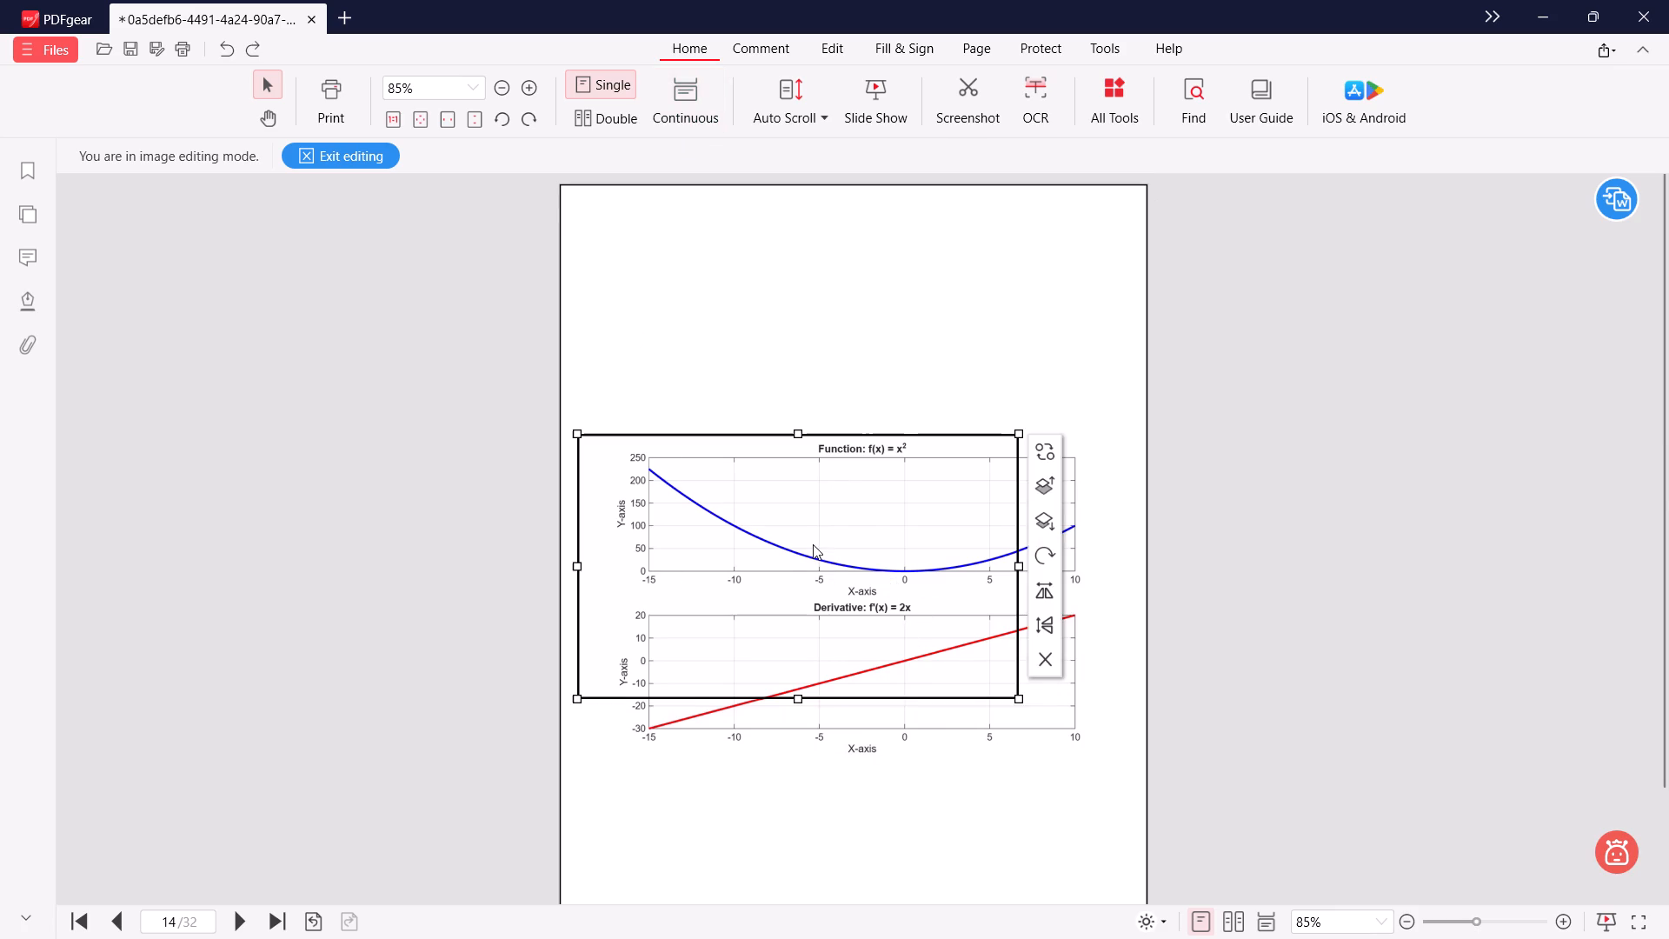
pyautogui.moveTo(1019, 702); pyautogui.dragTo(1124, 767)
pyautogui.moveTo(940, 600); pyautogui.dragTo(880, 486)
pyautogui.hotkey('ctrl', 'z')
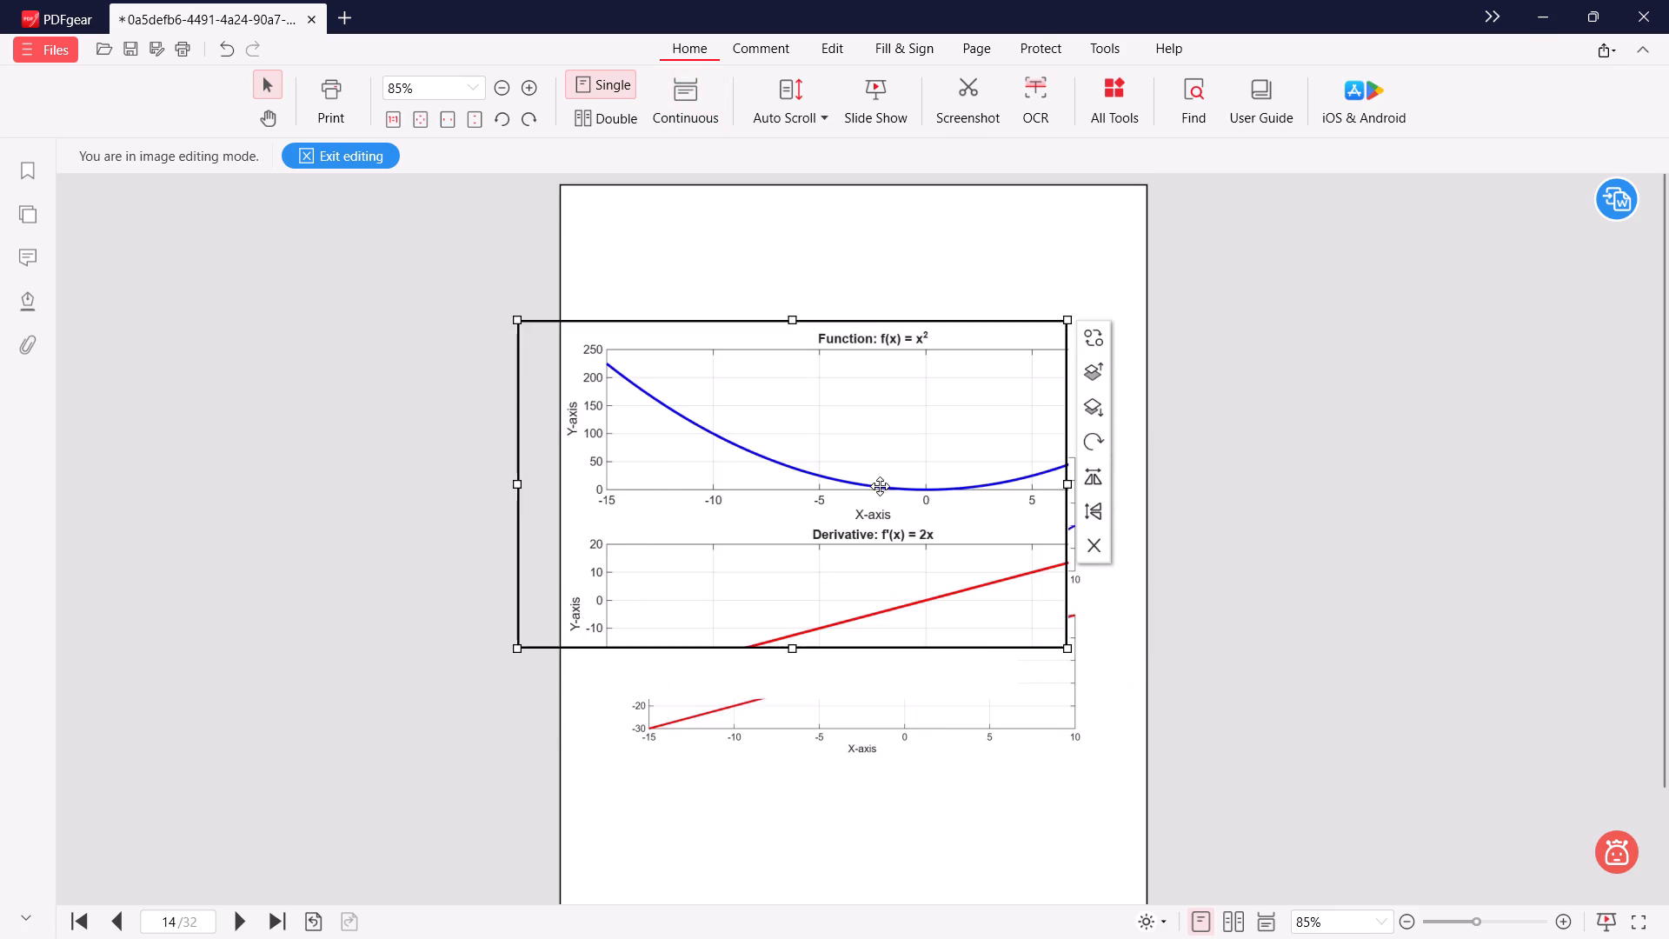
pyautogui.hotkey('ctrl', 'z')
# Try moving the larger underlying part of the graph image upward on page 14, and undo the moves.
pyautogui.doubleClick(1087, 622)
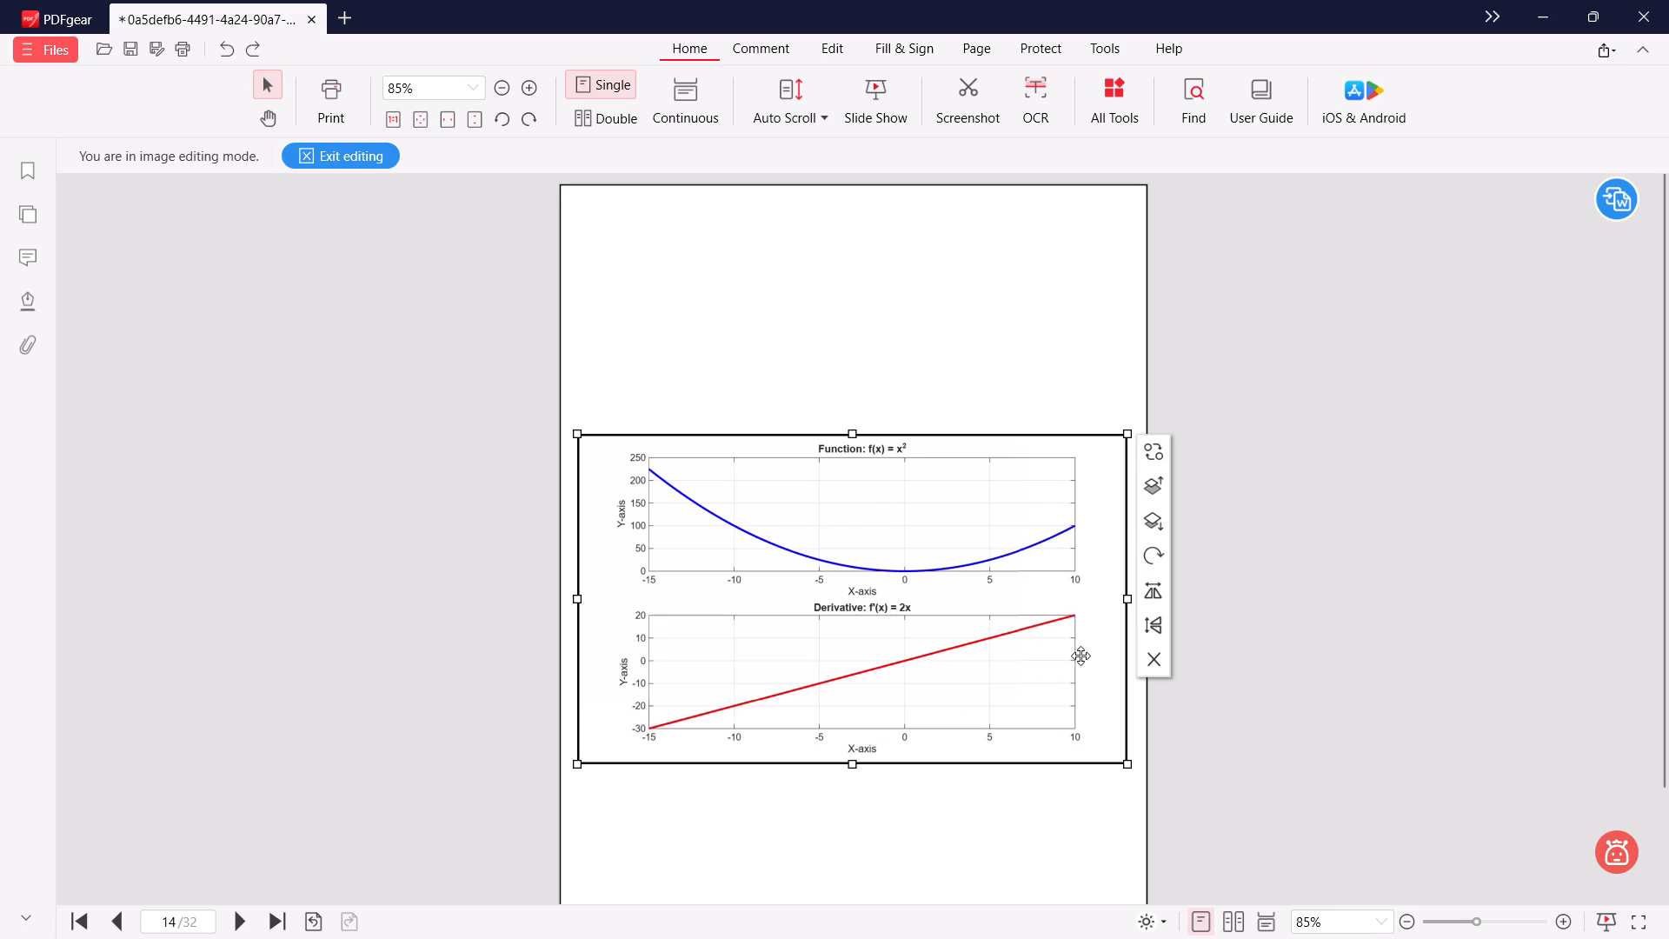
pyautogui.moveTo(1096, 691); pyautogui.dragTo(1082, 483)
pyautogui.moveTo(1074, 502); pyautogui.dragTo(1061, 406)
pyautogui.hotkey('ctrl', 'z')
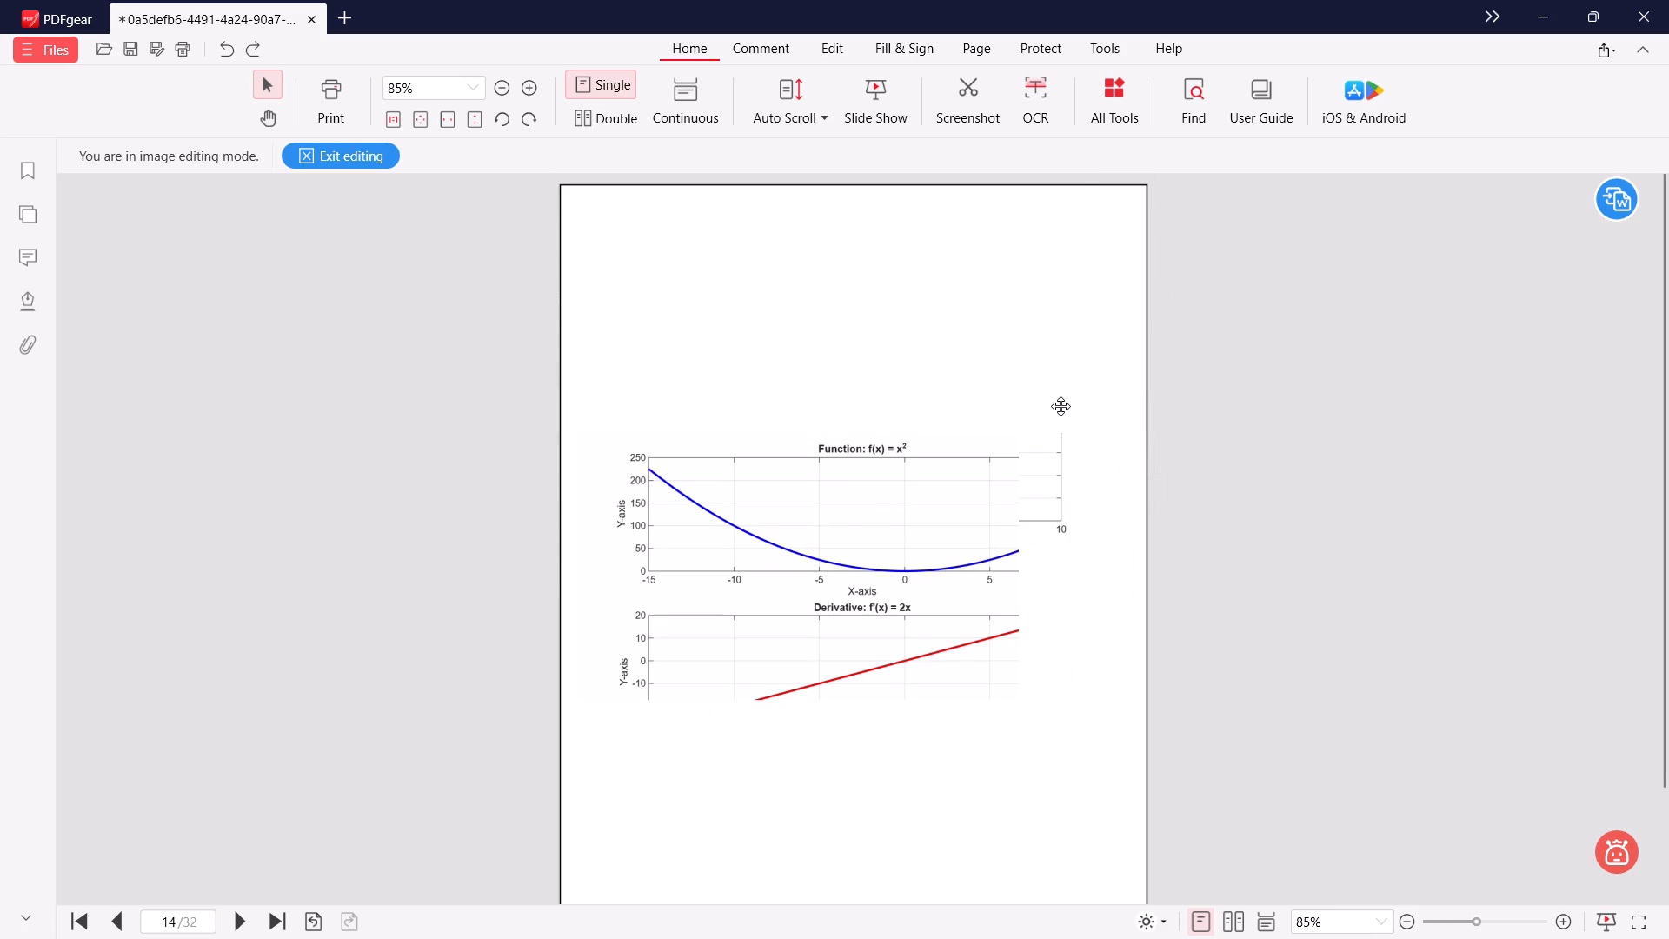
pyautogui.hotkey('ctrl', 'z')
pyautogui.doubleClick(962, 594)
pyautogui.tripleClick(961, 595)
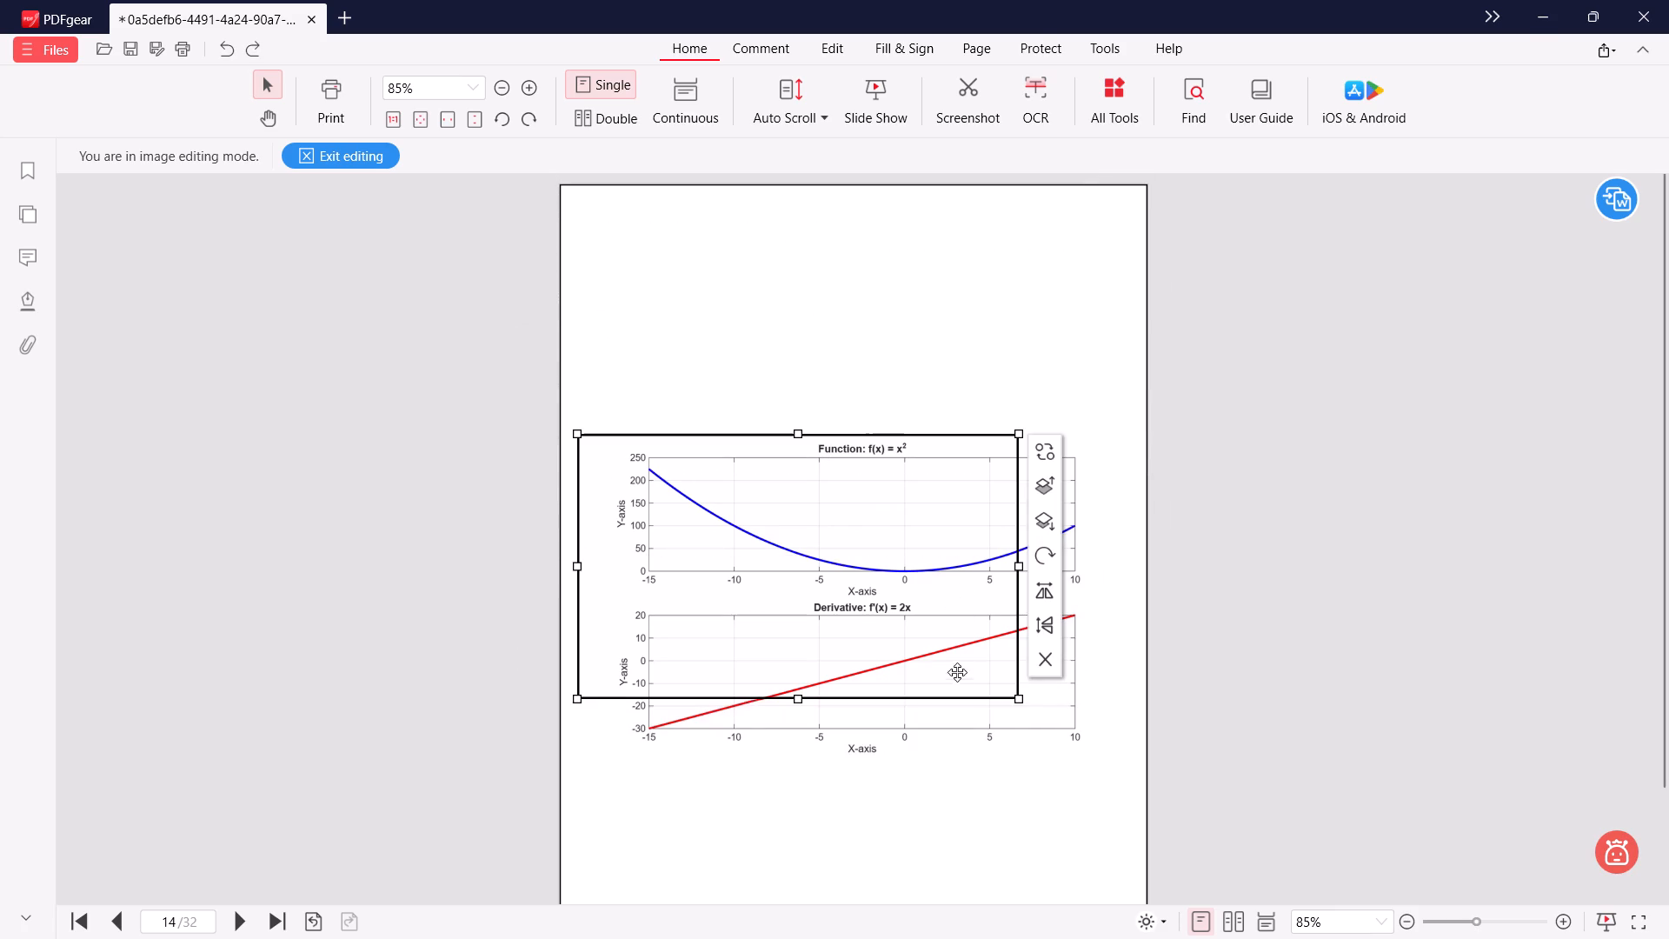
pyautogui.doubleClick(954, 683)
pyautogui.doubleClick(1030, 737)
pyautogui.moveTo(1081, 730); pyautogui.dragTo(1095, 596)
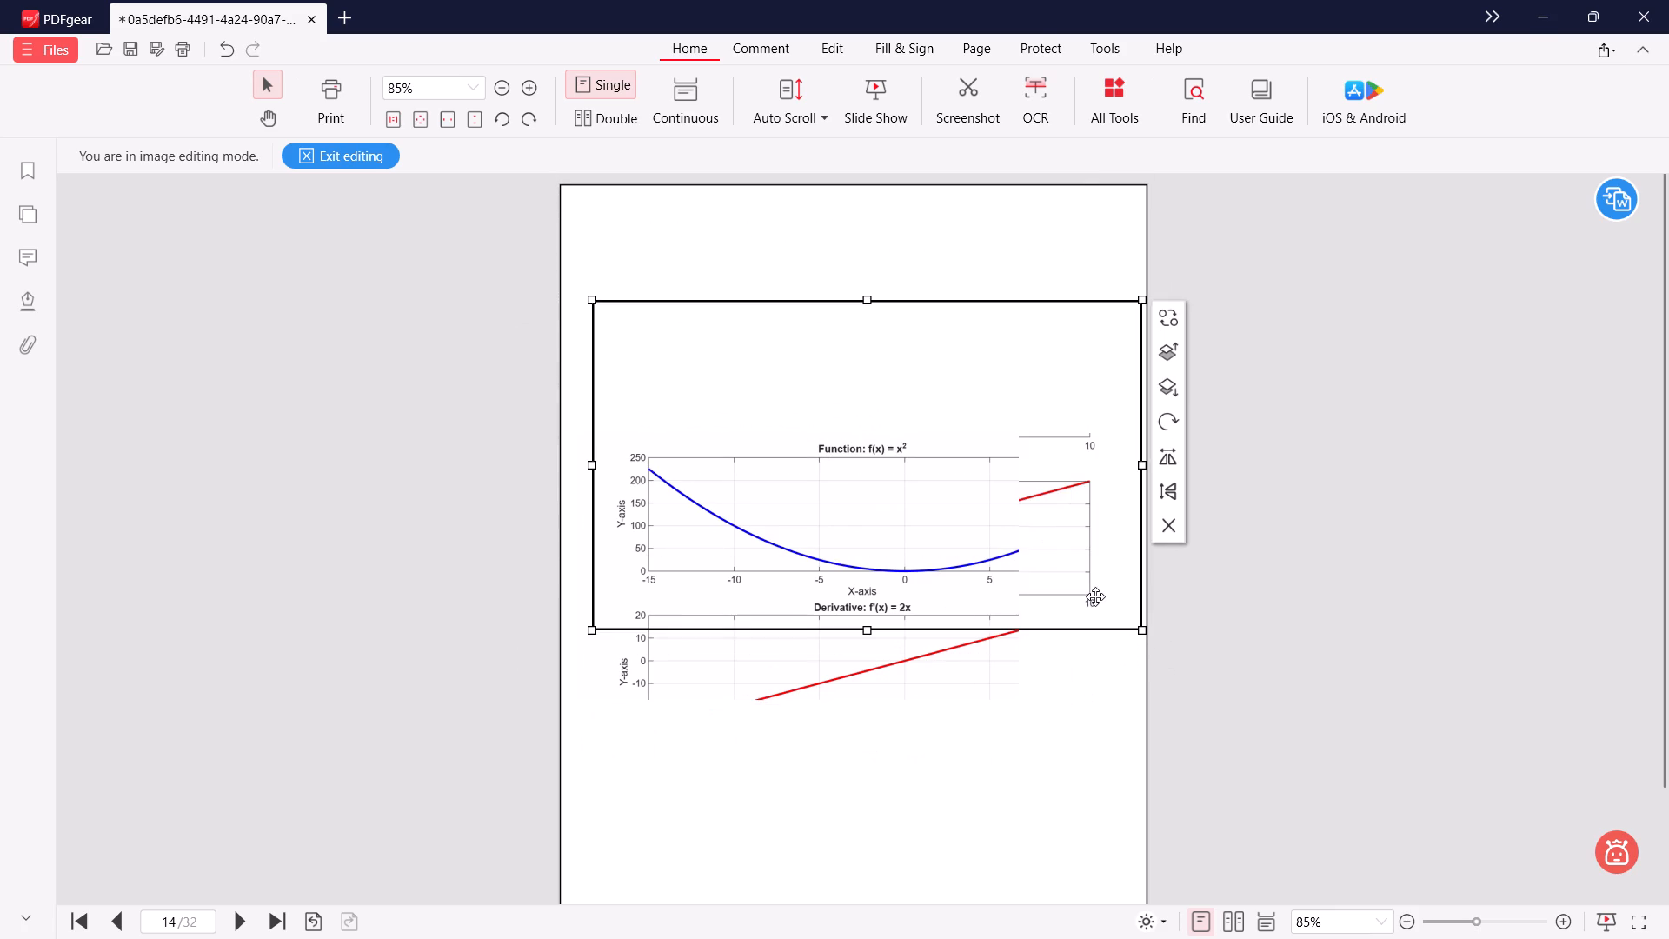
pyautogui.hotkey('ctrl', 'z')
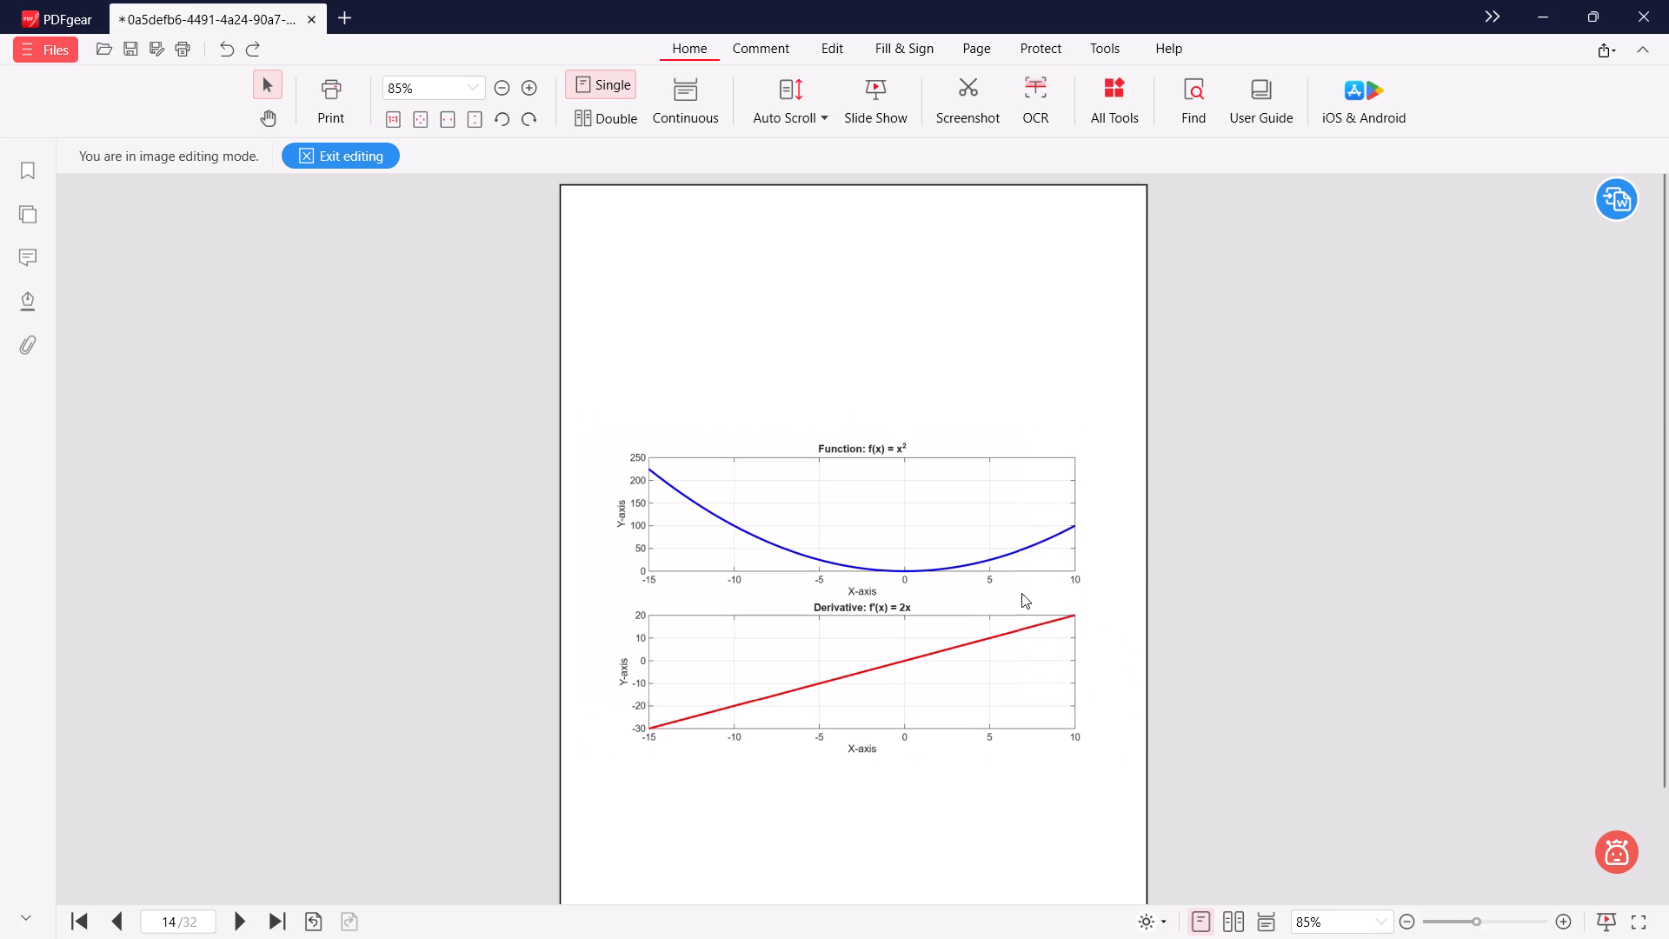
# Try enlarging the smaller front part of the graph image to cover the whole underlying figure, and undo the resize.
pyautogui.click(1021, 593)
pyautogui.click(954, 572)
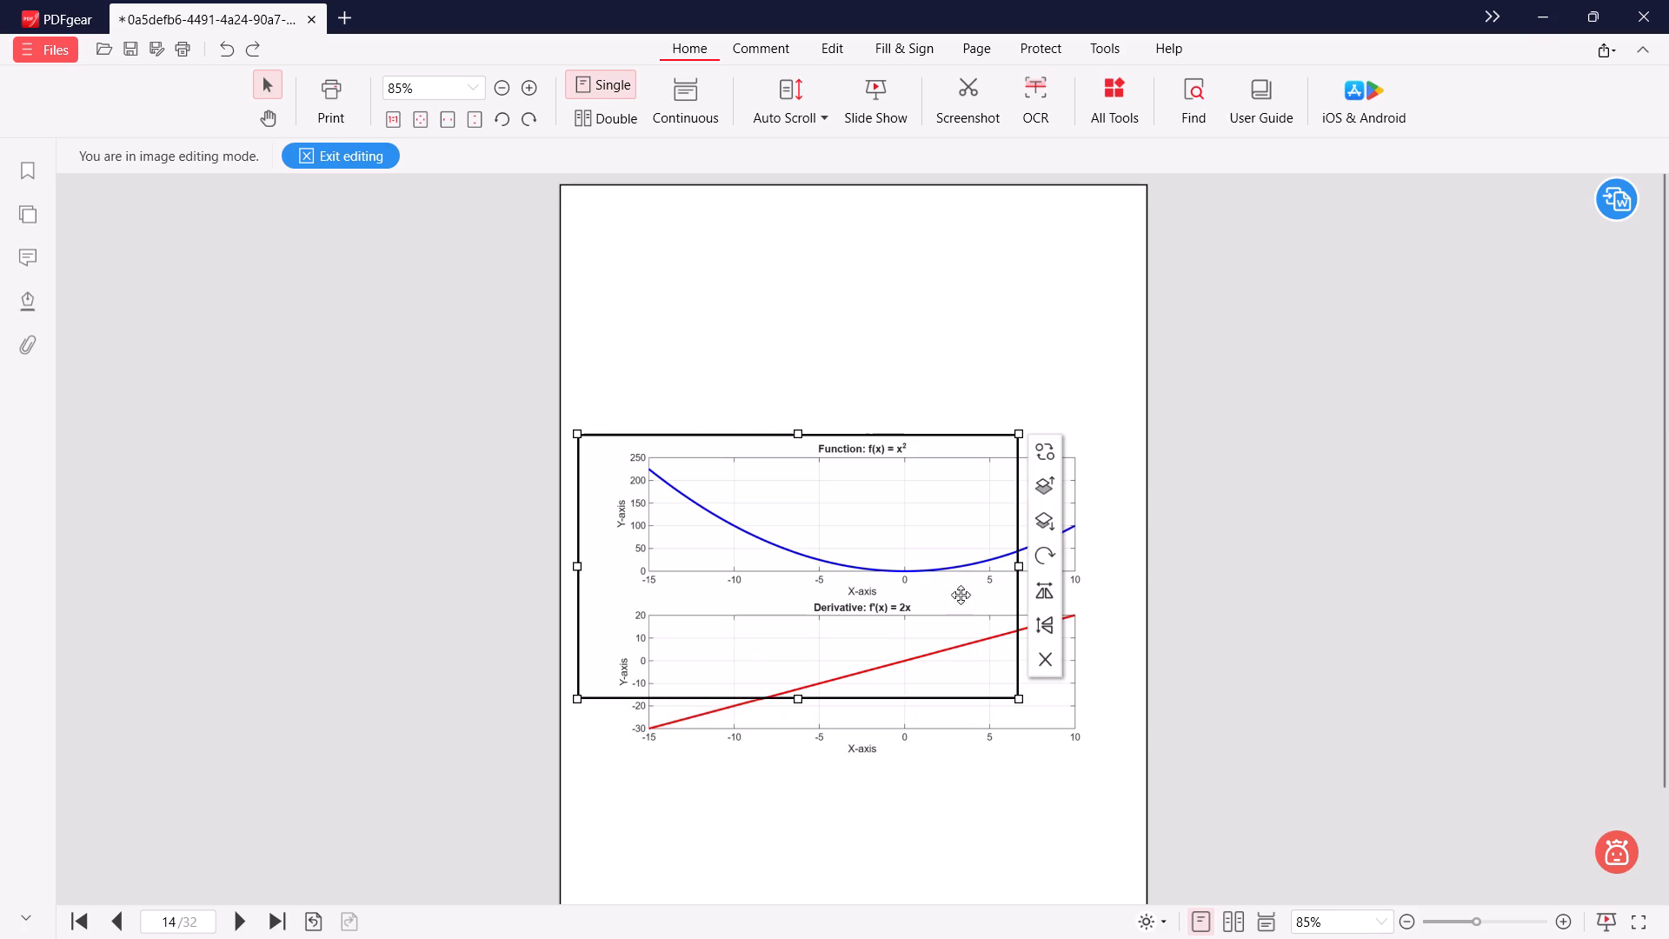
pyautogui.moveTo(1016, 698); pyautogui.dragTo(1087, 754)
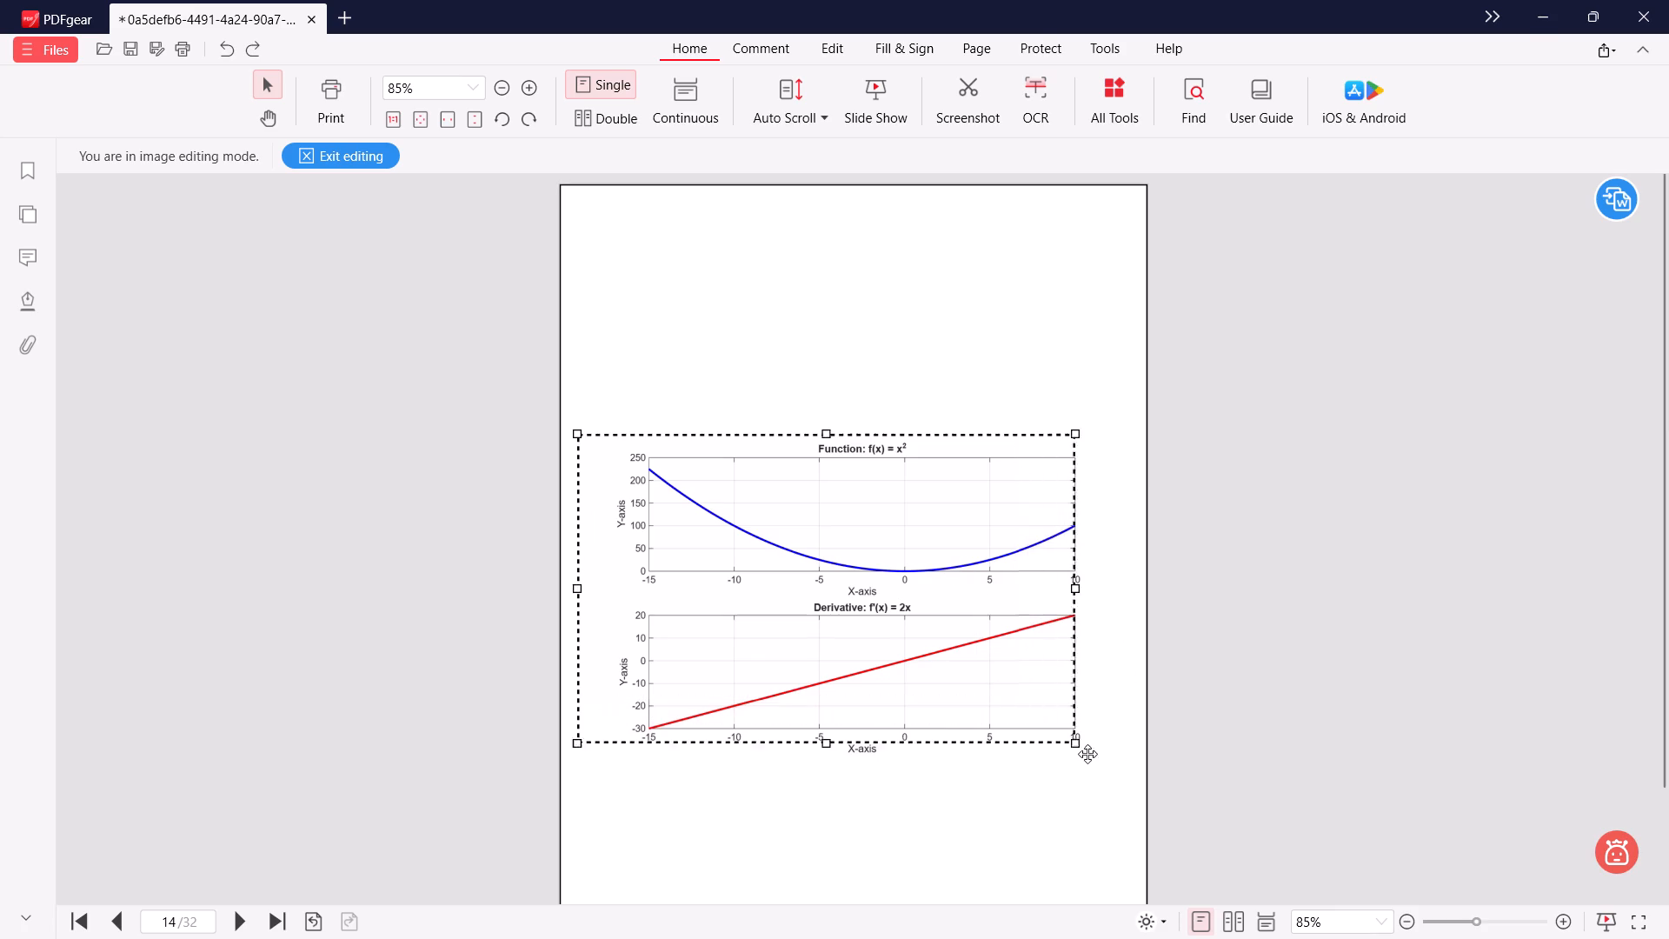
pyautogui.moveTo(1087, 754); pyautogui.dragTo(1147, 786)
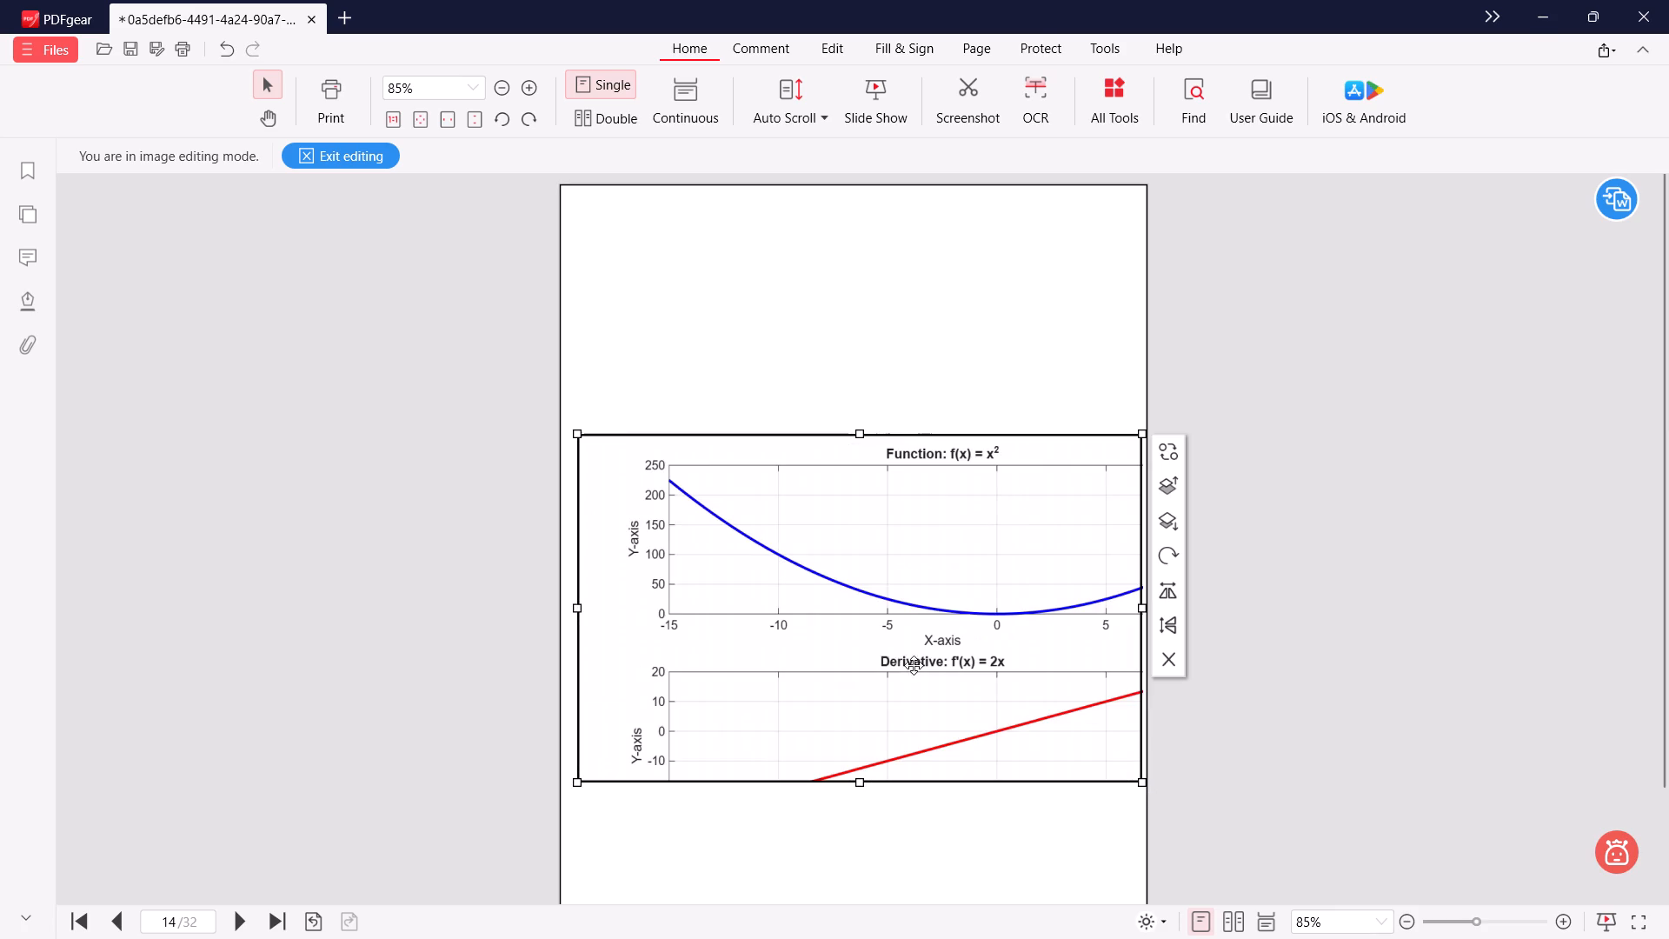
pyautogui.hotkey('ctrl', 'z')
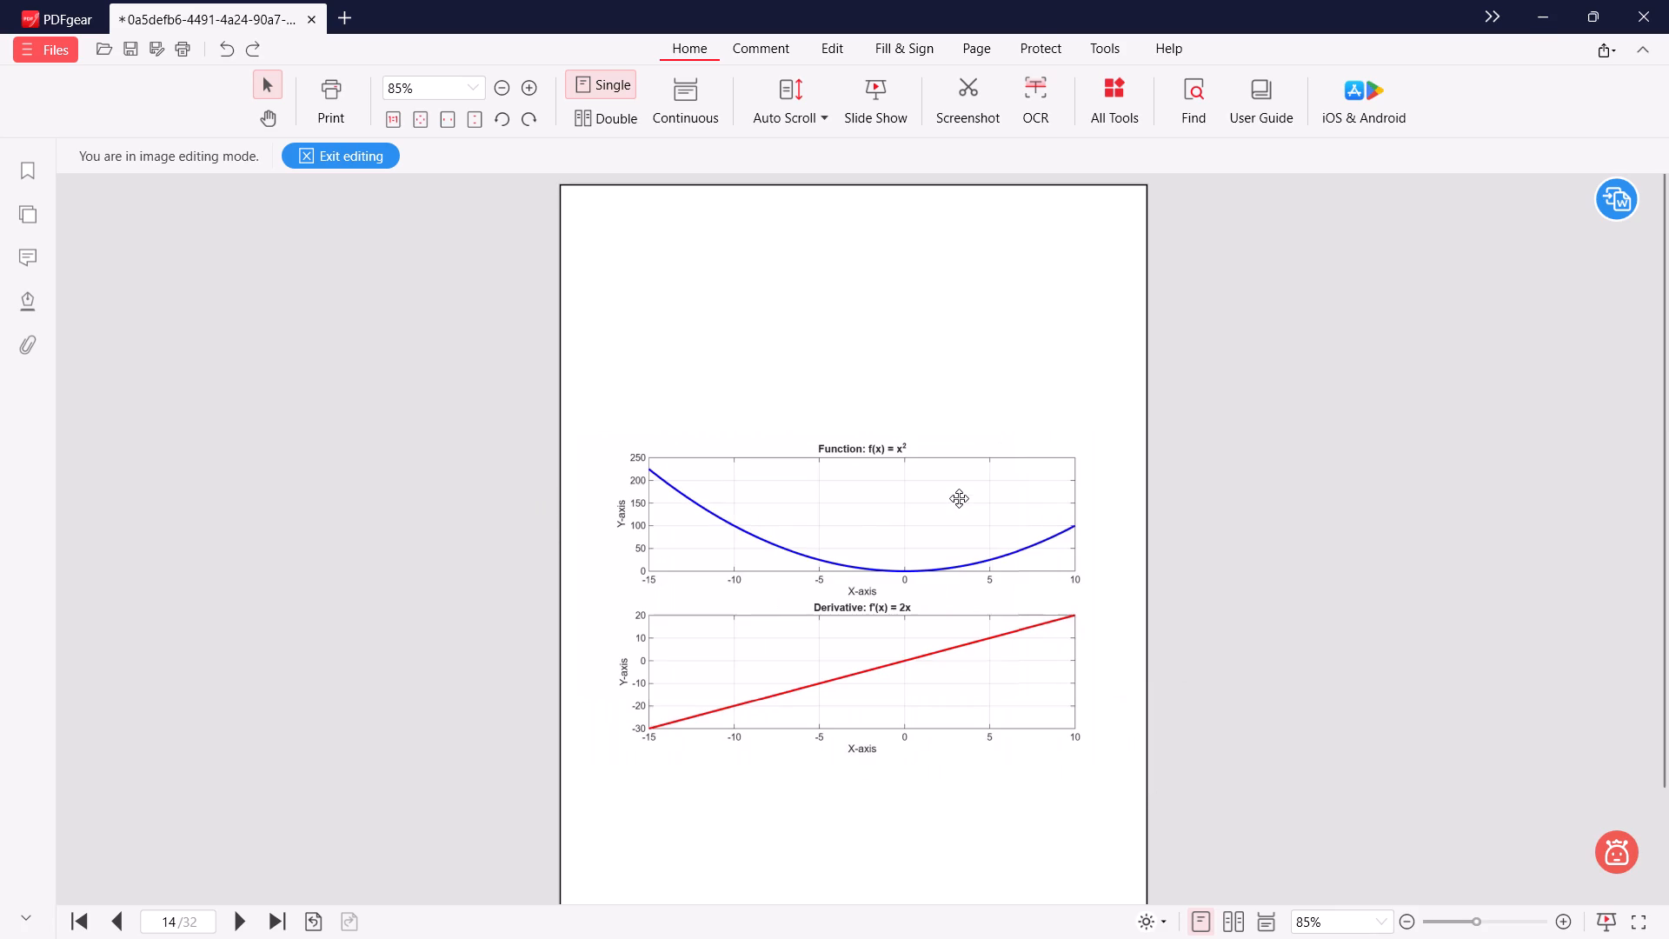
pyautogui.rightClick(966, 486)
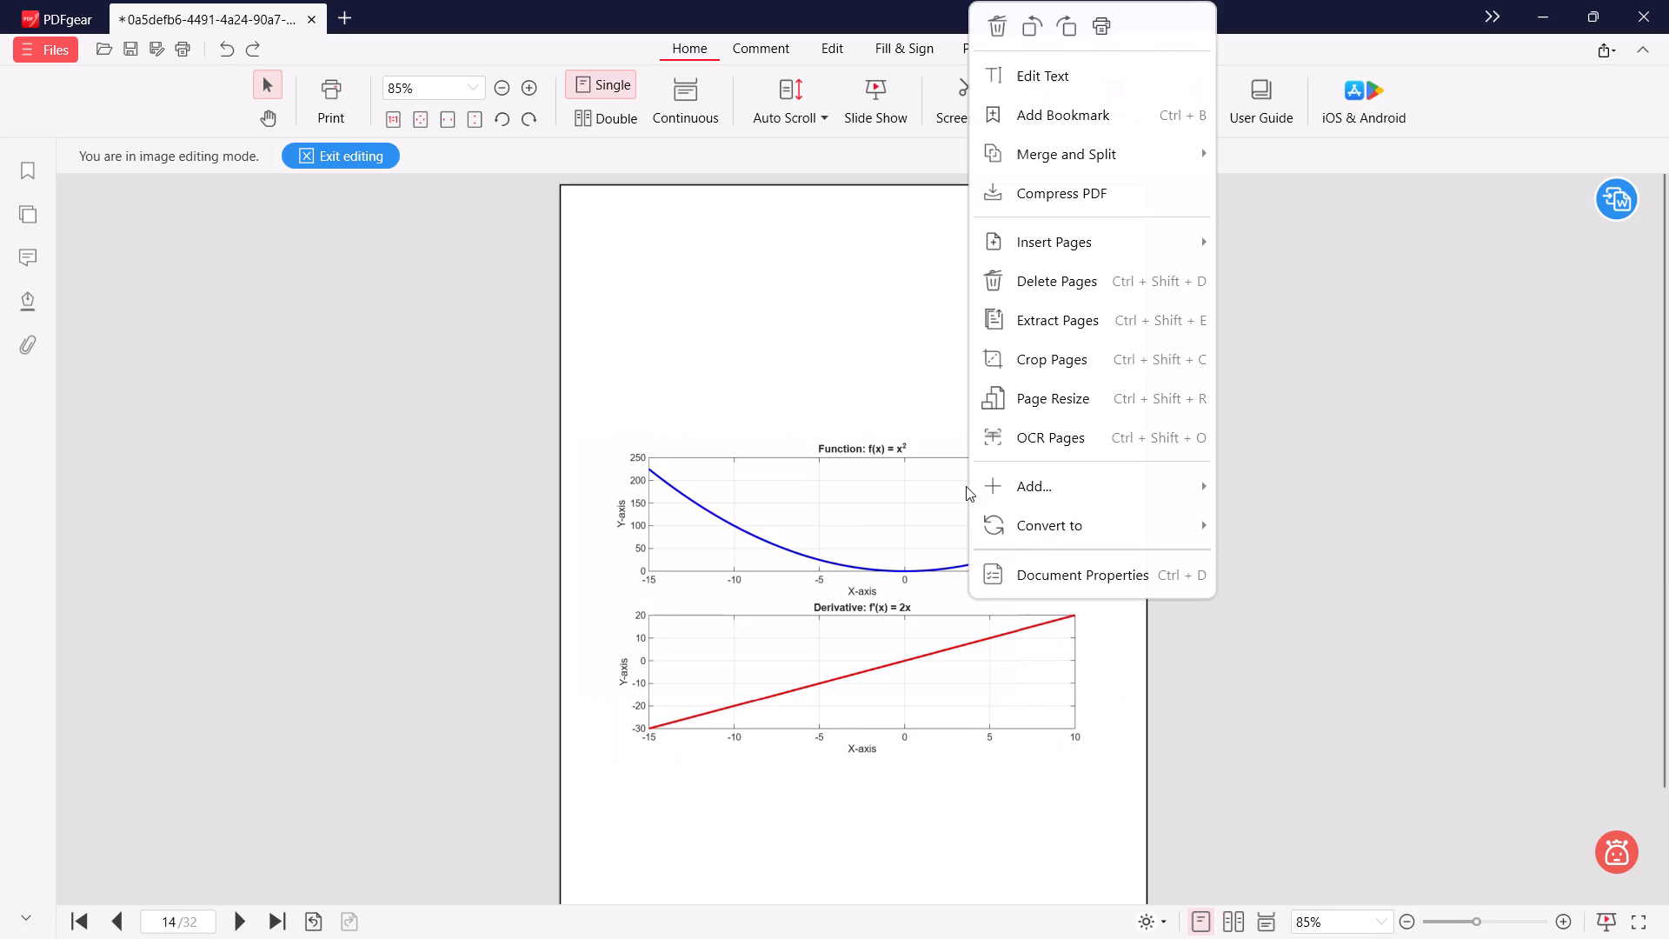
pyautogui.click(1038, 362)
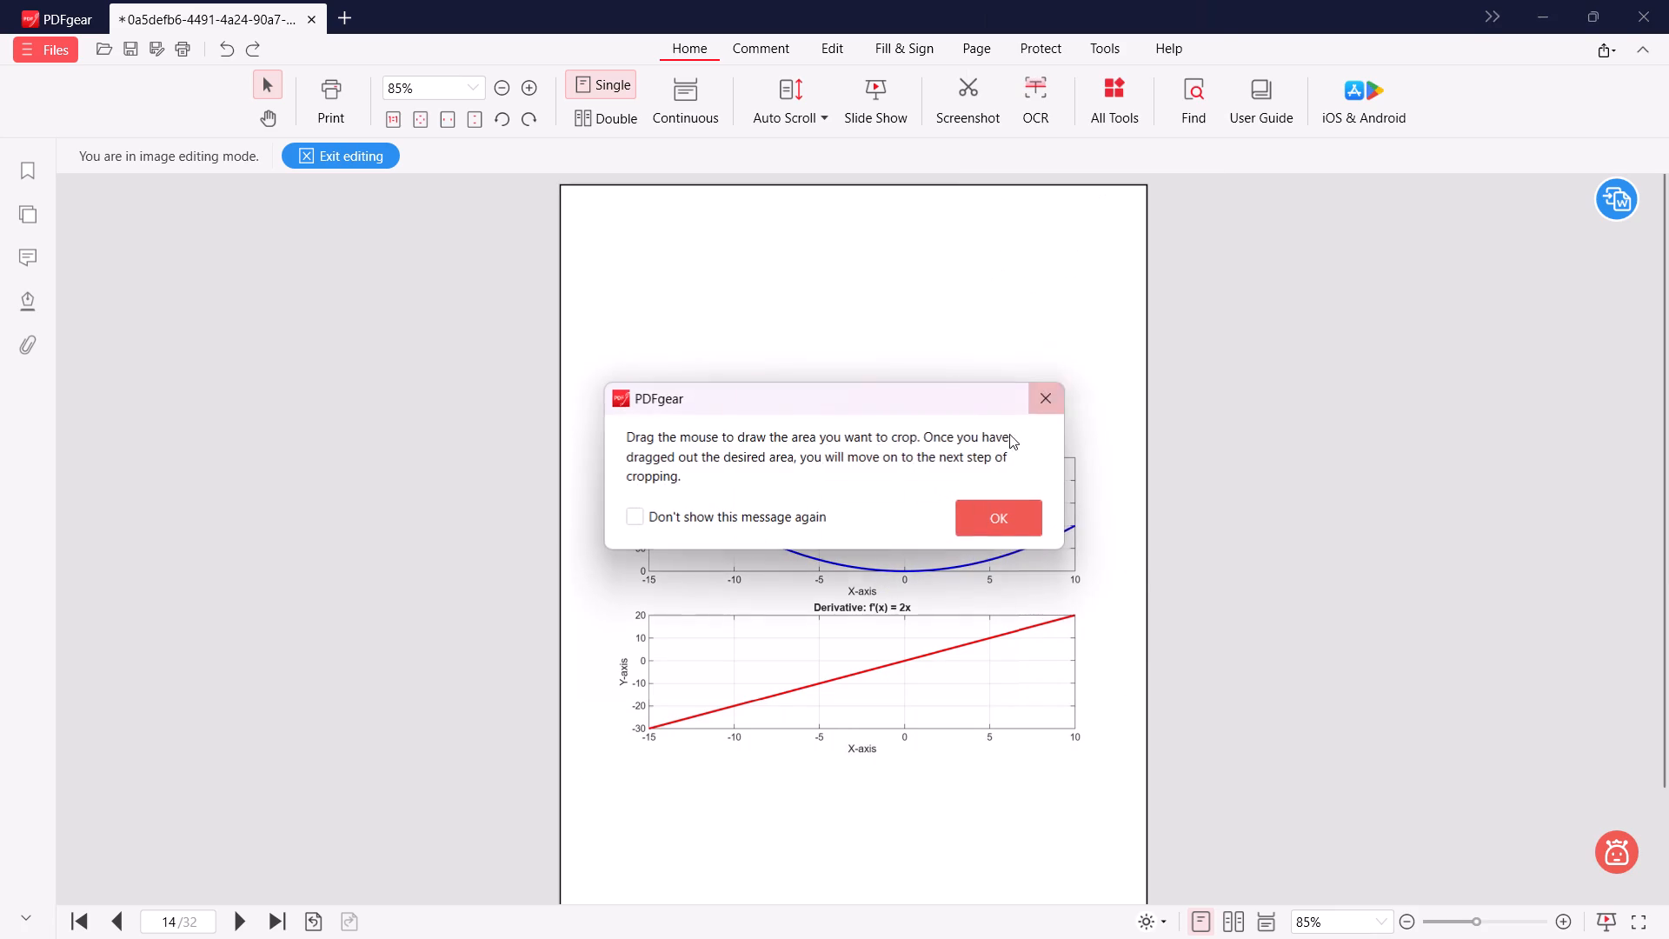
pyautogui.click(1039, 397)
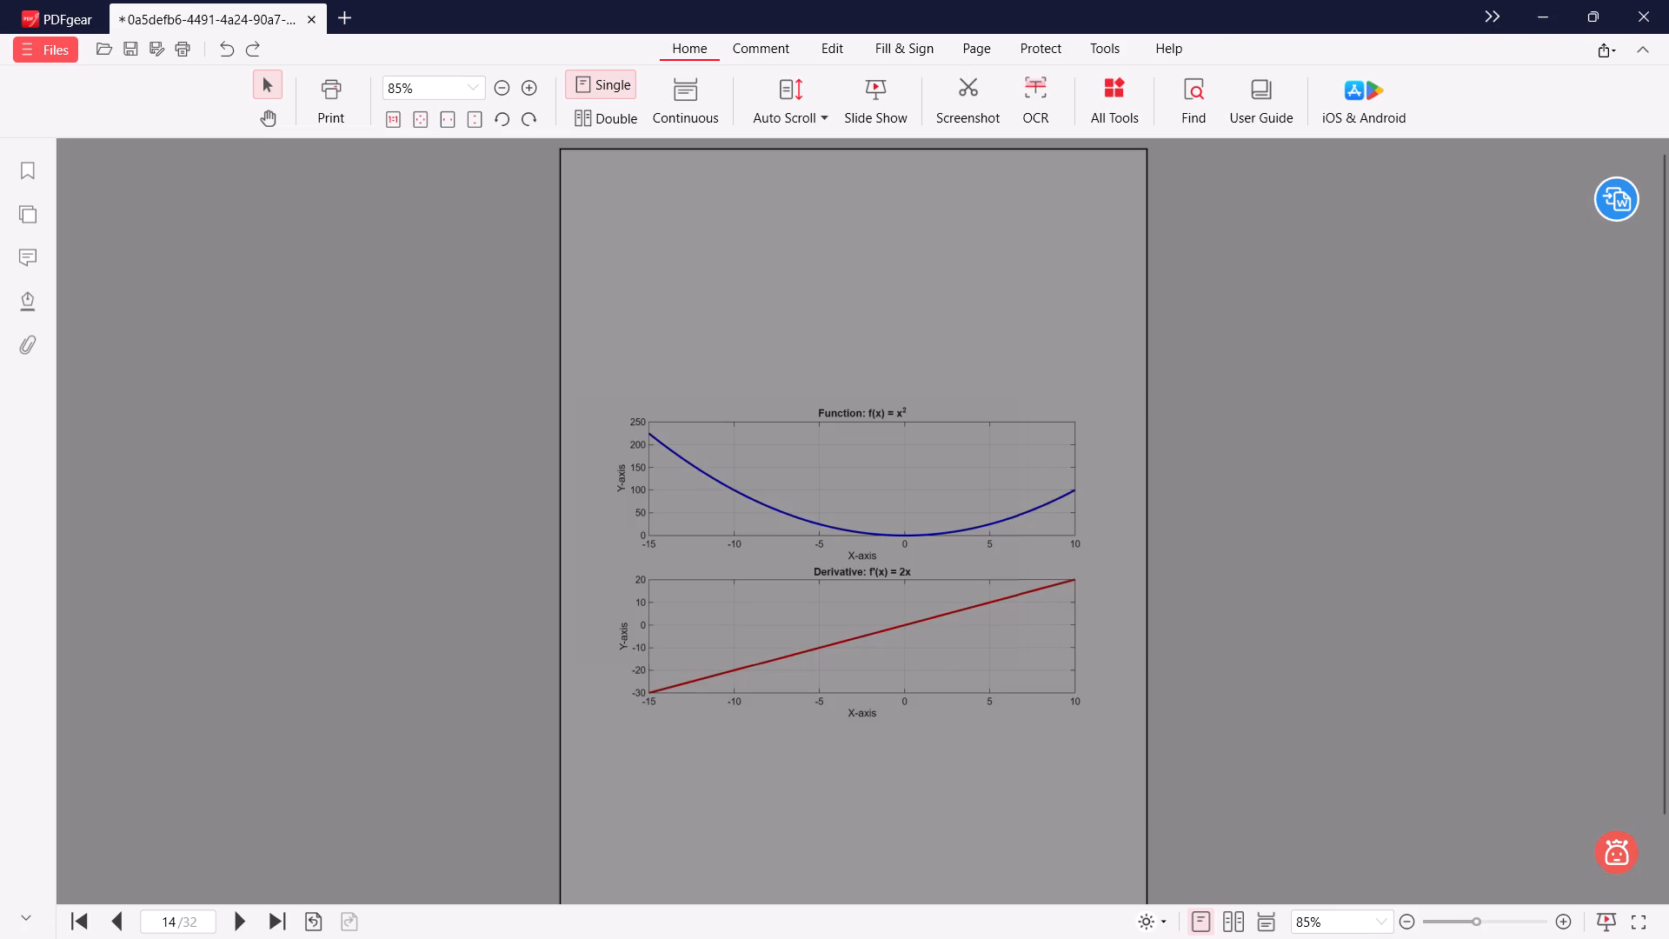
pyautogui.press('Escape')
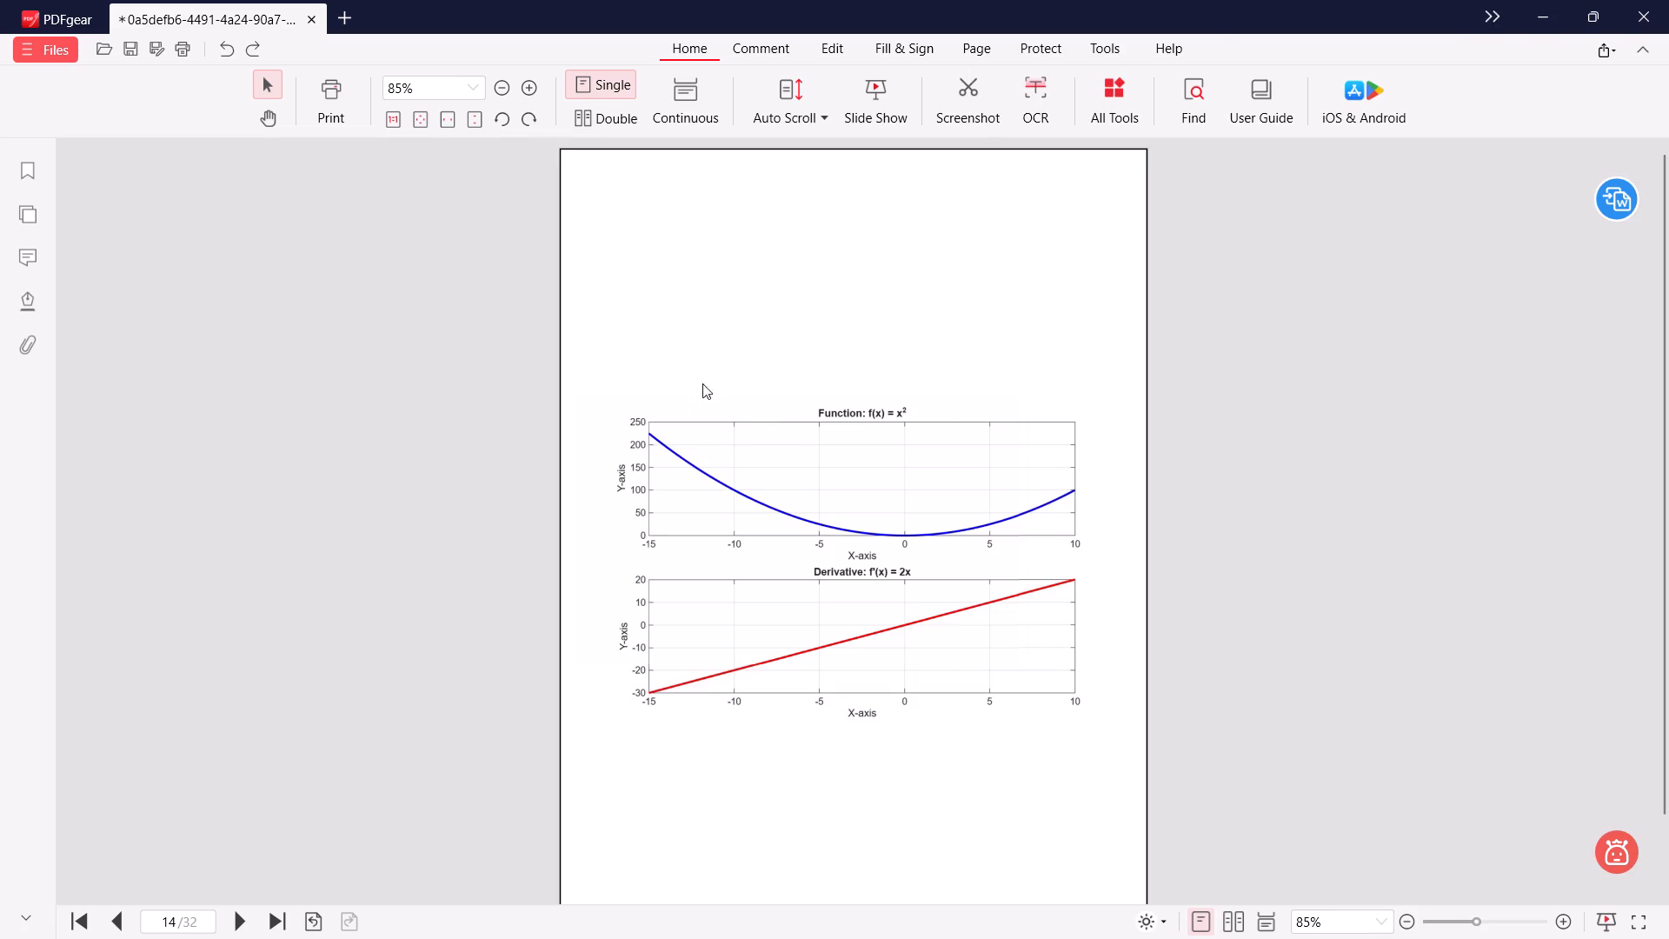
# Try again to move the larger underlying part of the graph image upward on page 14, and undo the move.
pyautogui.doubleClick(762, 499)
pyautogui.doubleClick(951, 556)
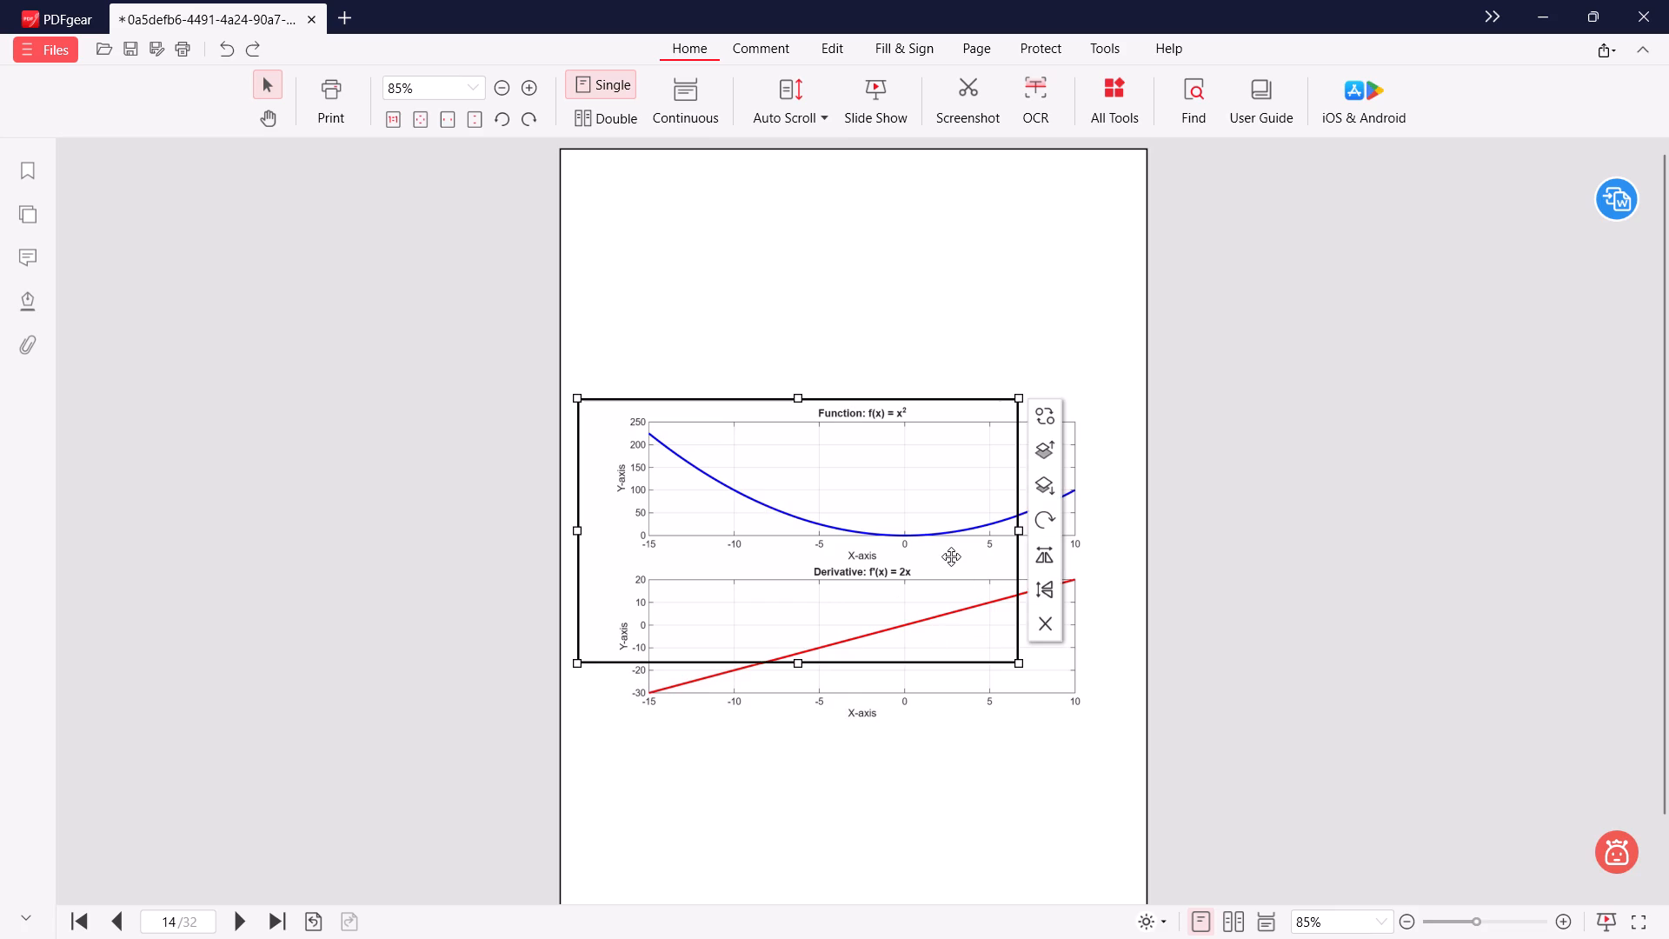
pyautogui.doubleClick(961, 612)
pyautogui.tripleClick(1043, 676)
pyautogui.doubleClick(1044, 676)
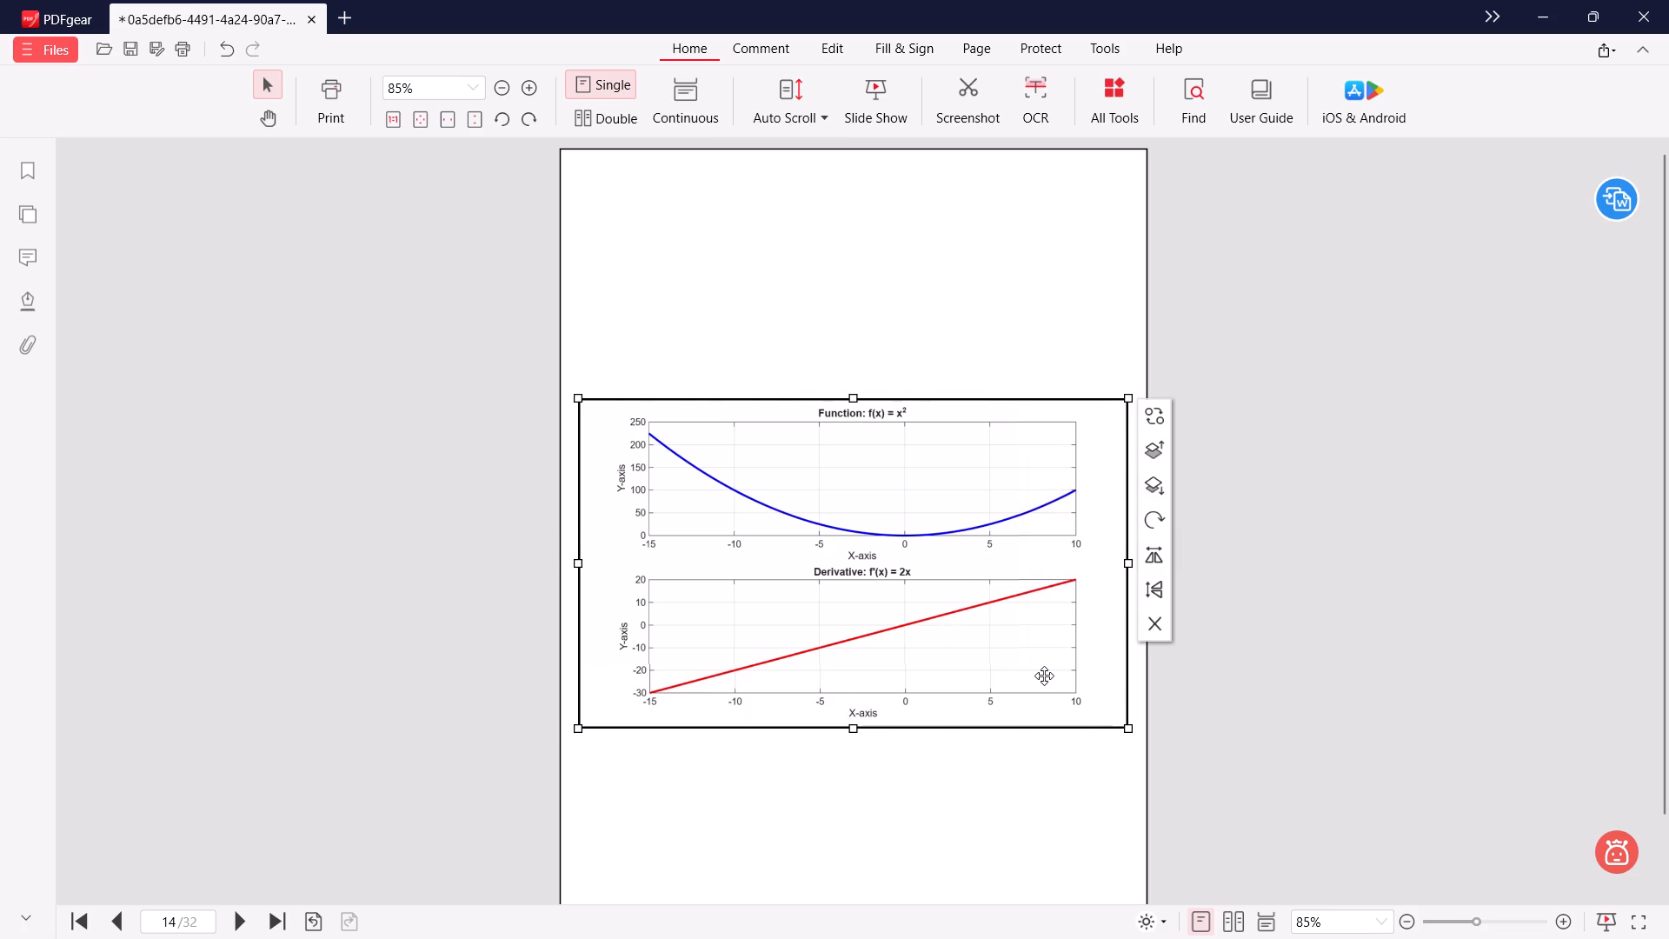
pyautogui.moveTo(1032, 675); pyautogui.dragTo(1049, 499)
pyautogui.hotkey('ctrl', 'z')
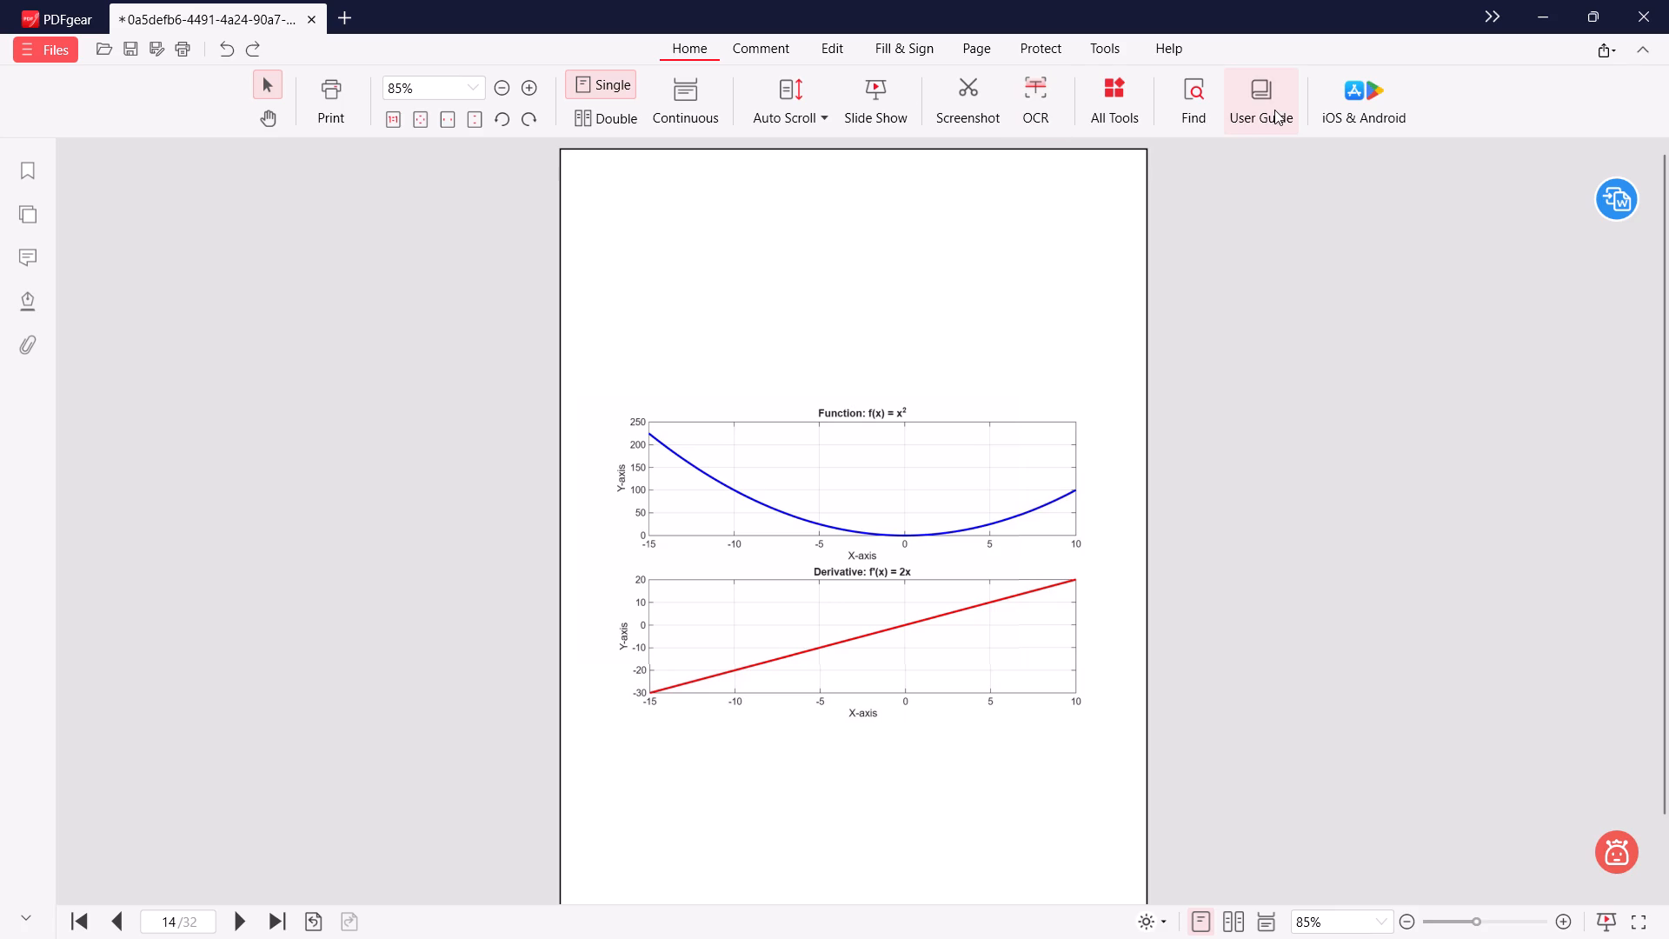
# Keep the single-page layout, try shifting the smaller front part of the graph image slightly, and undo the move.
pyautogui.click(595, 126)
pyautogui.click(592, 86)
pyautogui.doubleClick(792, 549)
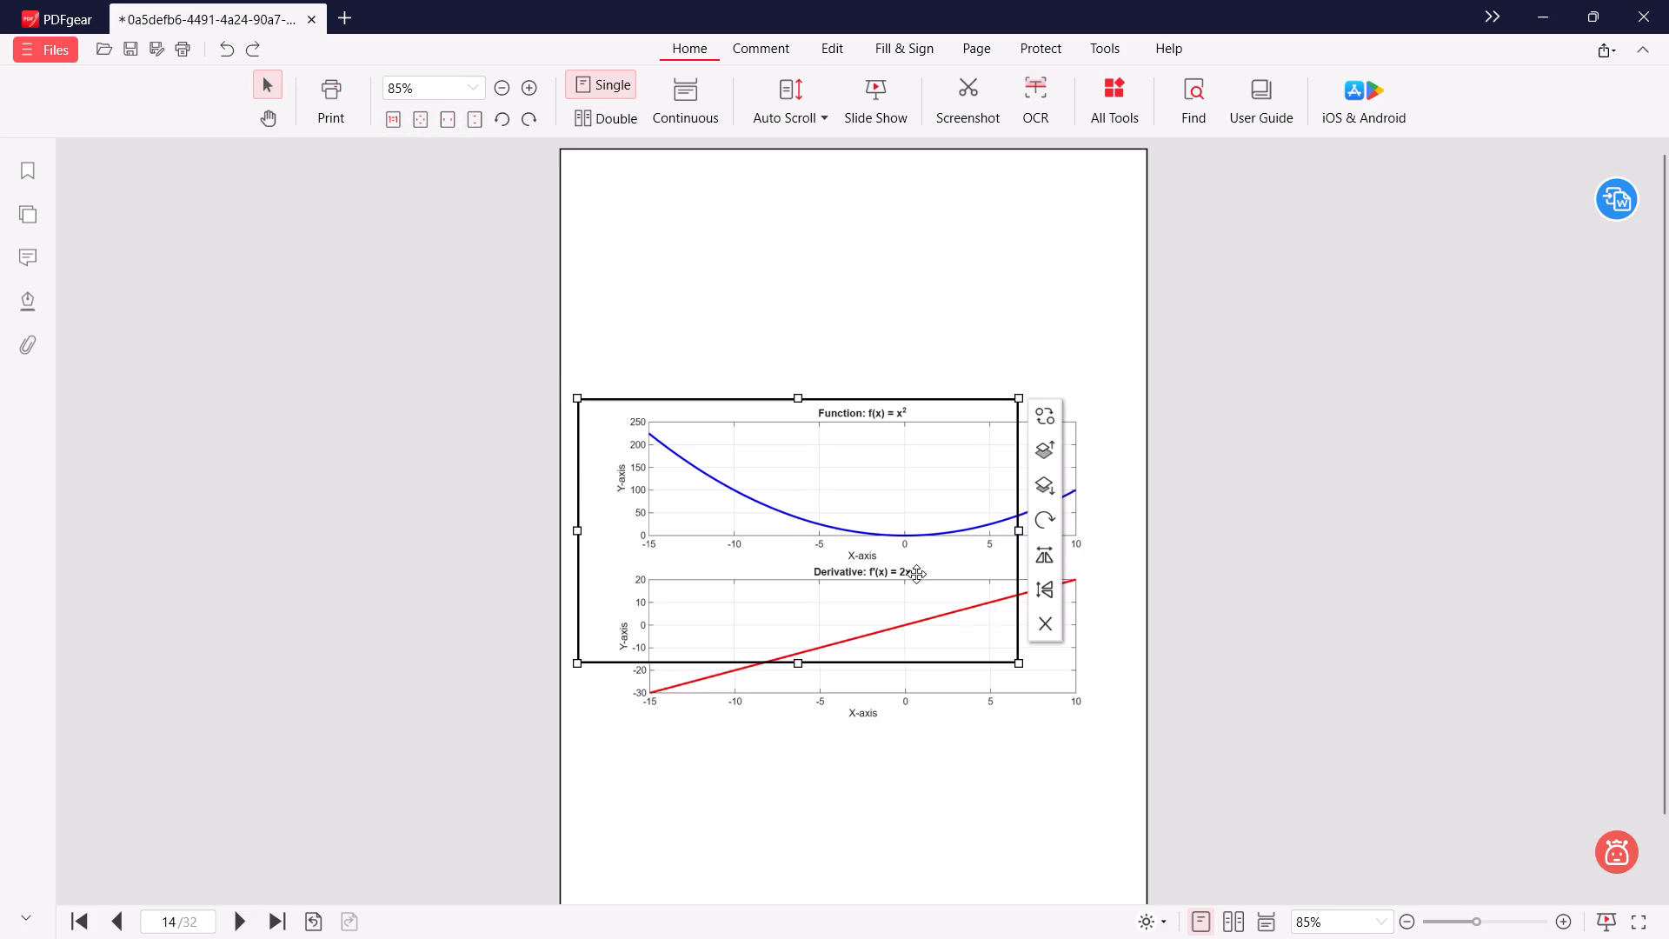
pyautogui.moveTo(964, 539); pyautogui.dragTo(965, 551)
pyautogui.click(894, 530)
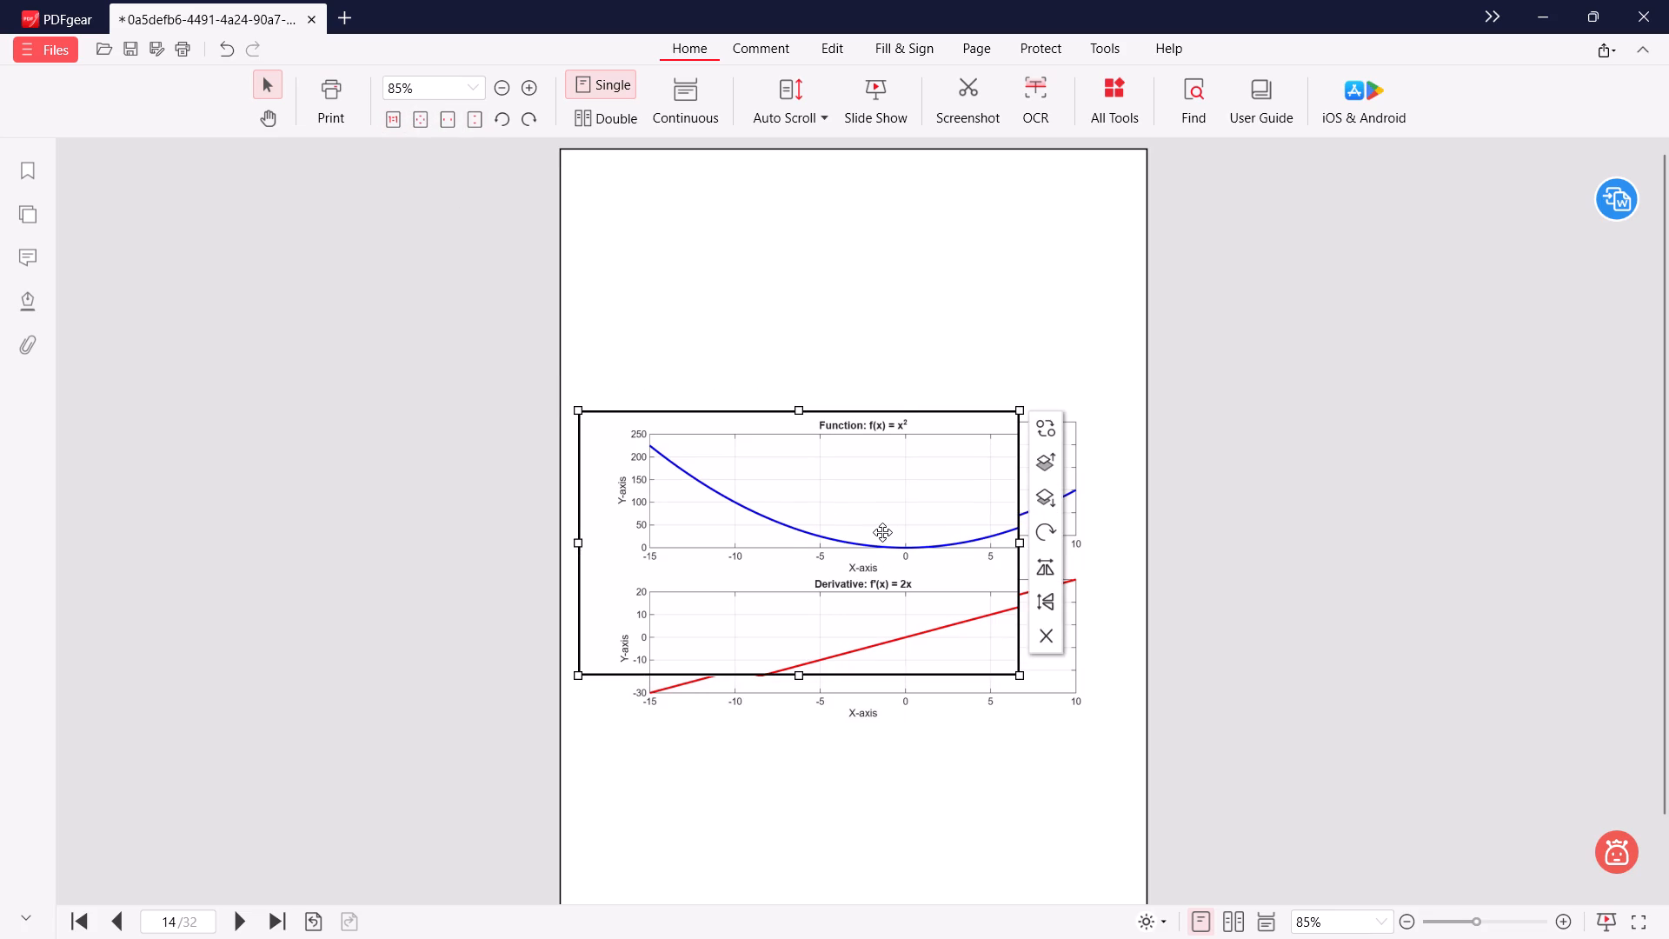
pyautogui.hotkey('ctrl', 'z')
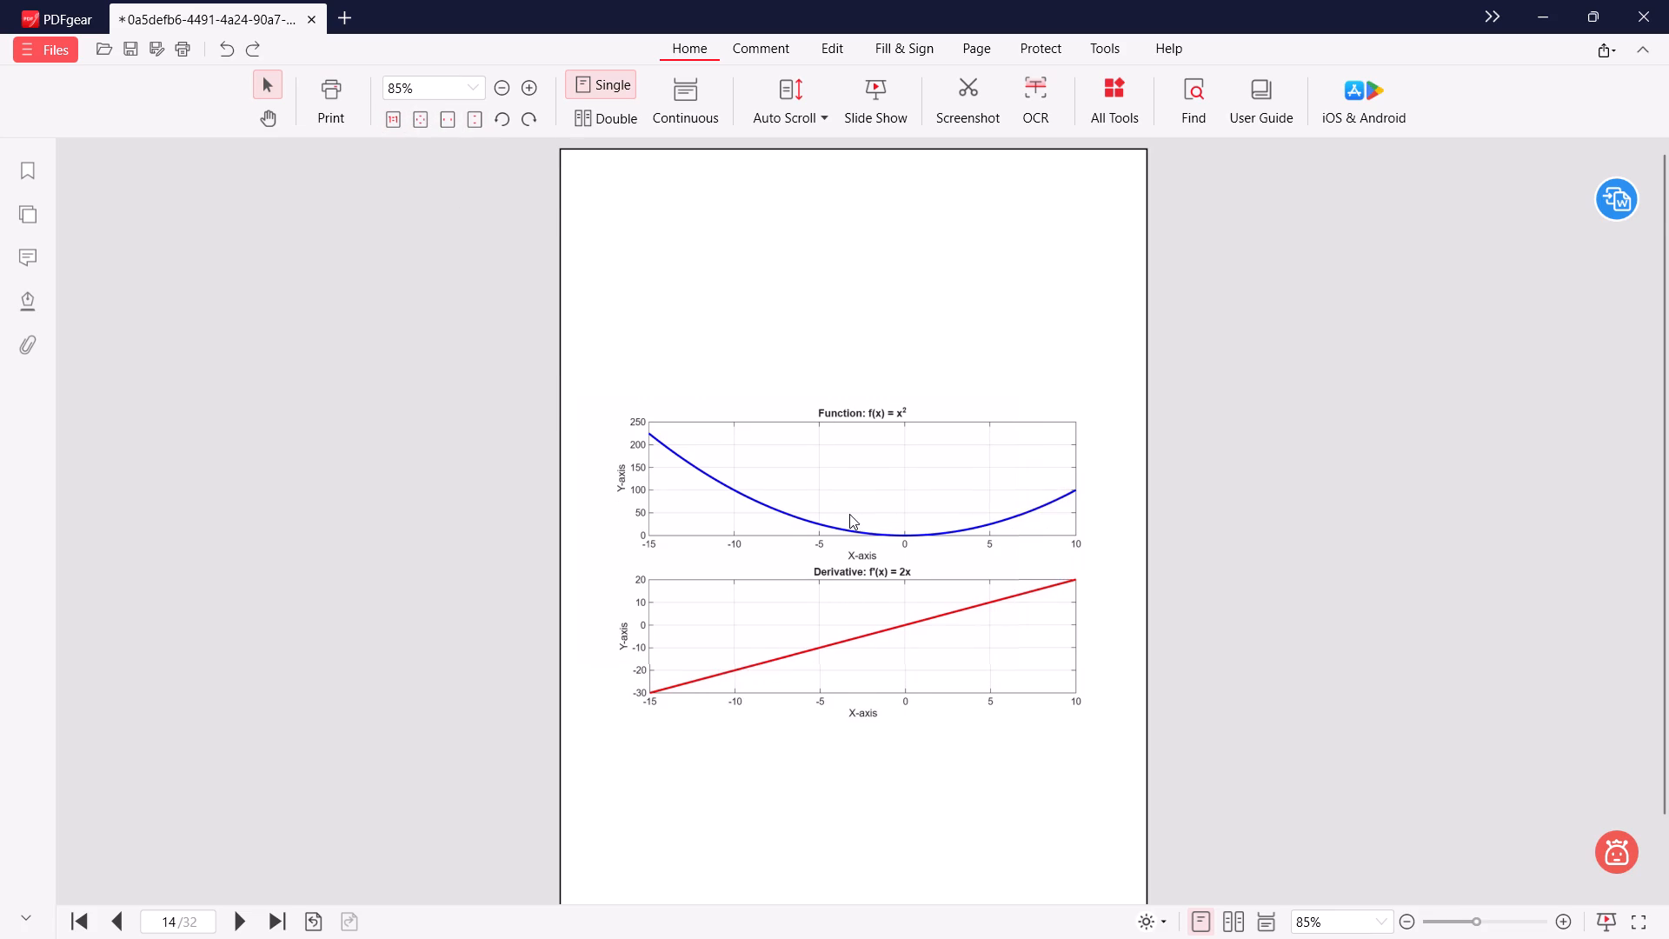
# Turn continuous page scrolling back on and go past the graphs on page 14 to the start of Experiment 3.
pyautogui.scroll(-3, 850, 514)
pyautogui.scroll(-1, 908, 582)
pyautogui.scroll(5, 906, 575)
pyautogui.scroll(-2, 906, 574)
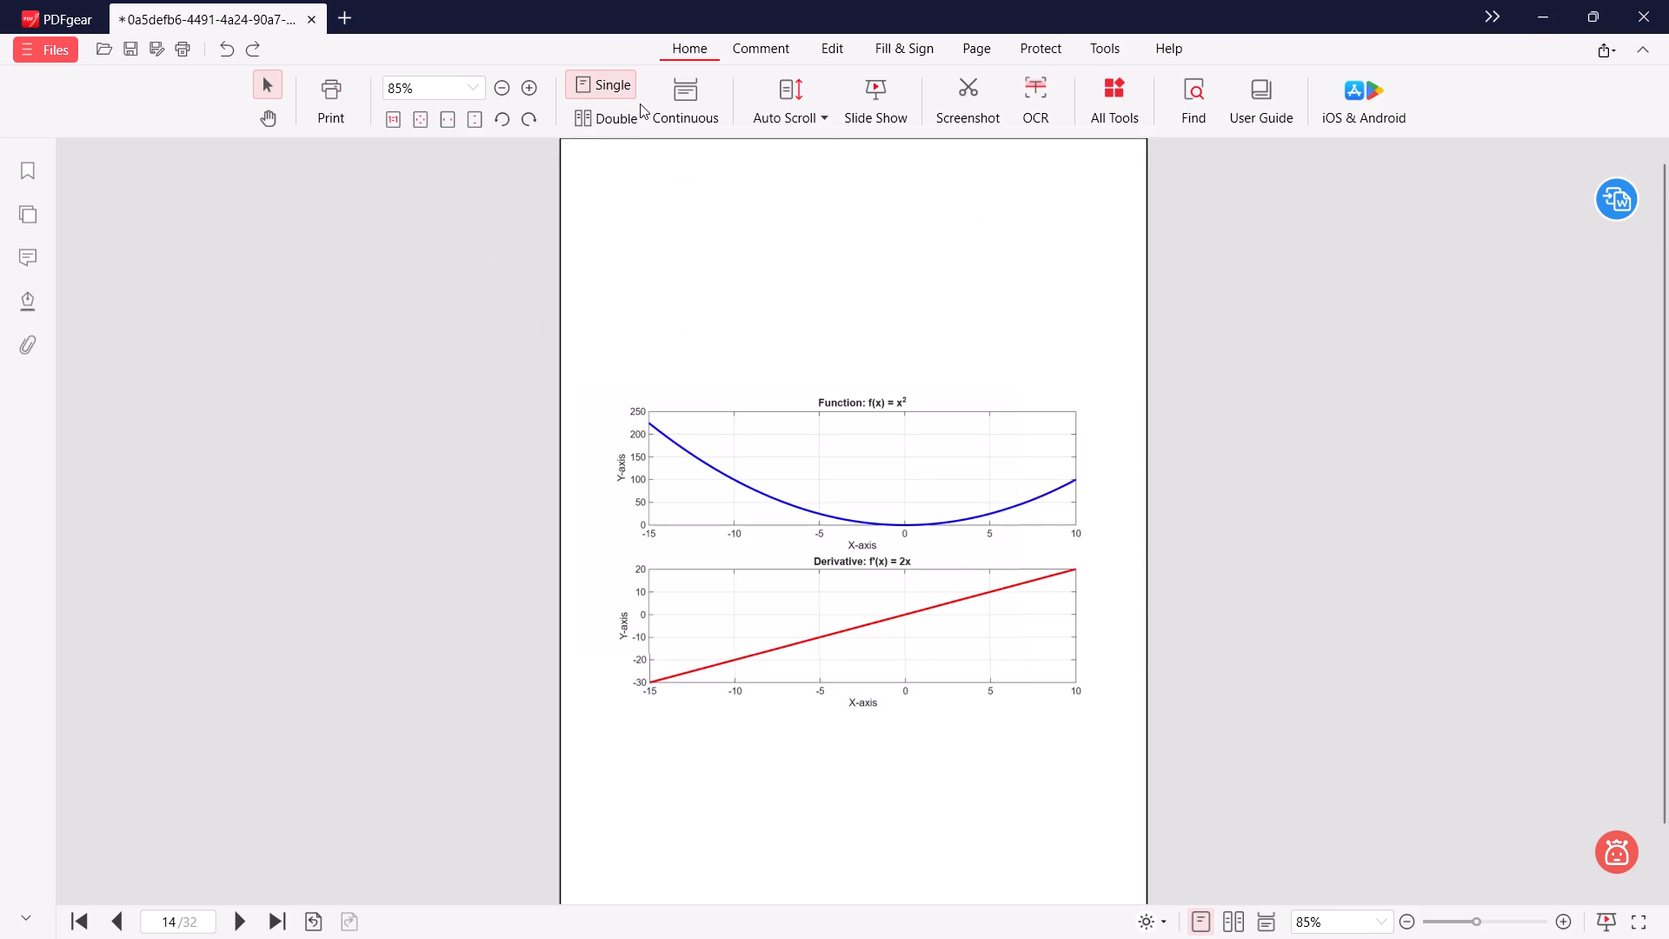
pyautogui.click(680, 121)
pyautogui.scroll(-4, 850, 469)
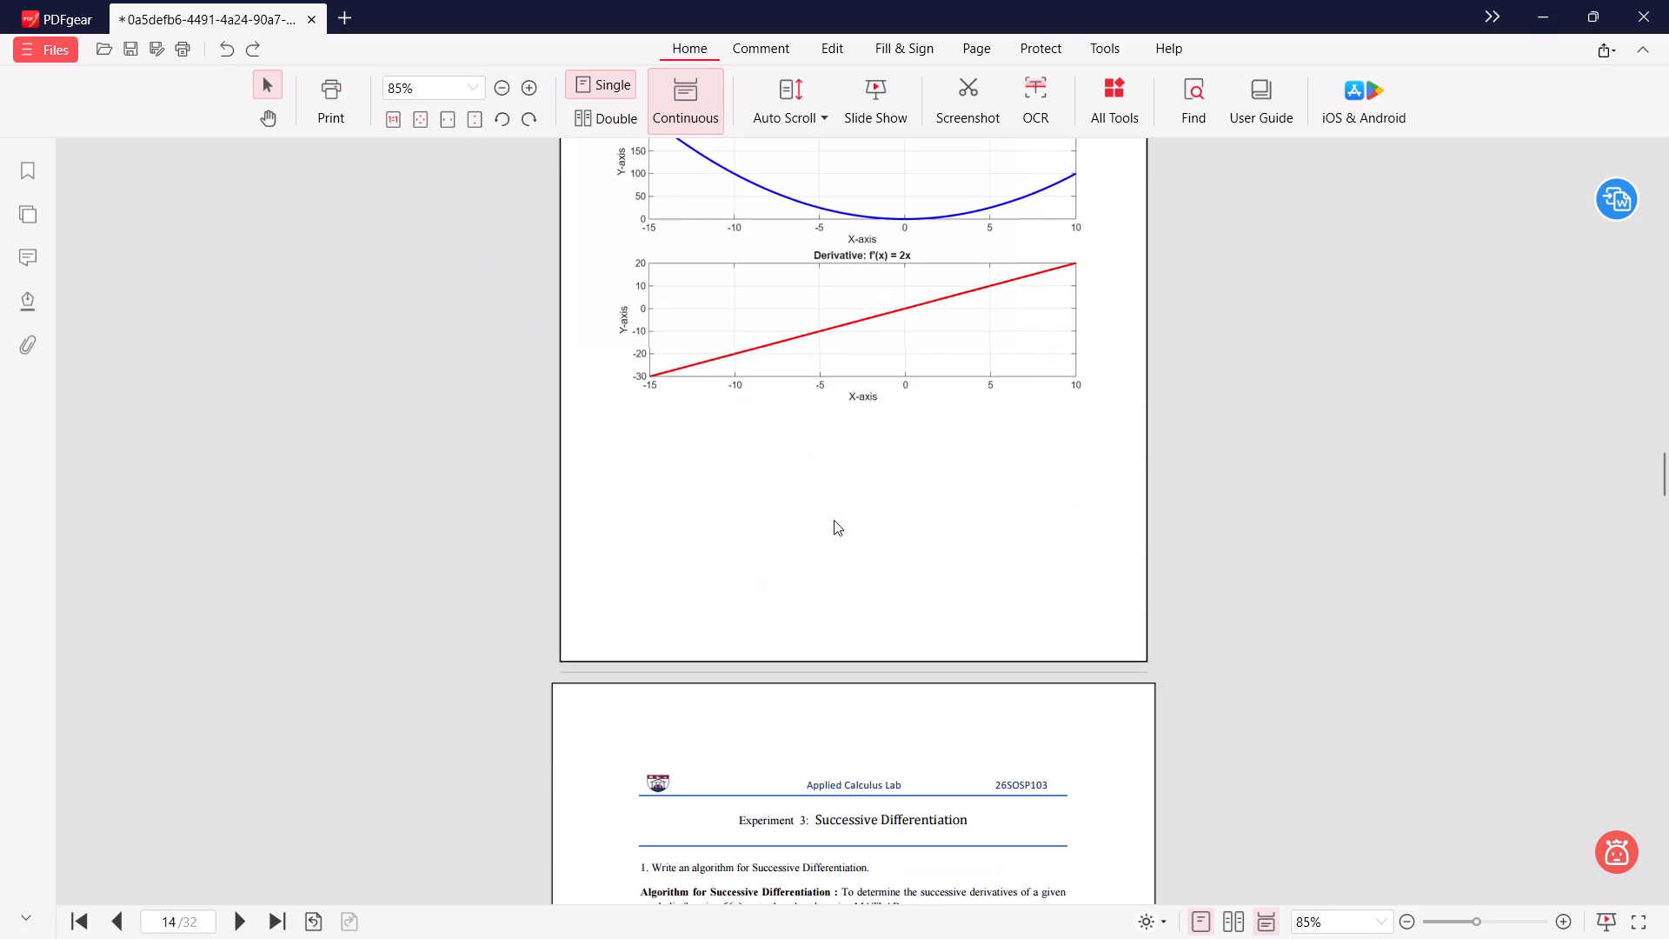
# Insert figure2.pdf from the Graphing and derivatives folder after page 14, just before Experiment 3.
pyautogui.rightClick(826, 569)
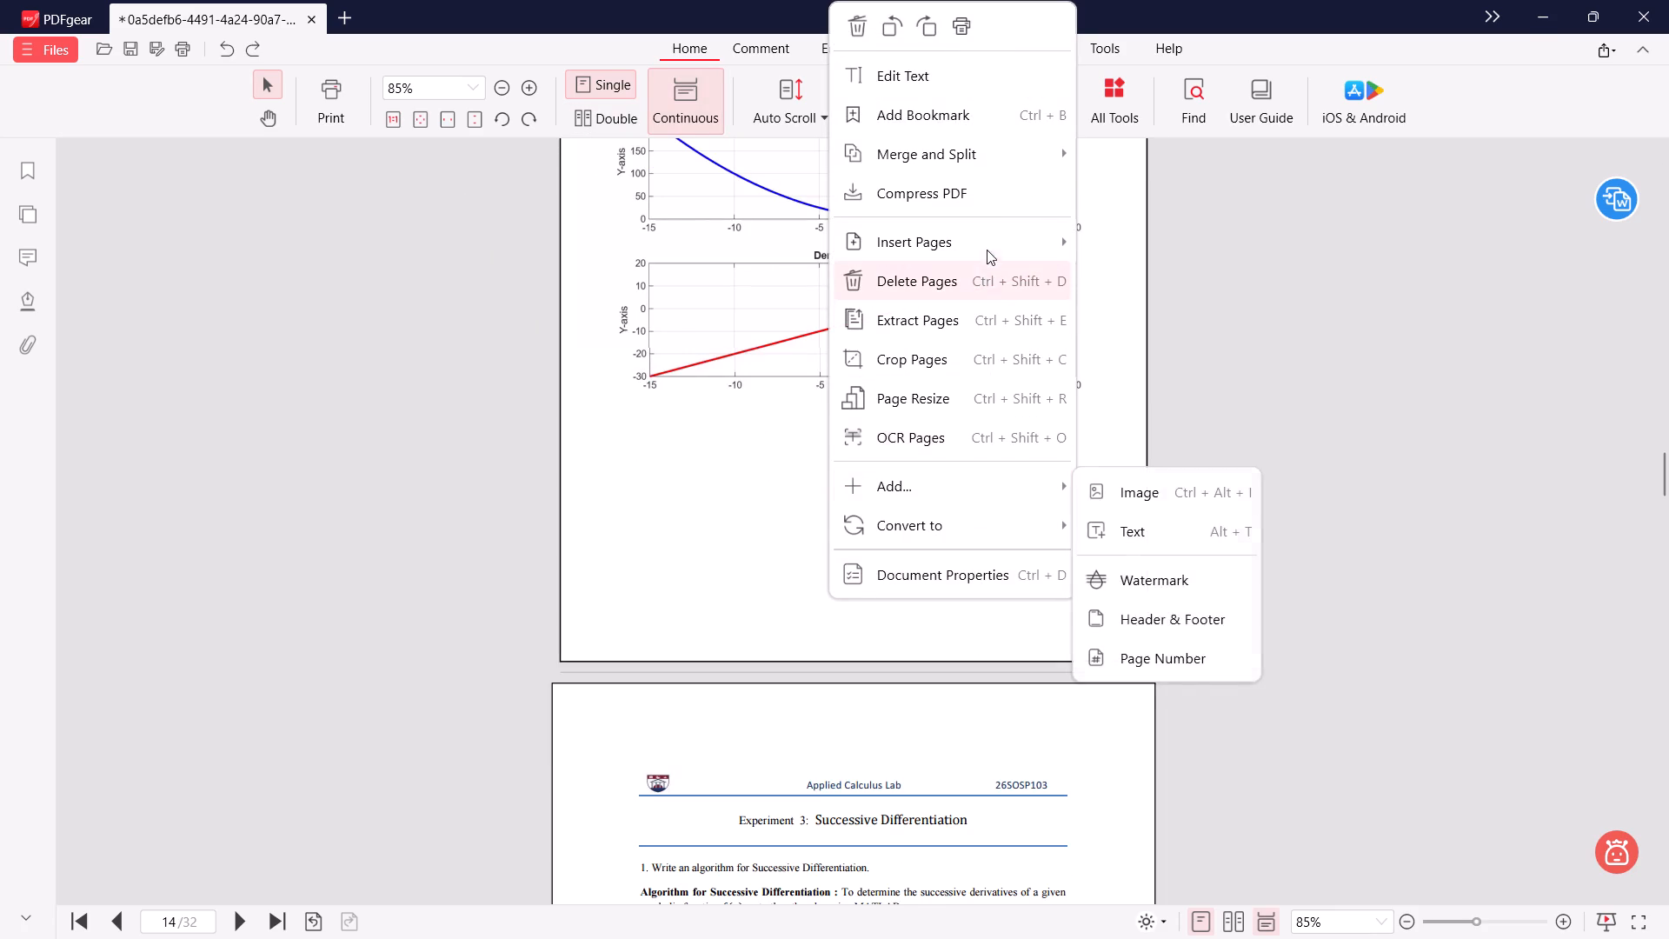
pyautogui.click(1160, 283)
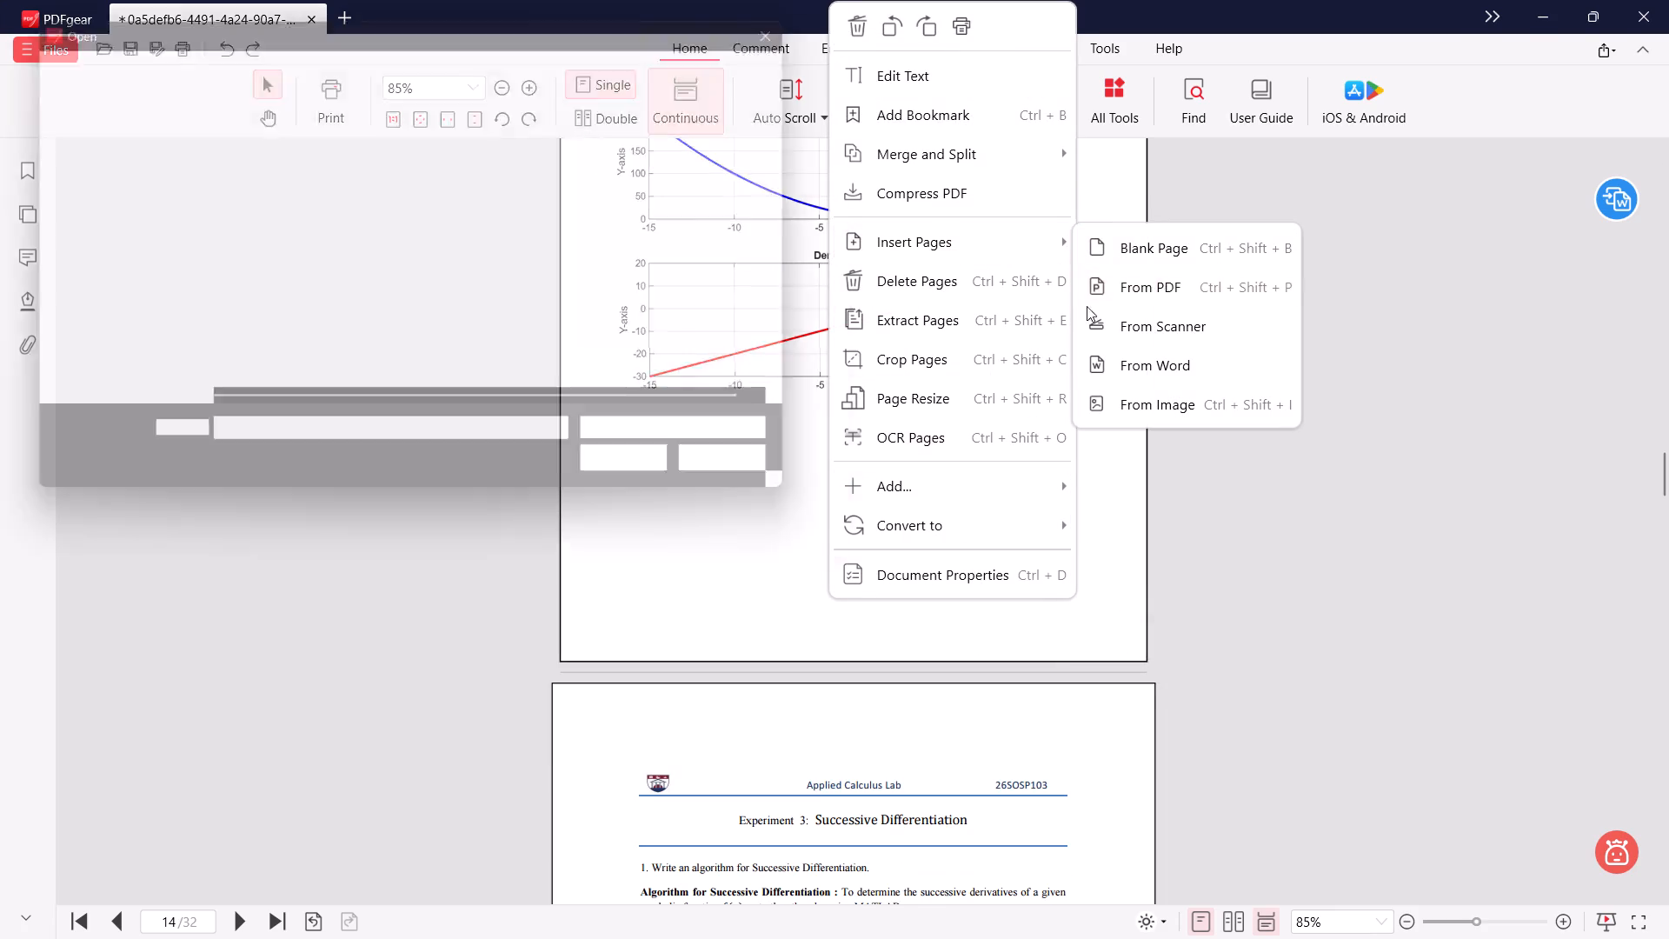
pyautogui.click(257, 266)
pyautogui.click(672, 489)
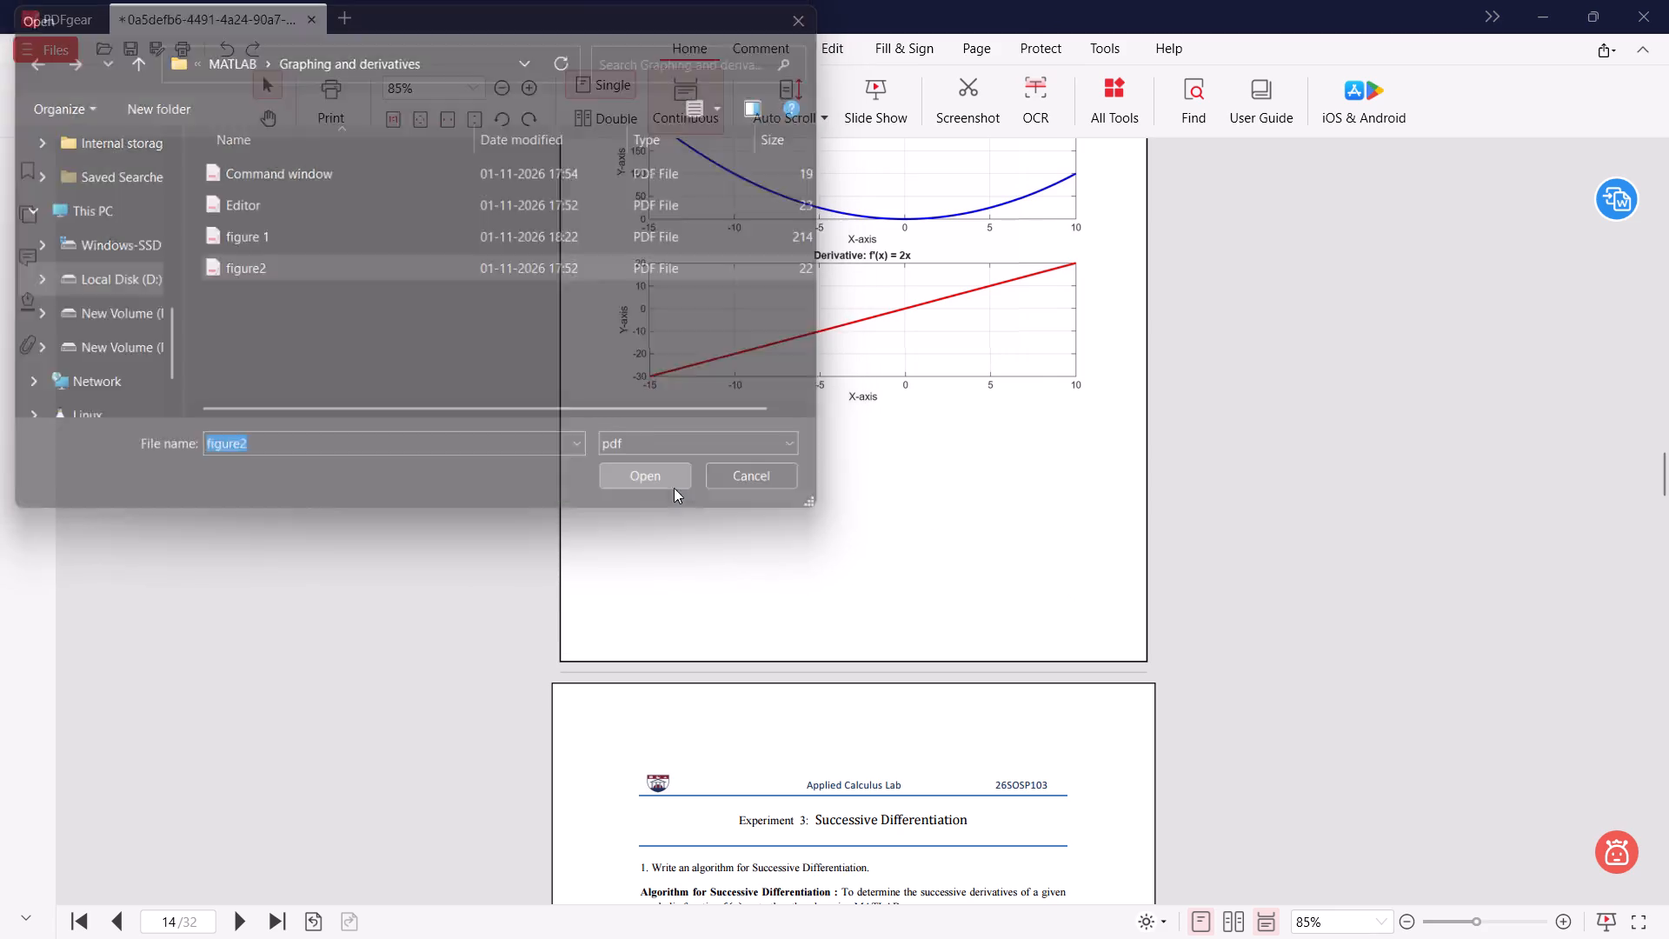
pyautogui.click(1002, 675)
pyautogui.scroll(3, 977, 616)
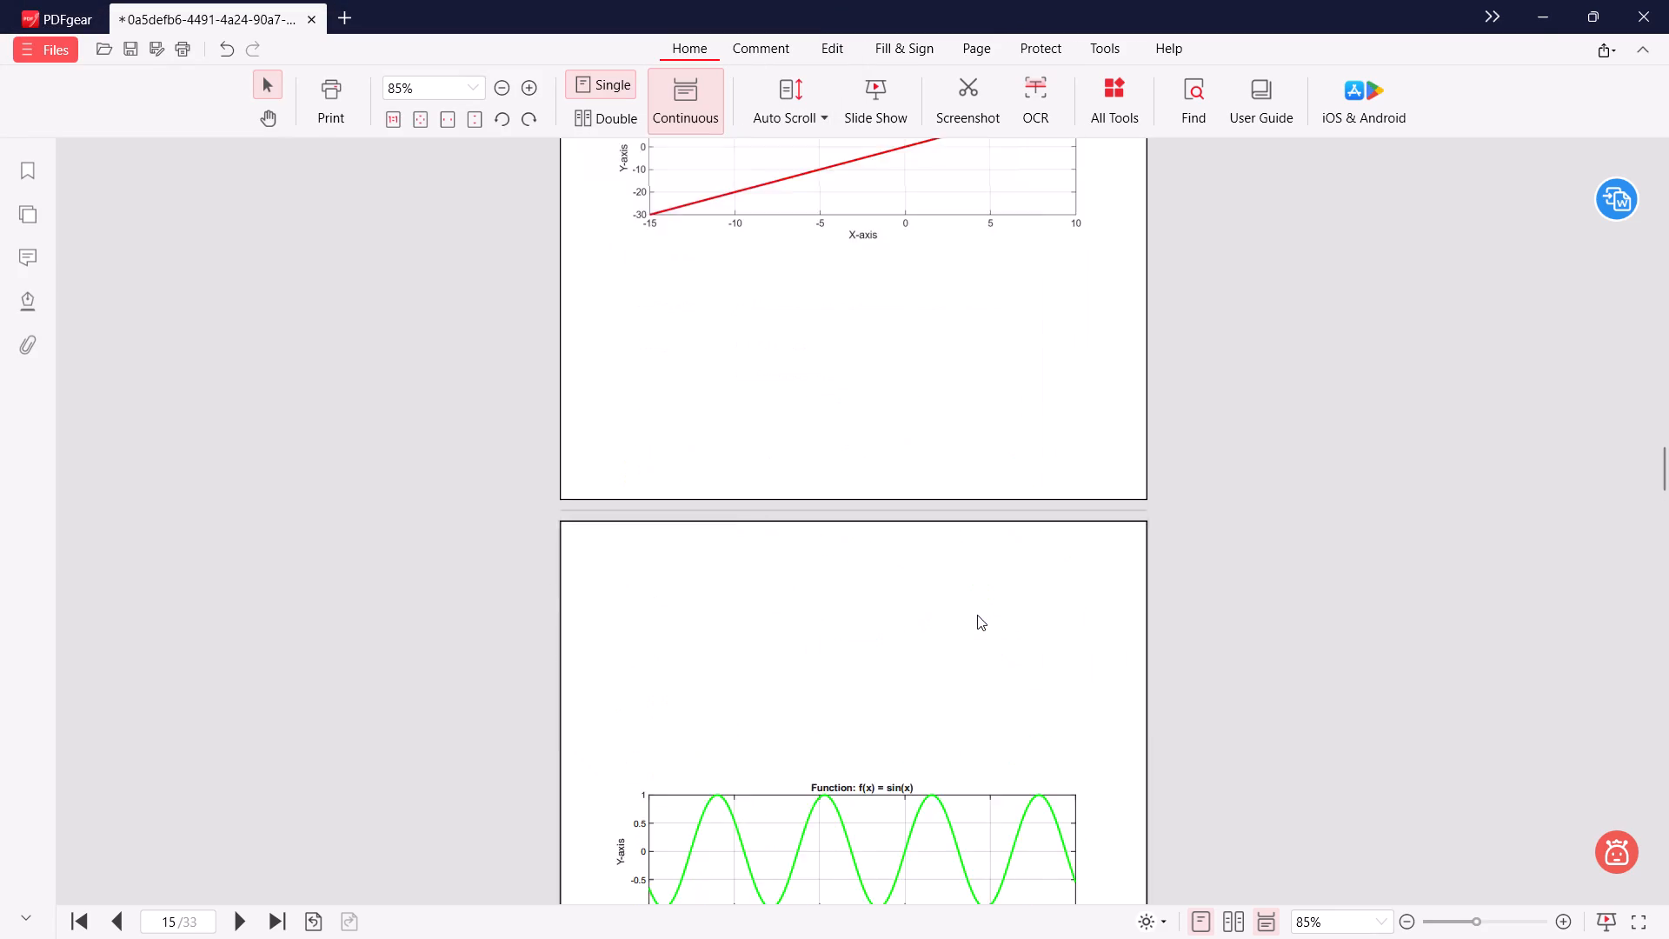
pyautogui.scroll(6, 977, 615)
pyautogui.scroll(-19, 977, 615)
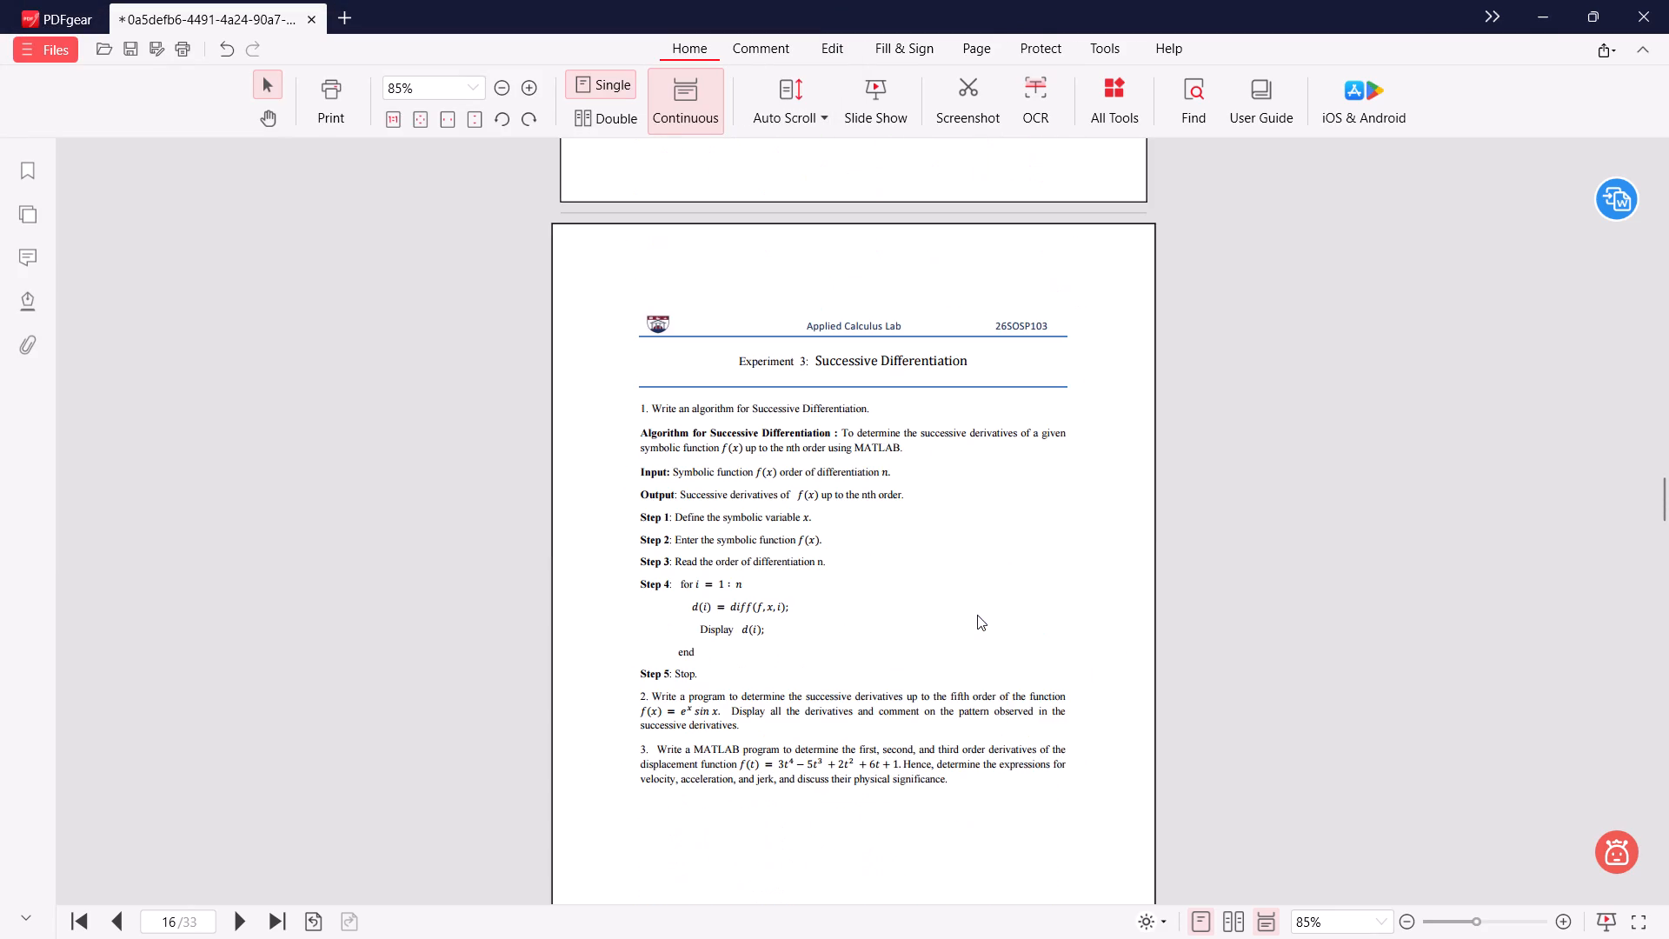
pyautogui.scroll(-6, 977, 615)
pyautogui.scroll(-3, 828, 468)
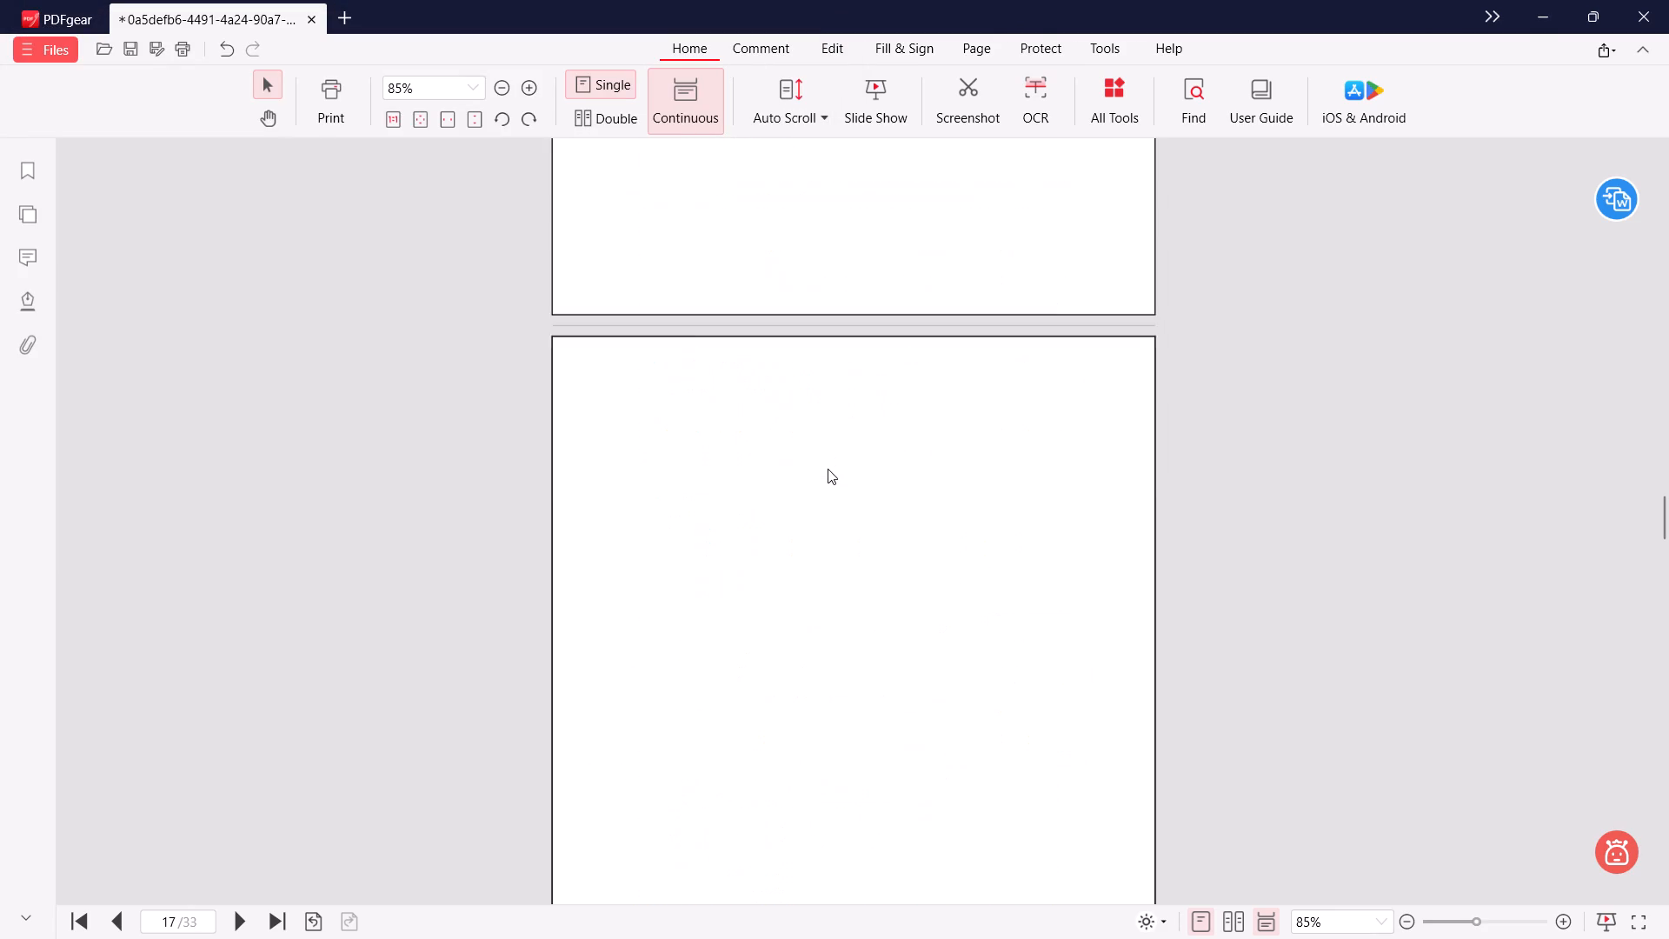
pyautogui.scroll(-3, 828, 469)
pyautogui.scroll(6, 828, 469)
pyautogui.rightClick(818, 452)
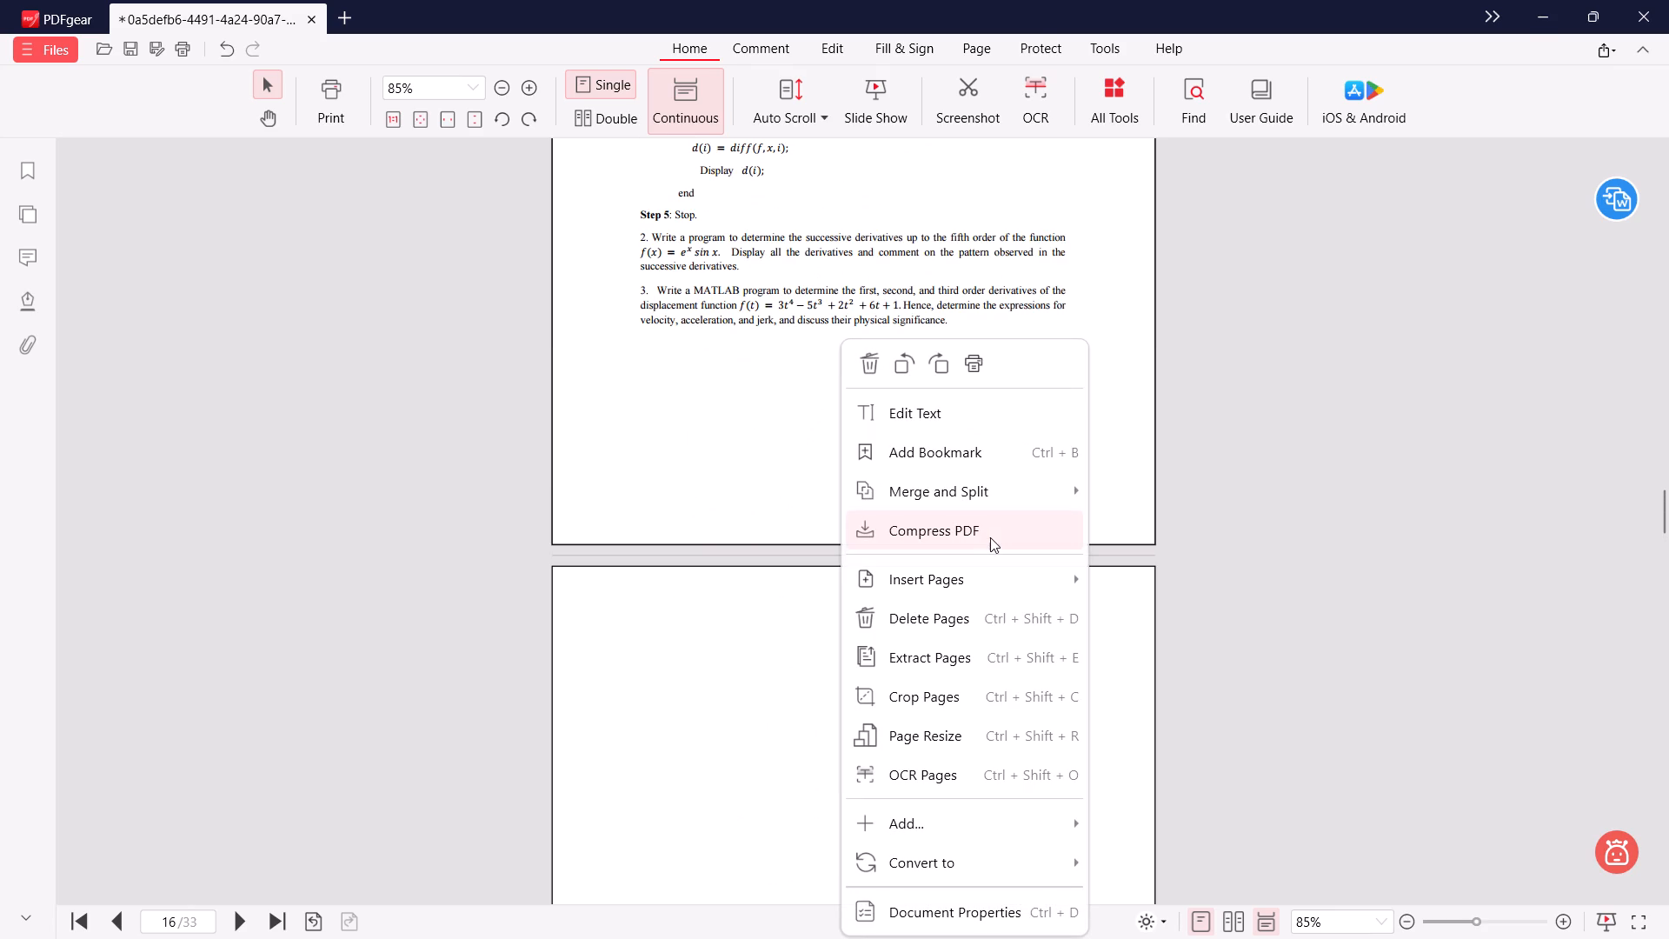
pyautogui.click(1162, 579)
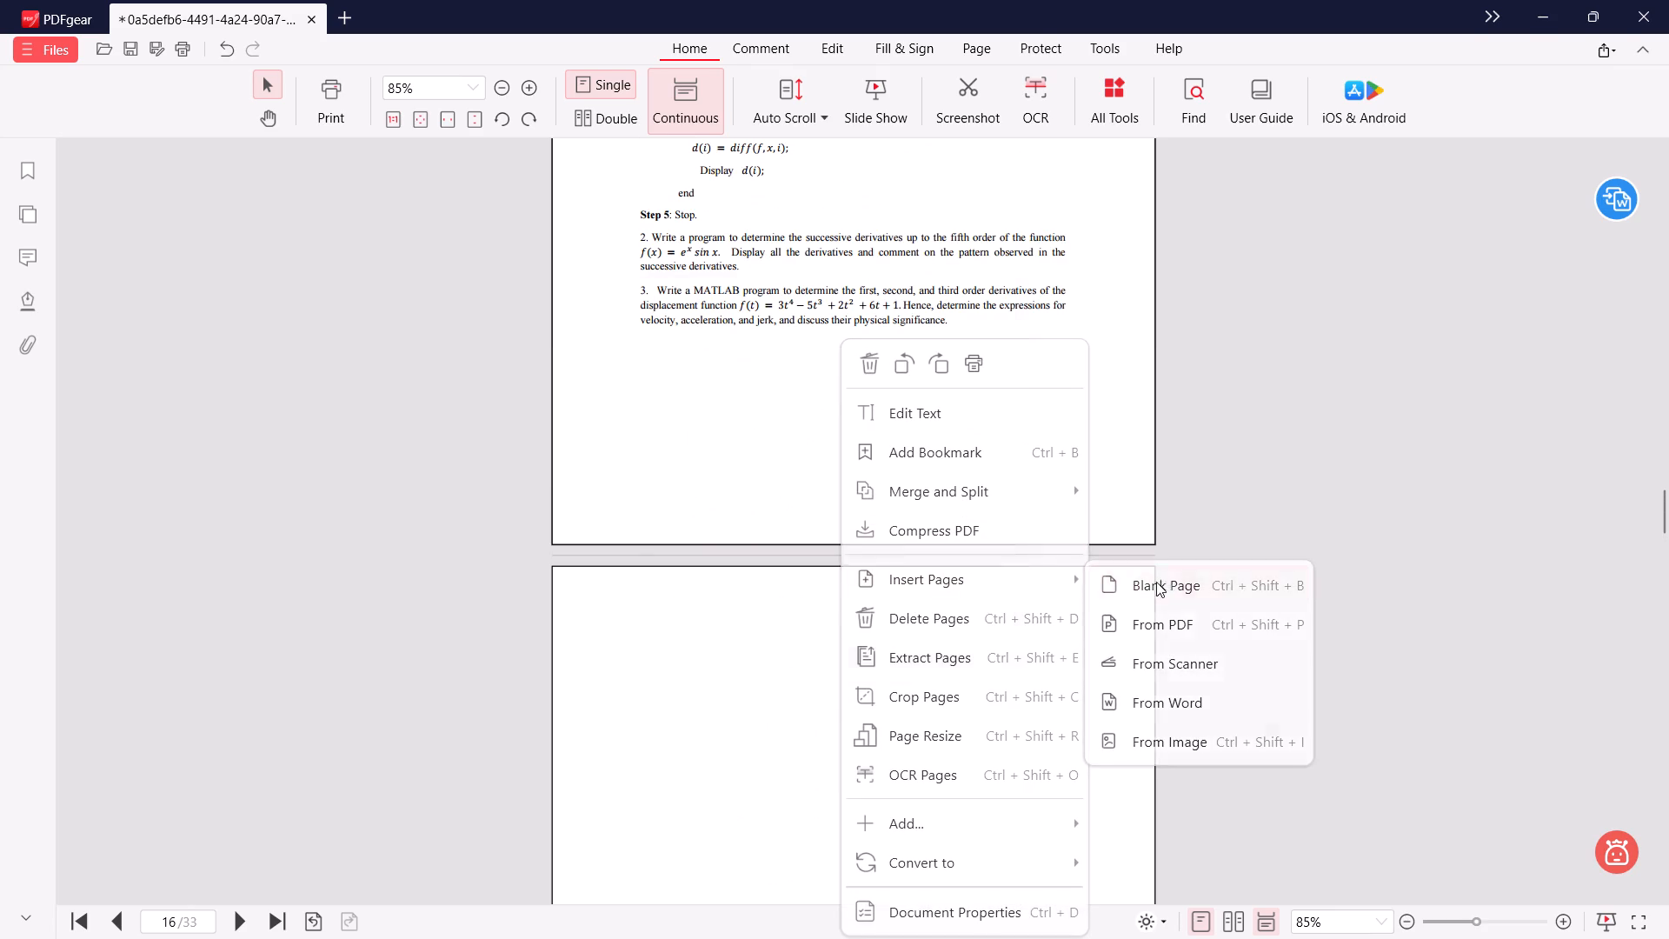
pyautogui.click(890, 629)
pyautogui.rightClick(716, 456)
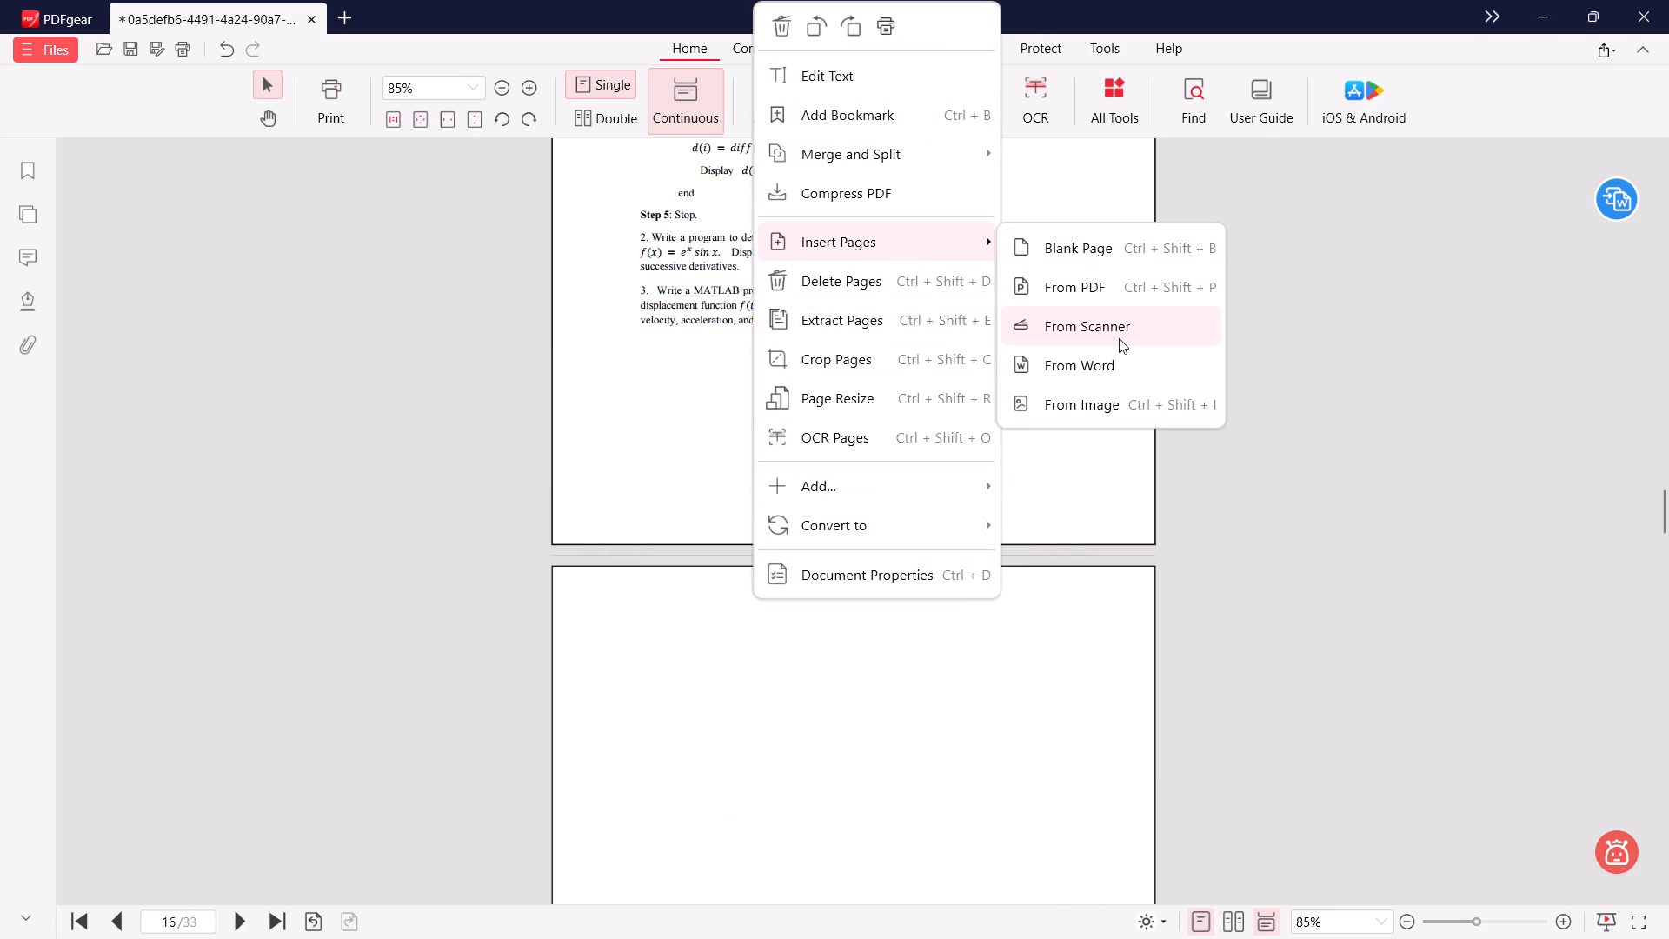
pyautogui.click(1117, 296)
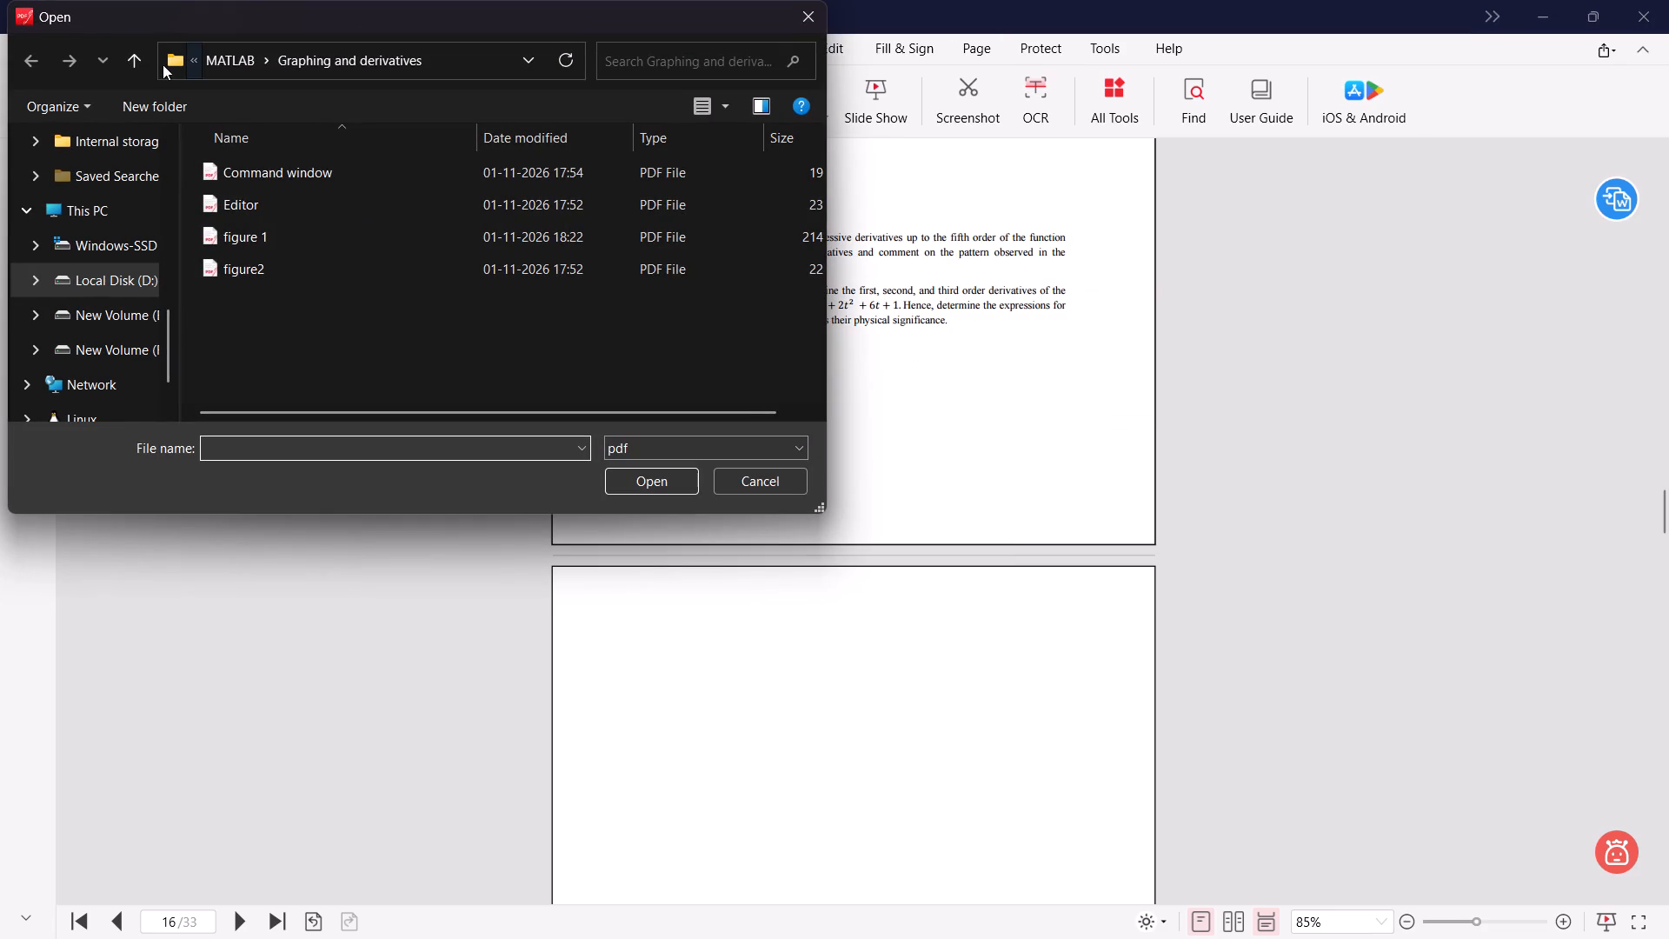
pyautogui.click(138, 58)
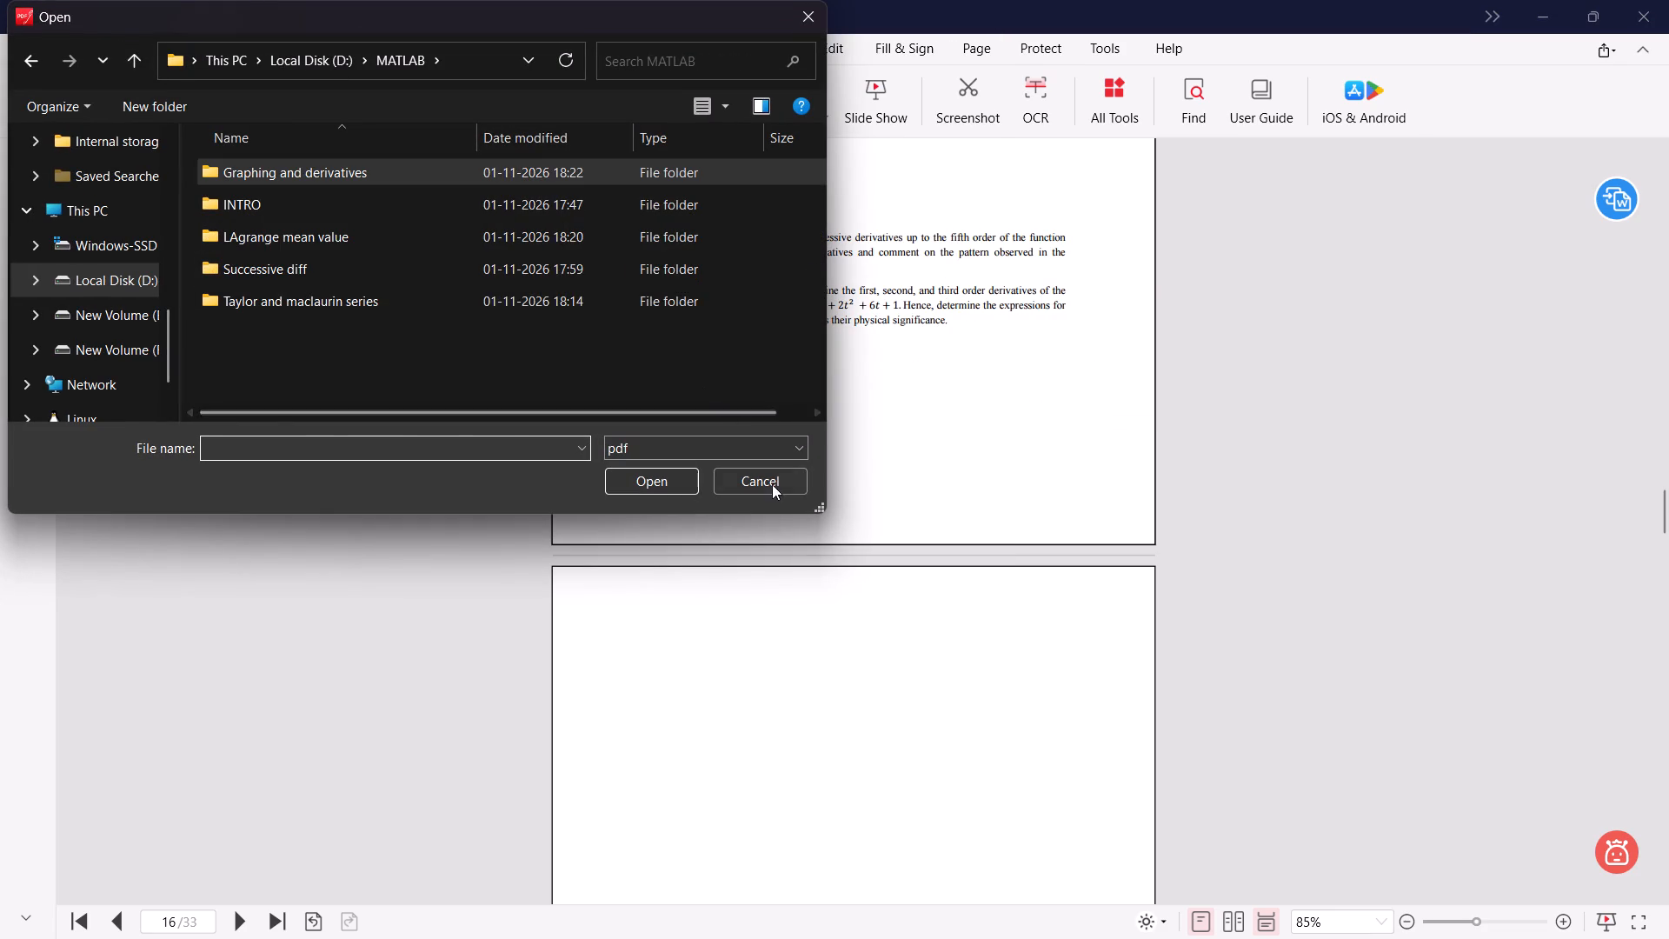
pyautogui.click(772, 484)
# Insert Editor.pdf from the MATLAB folder's Successive diff subfolder after the Experiment 3 instructions on page 16.
pyautogui.scroll(6, 960, 491)
pyautogui.scroll(-1, 960, 490)
pyautogui.rightClick(830, 756)
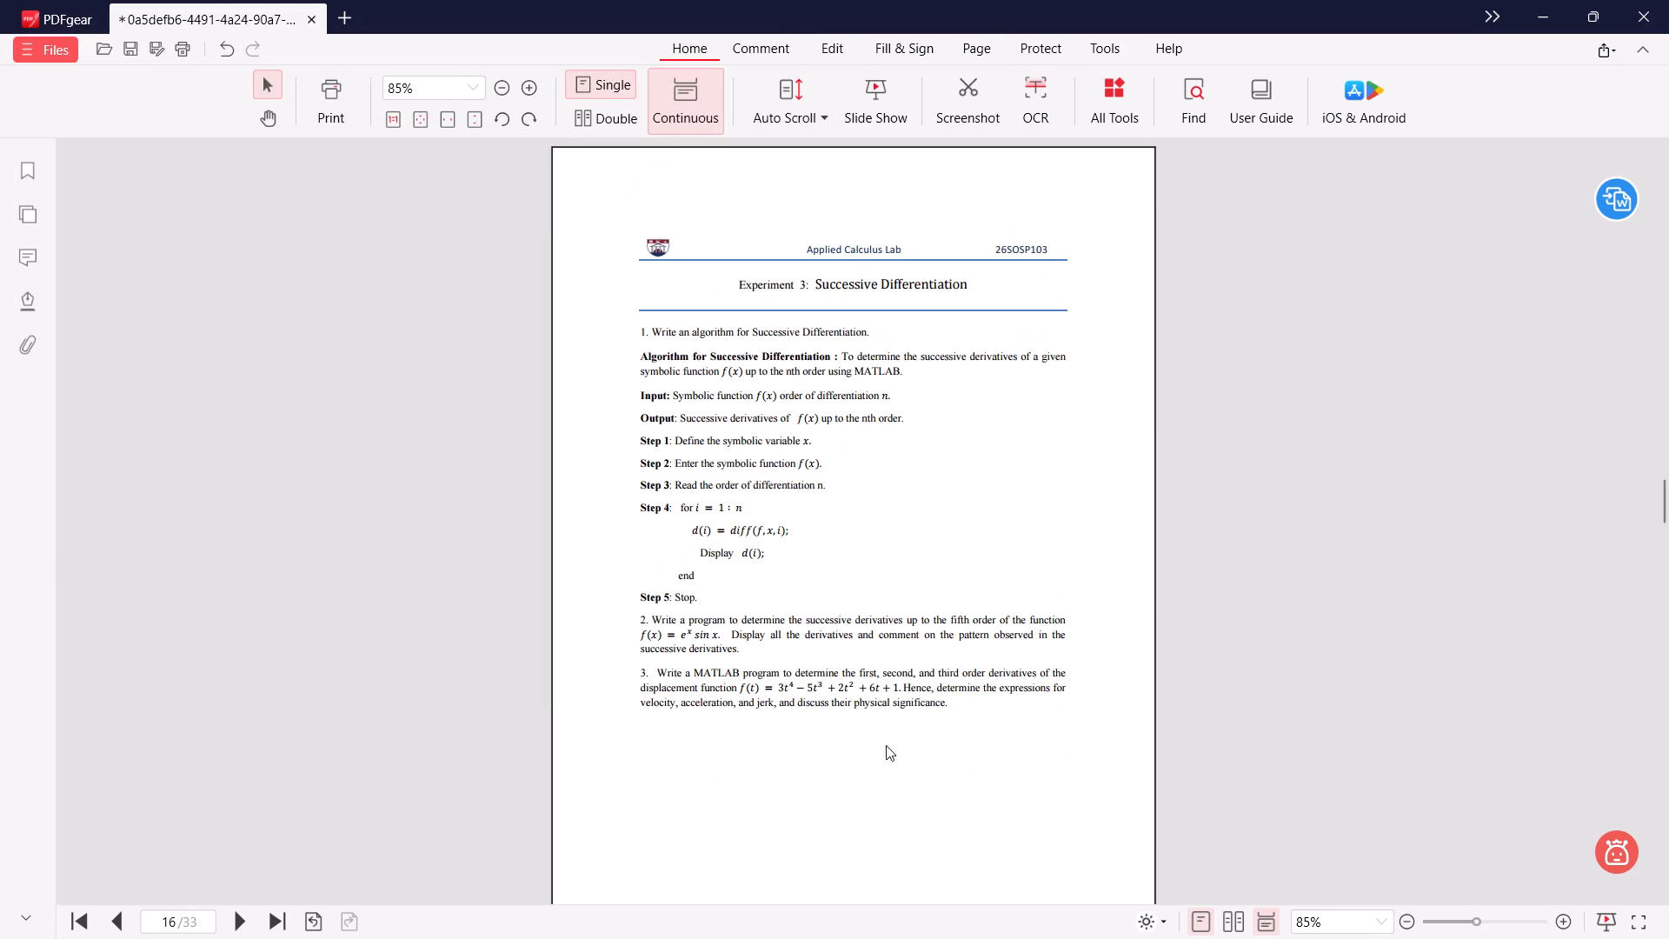
pyautogui.click(1177, 433)
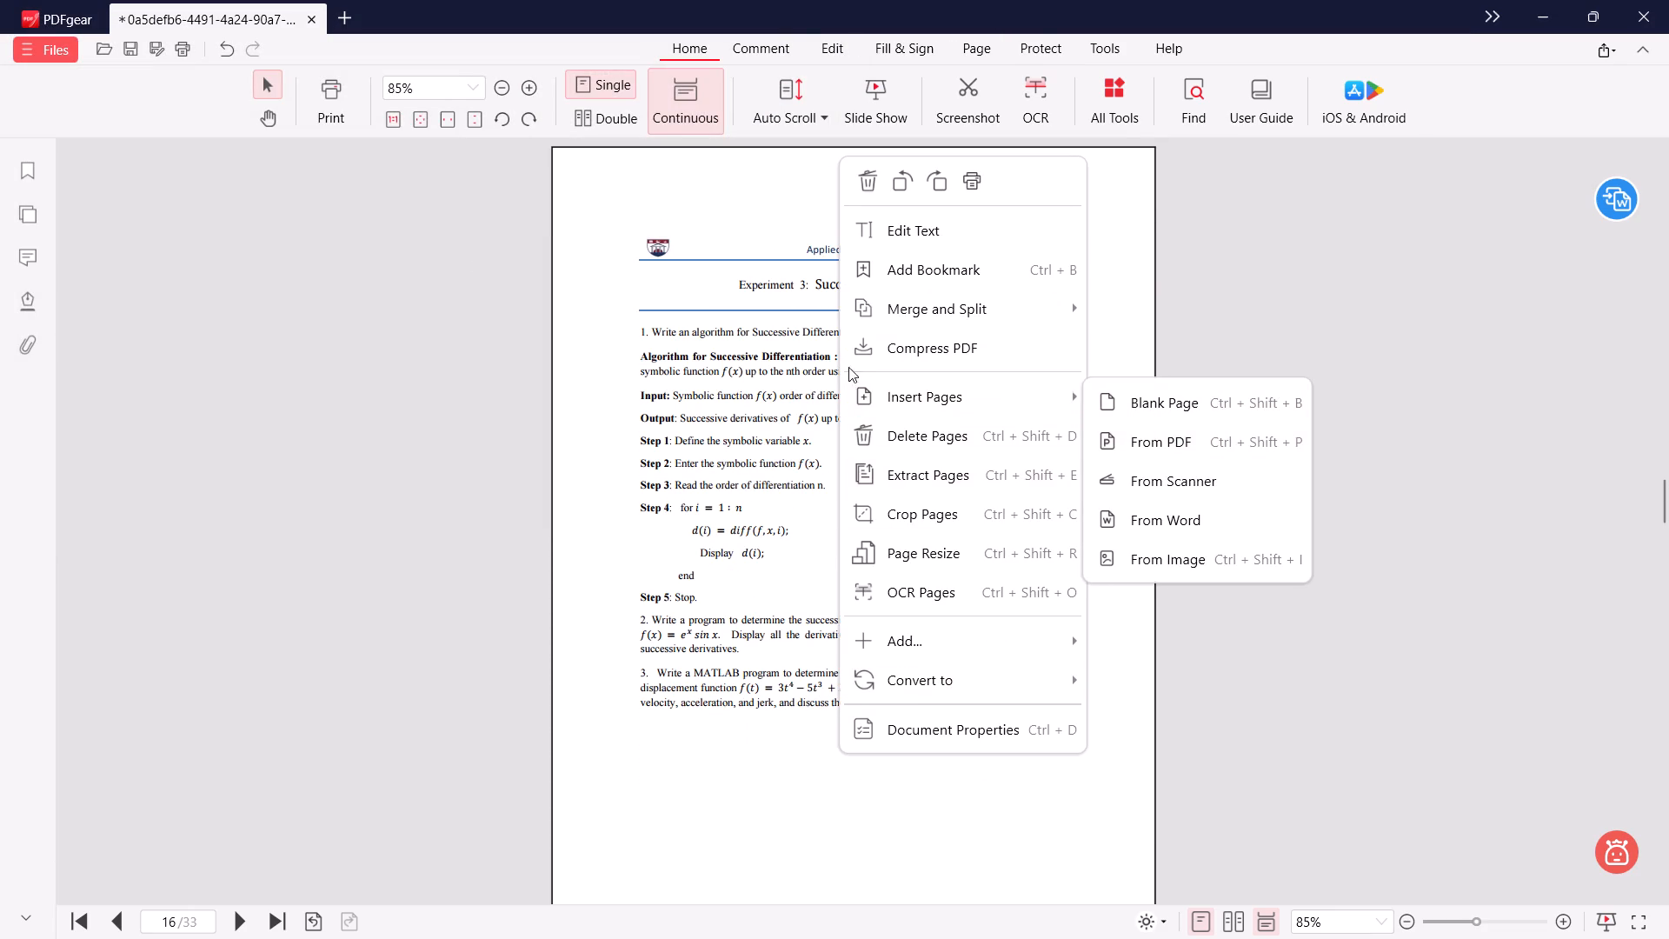
pyautogui.click(138, 73)
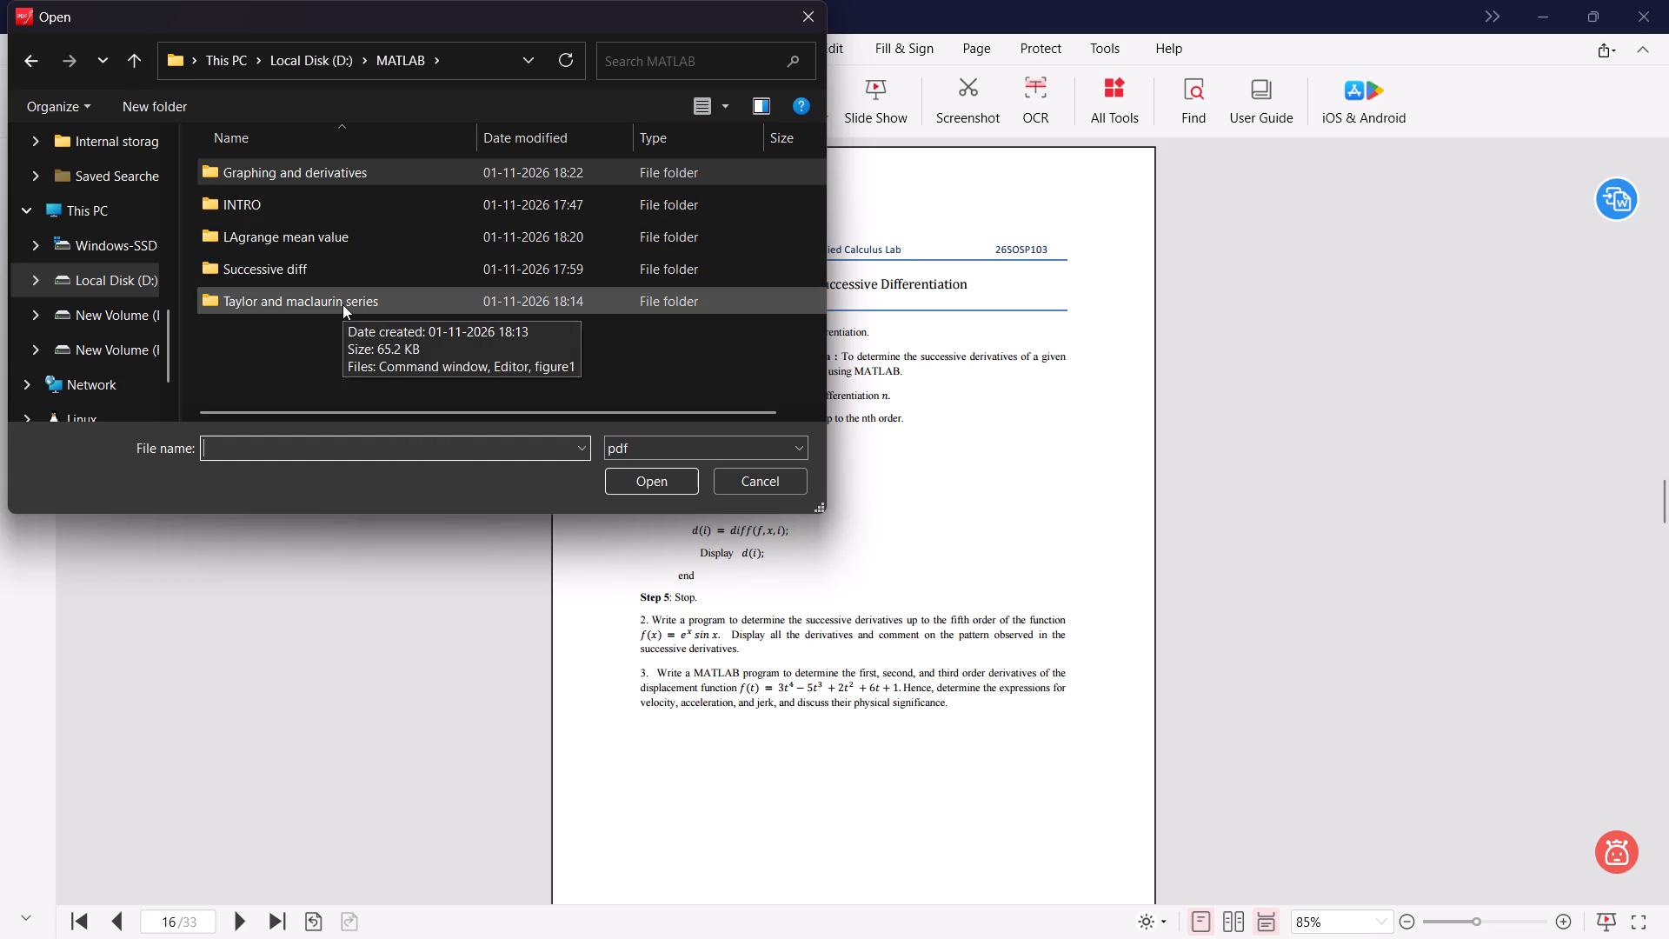
pyautogui.doubleClick(402, 270)
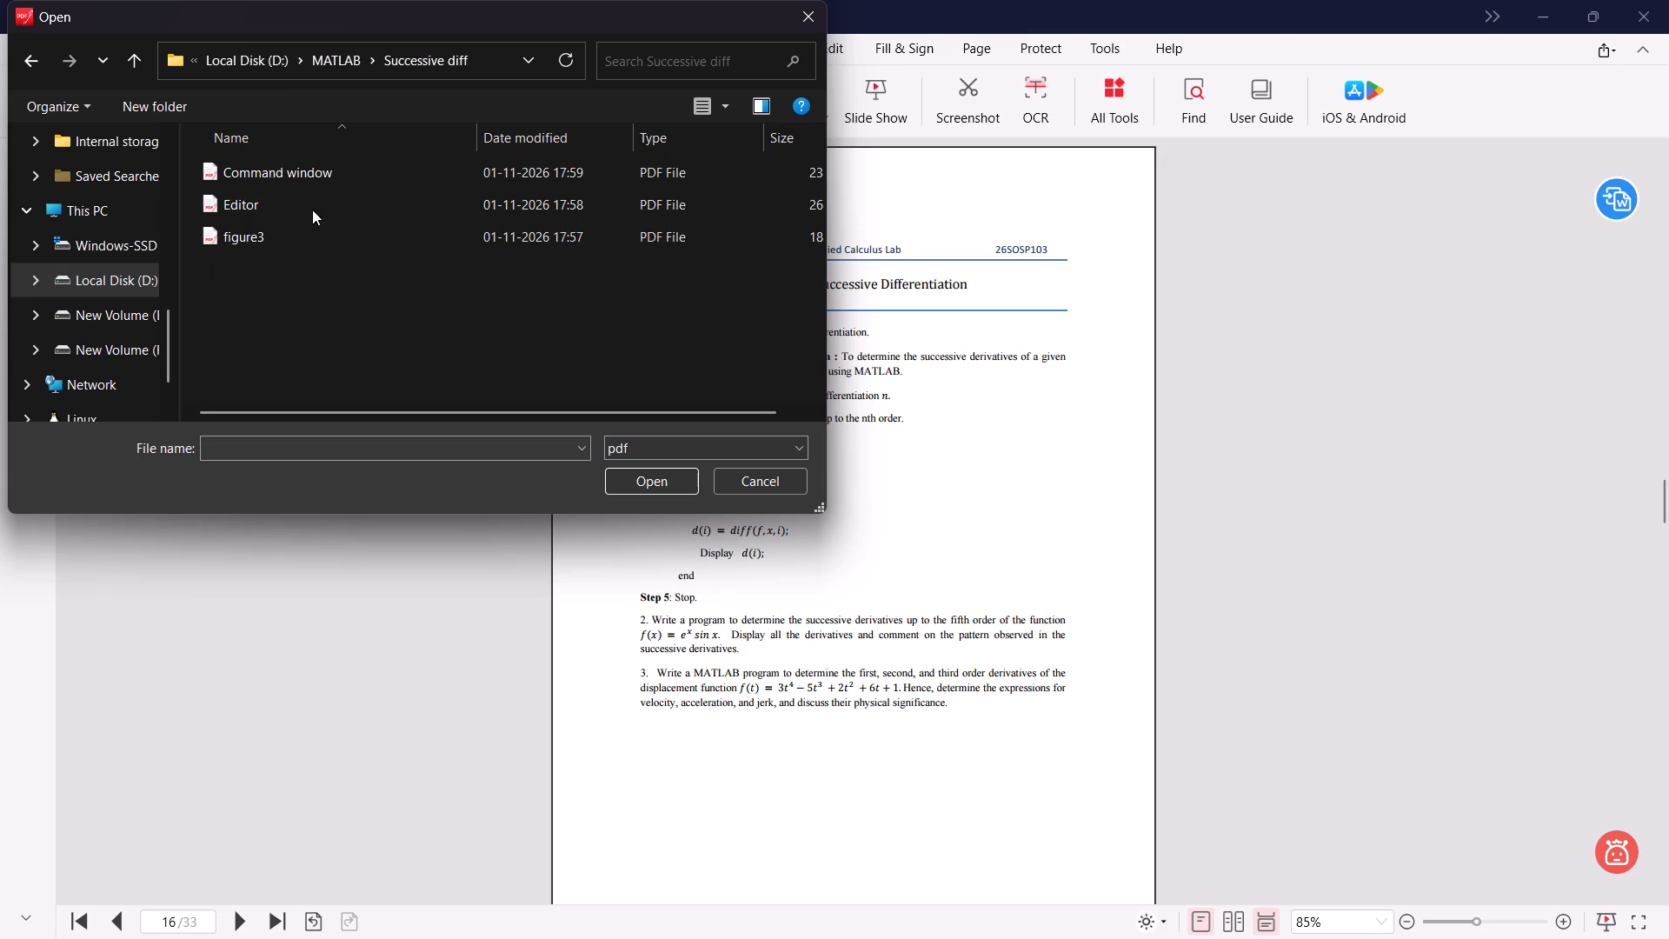
pyautogui.click(297, 170)
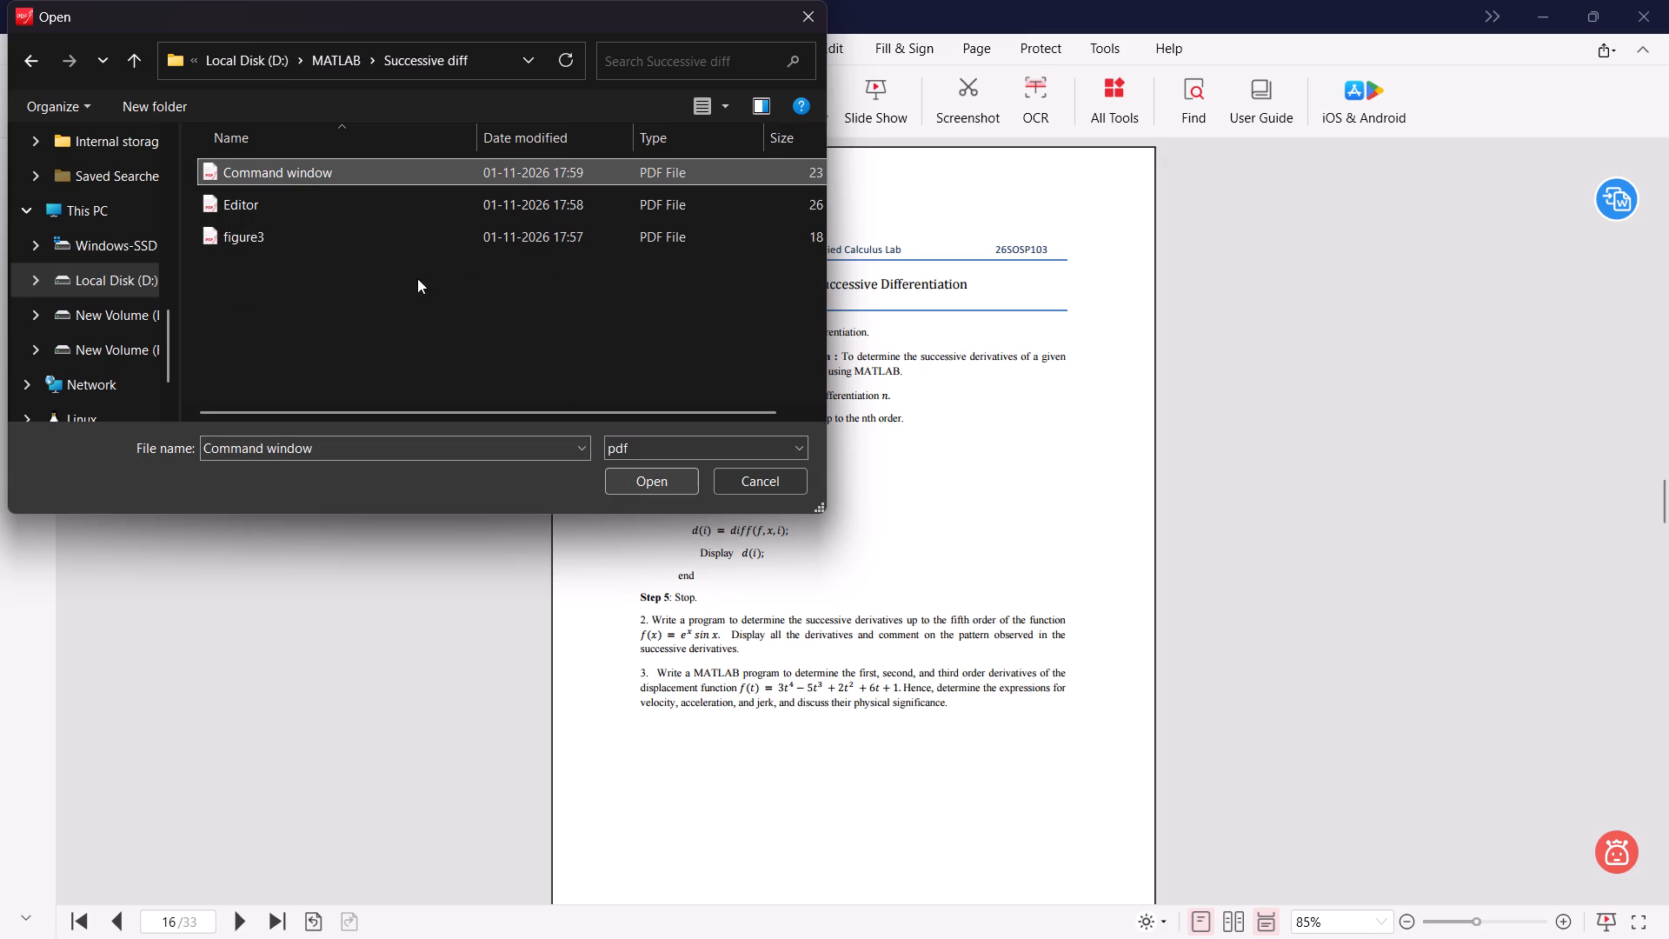
pyautogui.click(334, 200)
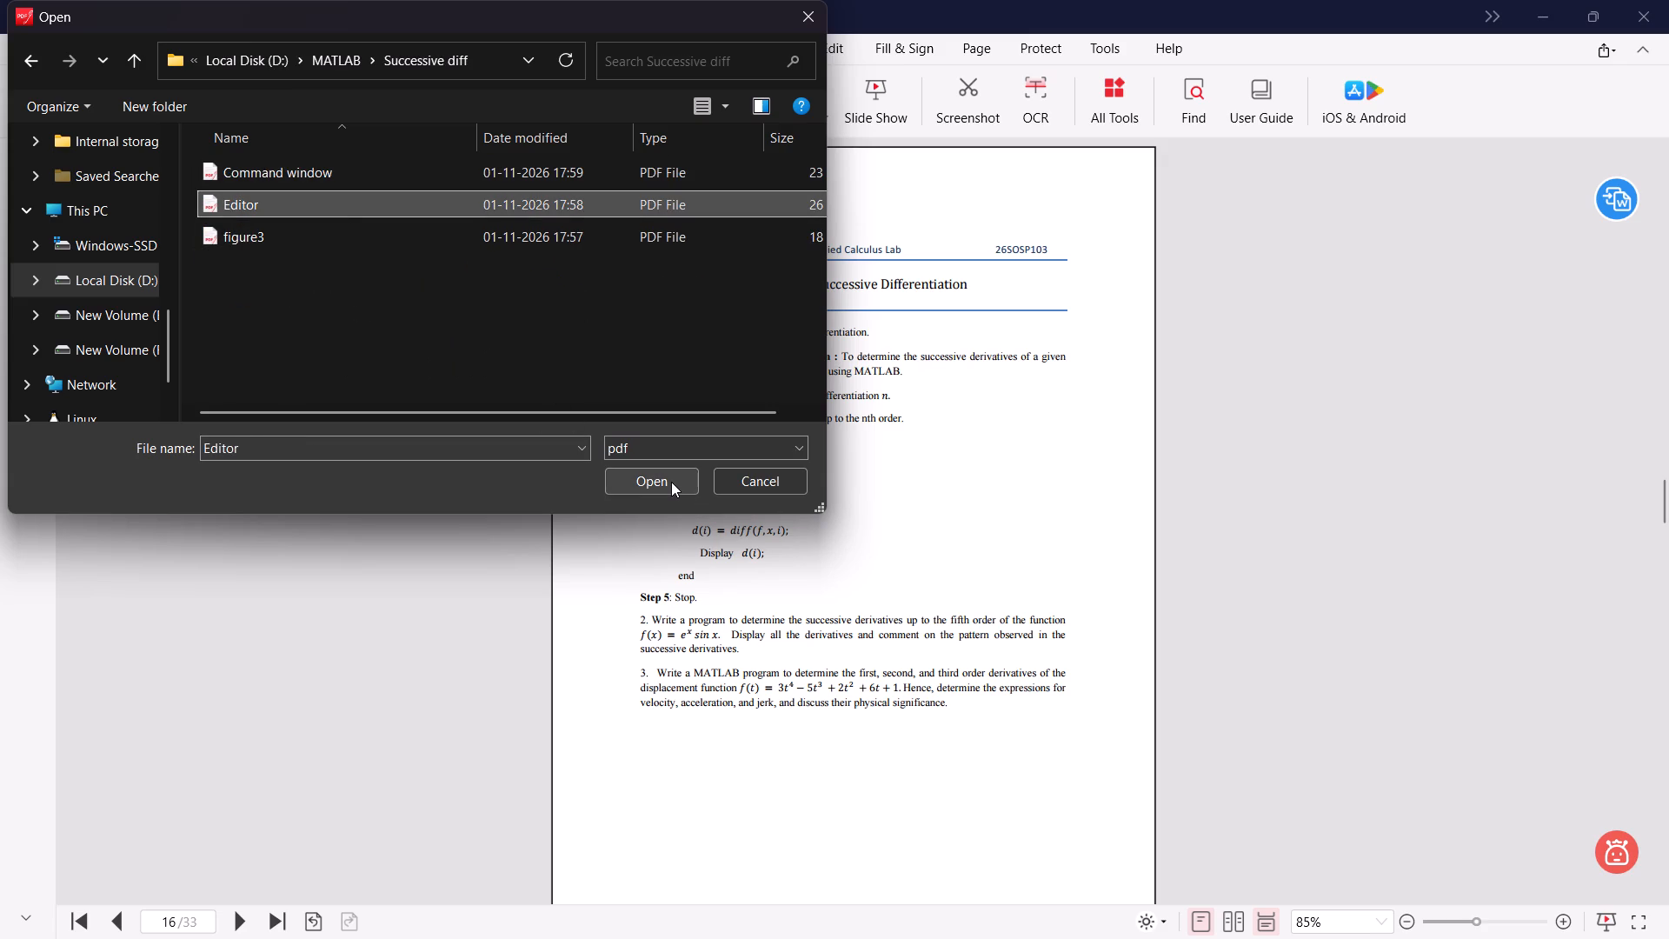
pyautogui.click(671, 482)
pyautogui.click(981, 665)
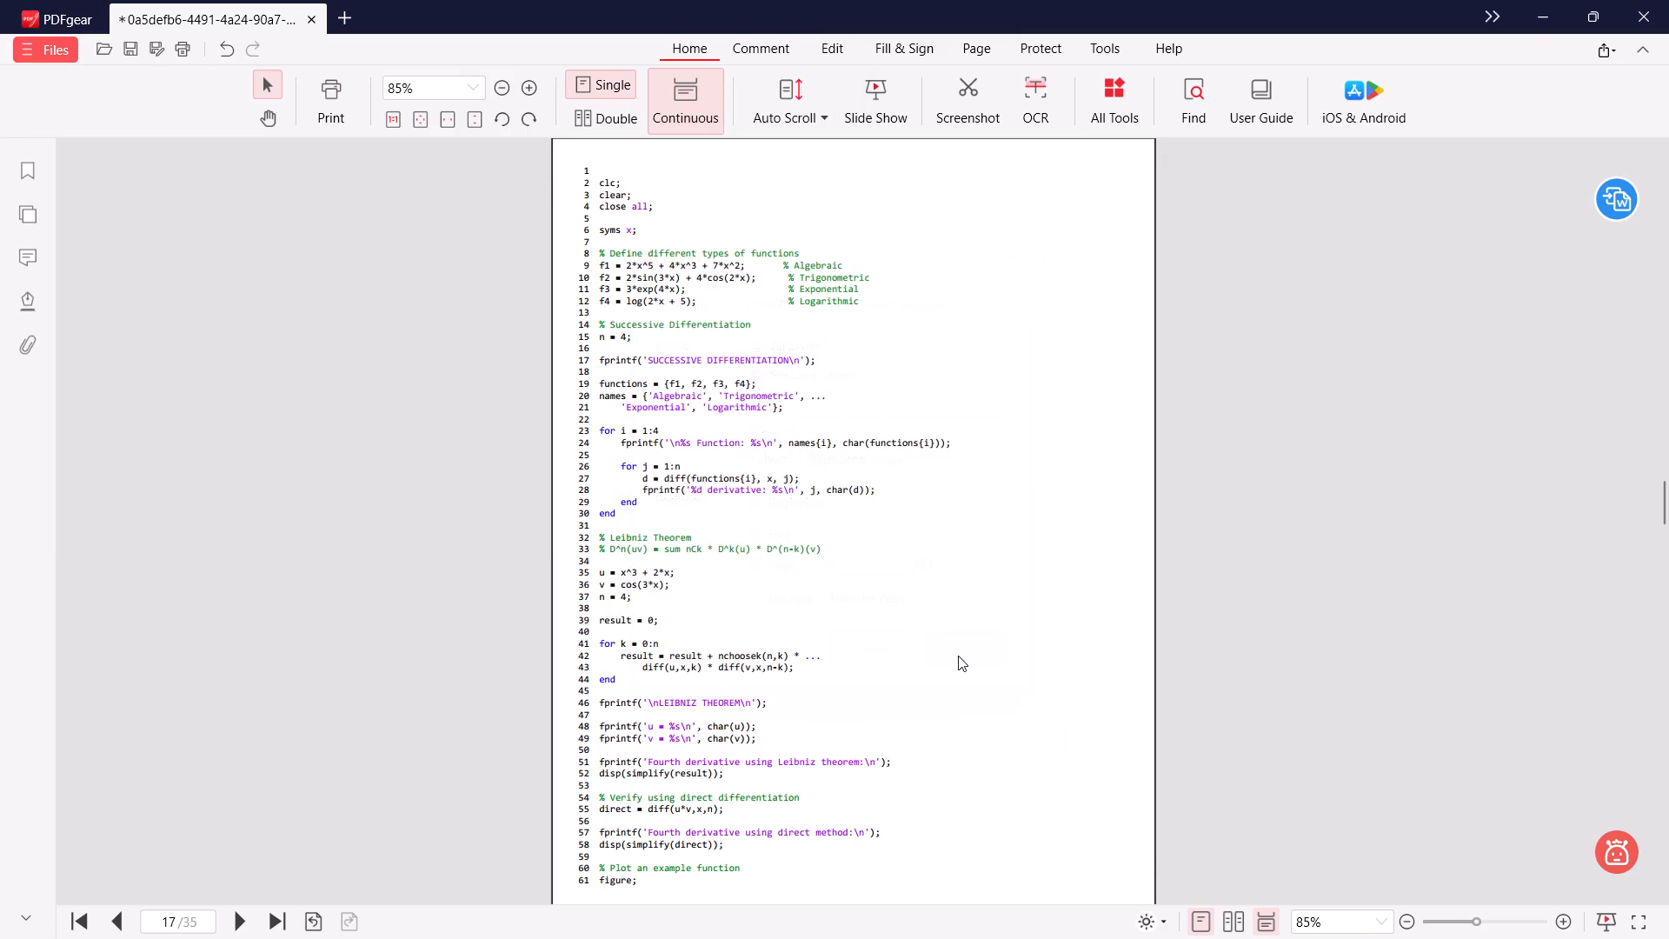
# Insert Command window.pdf from the Successive diff folder after page 18, following the Experiment 3 code.
pyautogui.scroll(-11, 890, 609)
pyautogui.scroll(1, 890, 608)
pyautogui.scroll(-8, 890, 608)
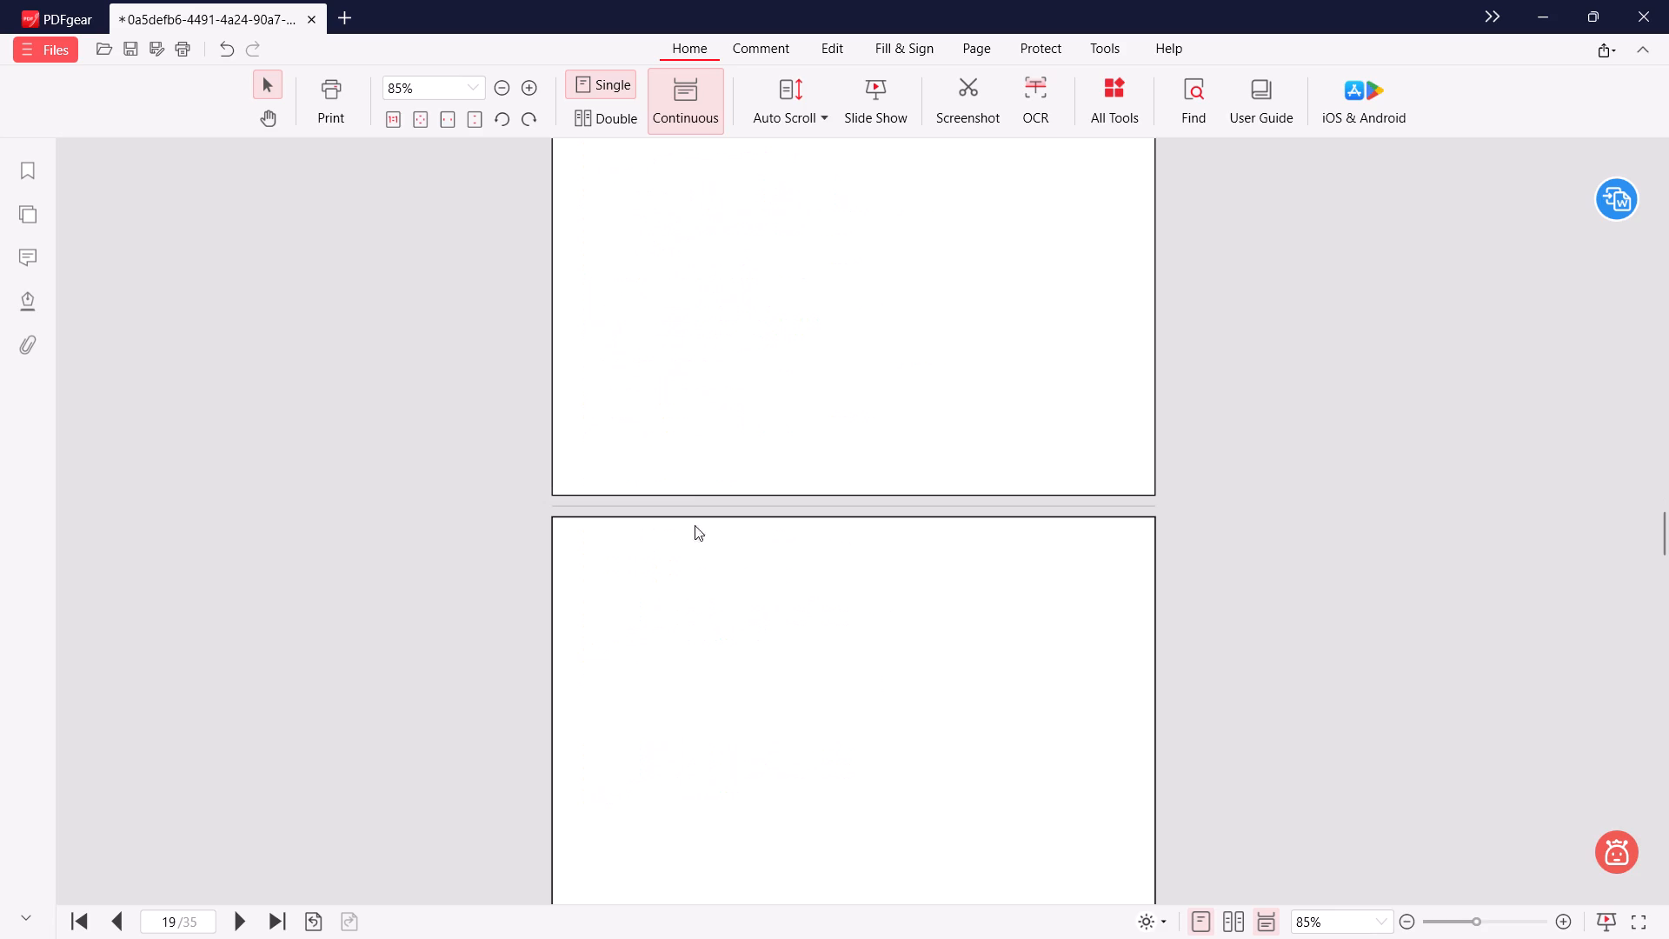
pyautogui.rightClick(650, 300)
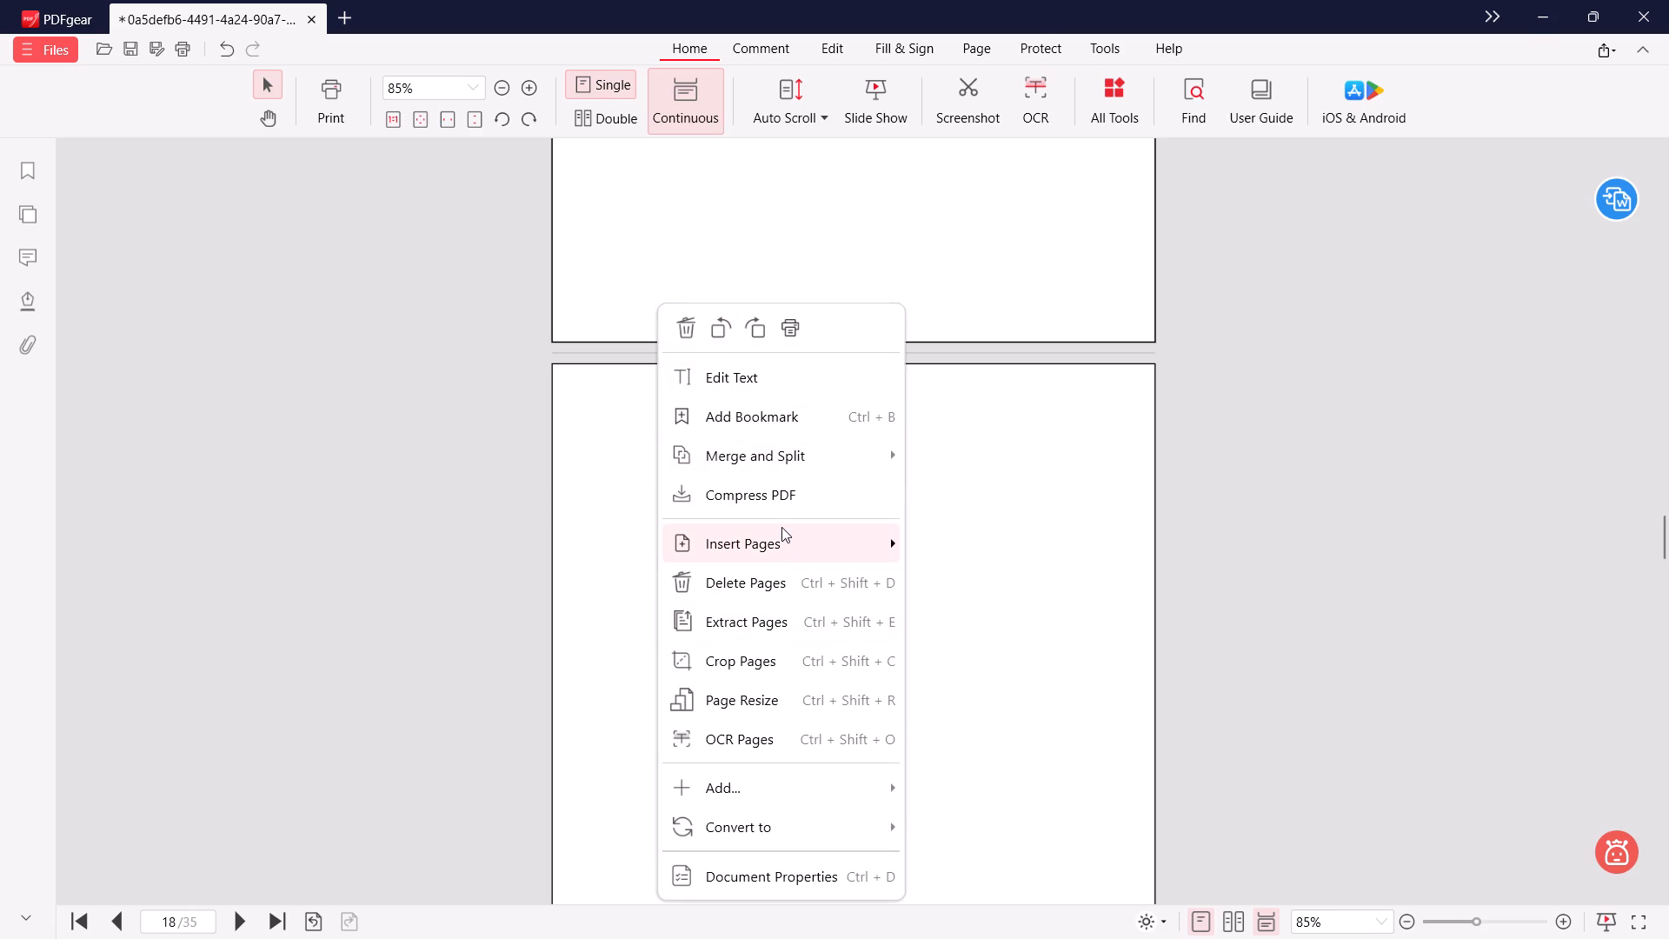
pyautogui.click(1019, 585)
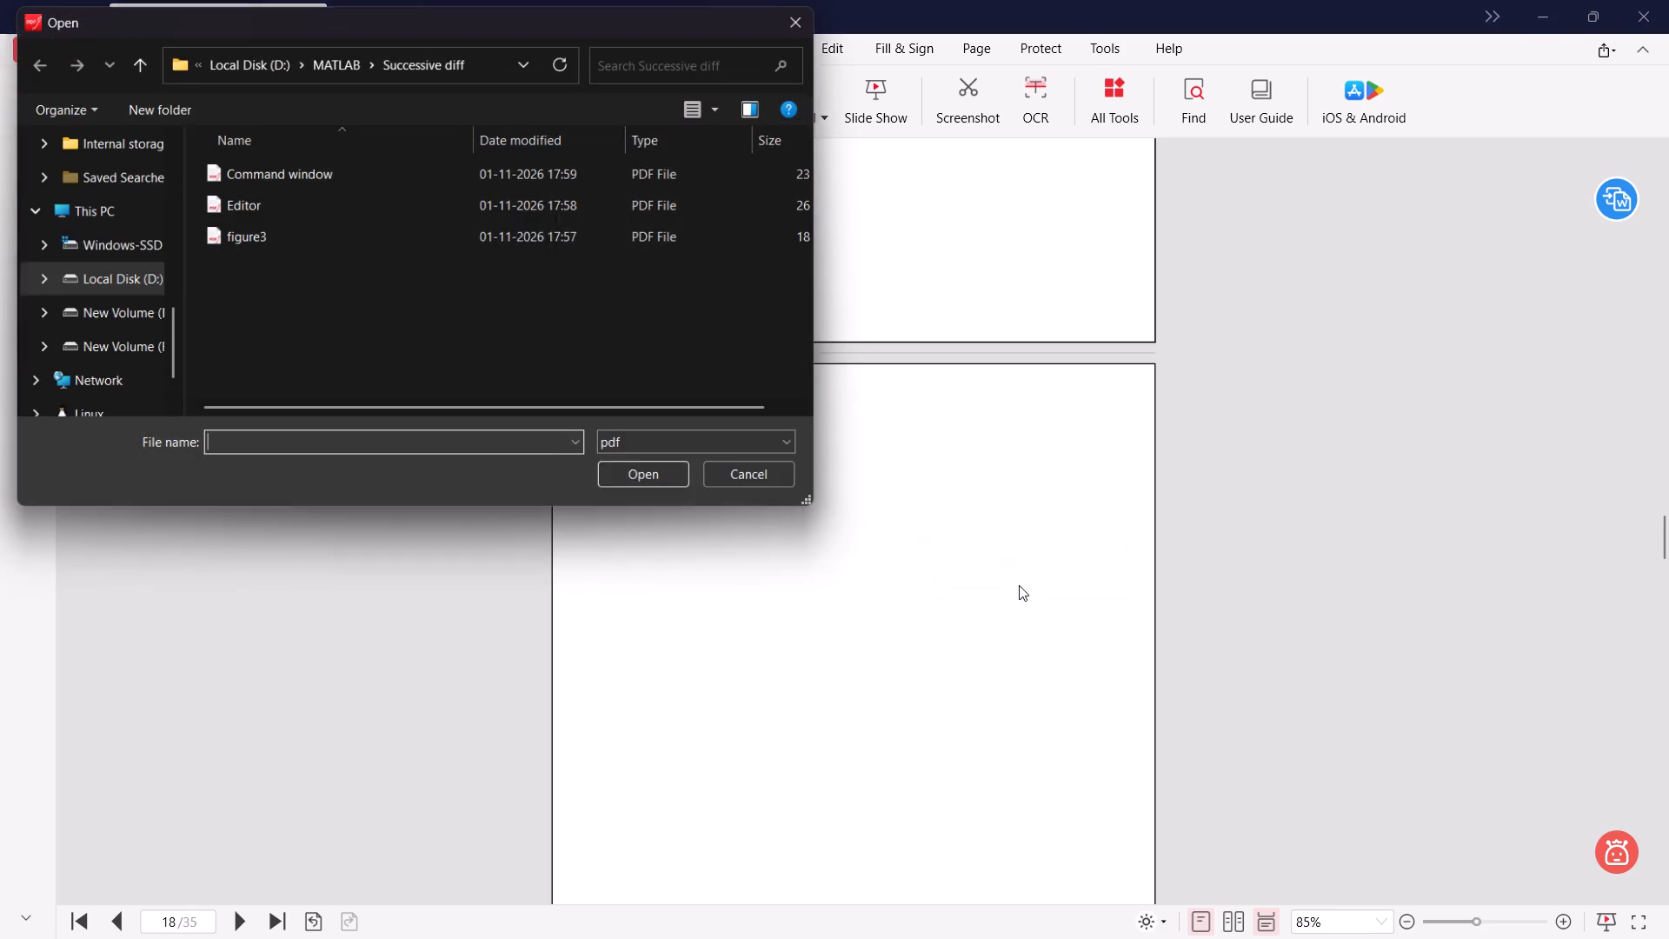
pyautogui.click(340, 216)
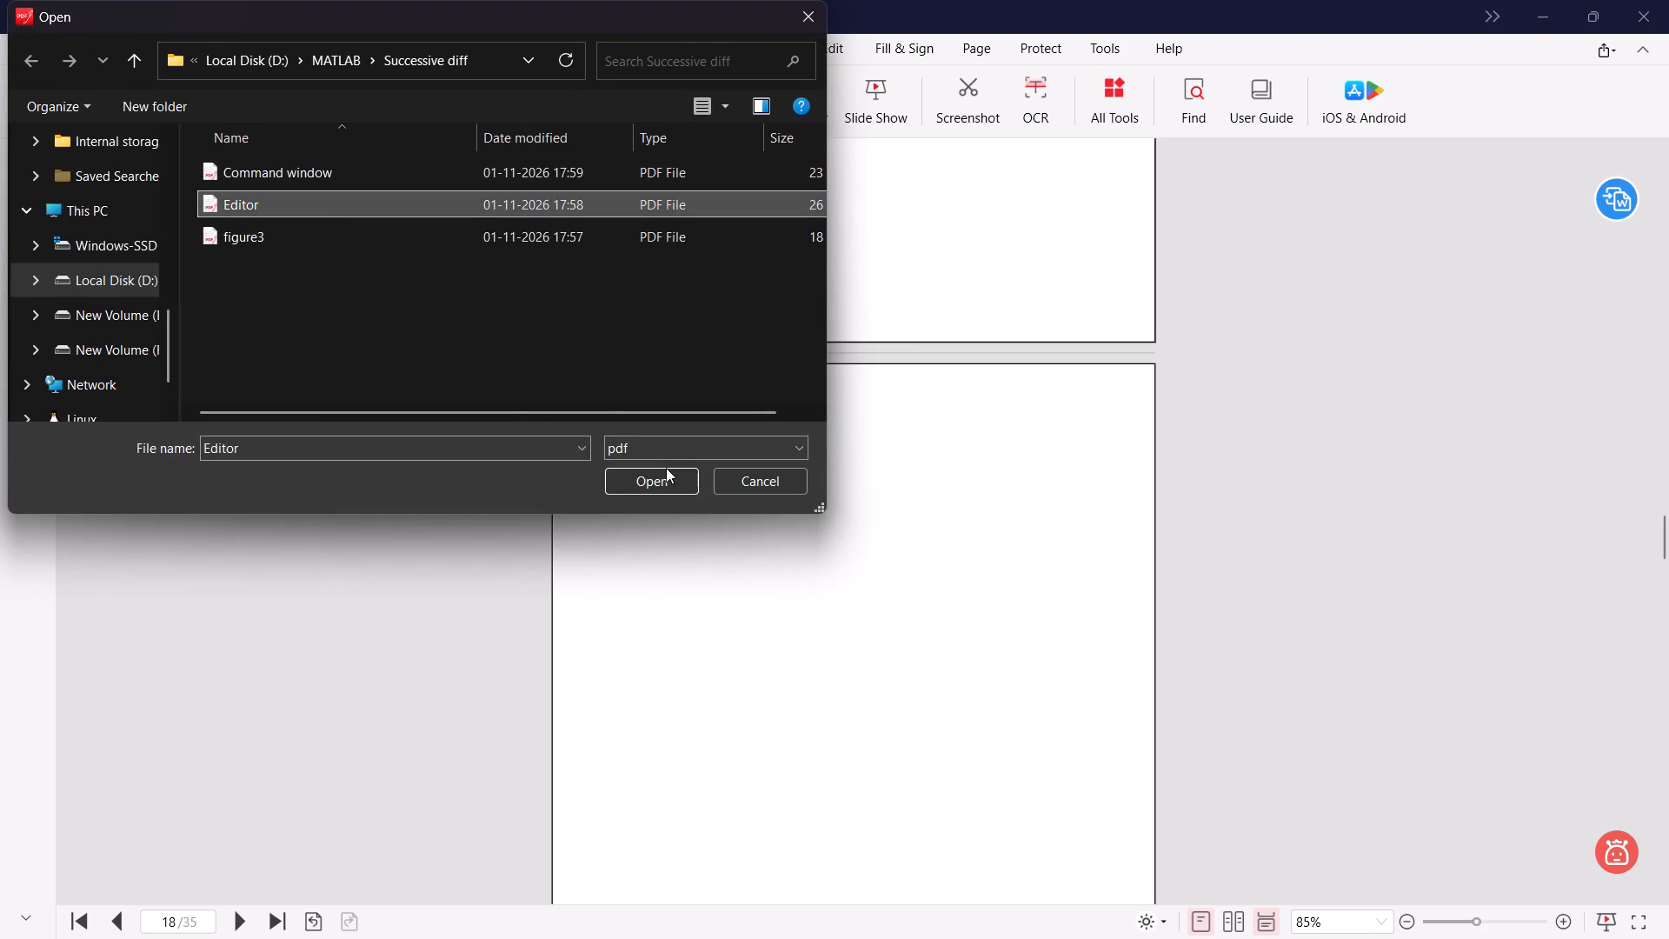
pyautogui.click(336, 171)
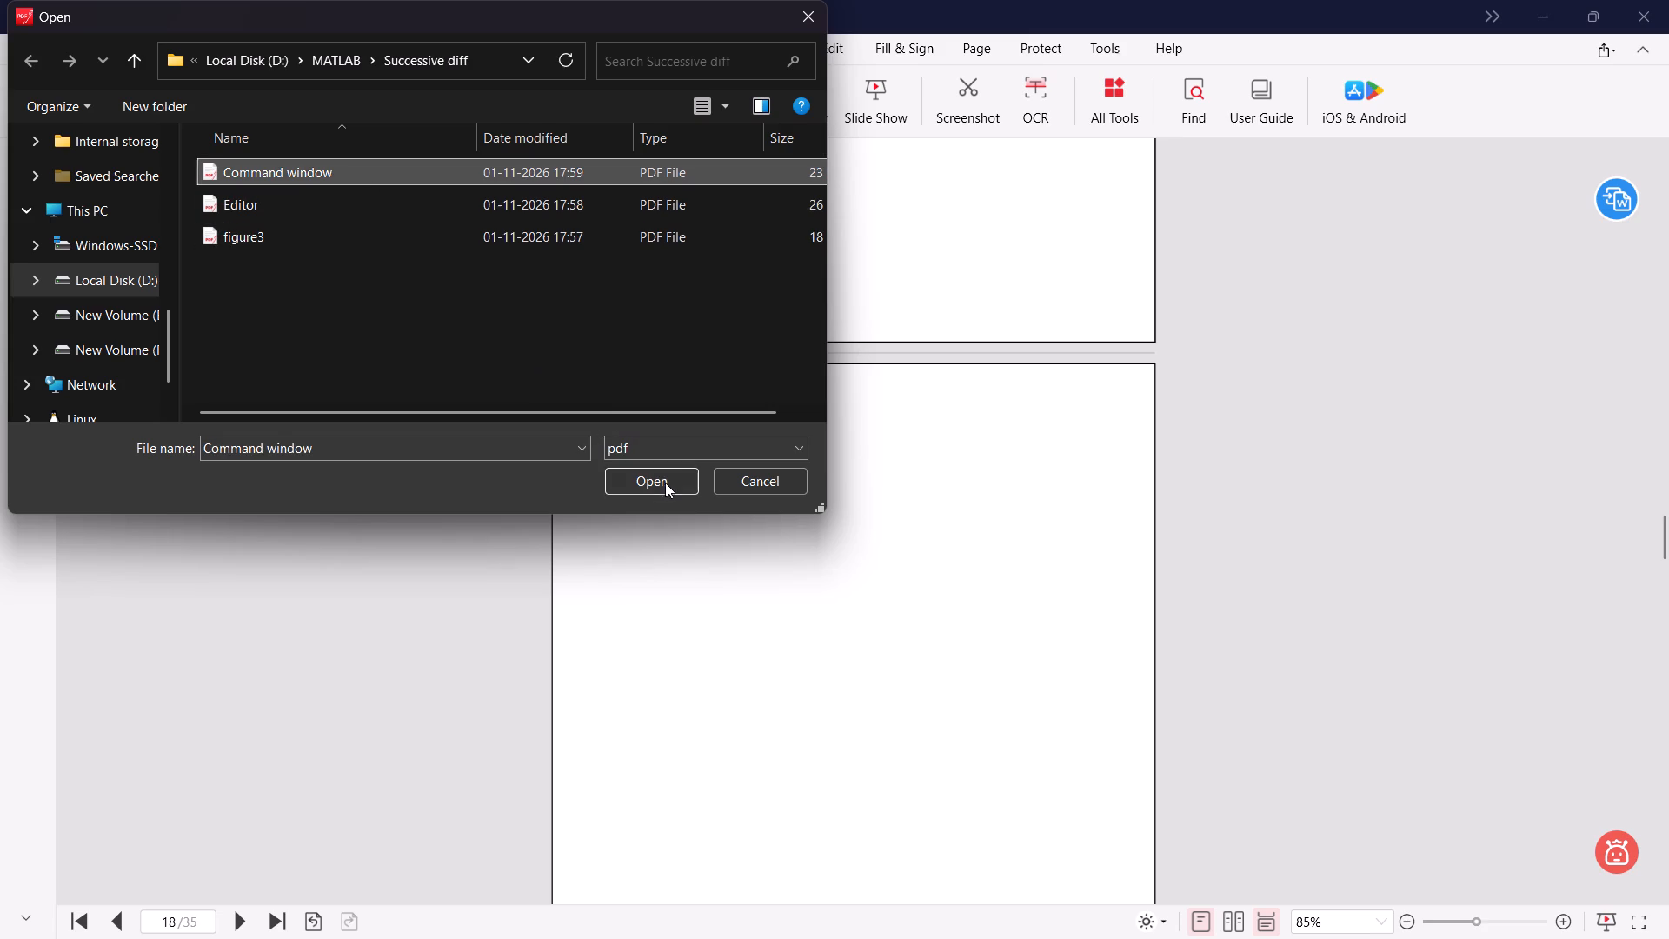
pyautogui.click(667, 483)
pyautogui.click(981, 660)
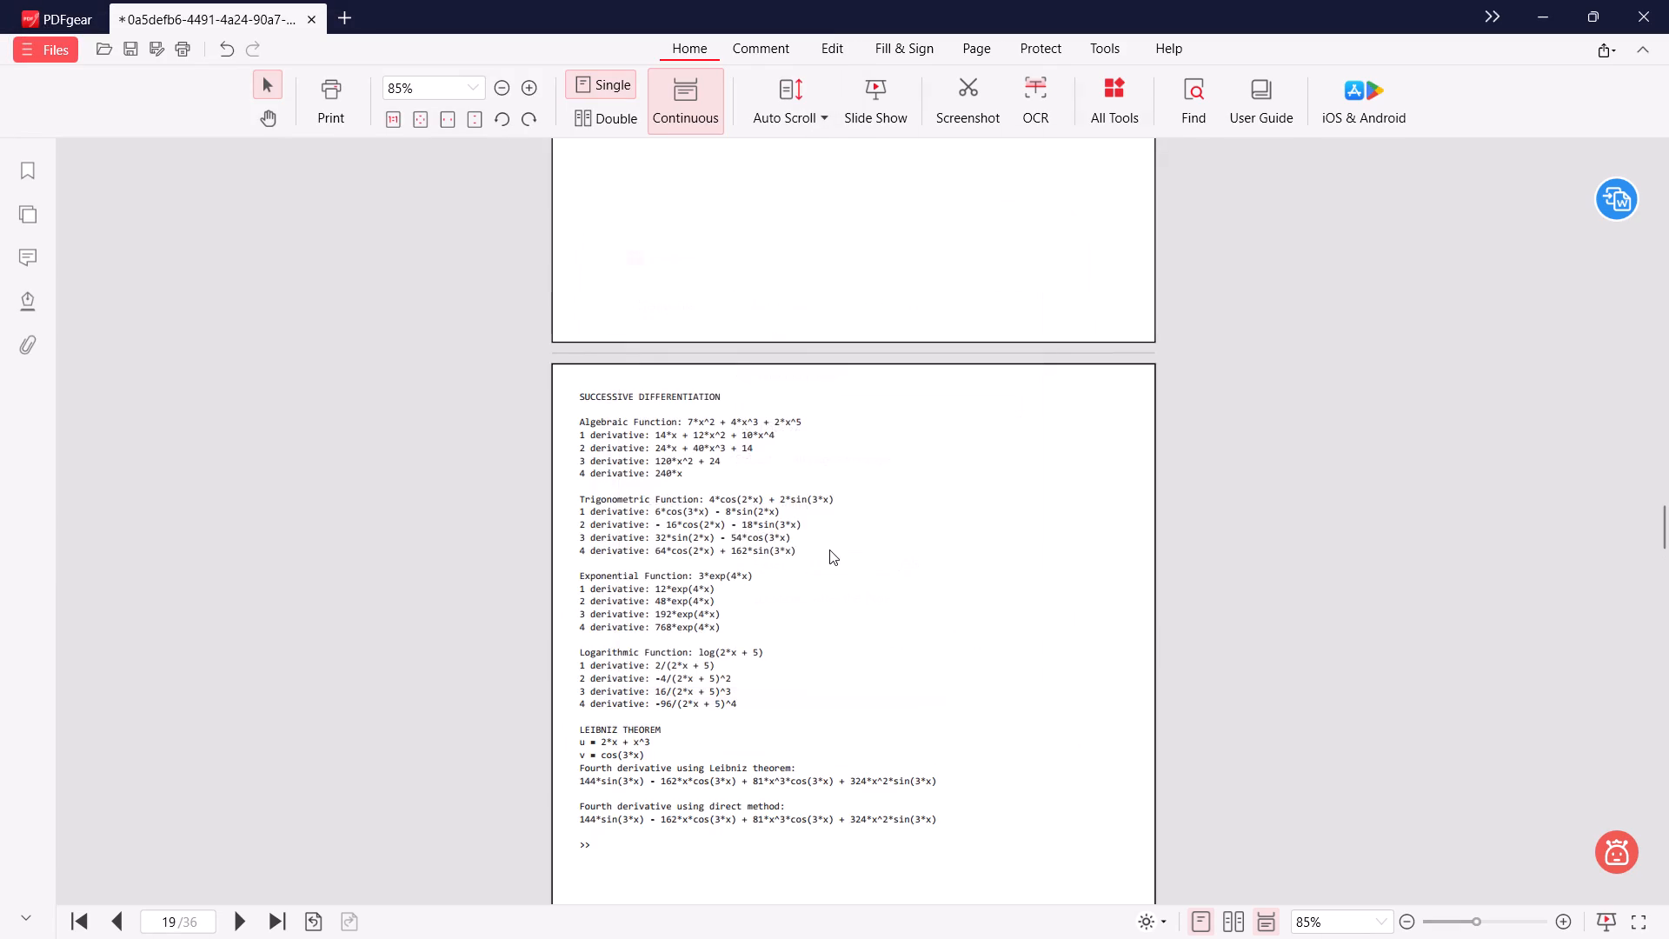
# Insert all pages of figure3.pdf from the Successive diff folder after page 19, following the Experiment 3 output.
pyautogui.scroll(-12, 829, 550)
pyautogui.rightClick(748, 432)
pyautogui.rightClick(686, 190)
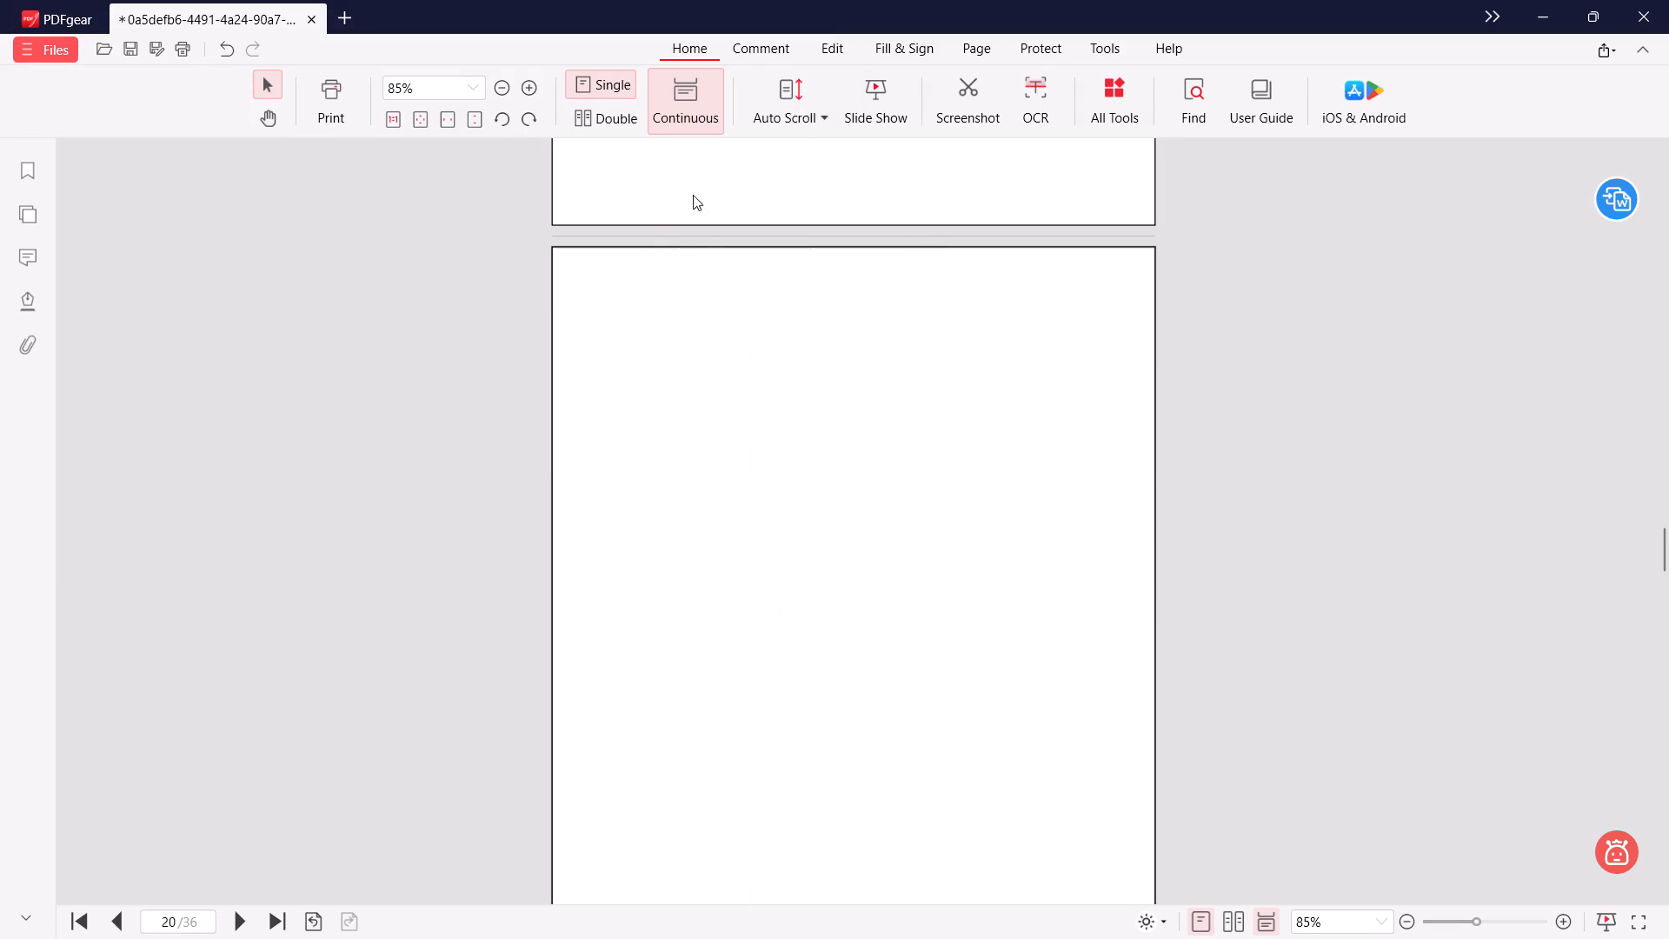
pyautogui.click(795, 419)
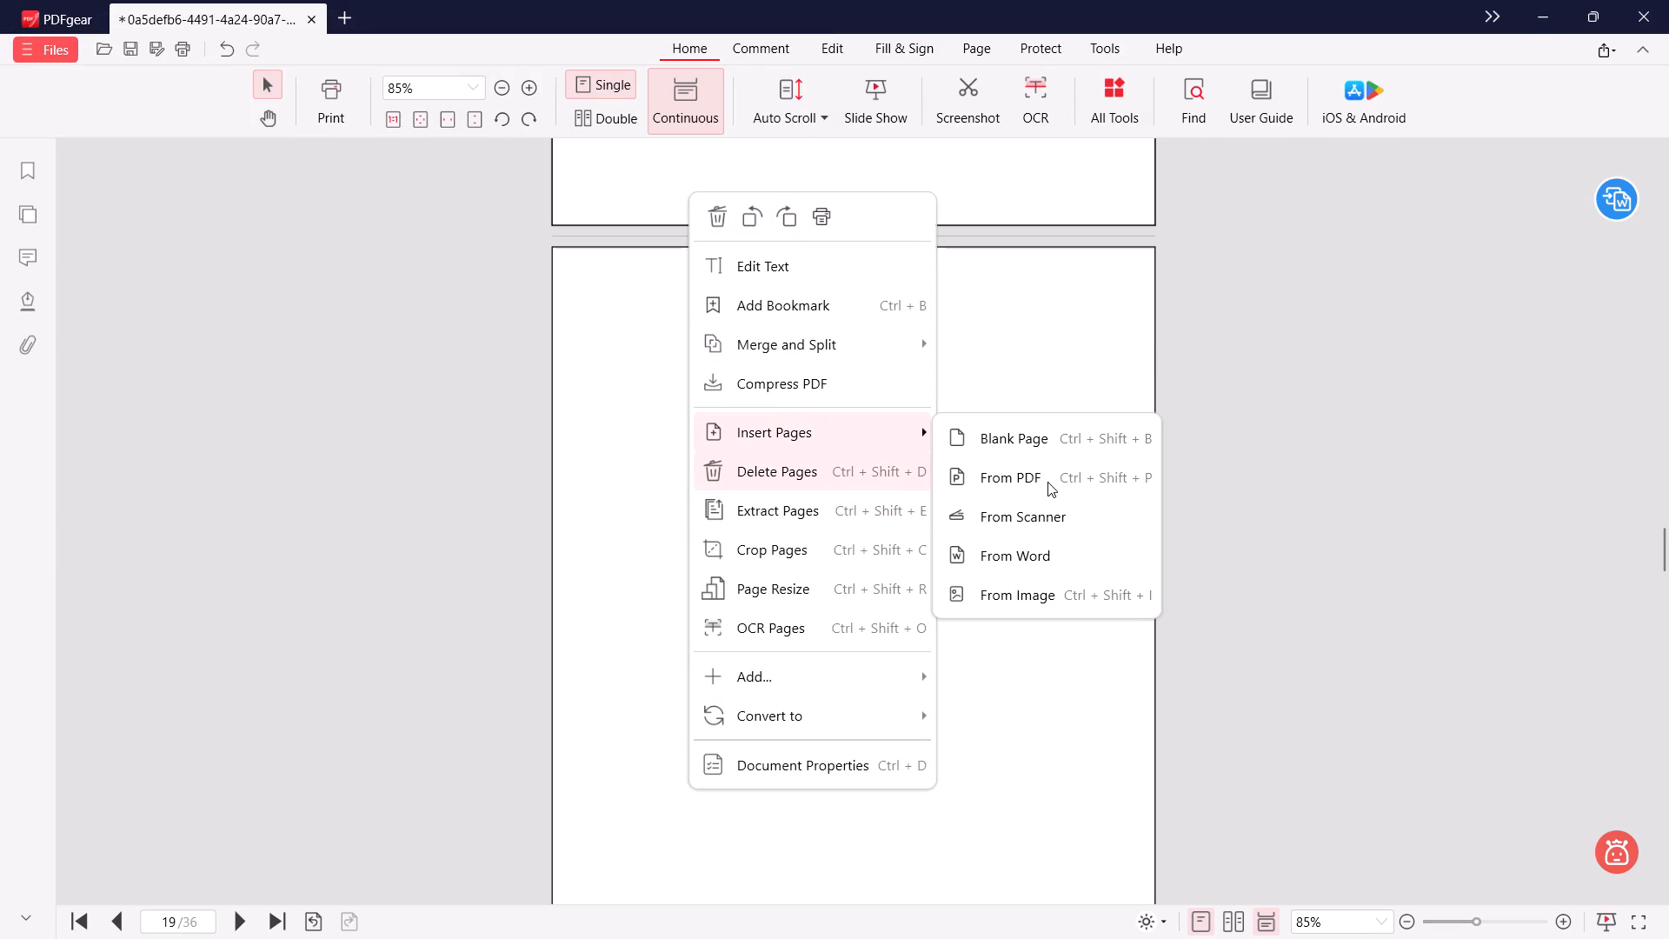
pyautogui.click(1047, 482)
pyautogui.click(318, 242)
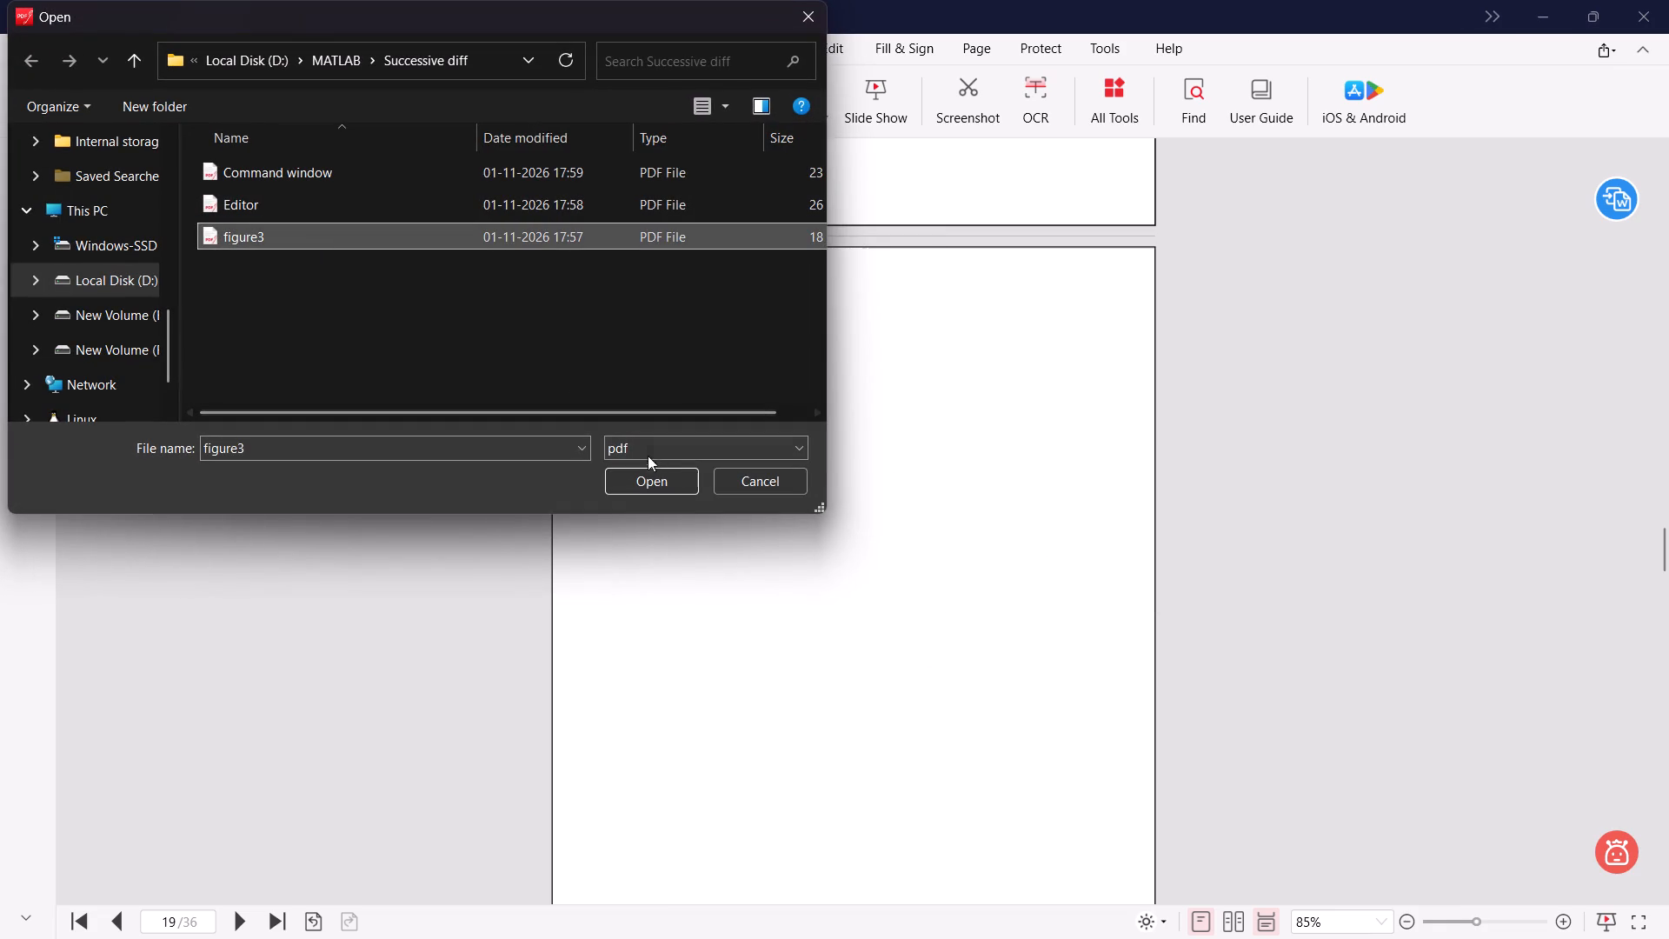
pyautogui.click(650, 477)
pyautogui.click(976, 678)
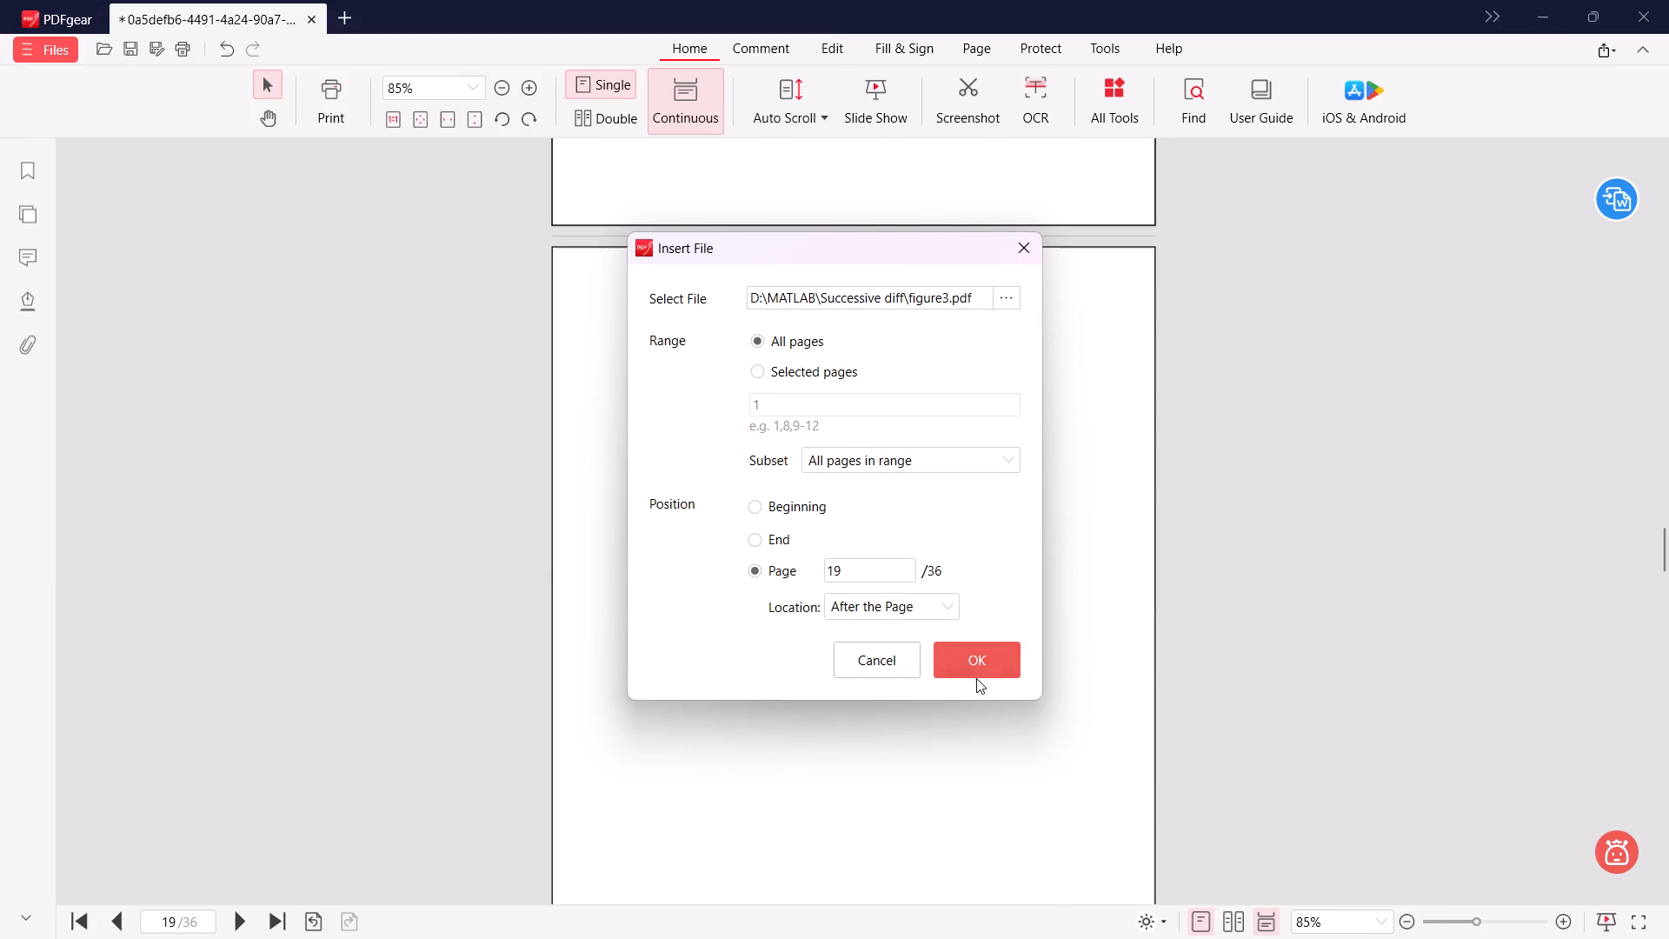
pyautogui.click(976, 669)
pyautogui.scroll(4, 948, 635)
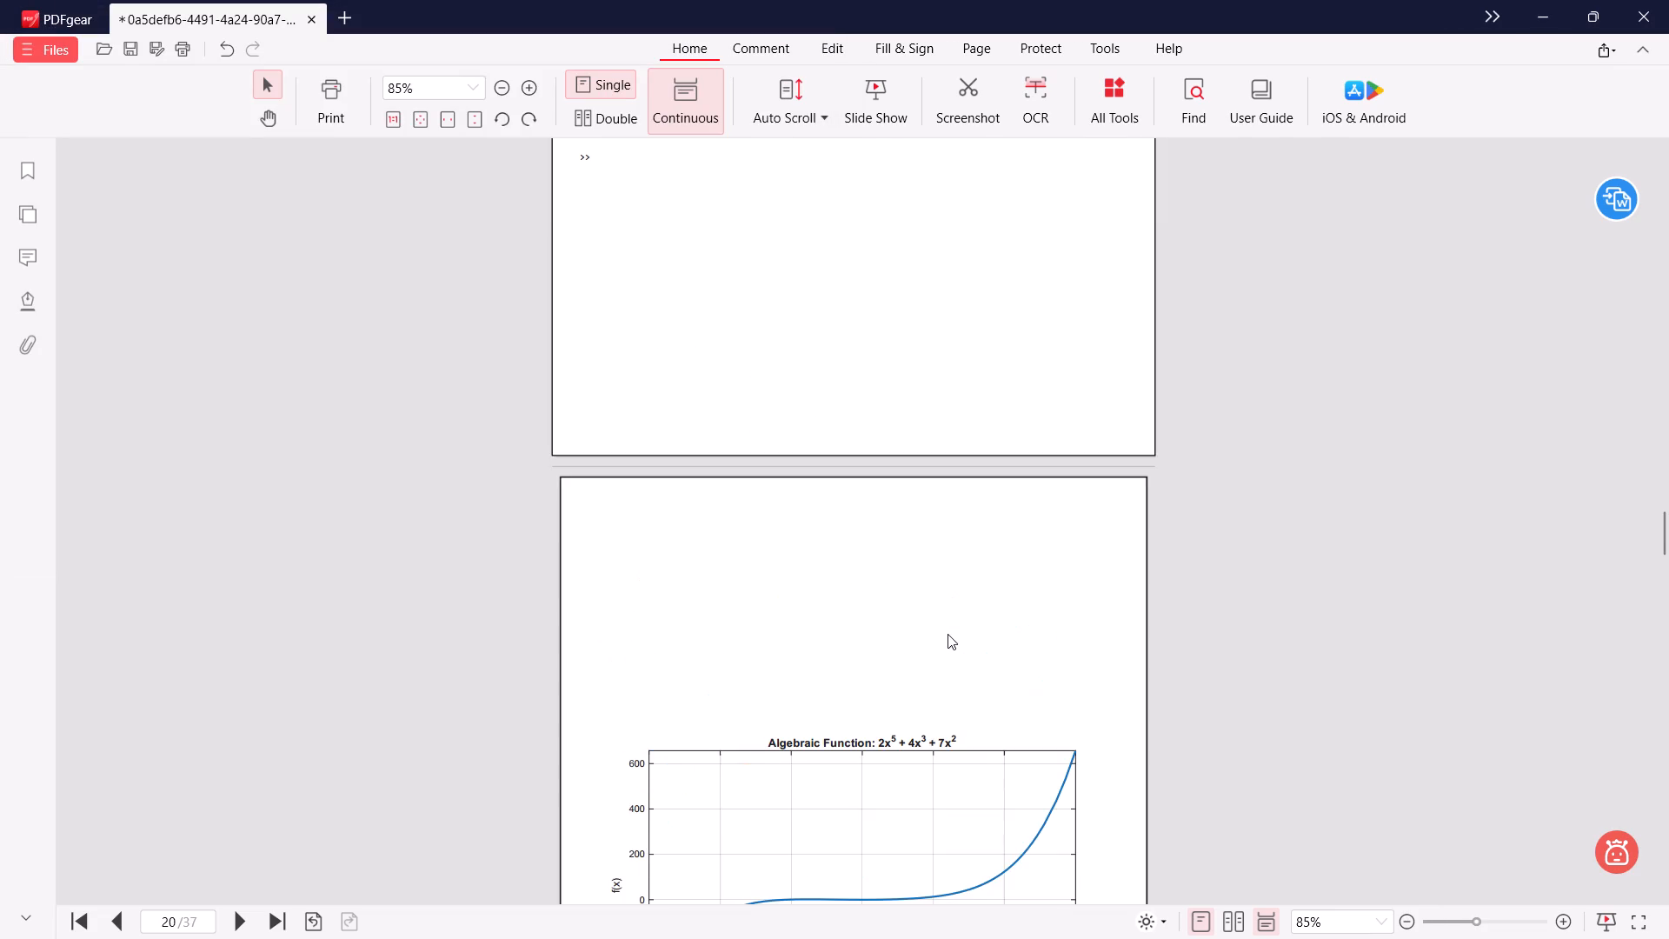
# Switch to MATLAB, run successive_diff.m to check the plot it draws, close the figure and return to the browser.
pyautogui.hotkey('alt', 'Tab')
pyautogui.hotkey('alt', 'Tab')
pyautogui.hotkey('alt', 'Tab')
pyautogui.hotkey('alt', 'Tab')
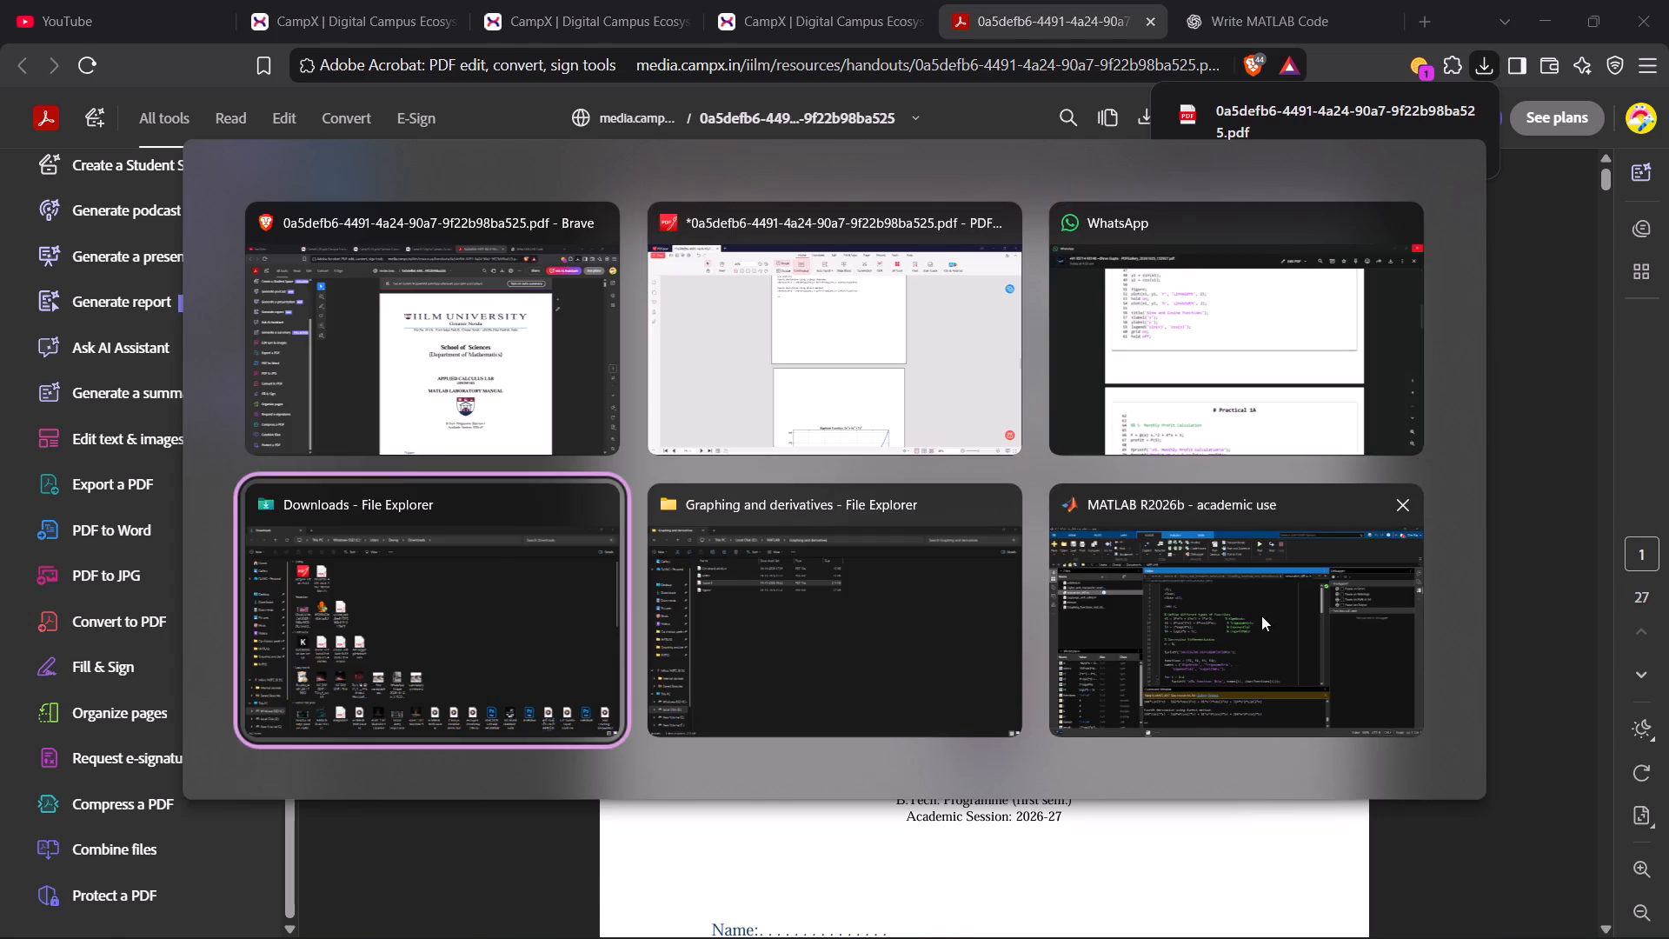
pyautogui.keyDown('alt'); pyautogui.click(1261, 616); pyautogui.keyUp('alt')
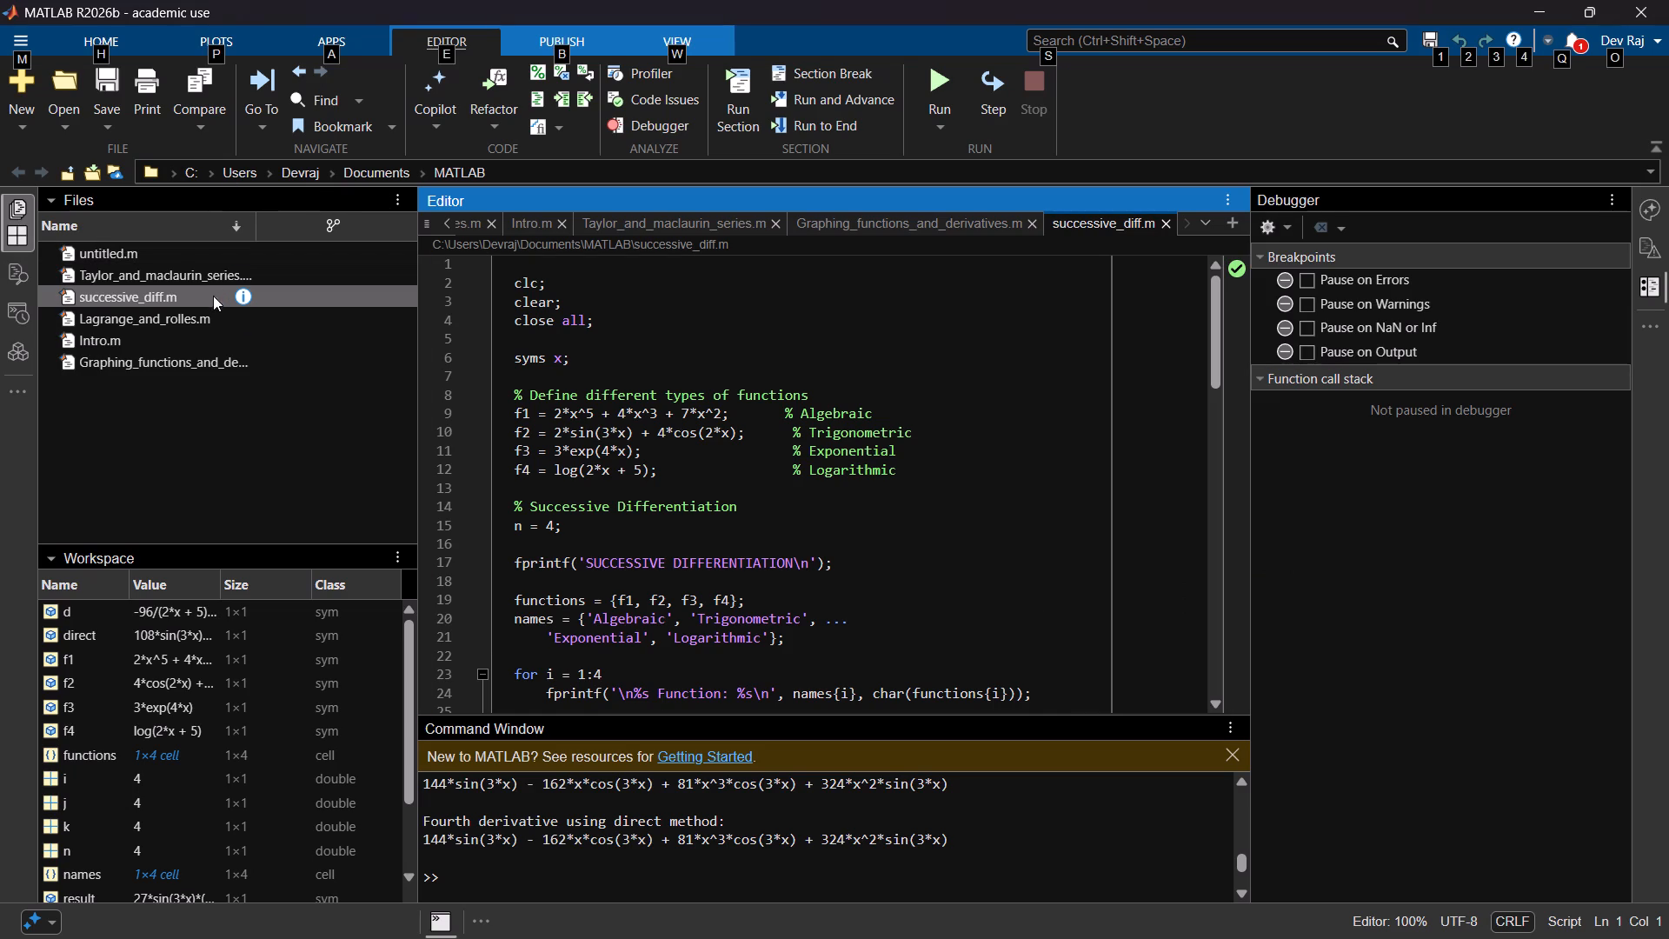
pyautogui.doubleClick(143, 302)
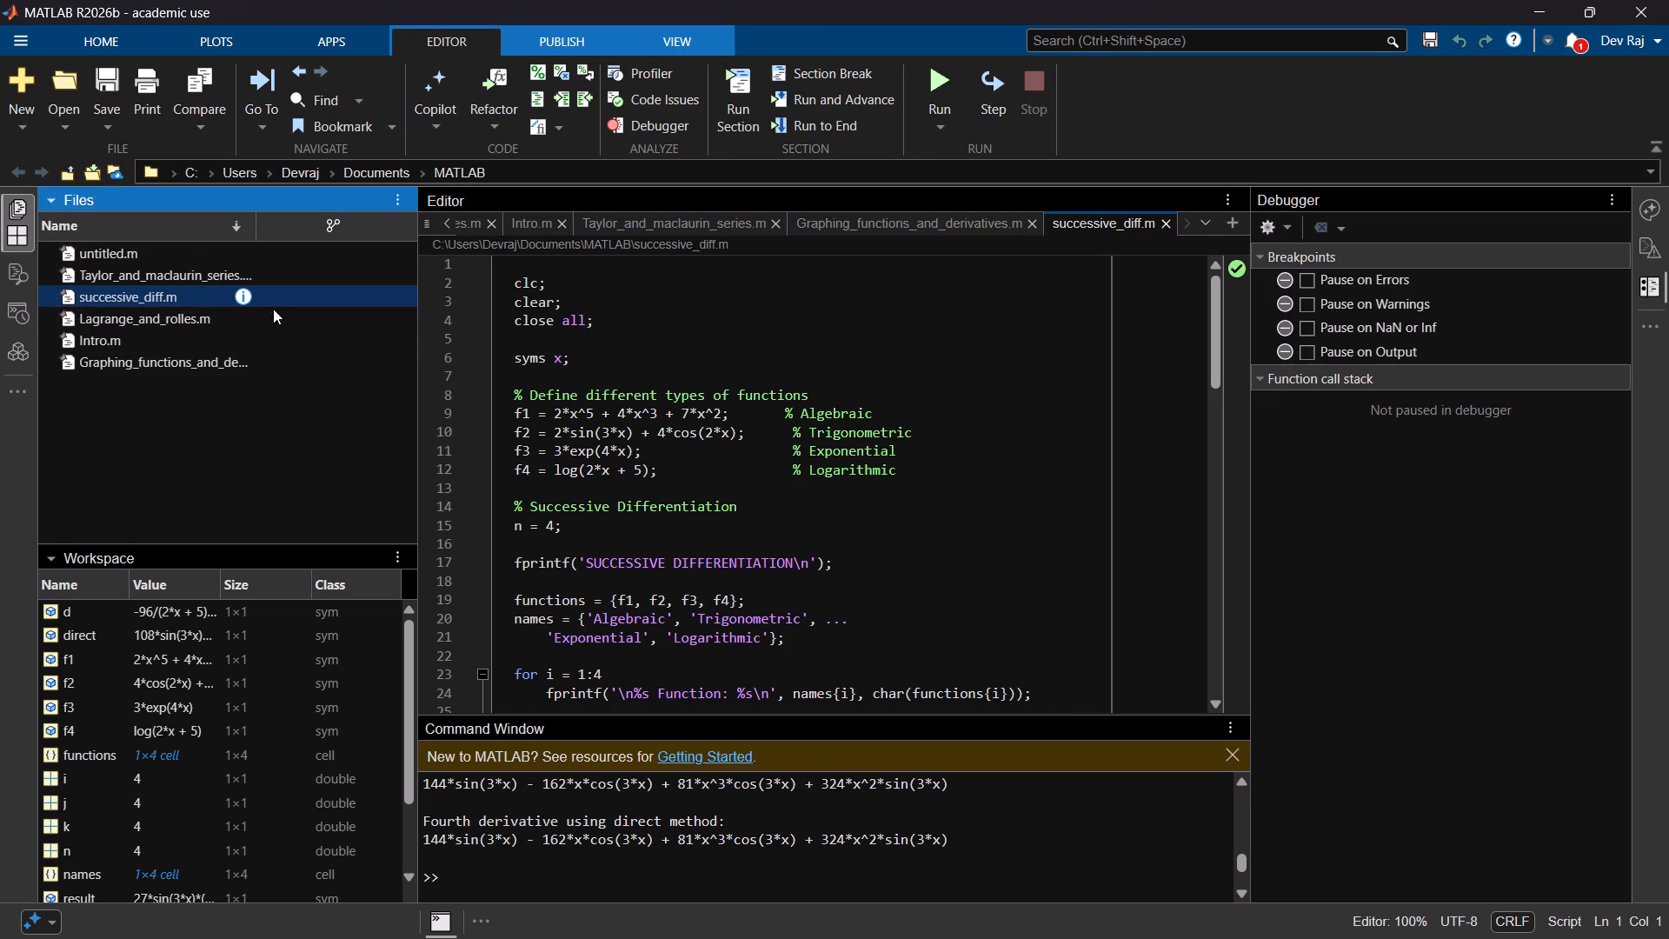
pyautogui.click(940, 76)
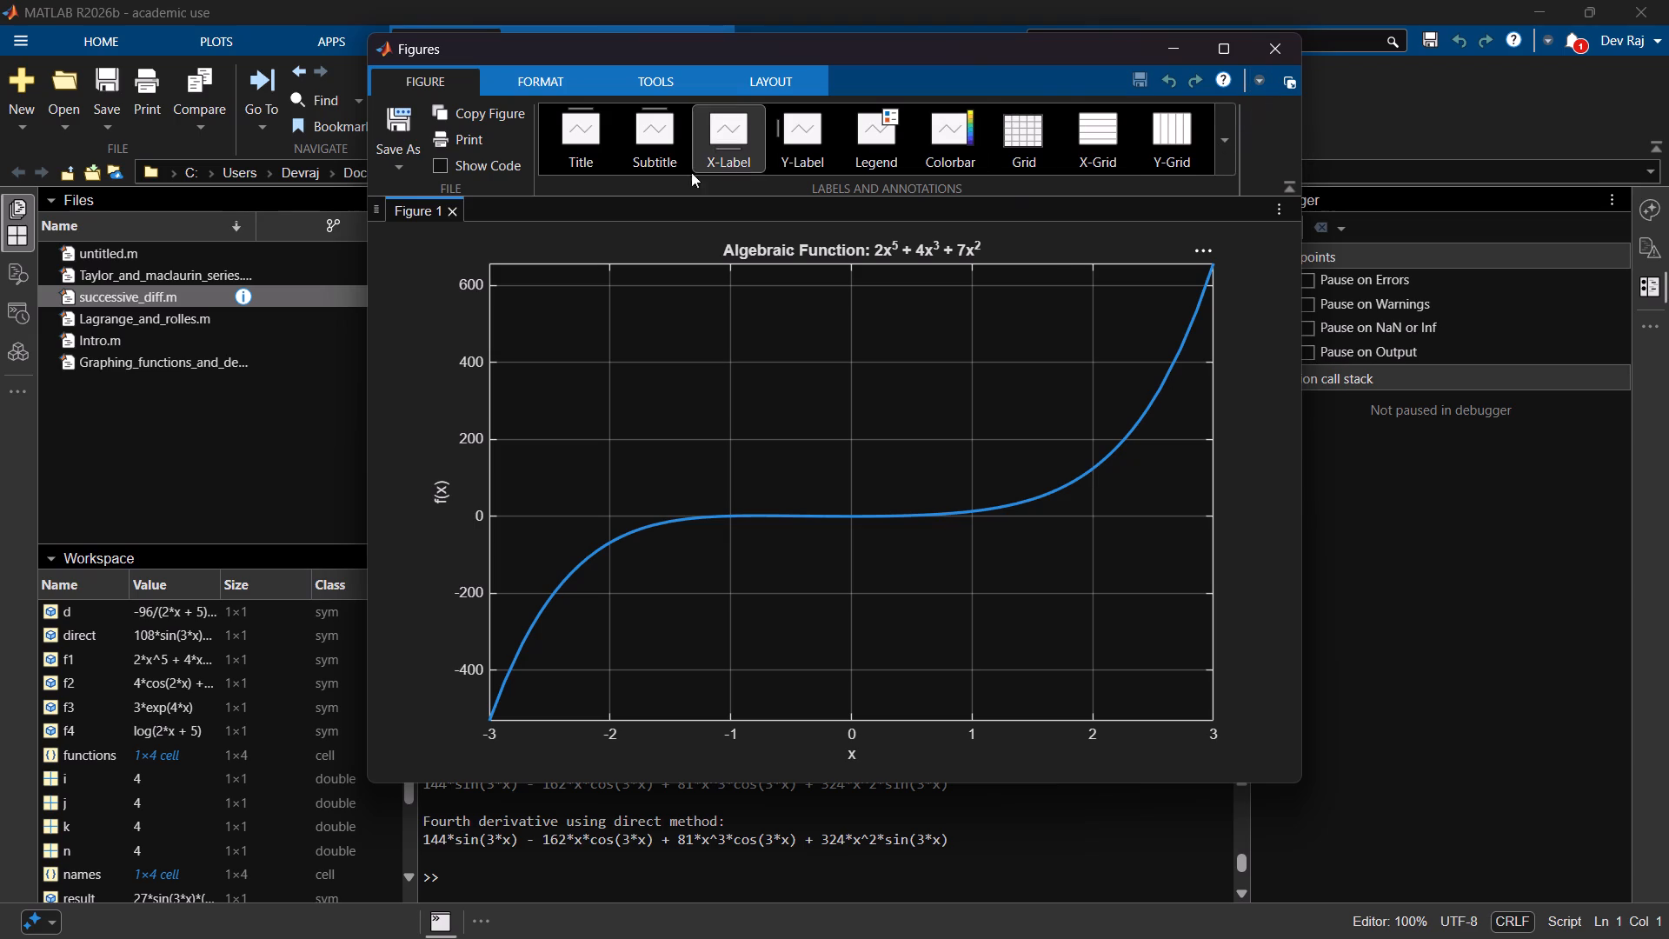
pyautogui.click(1274, 45)
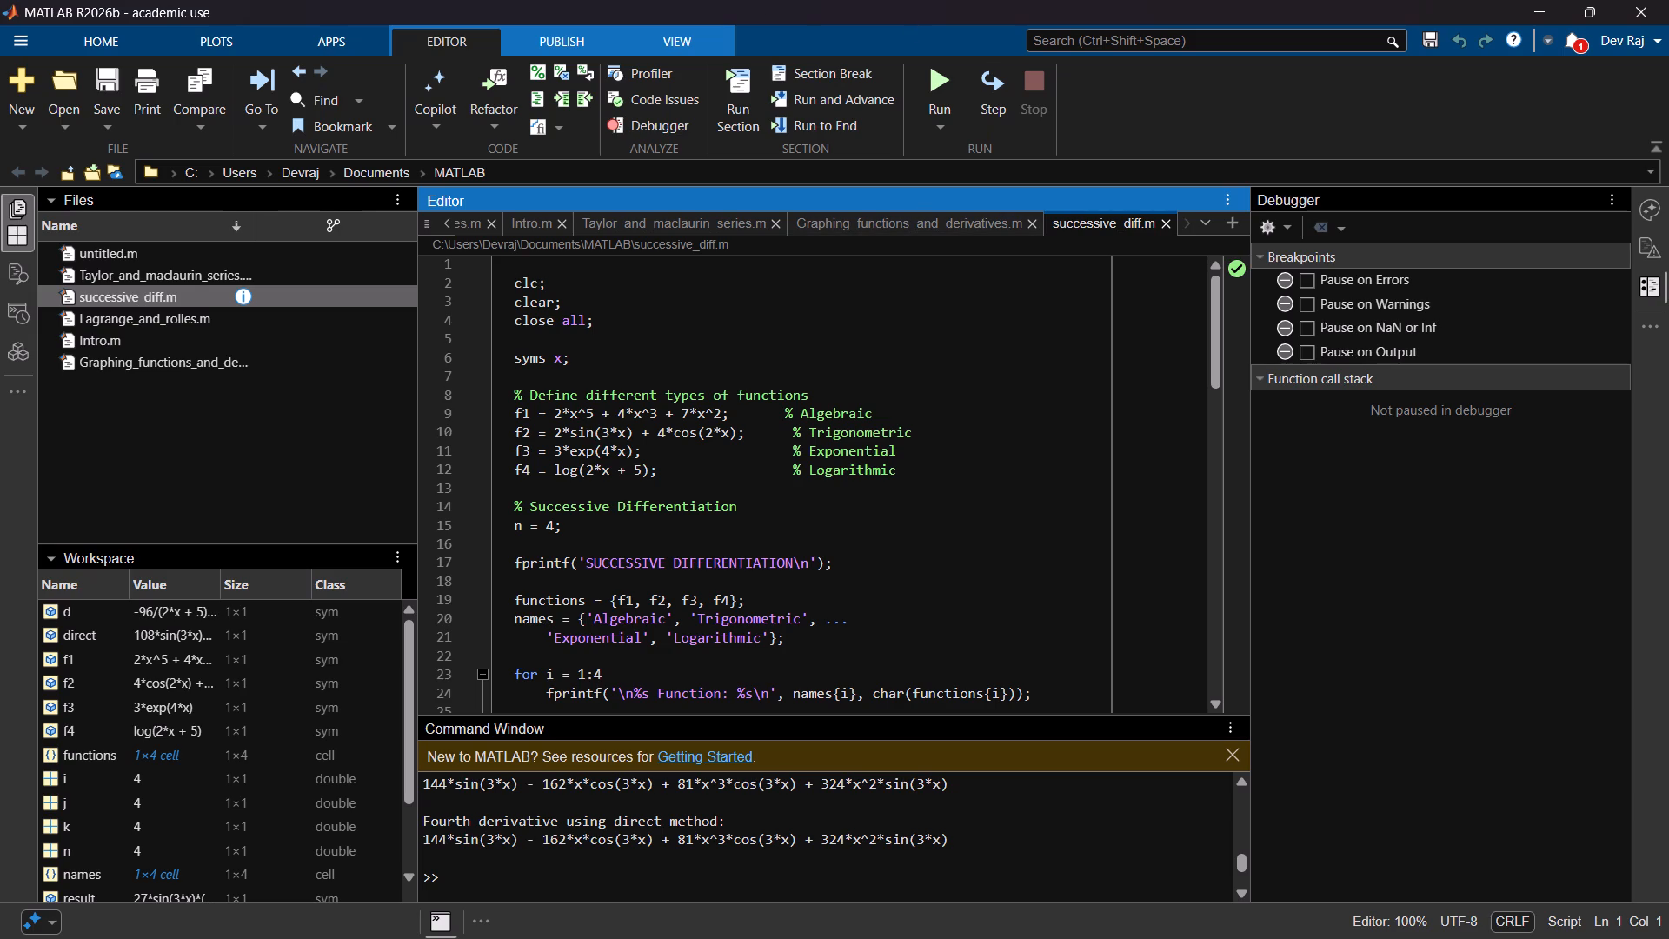
pyautogui.hotkey('alt', 'Tab')
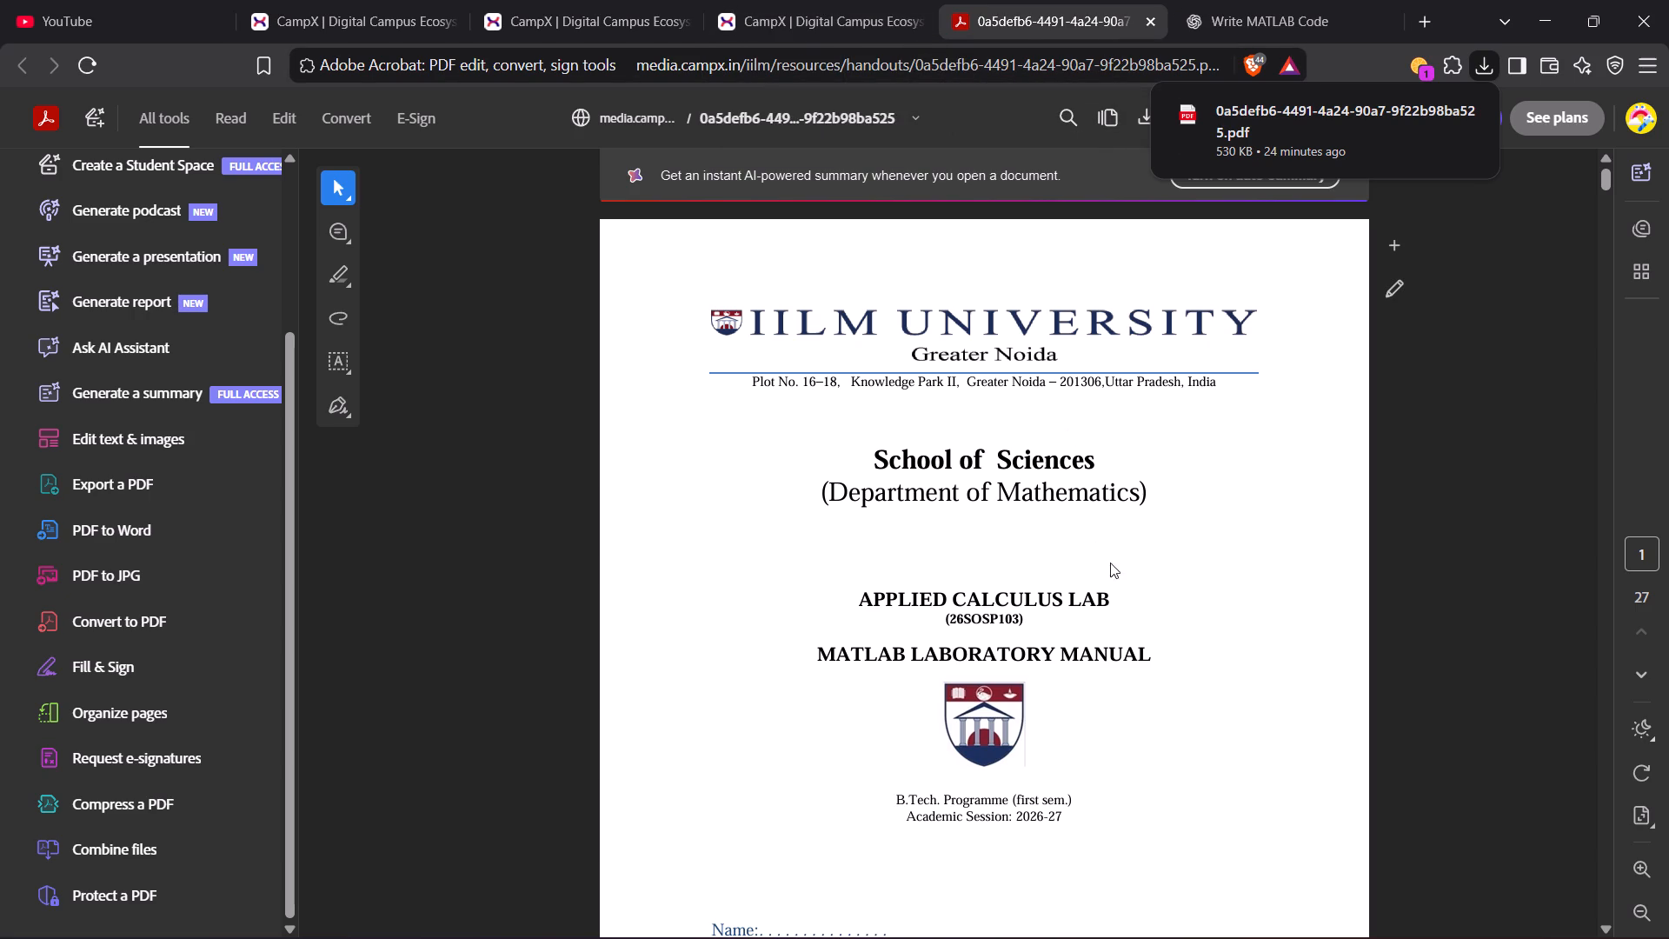
# Switch back to PDFgear and delete blank page 21, which follows the Experiment 3 figure.
pyautogui.press('Tab')
pyautogui.hotkey('alt', 'Tab')
pyautogui.hotkey('alt', 'Tab')
pyautogui.hotkey('alt', 'Tab')
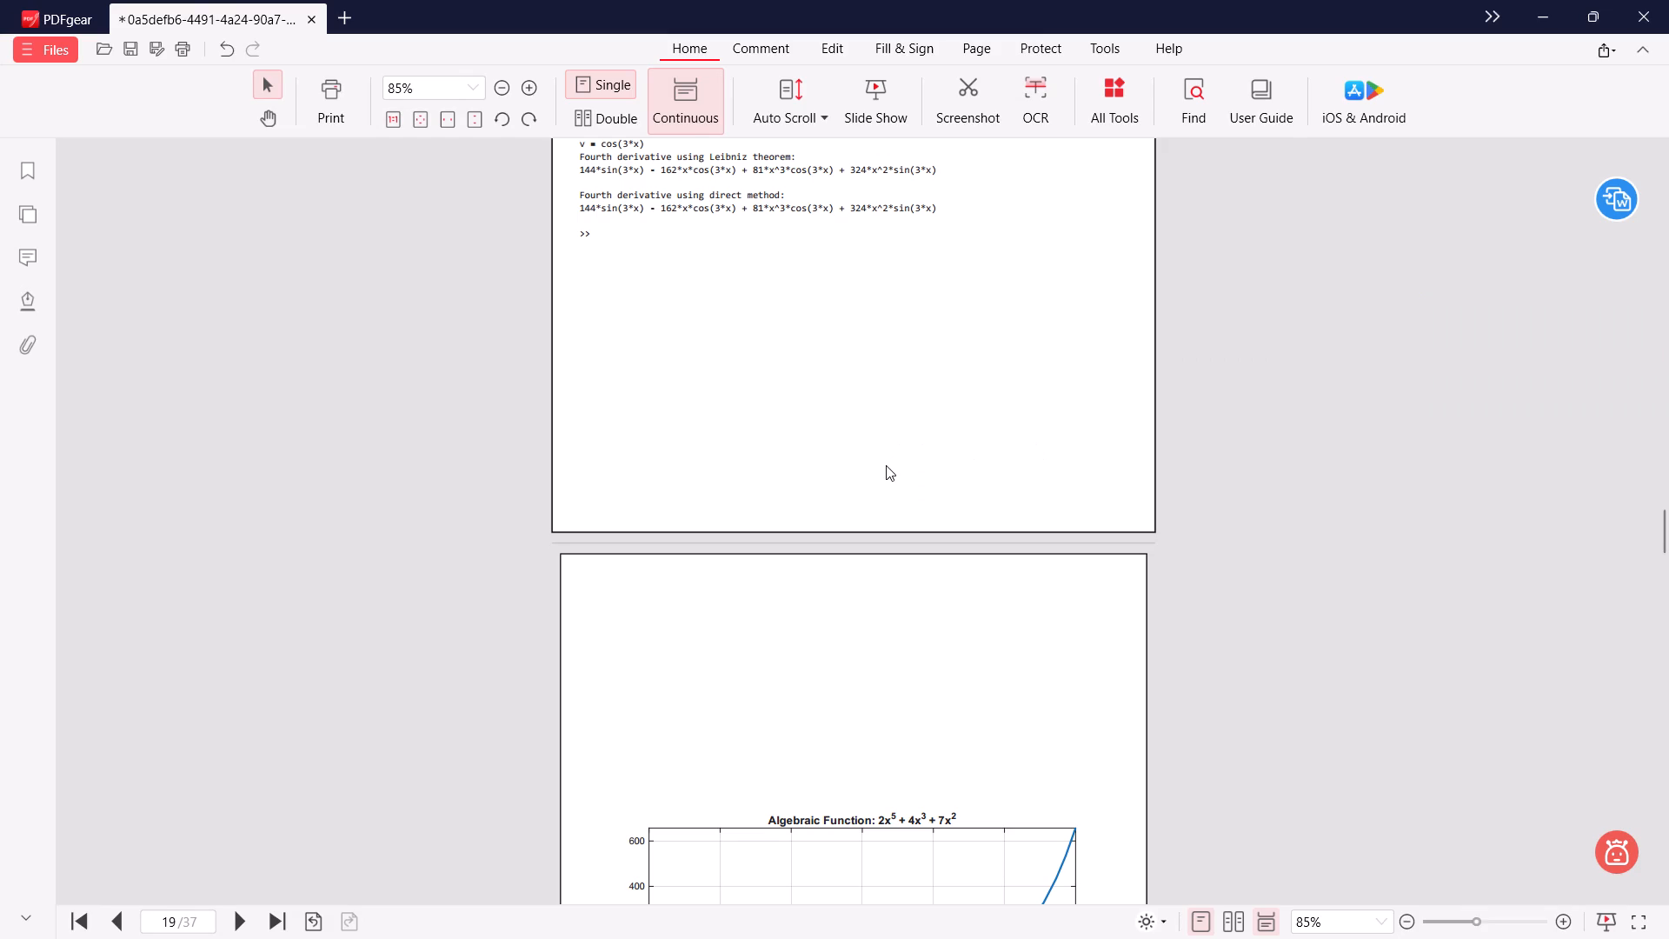
pyautogui.scroll(-4, 884, 599)
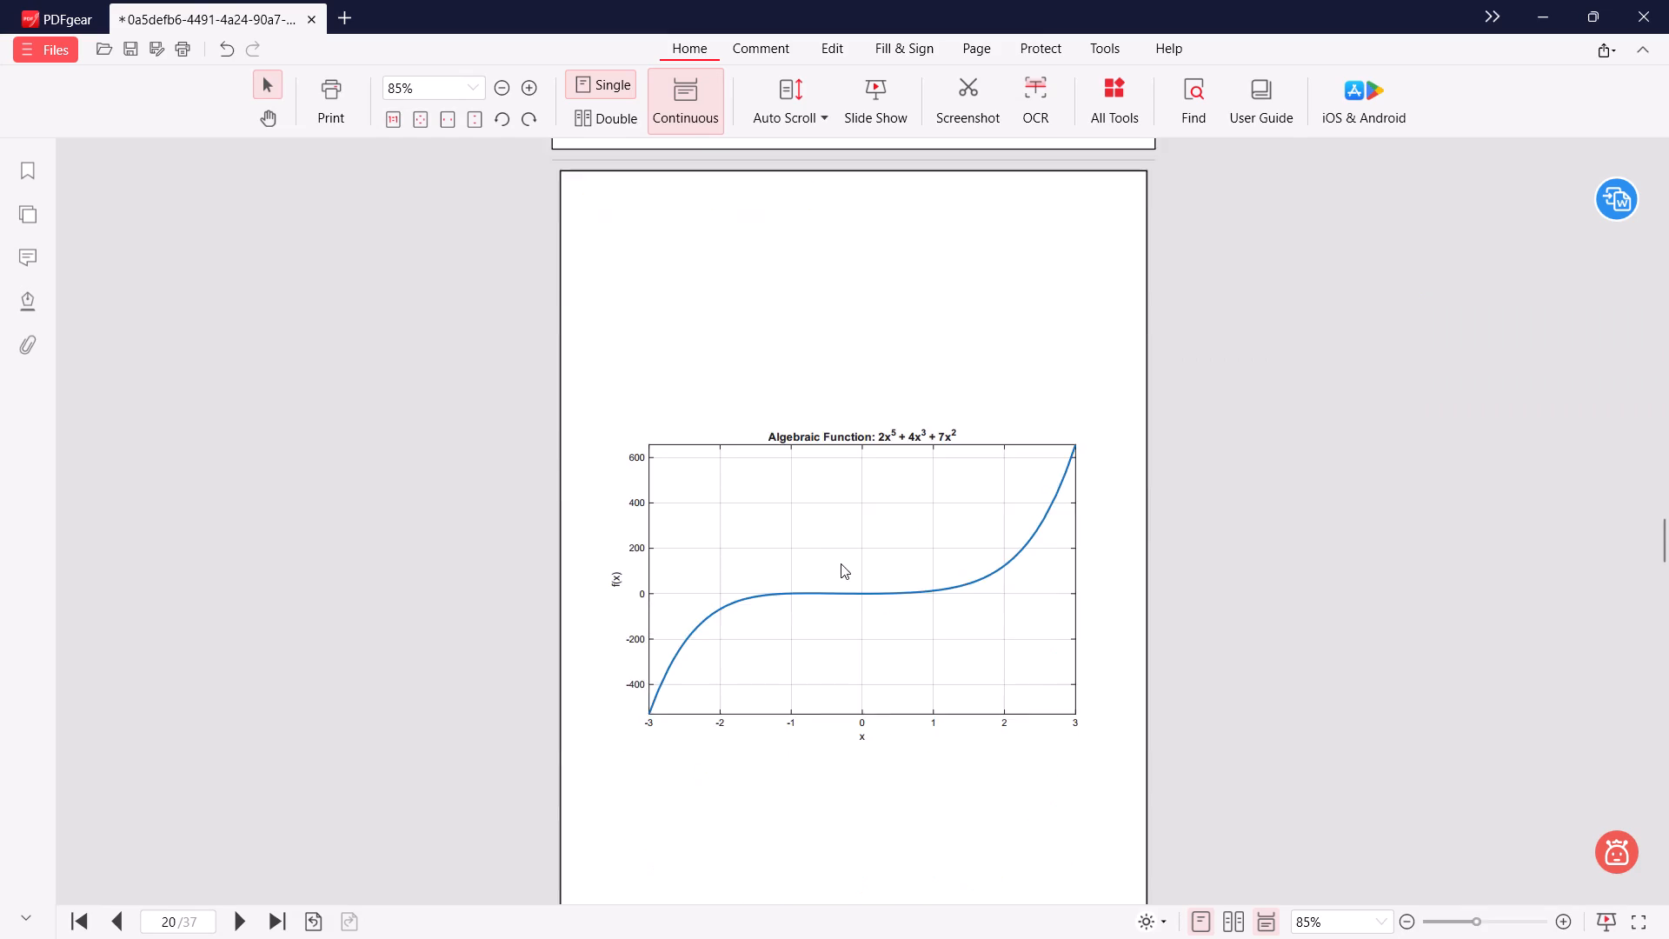
pyautogui.scroll(-10, 841, 563)
pyautogui.scroll(3, 812, 296)
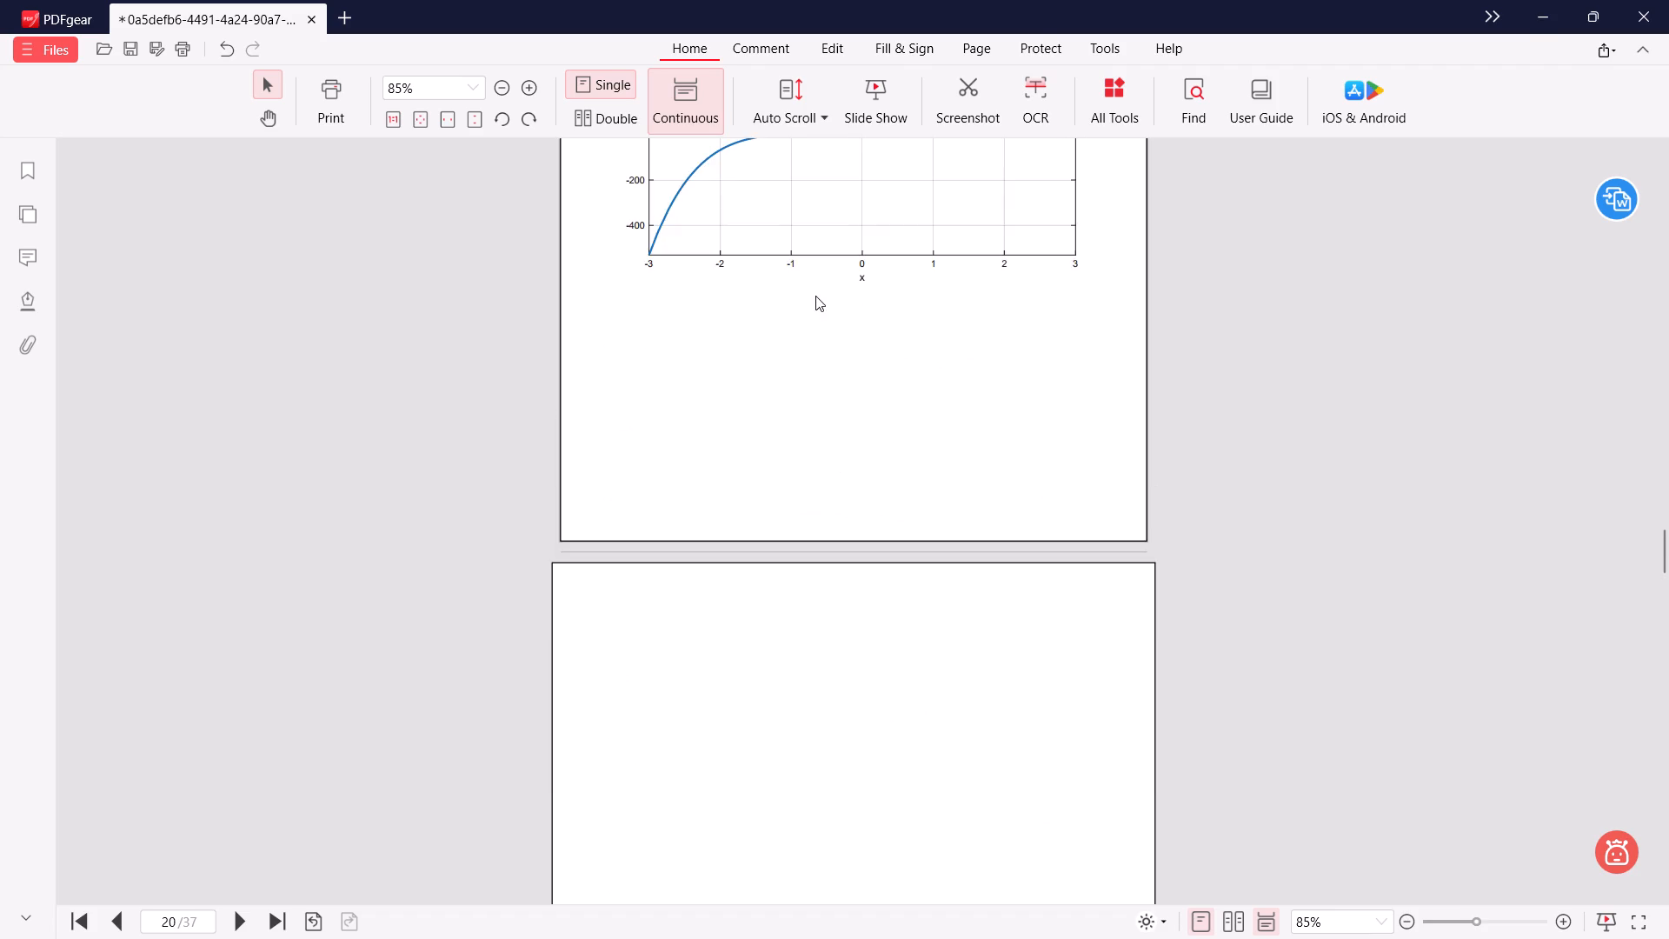
pyautogui.scroll(4, 834, 468)
pyautogui.scroll(-11, 839, 493)
pyautogui.rightClick(805, 450)
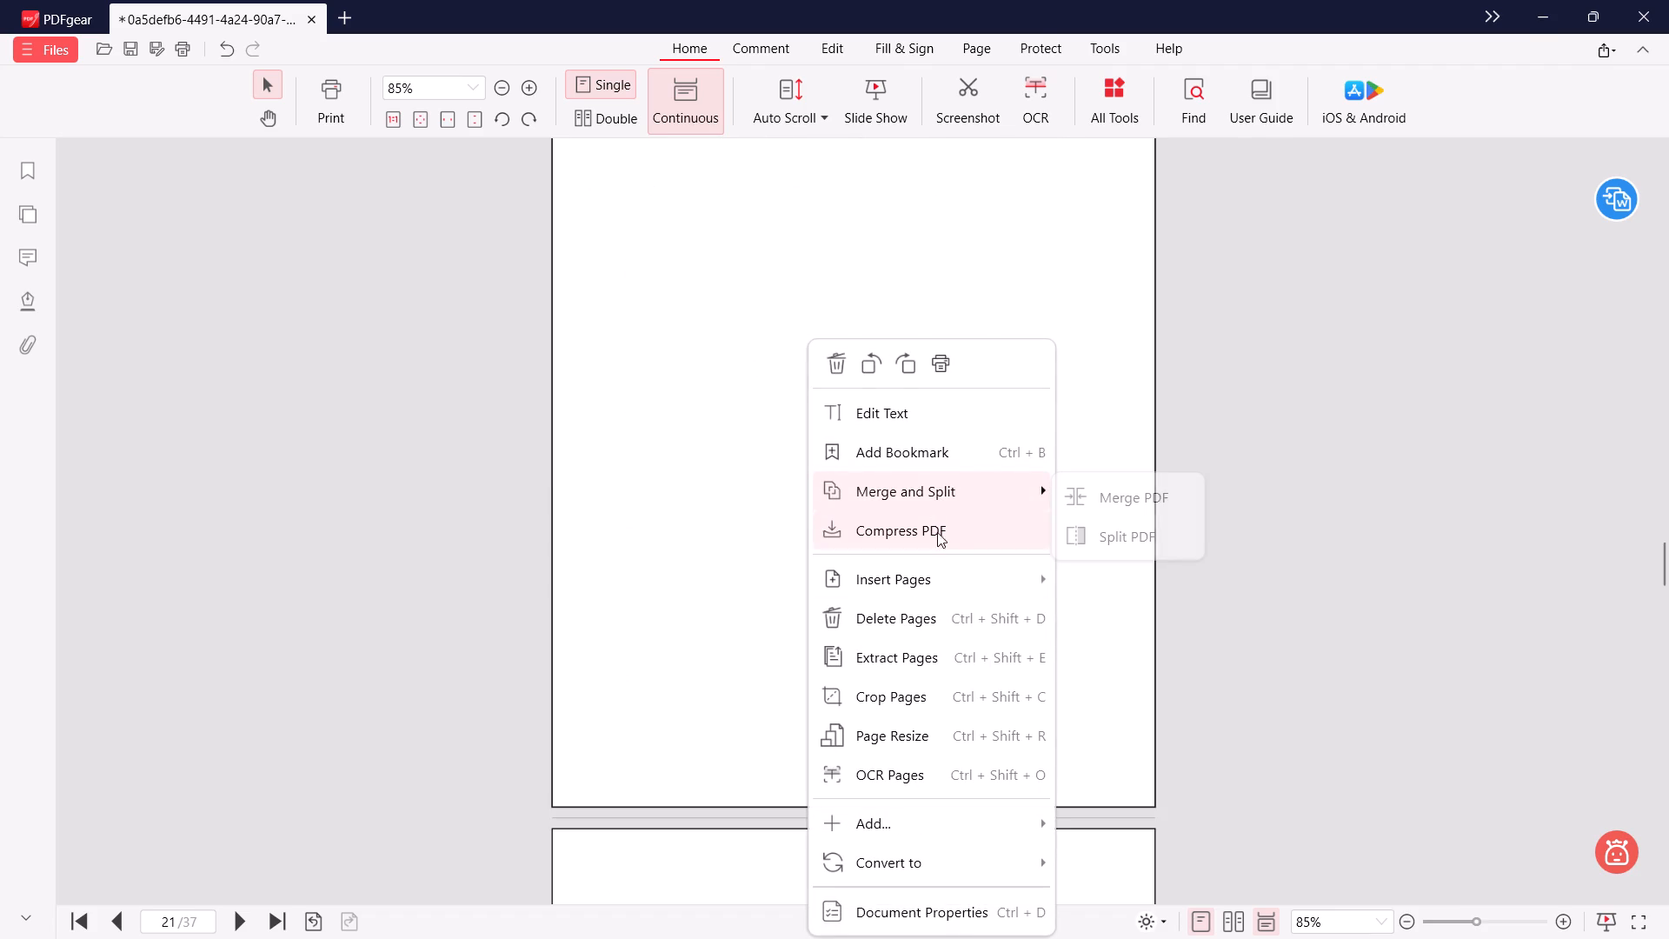
pyautogui.click(916, 613)
pyautogui.click(1063, 587)
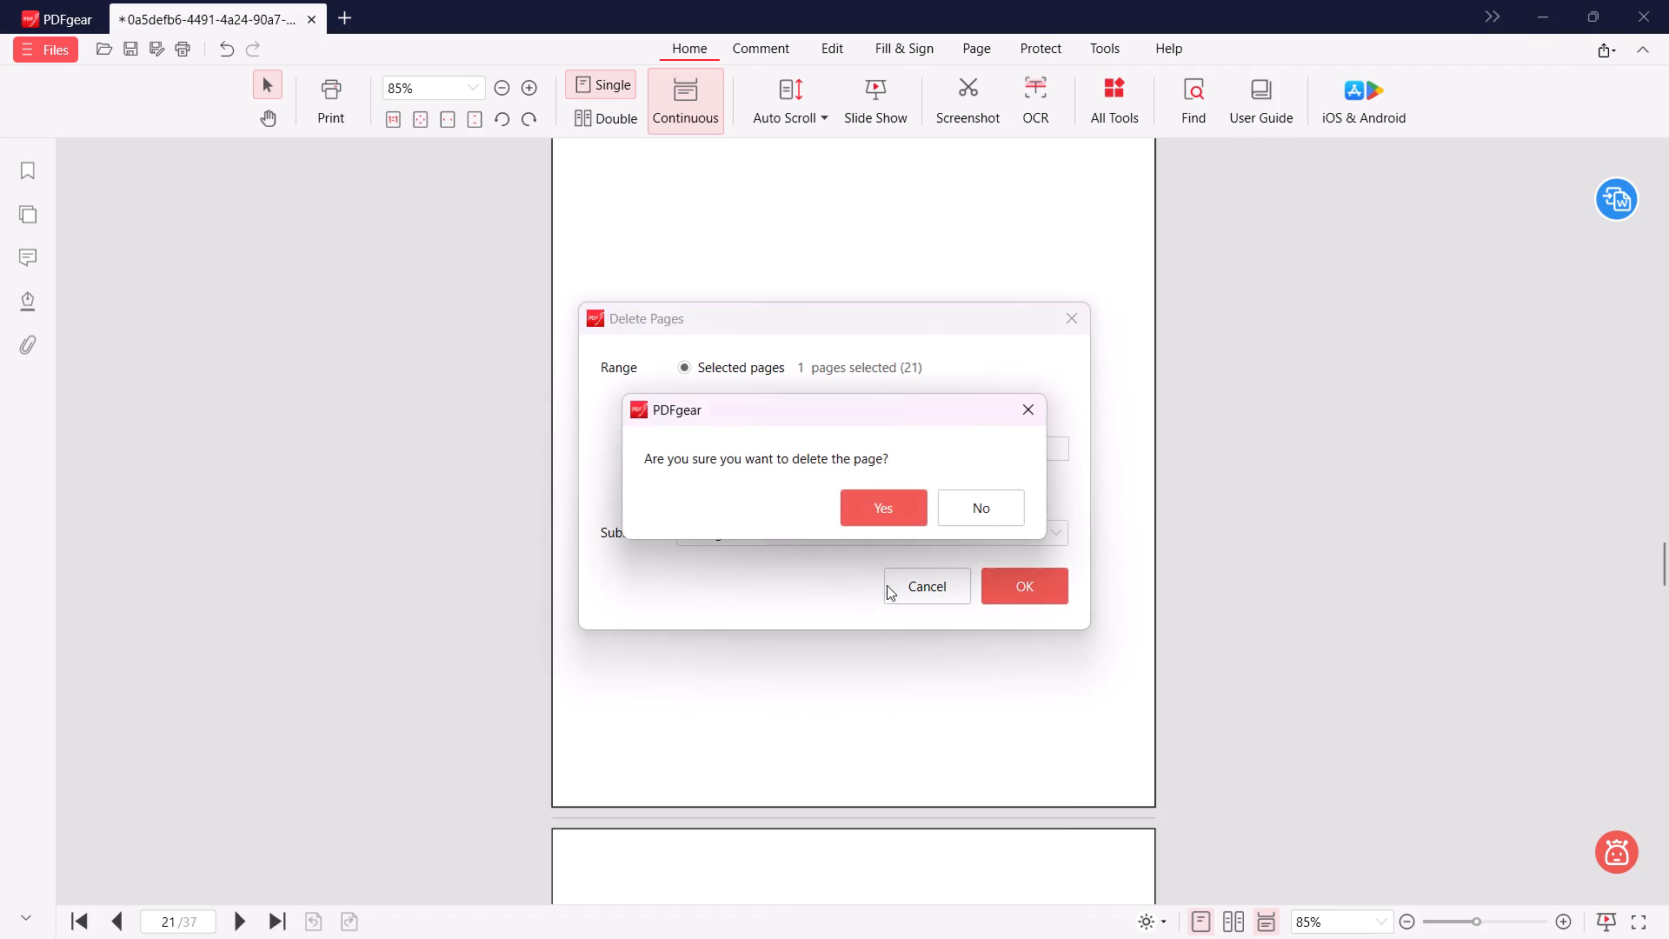
pyautogui.click(890, 506)
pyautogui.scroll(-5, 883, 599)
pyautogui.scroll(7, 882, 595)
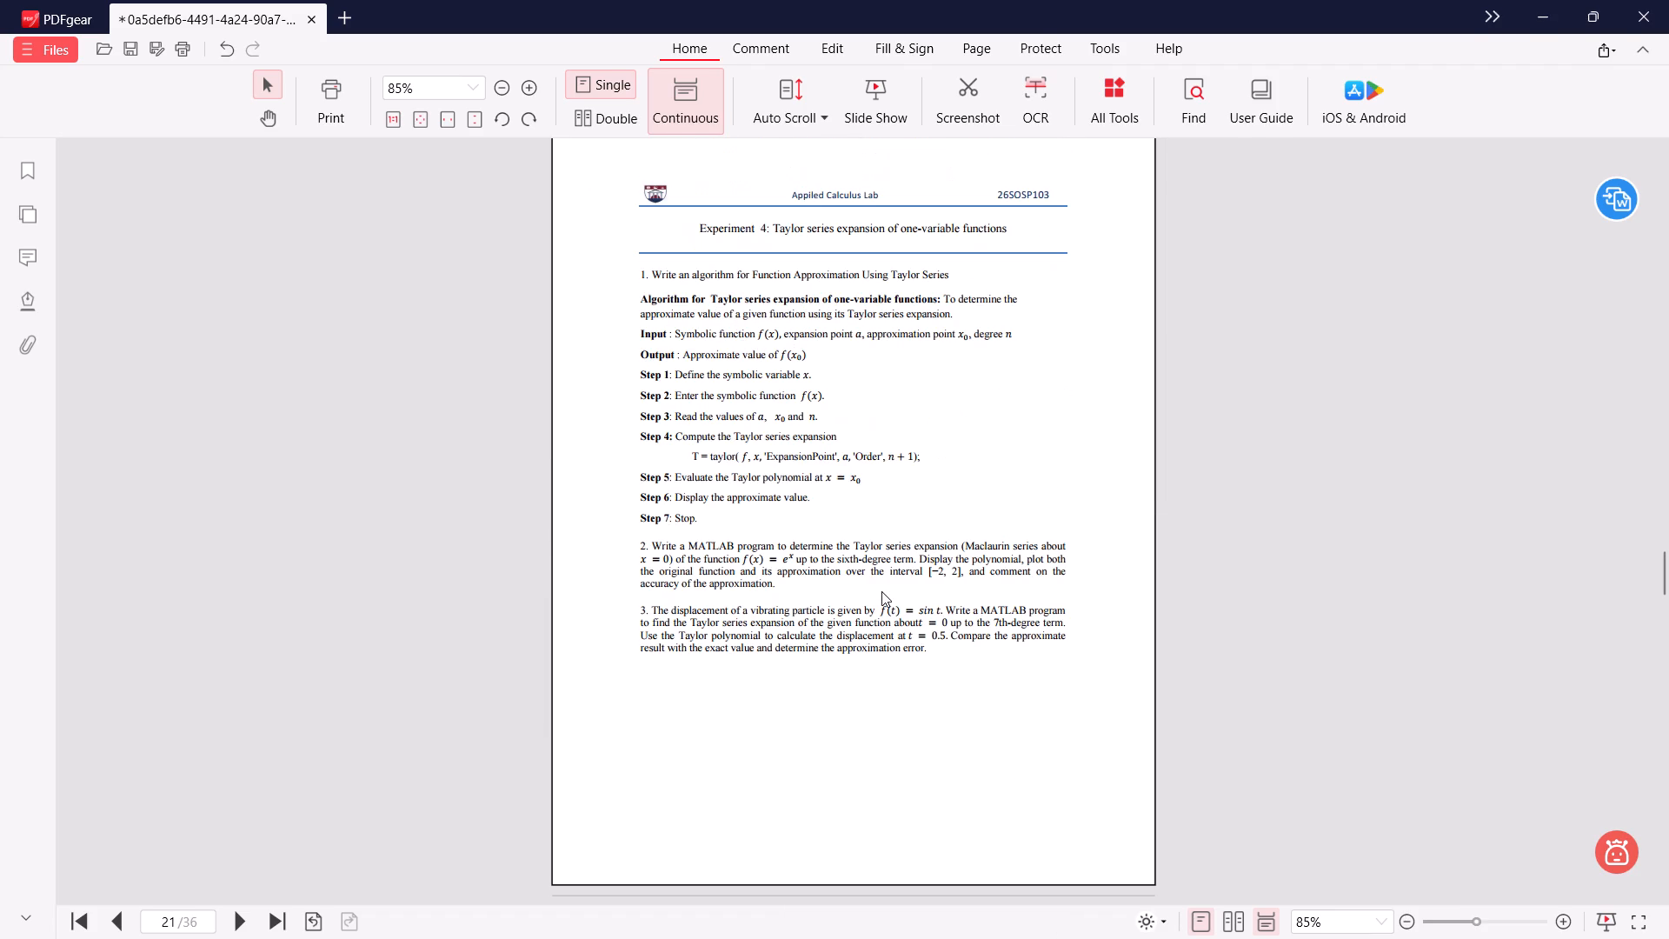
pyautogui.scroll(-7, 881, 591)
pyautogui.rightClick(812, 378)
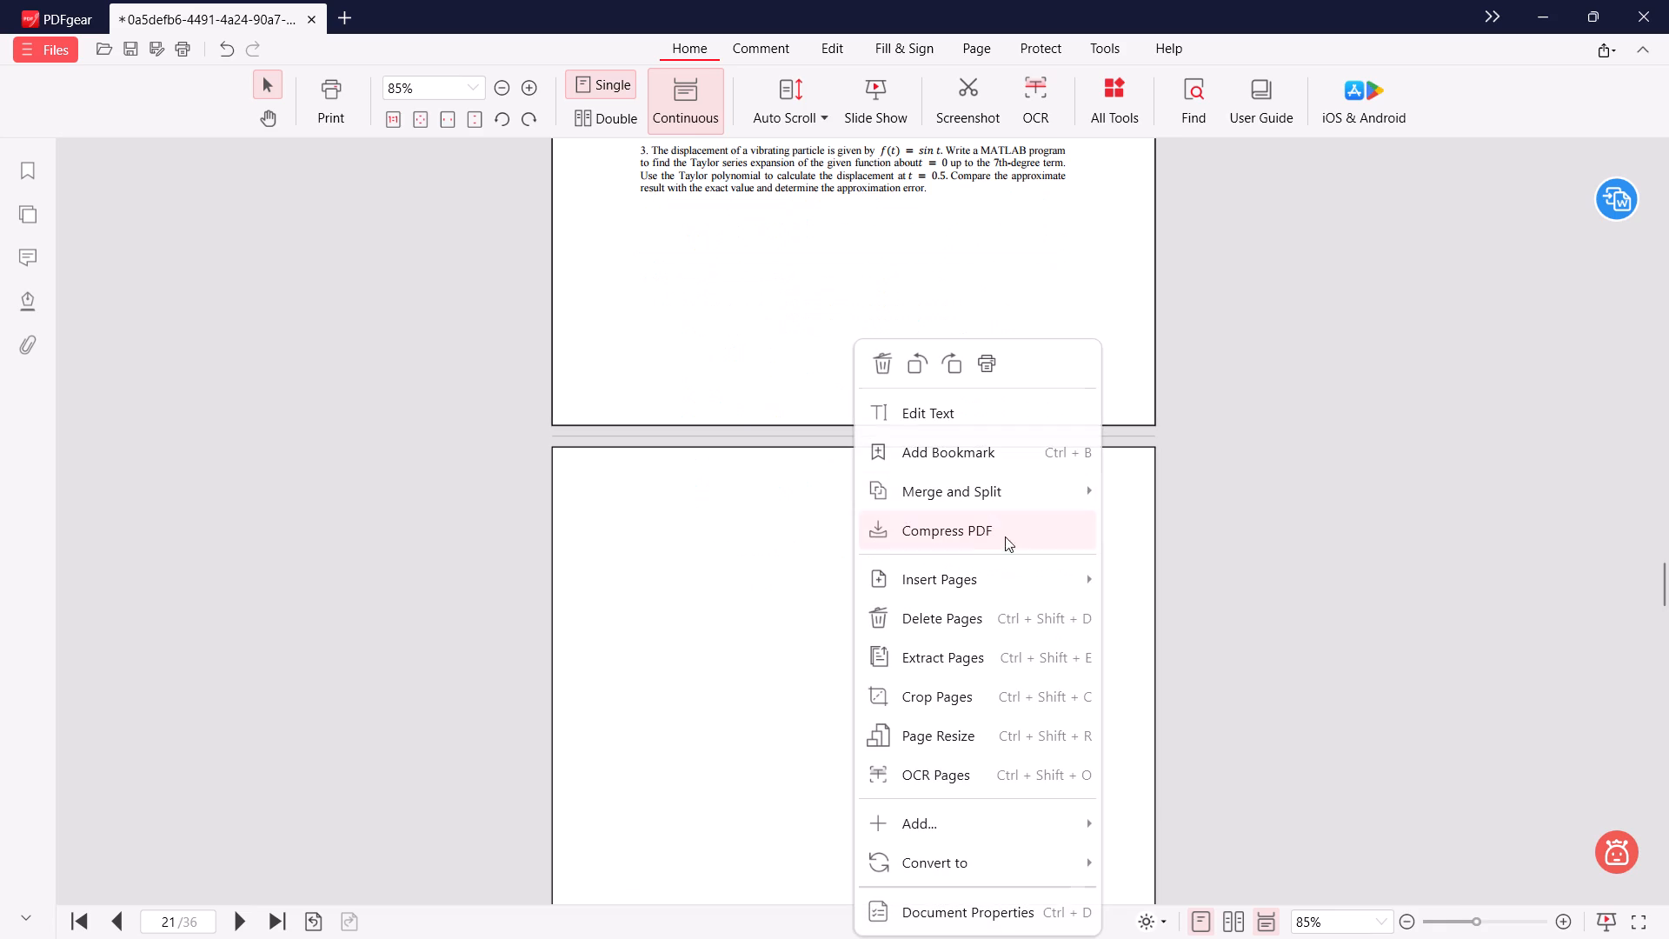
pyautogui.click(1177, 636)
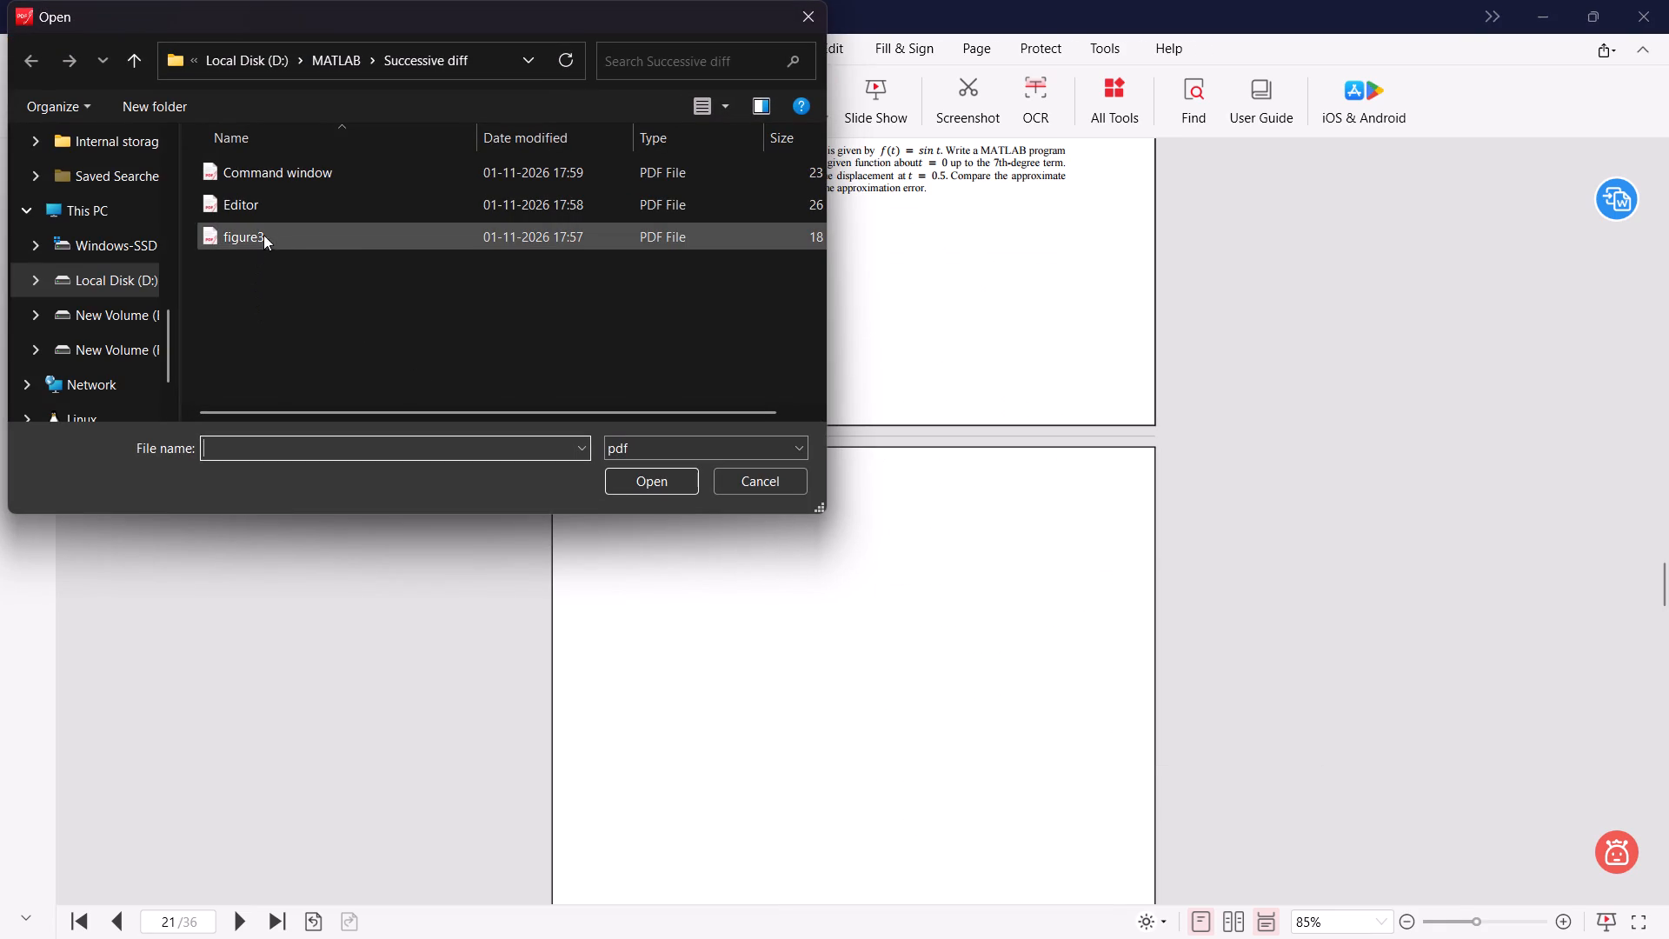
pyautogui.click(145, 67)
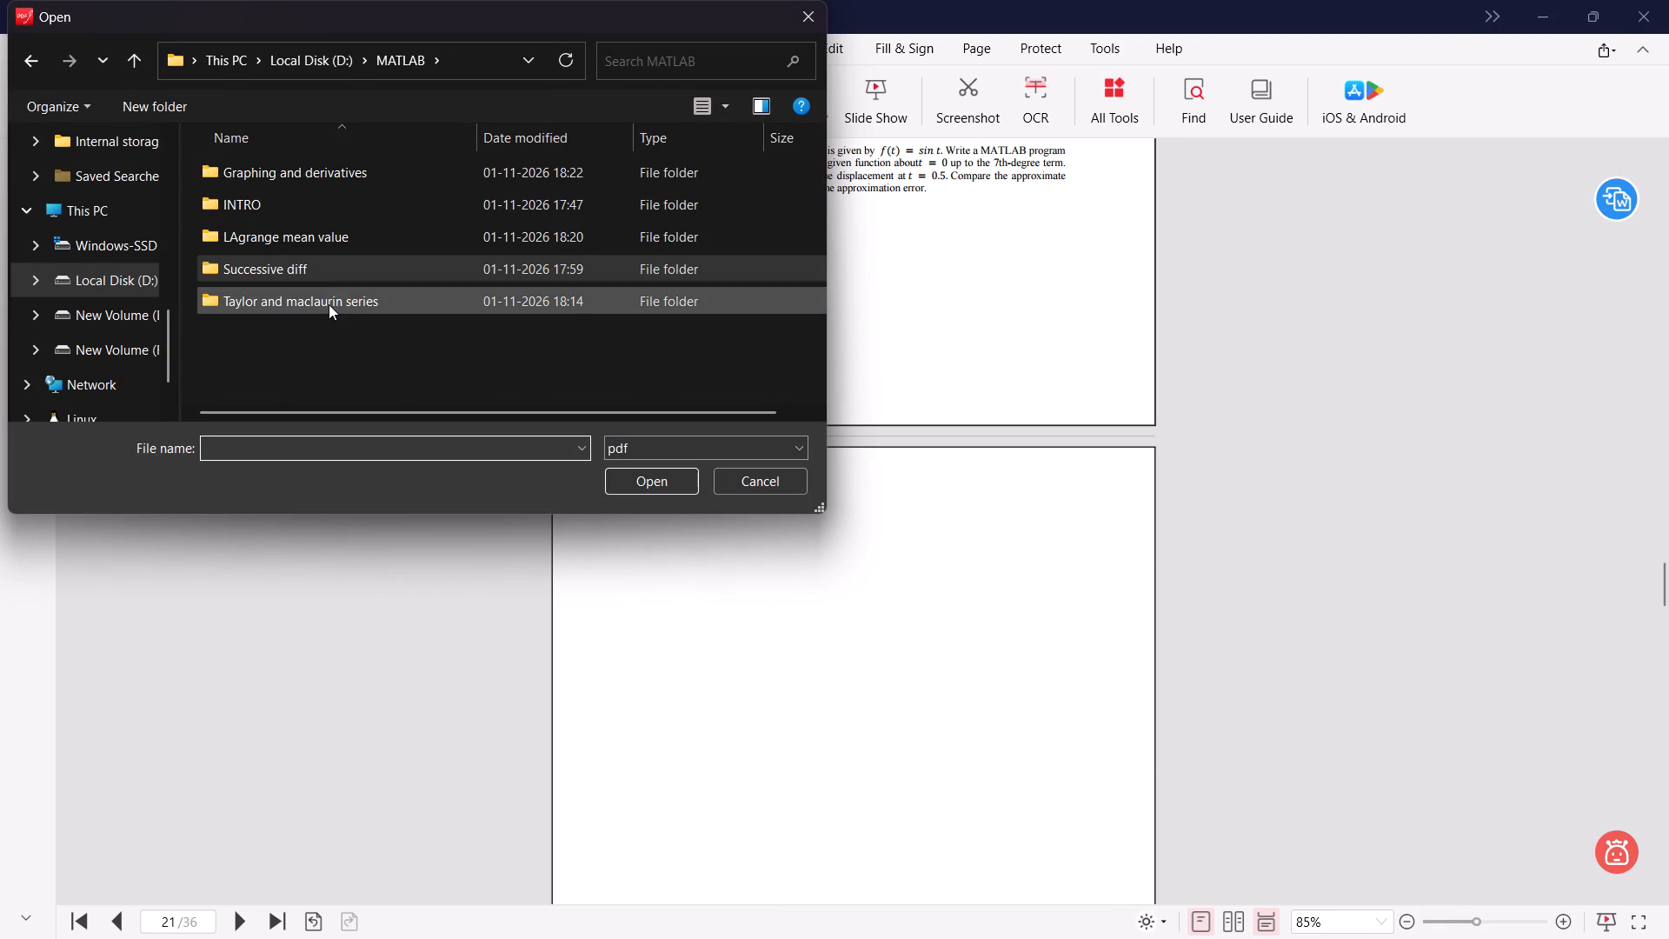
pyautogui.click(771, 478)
# Look through the manual pages from Experiment 4 to Experiment 5B, checking the instructions and the blank pages between them.
pyautogui.scroll(8, 887, 493)
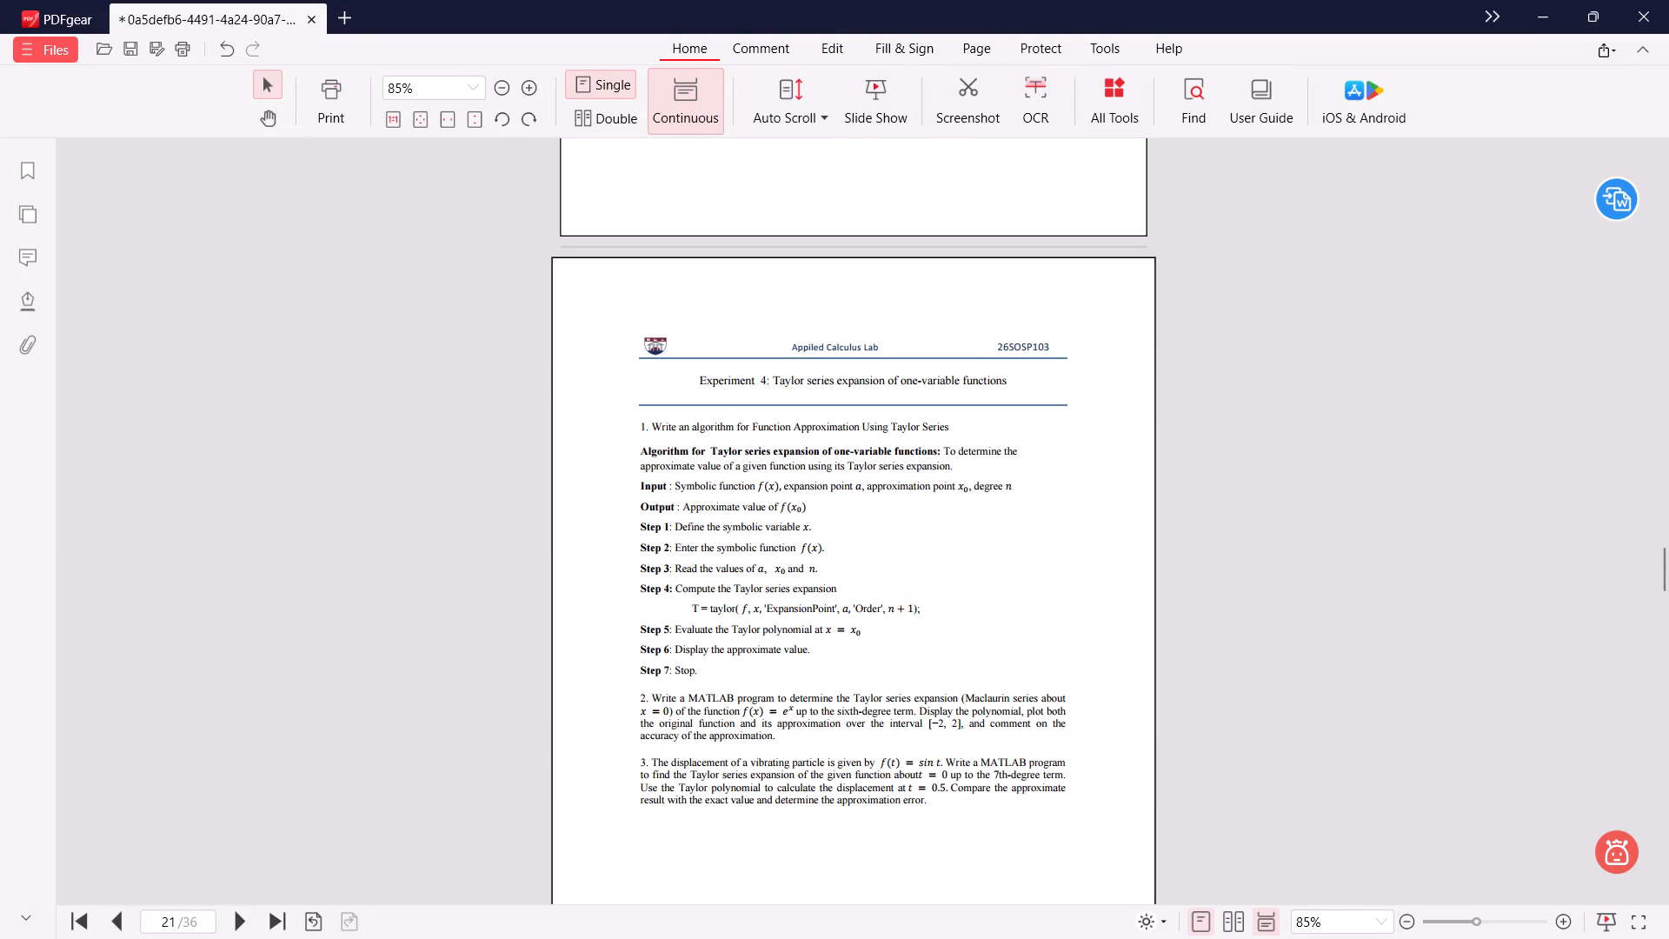
pyautogui.scroll(-7, 943, 463)
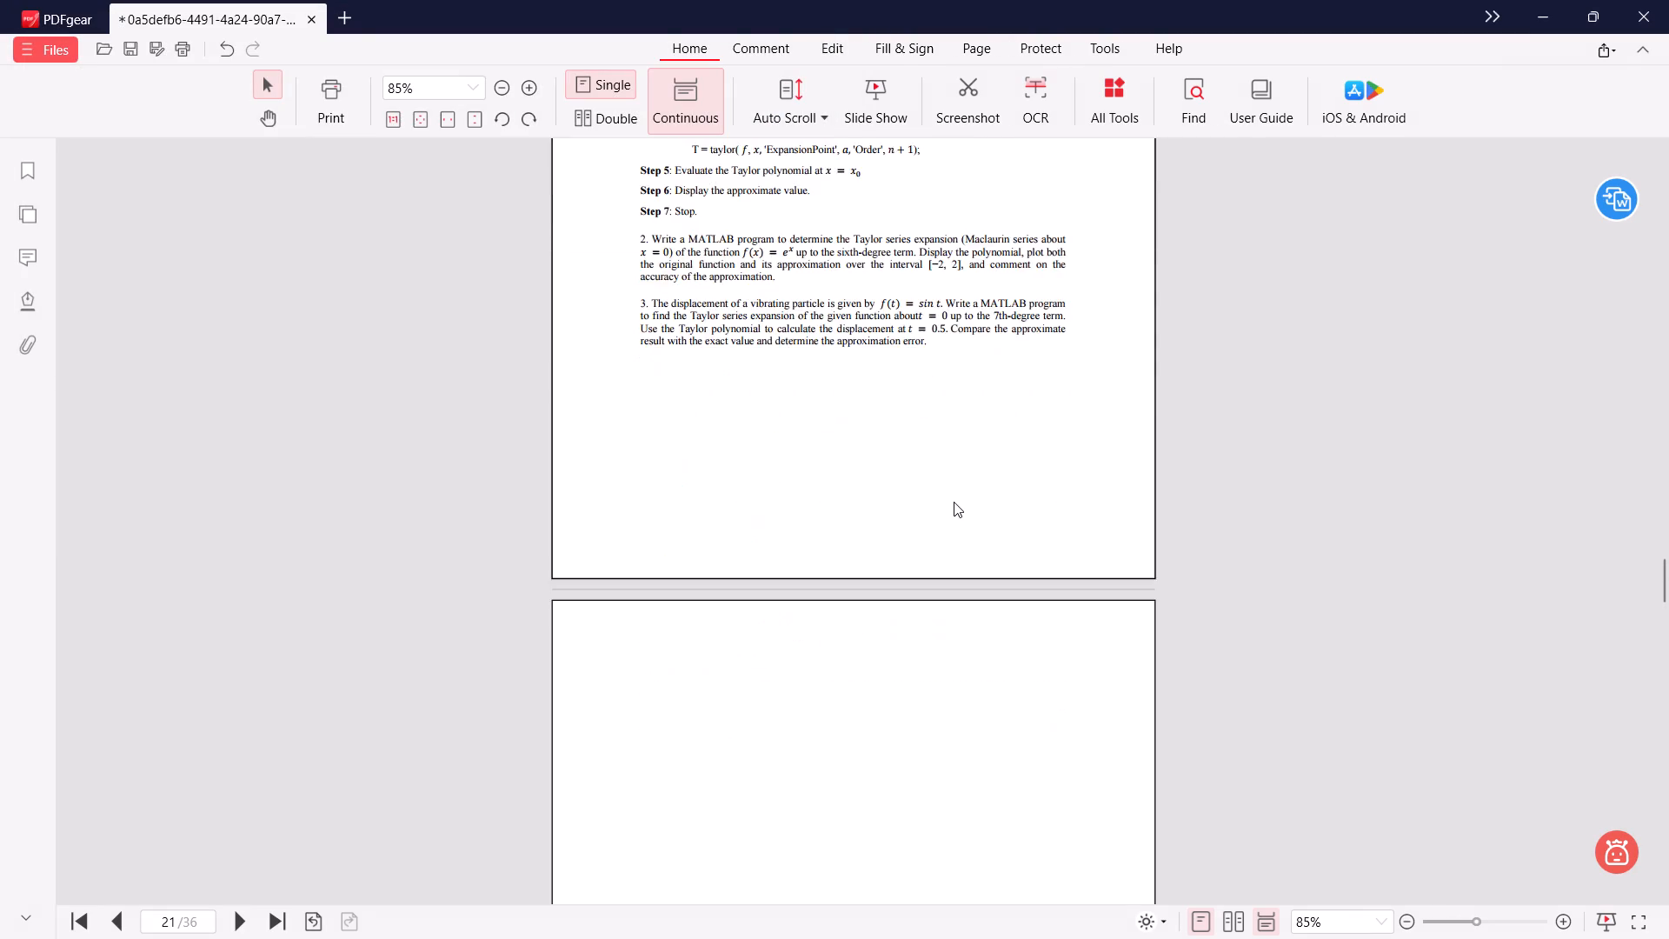
pyautogui.scroll(-11, 954, 502)
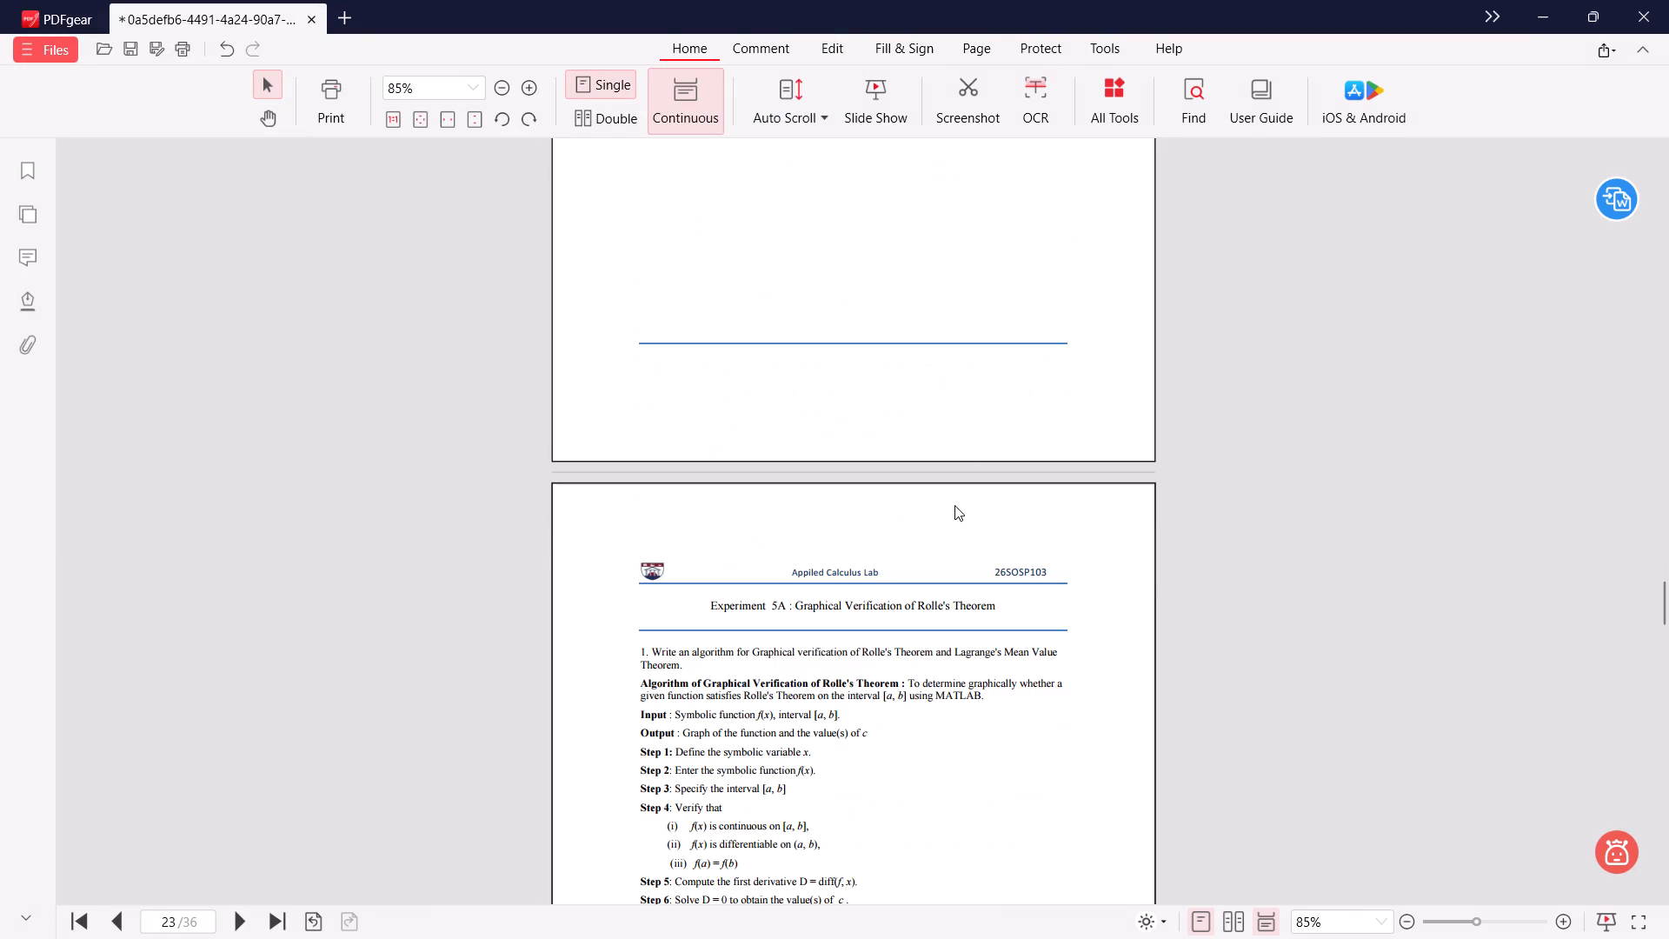
pyautogui.scroll(-5, 954, 505)
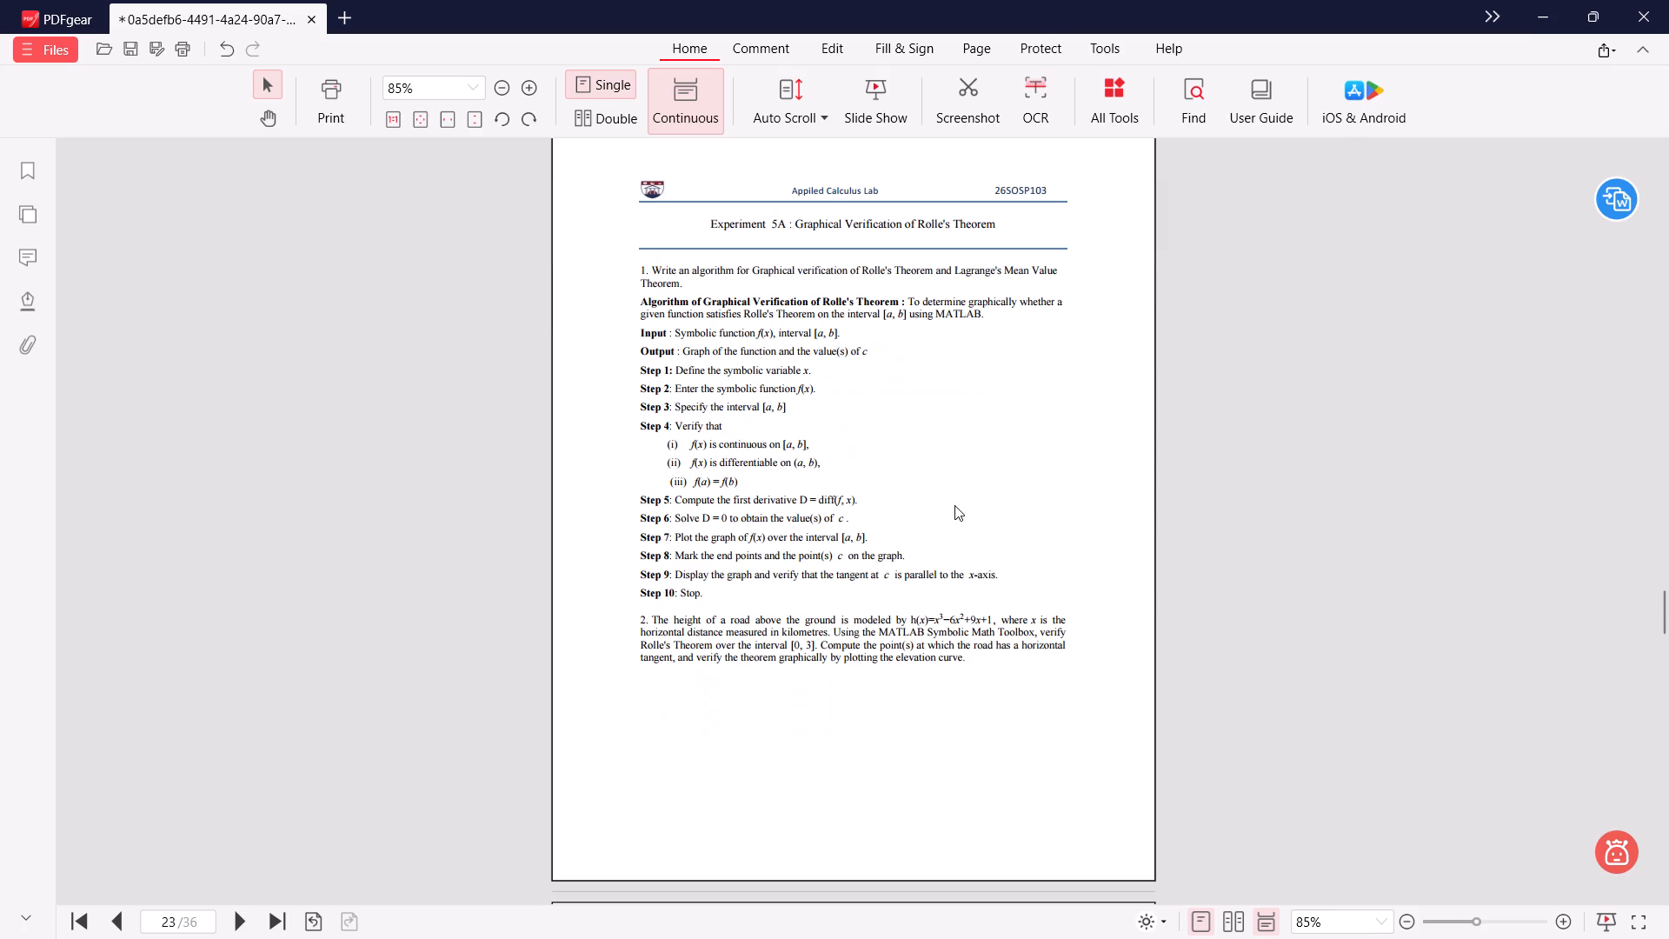
pyautogui.scroll(-17, 954, 505)
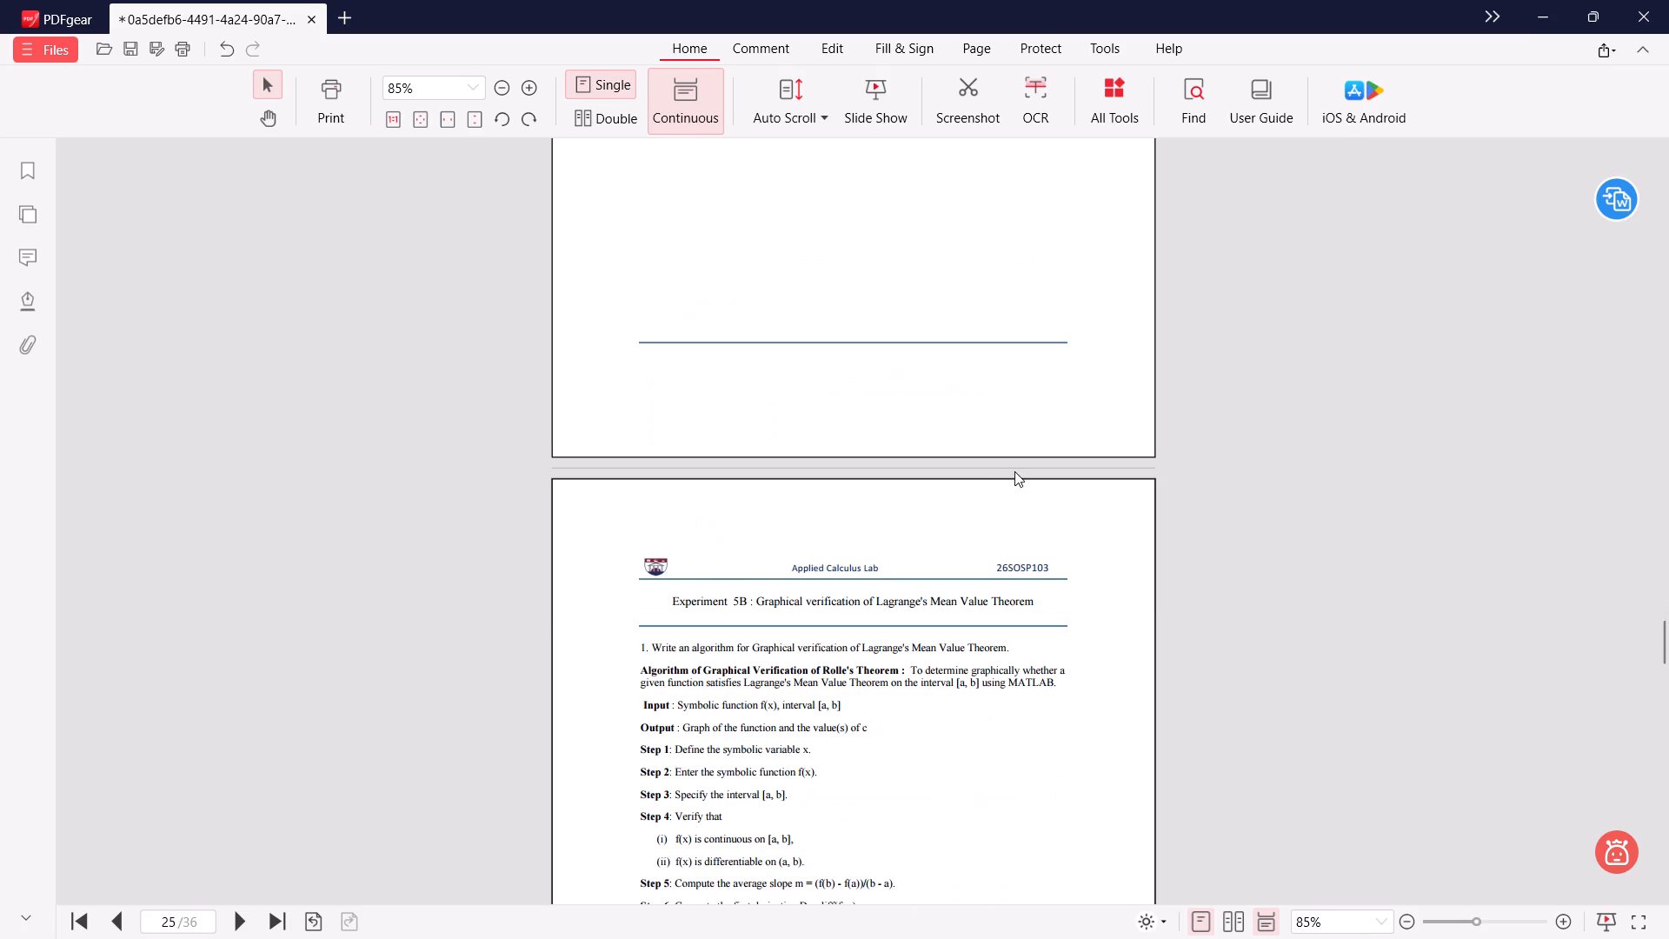
pyautogui.scroll(-8, 1014, 471)
pyautogui.rightClick(841, 500)
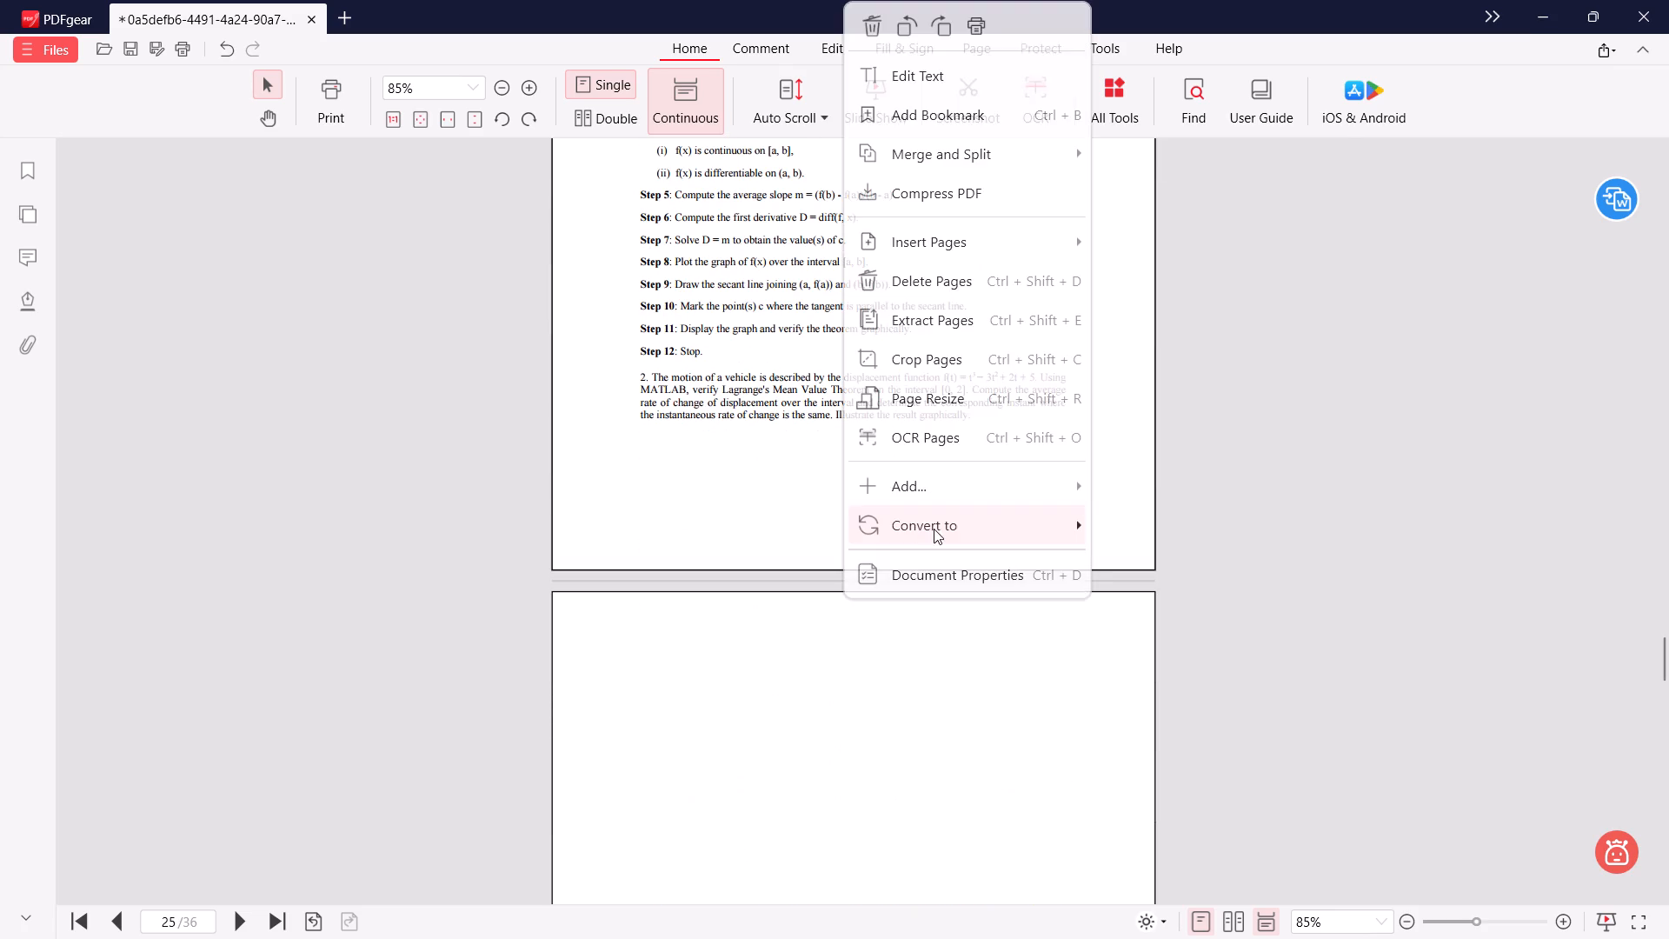
pyautogui.scroll(2, 683, 485)
pyautogui.click(750, 490)
pyautogui.scroll(17, 744, 490)
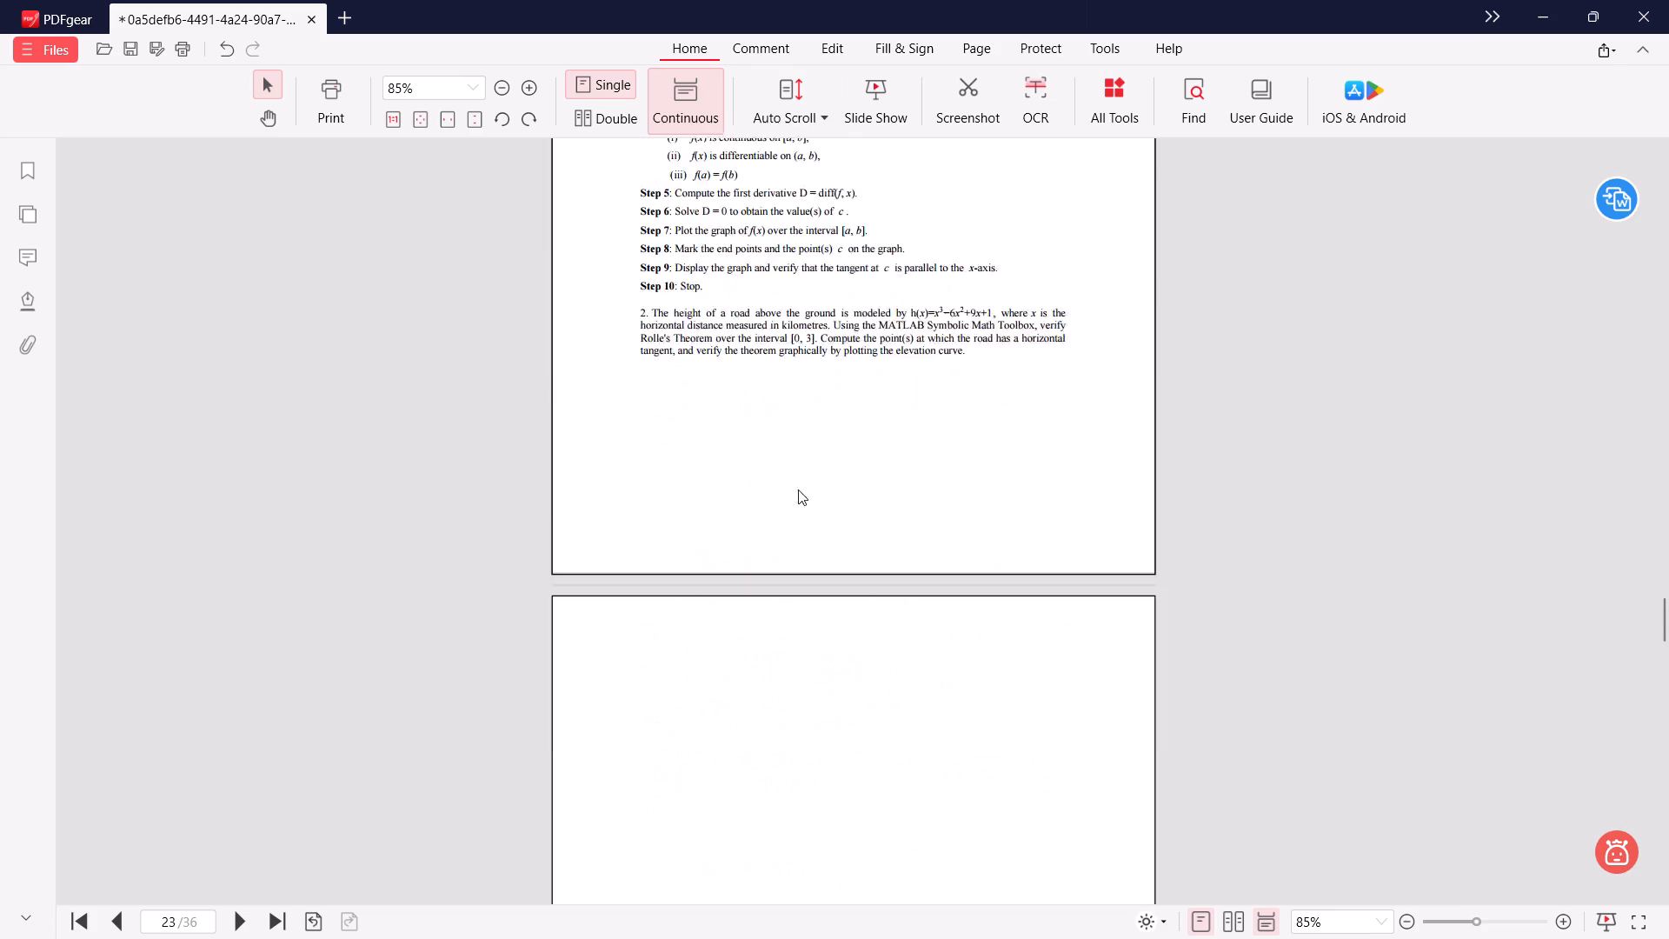
pyautogui.scroll(20, 798, 489)
pyautogui.scroll(6, 798, 489)
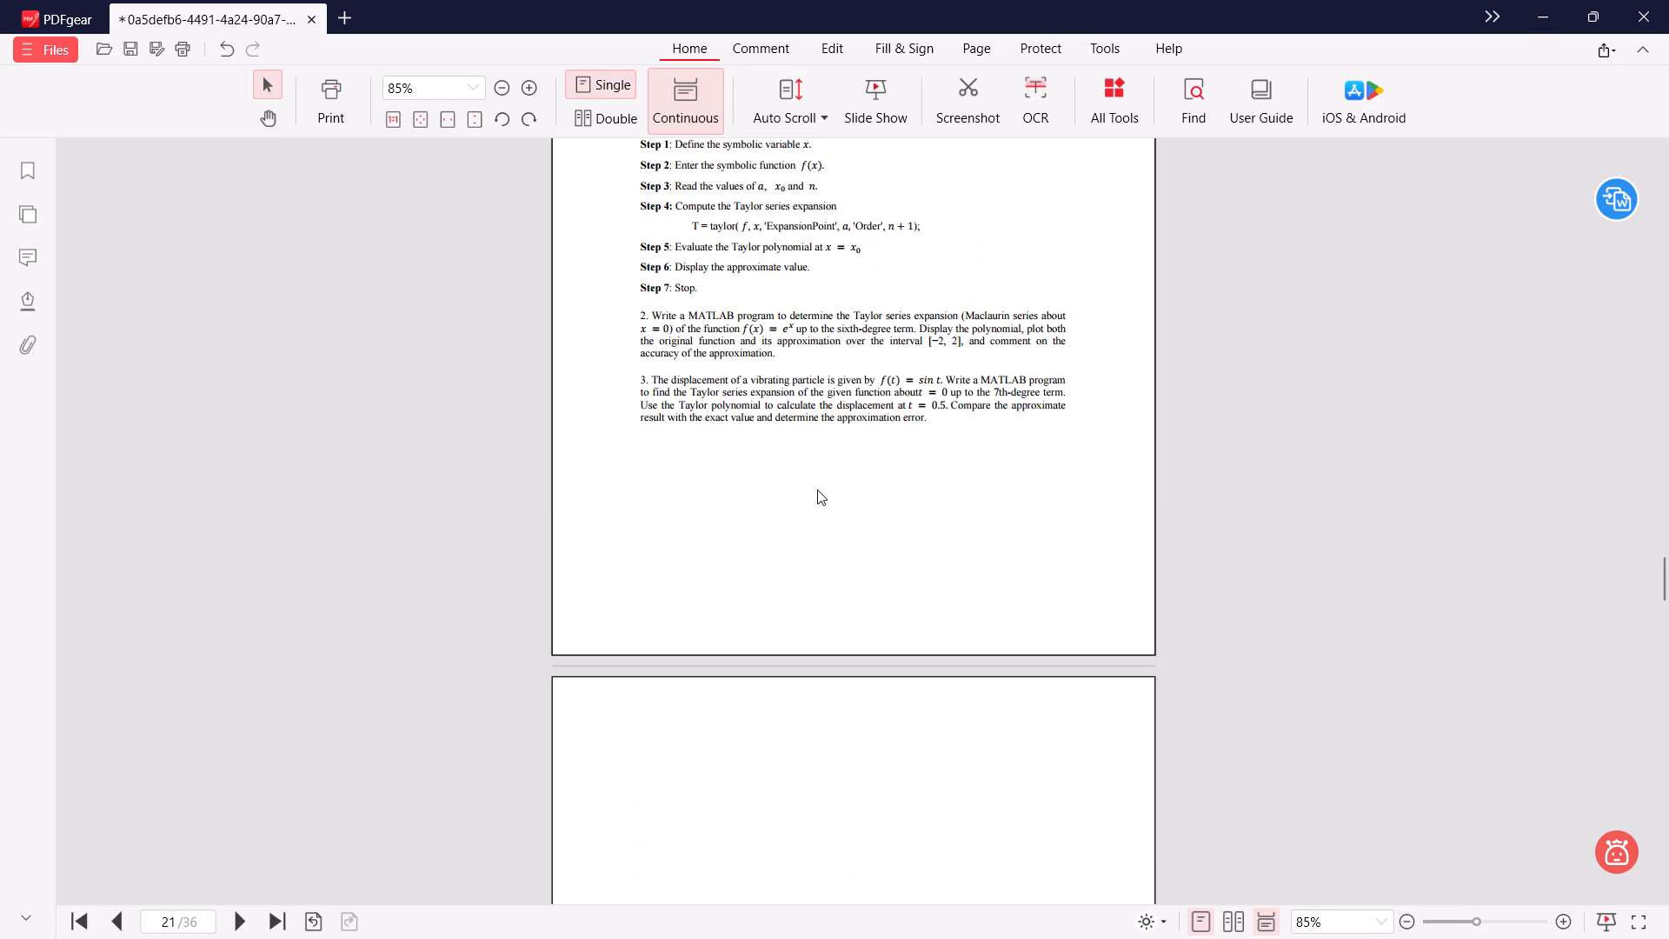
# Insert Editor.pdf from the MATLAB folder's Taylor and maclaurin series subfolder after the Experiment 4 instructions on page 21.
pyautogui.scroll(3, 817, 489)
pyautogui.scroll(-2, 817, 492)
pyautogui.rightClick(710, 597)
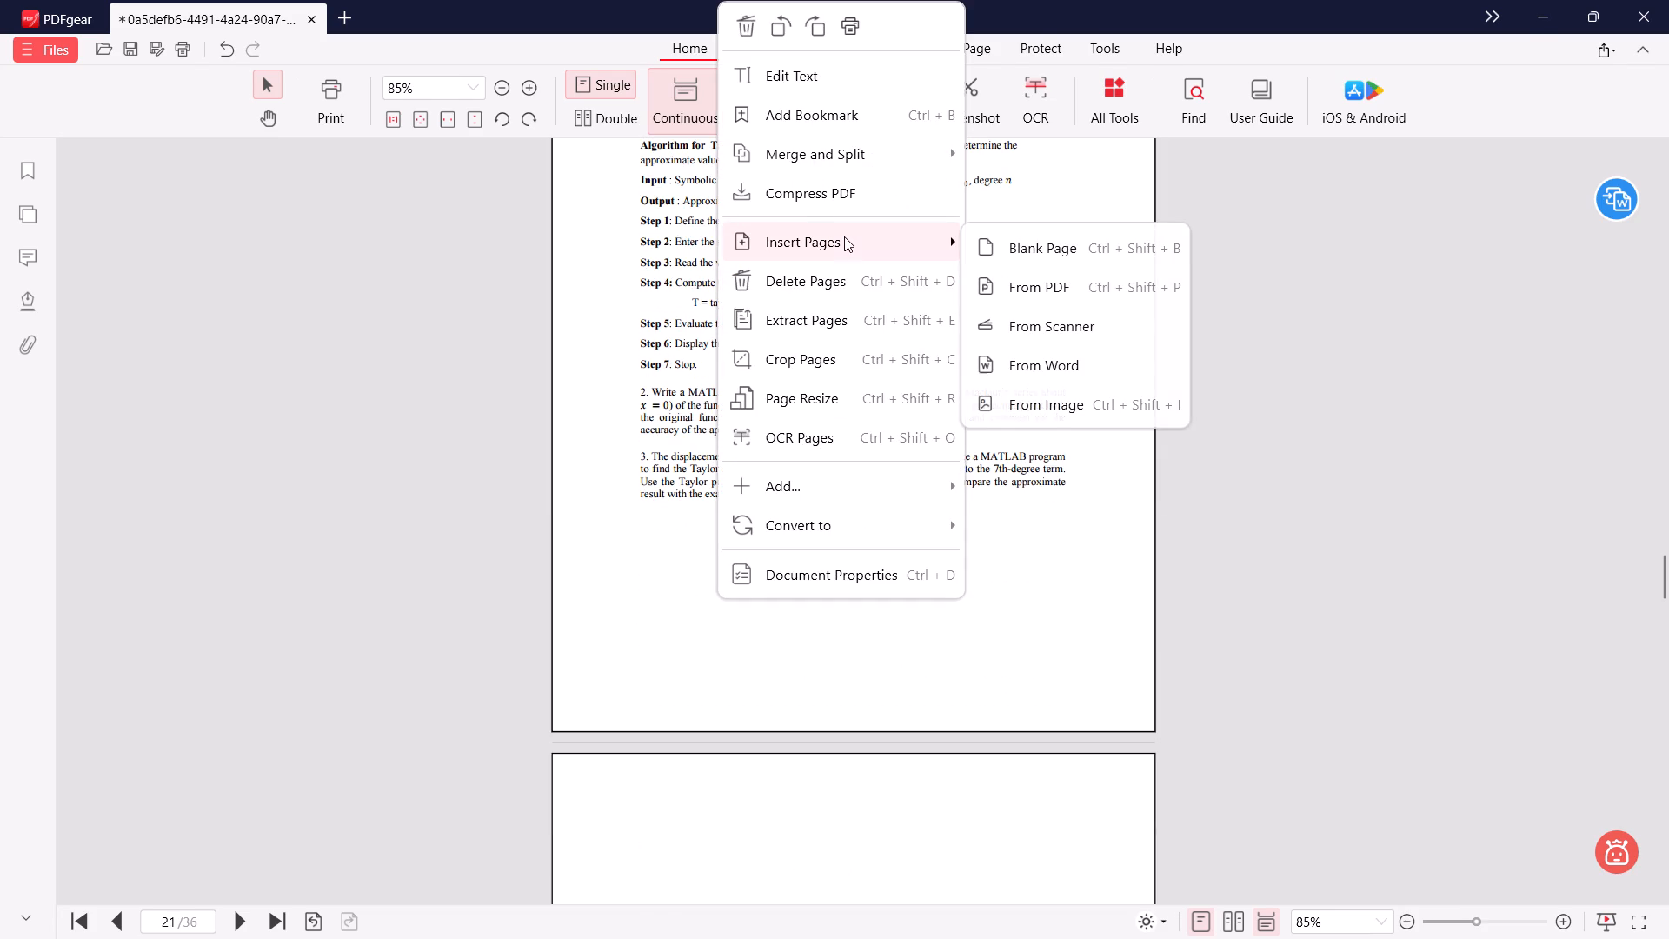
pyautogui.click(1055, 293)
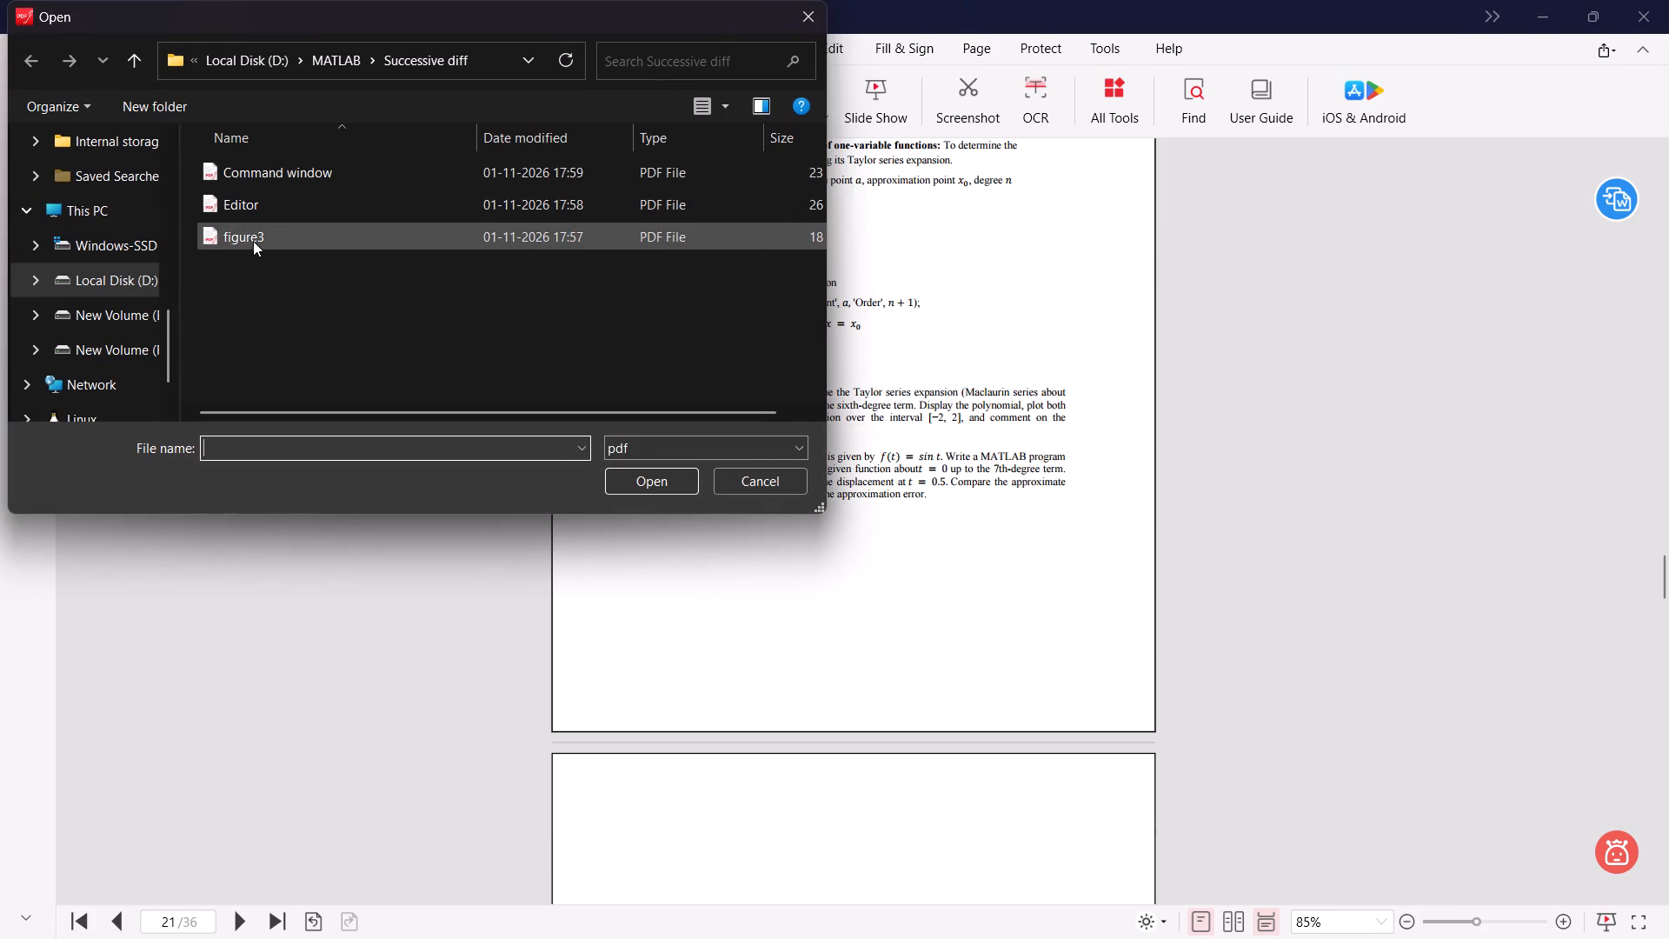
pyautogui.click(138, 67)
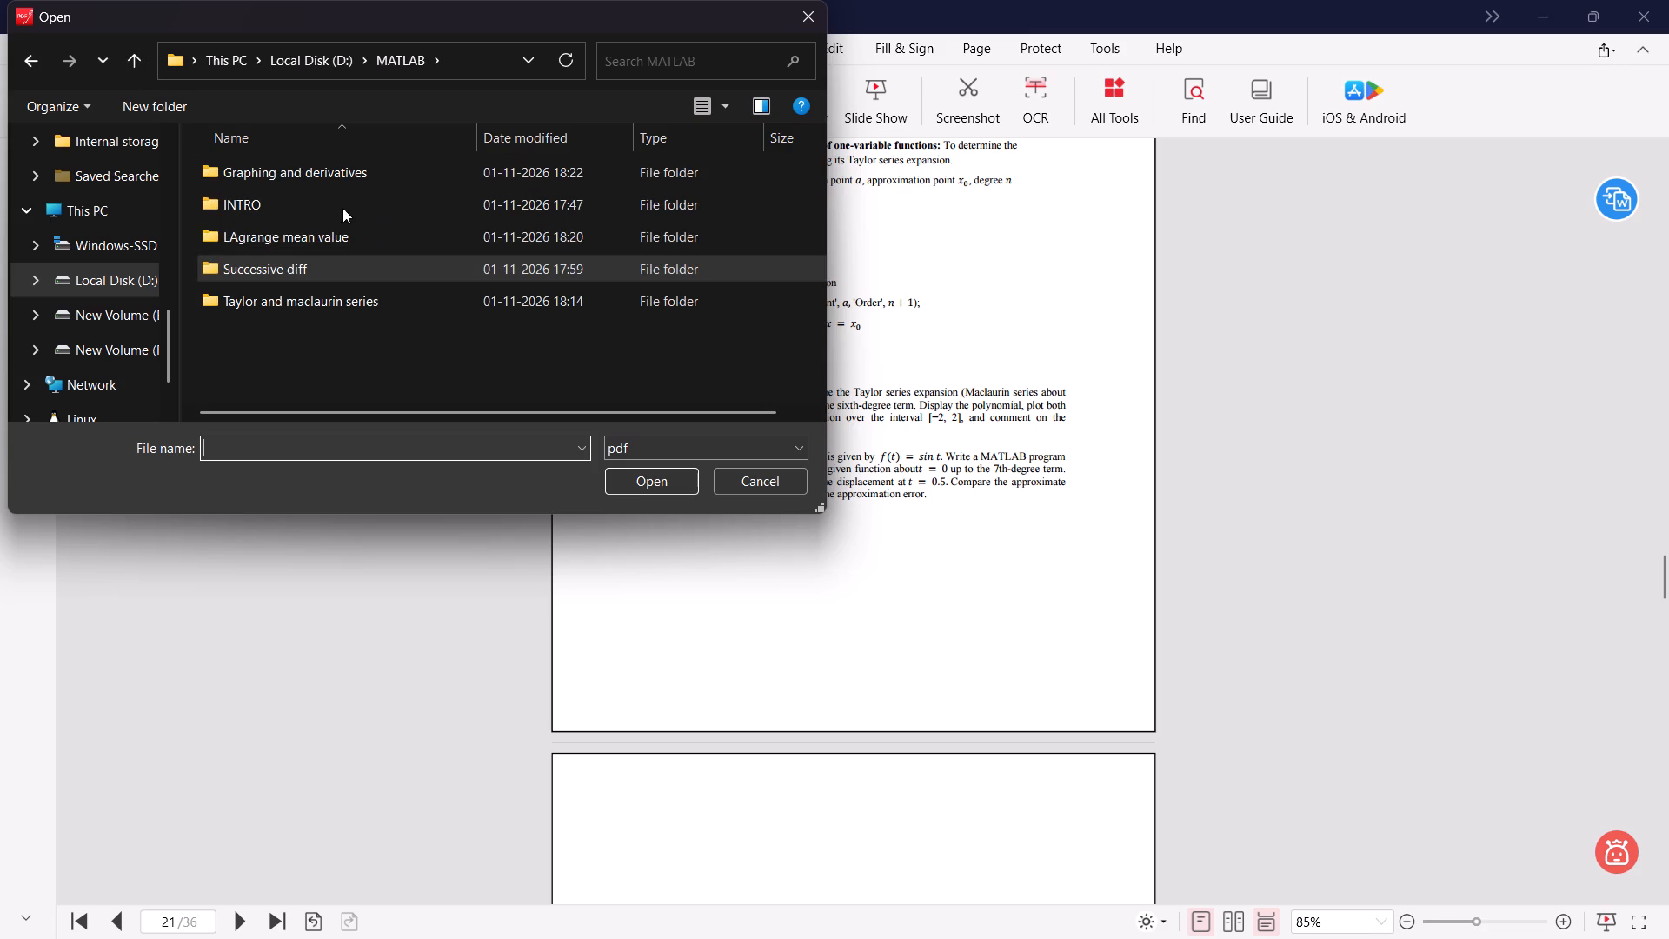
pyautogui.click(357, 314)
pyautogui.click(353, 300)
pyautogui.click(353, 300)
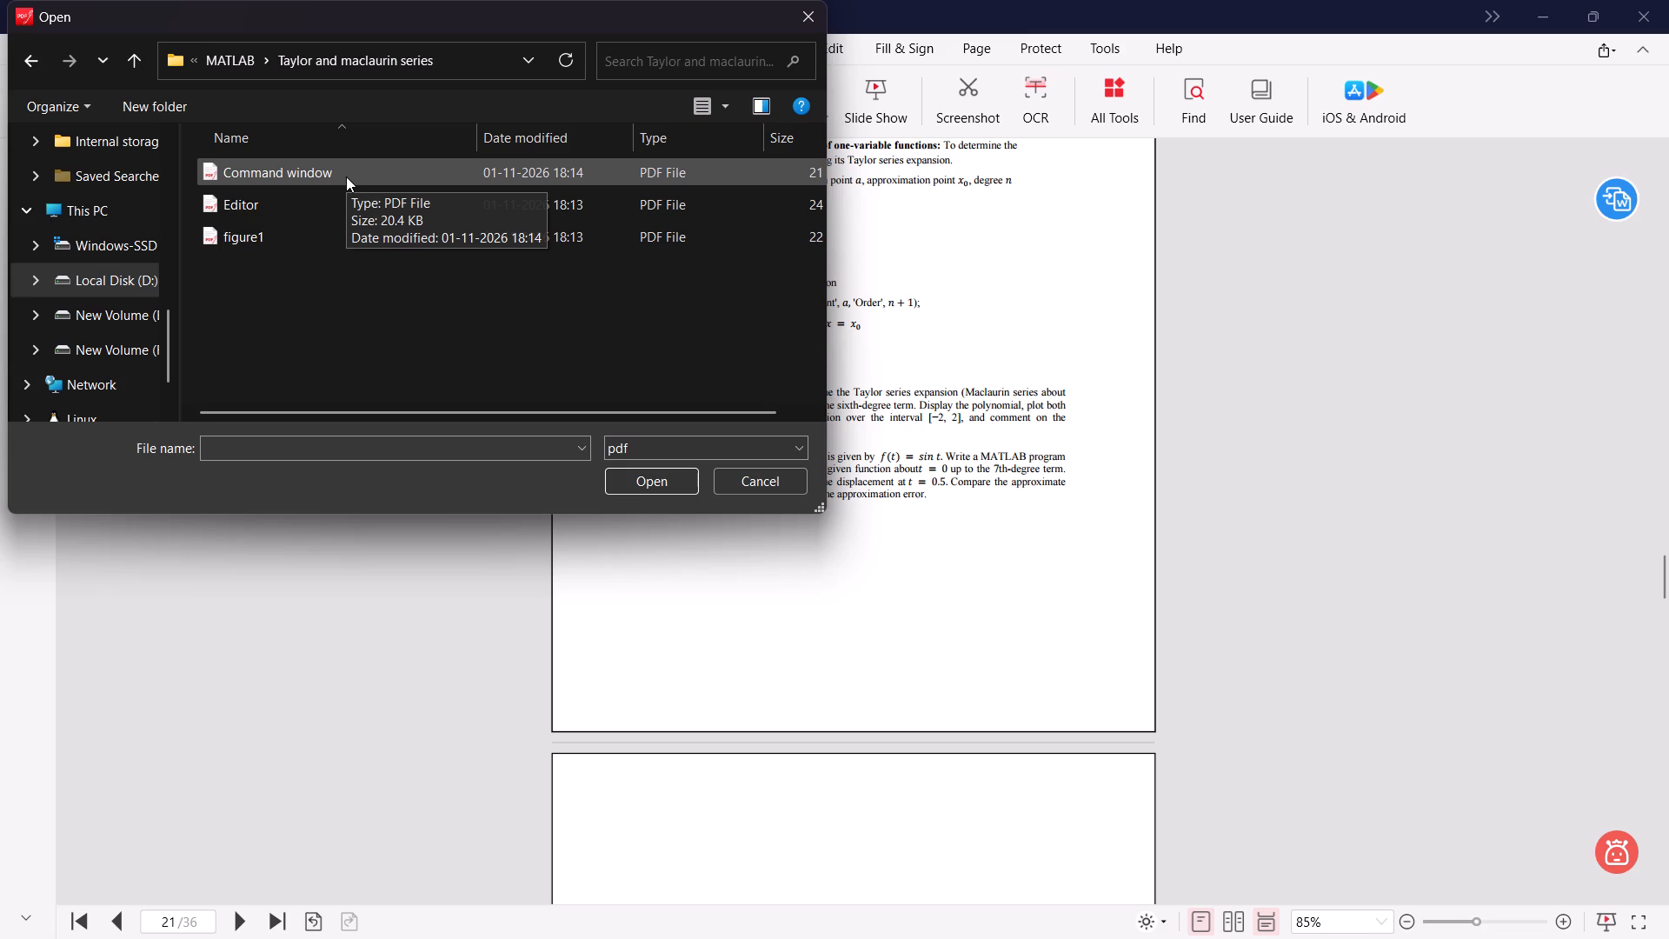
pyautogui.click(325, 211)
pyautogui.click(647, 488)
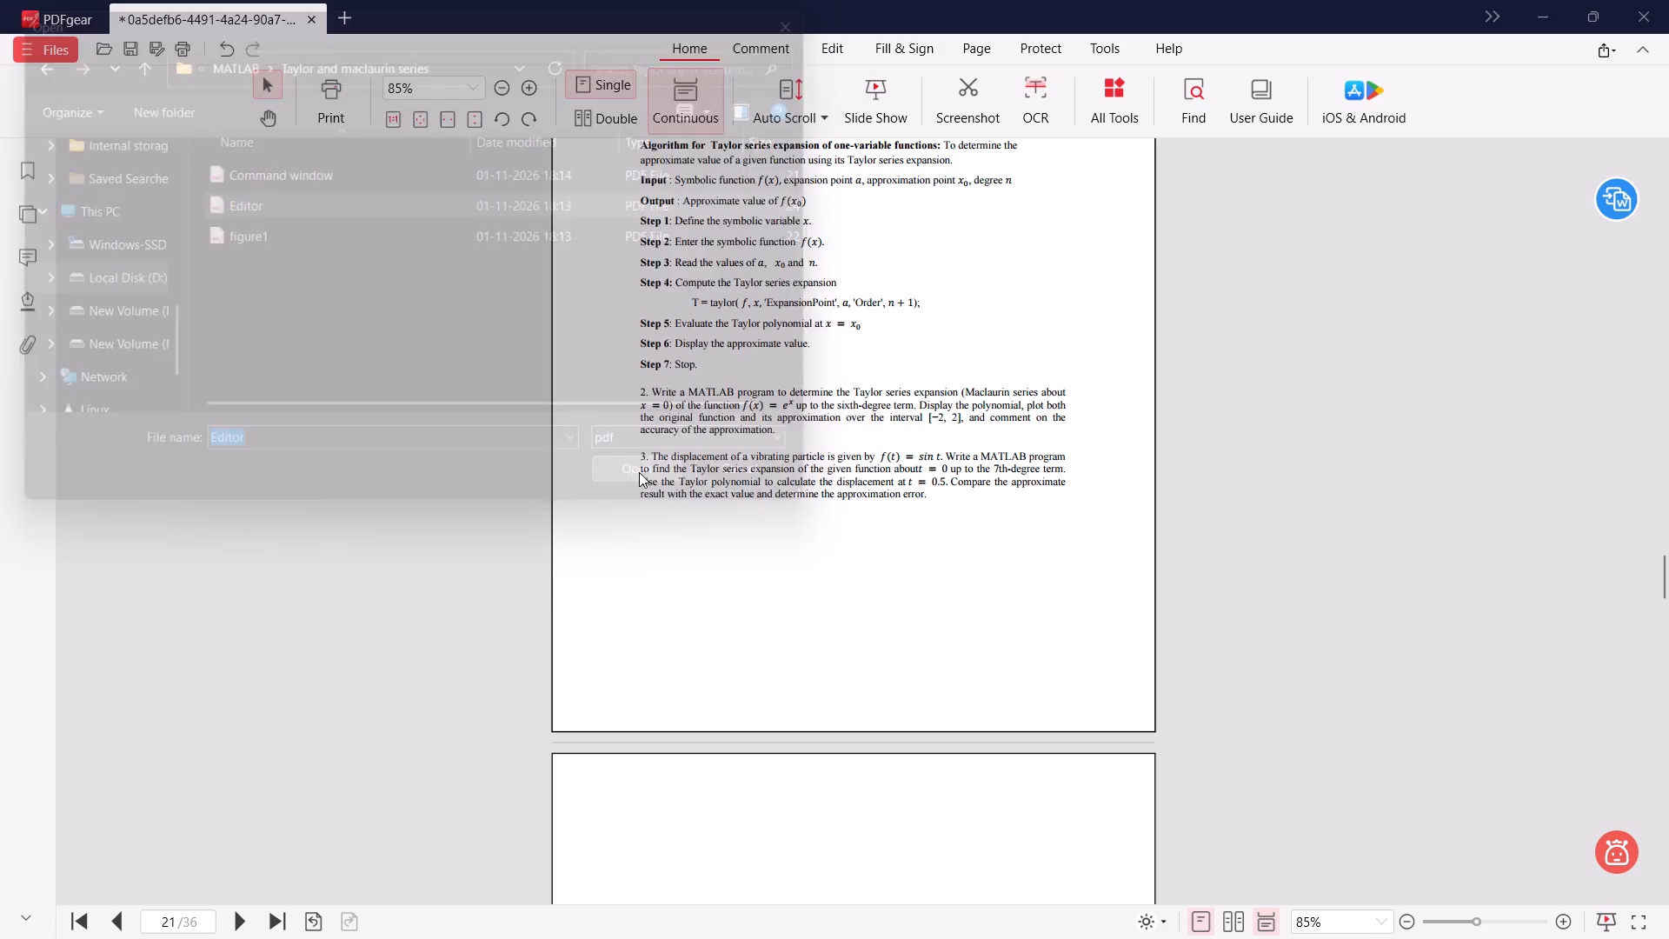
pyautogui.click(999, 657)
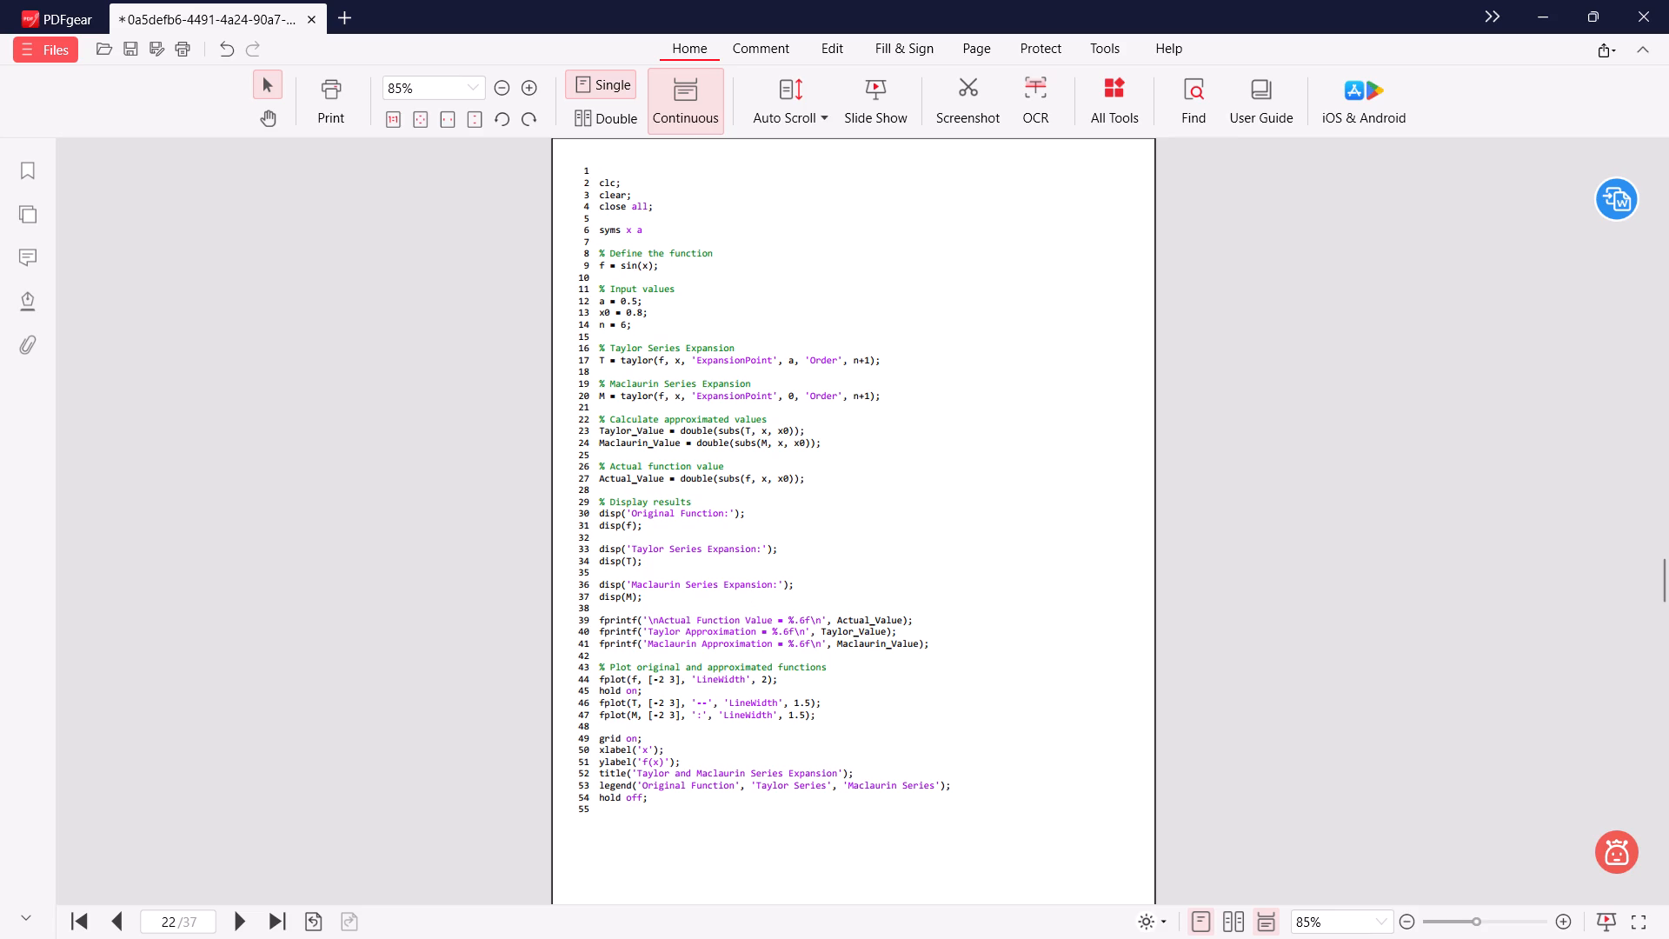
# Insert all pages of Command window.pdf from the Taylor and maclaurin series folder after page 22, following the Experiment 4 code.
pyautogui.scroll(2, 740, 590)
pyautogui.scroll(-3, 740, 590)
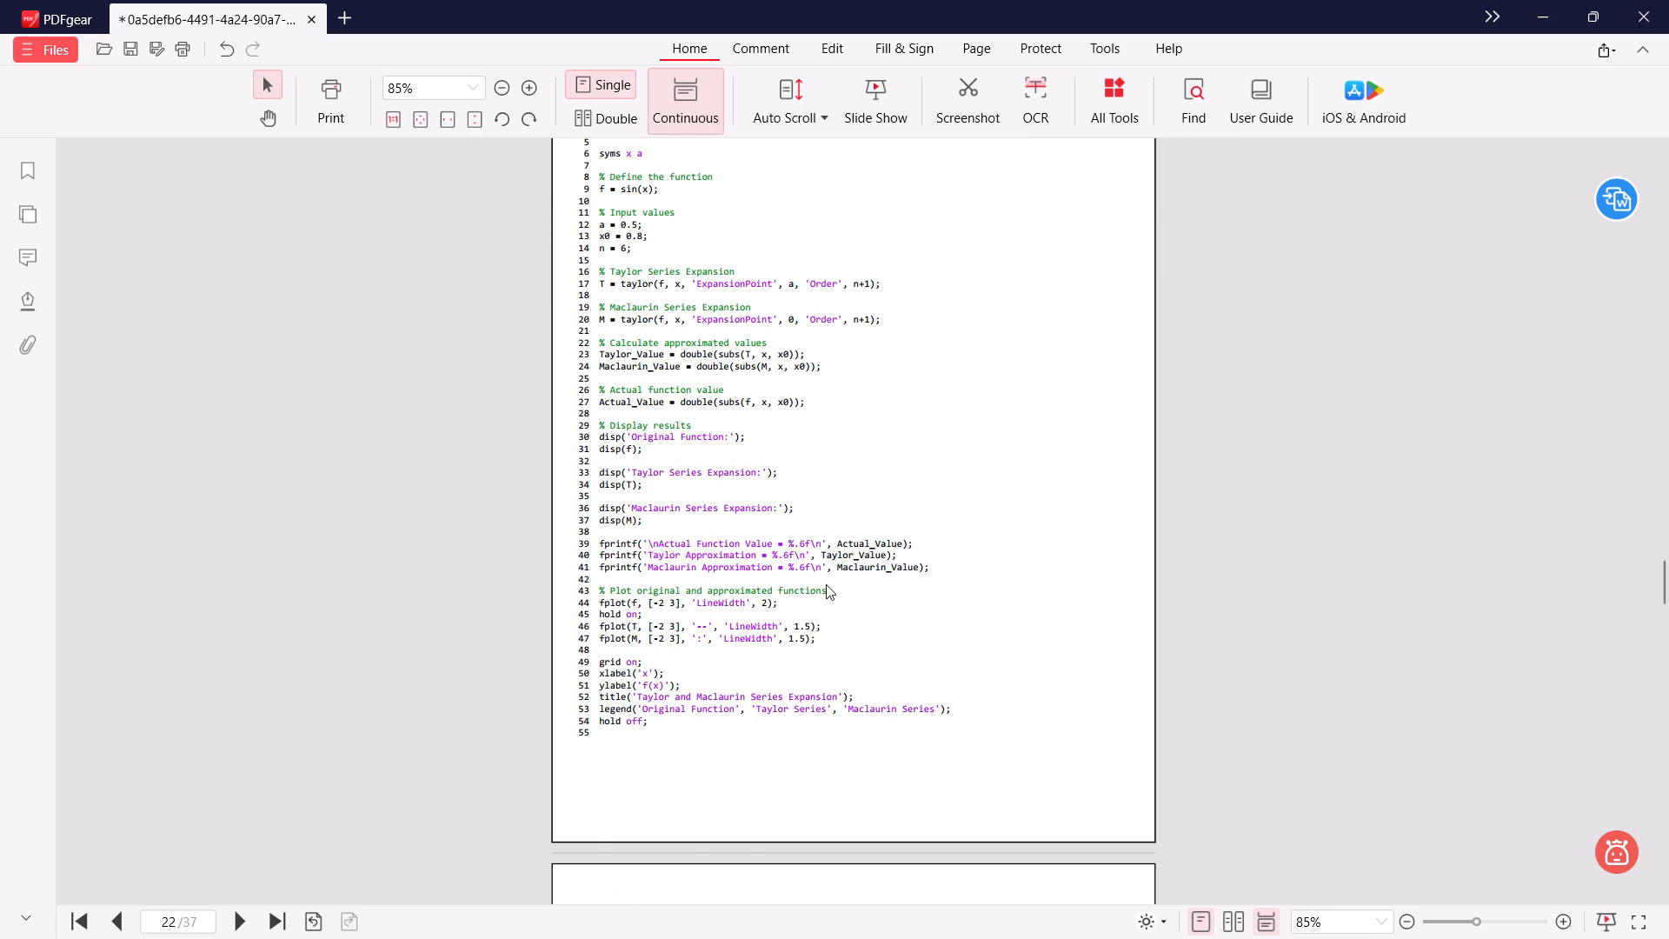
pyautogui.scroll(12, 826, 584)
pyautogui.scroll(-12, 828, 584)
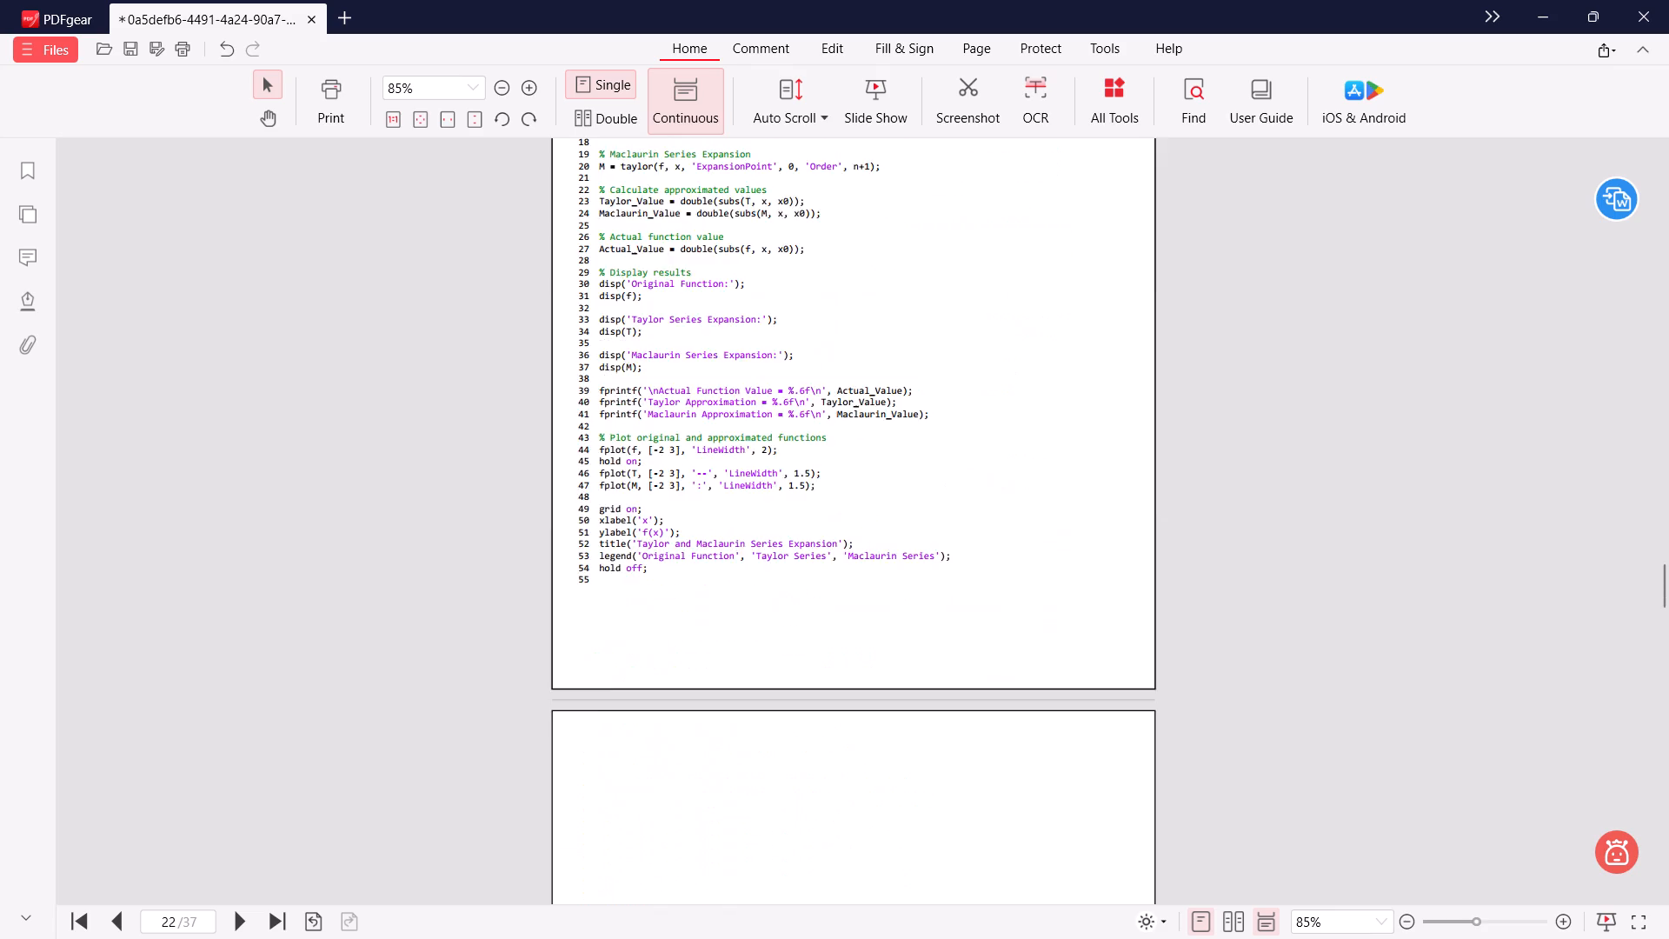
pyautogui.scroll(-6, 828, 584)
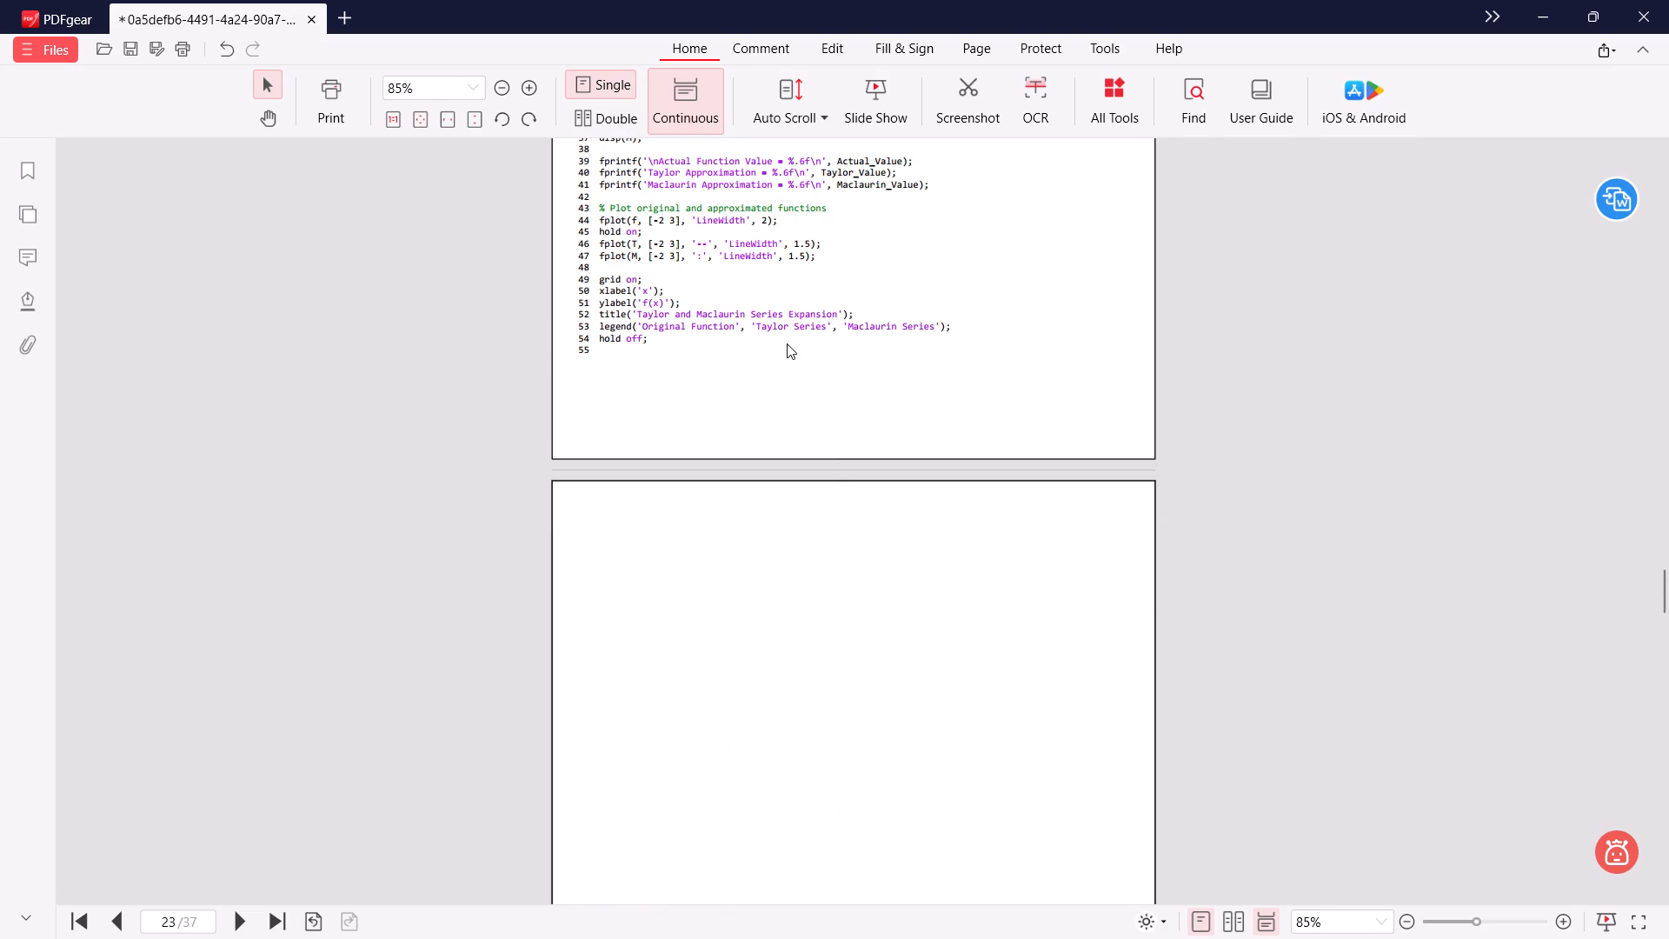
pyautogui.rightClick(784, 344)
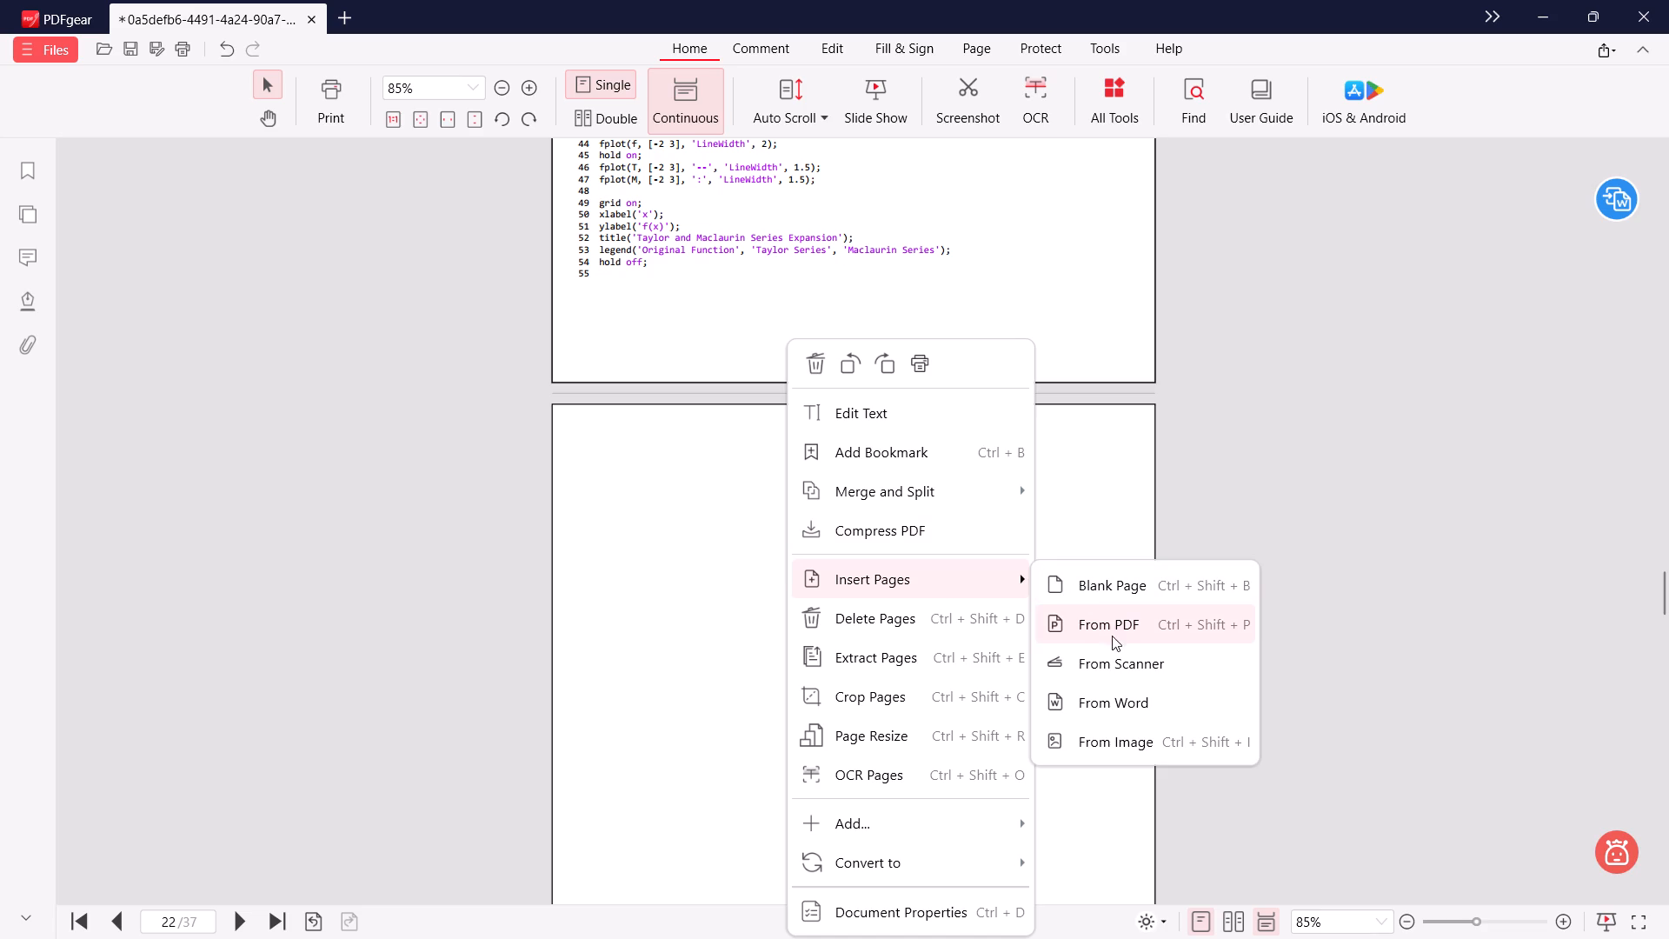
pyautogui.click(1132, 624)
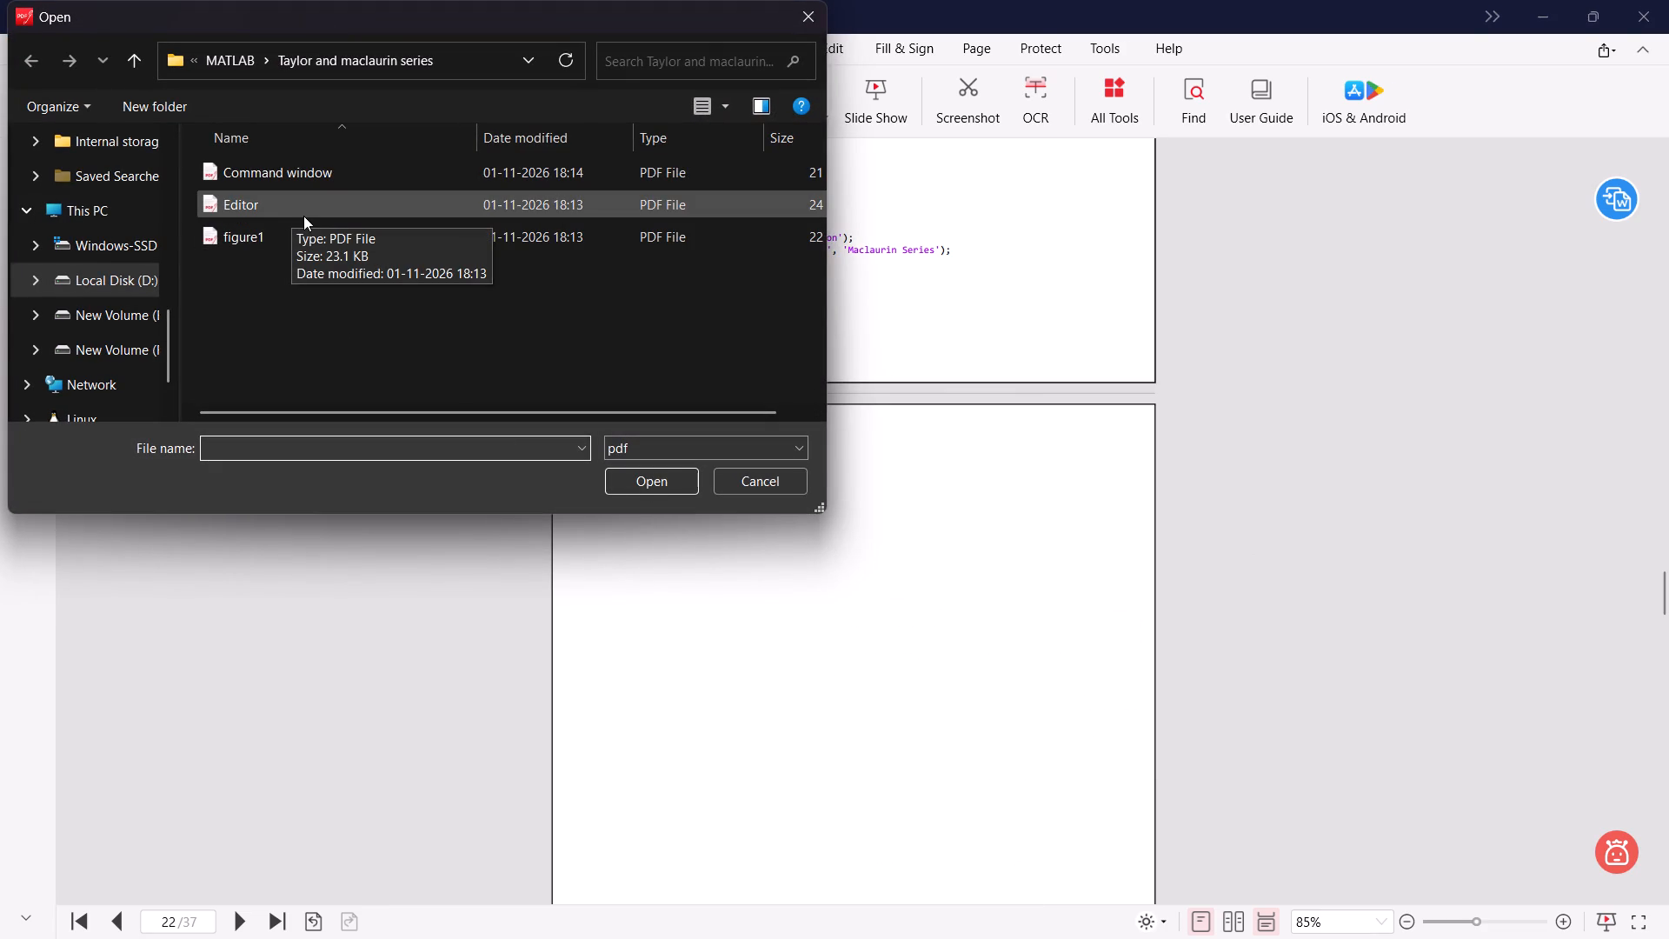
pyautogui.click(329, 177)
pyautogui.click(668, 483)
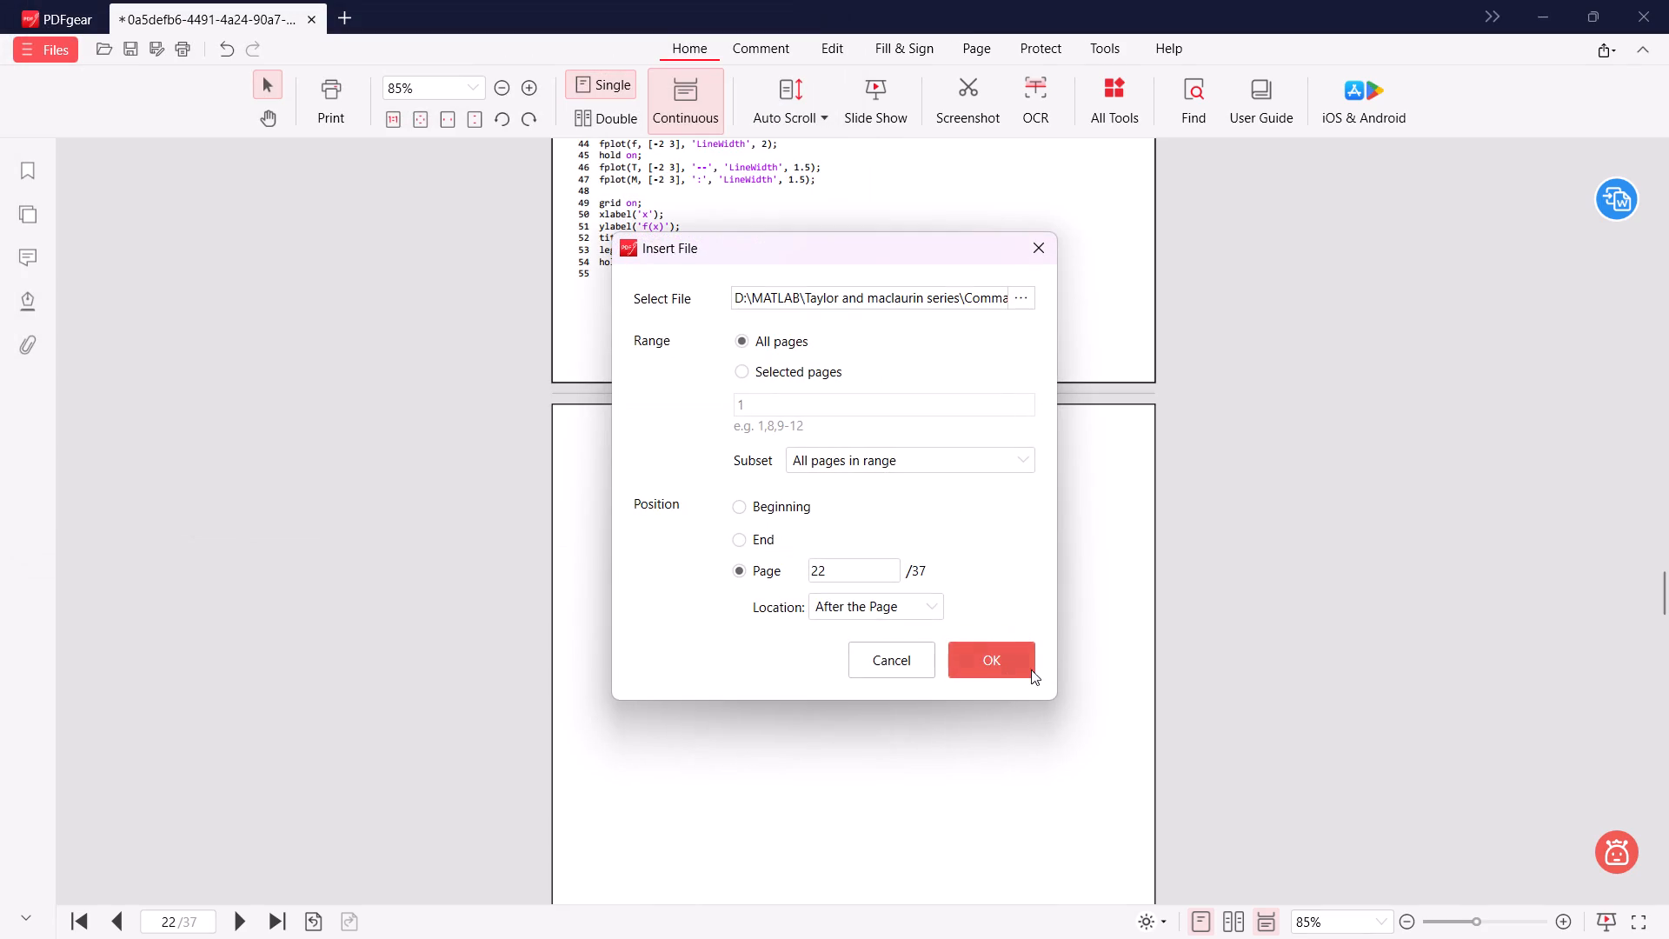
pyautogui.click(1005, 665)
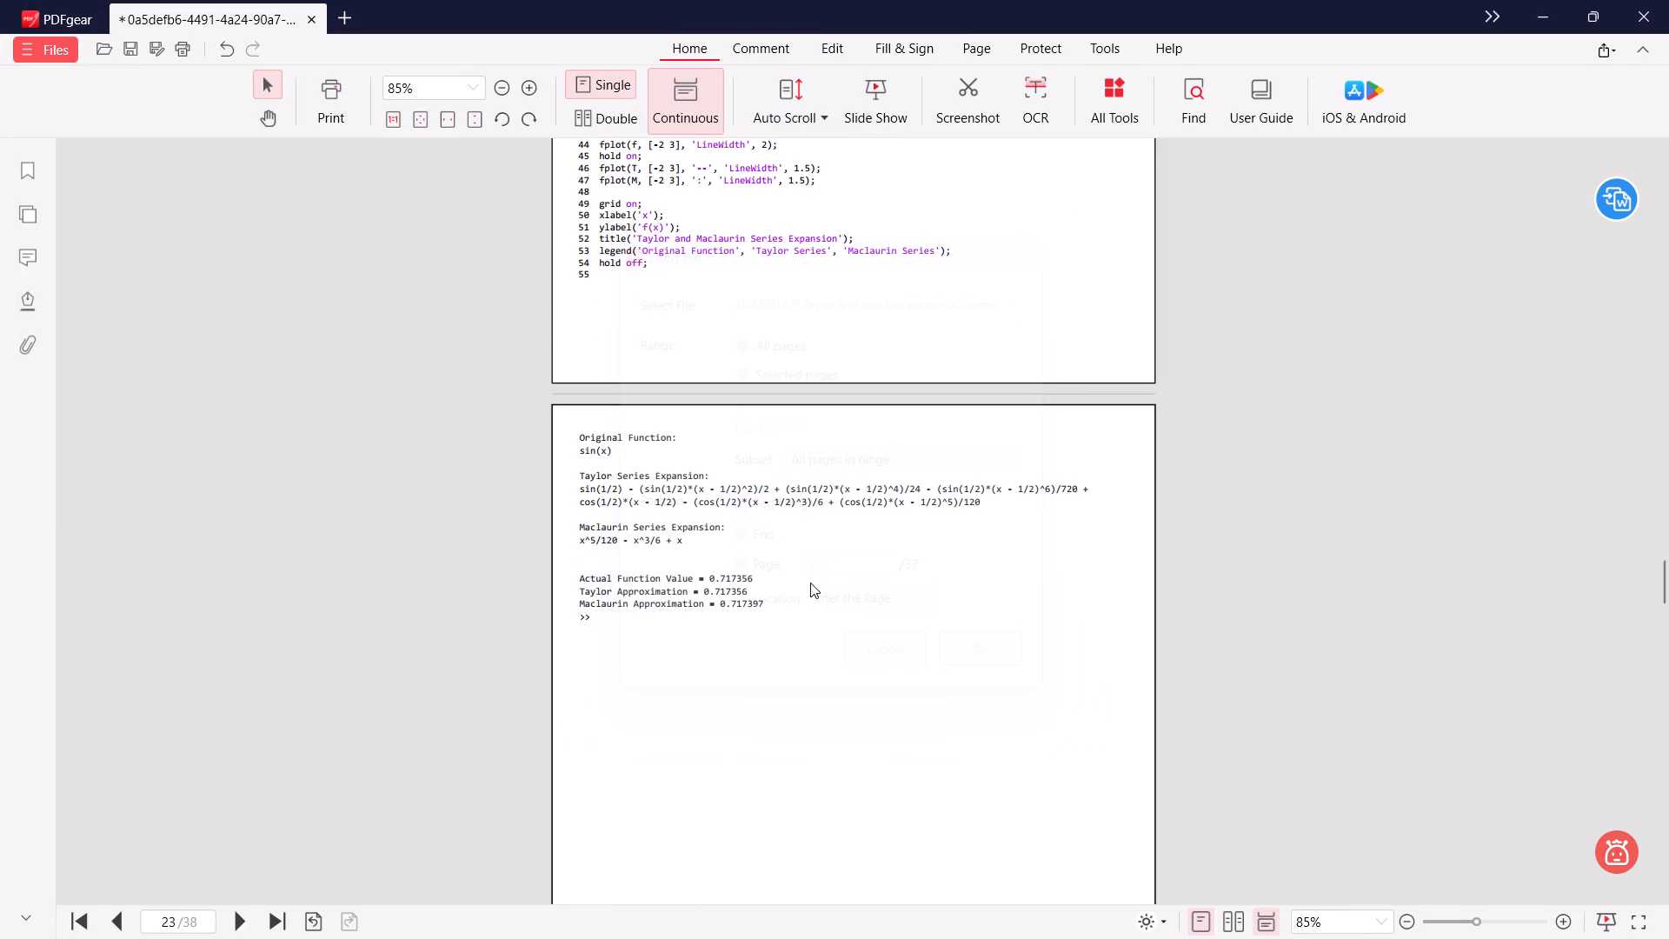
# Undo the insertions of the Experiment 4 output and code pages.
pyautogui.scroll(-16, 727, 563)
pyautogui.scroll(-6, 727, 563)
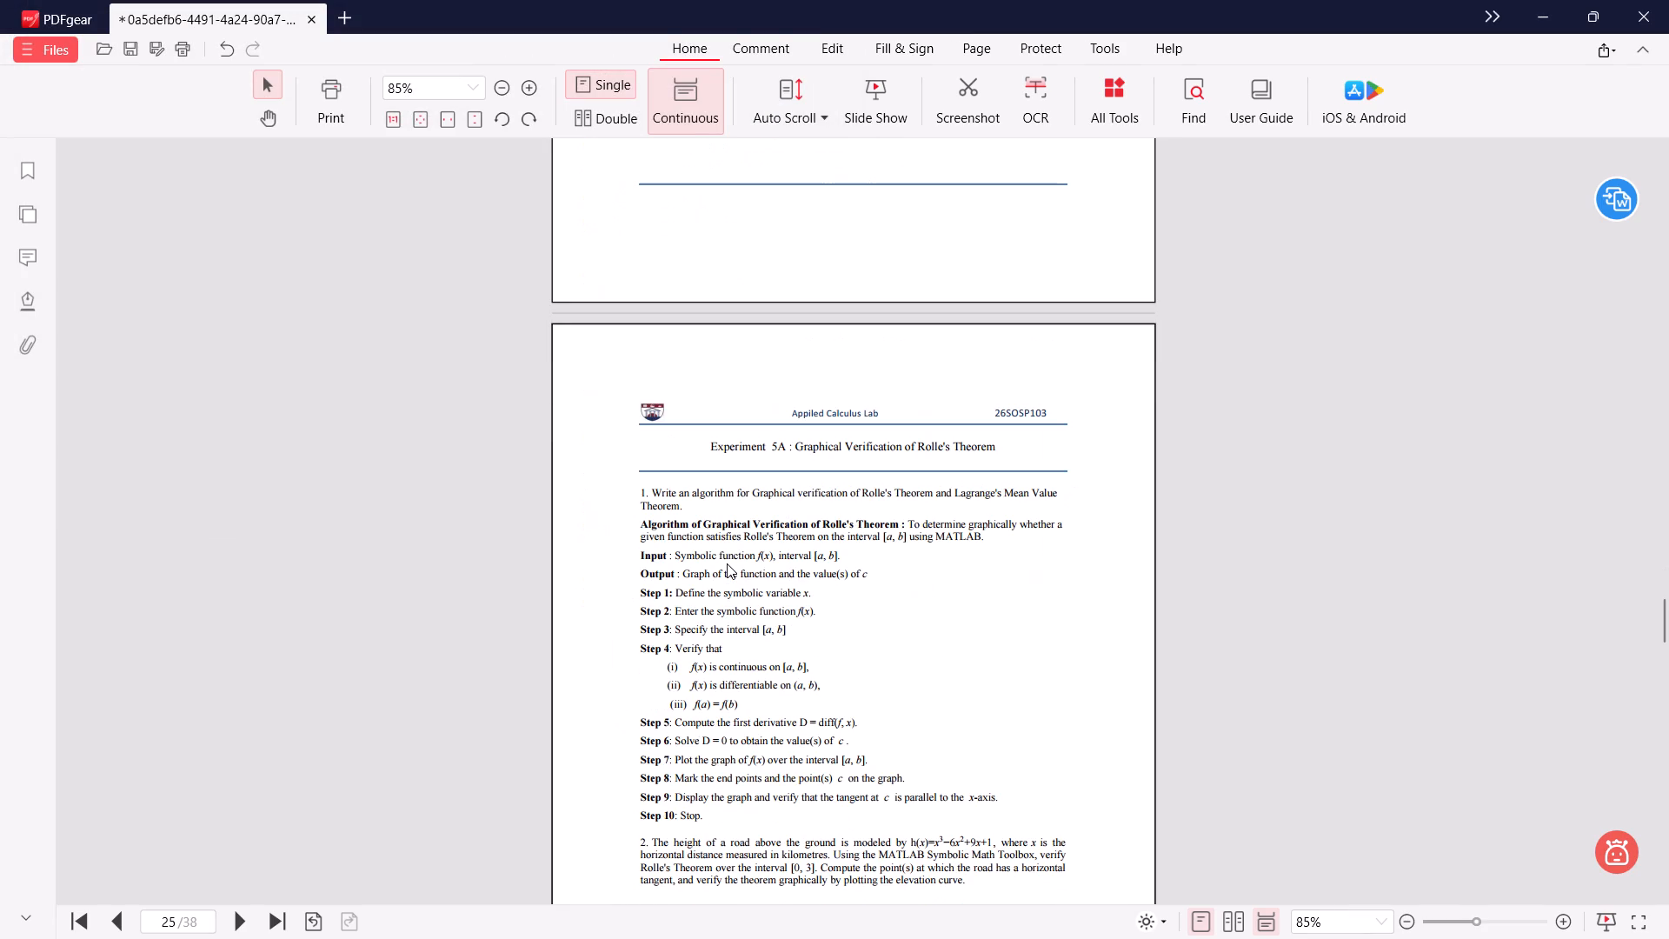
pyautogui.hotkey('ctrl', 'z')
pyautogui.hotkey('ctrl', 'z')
# Delete the blank page 22 that follows the Experiment 4 instructions.
pyautogui.scroll(5, 781, 568)
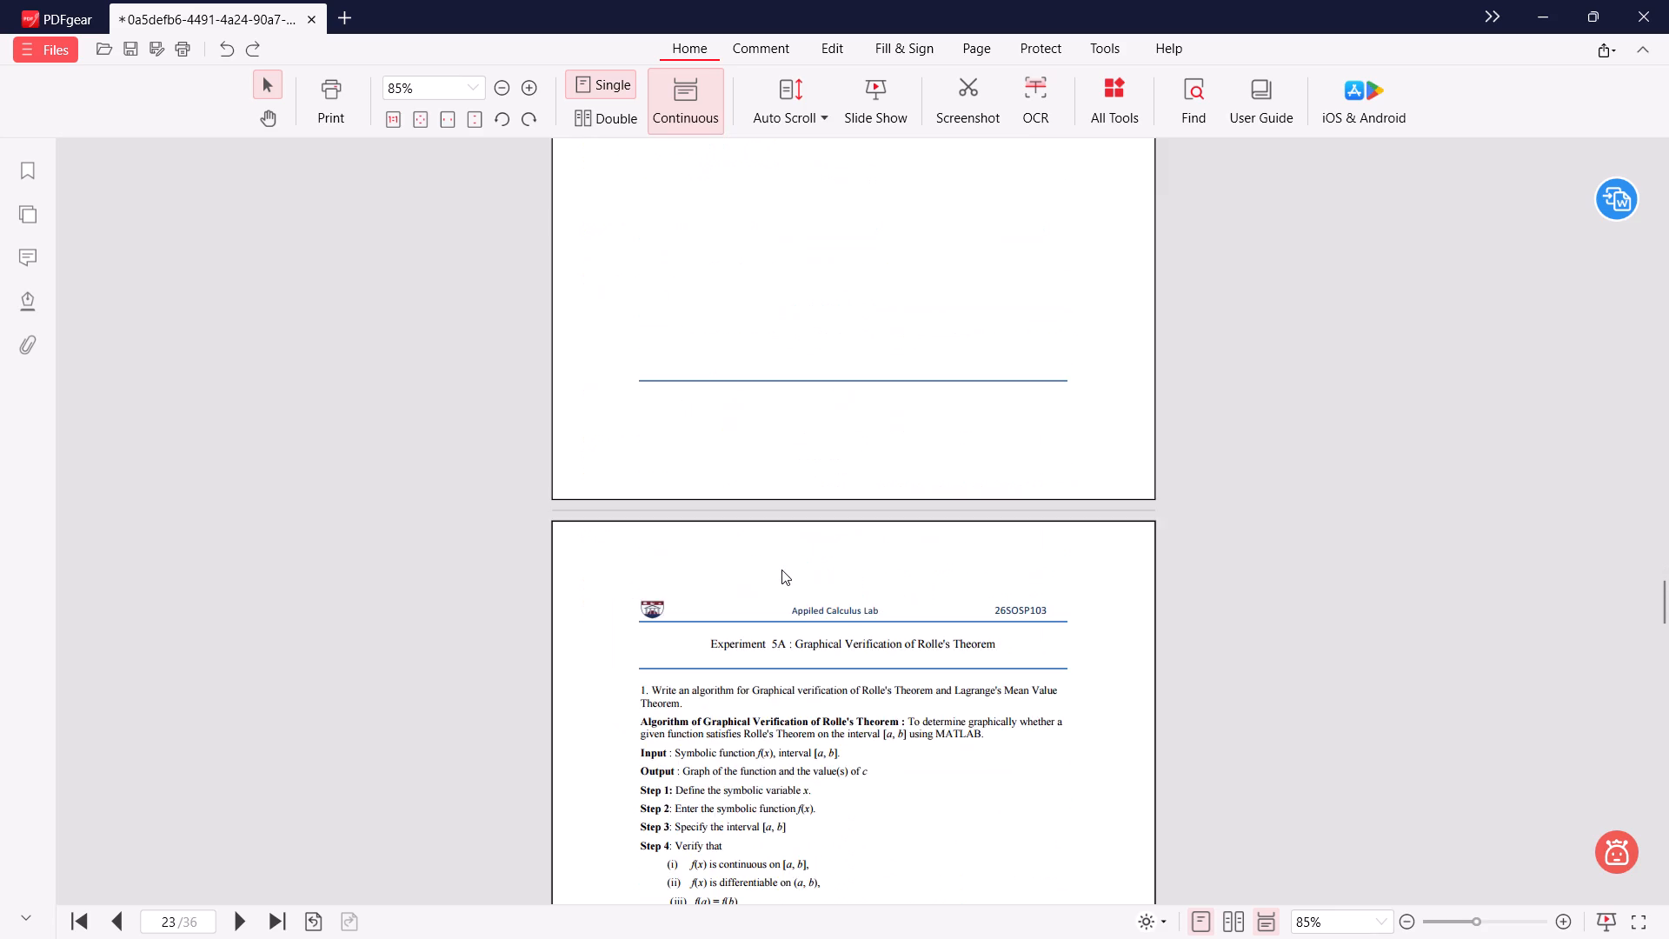
pyautogui.scroll(17, 781, 569)
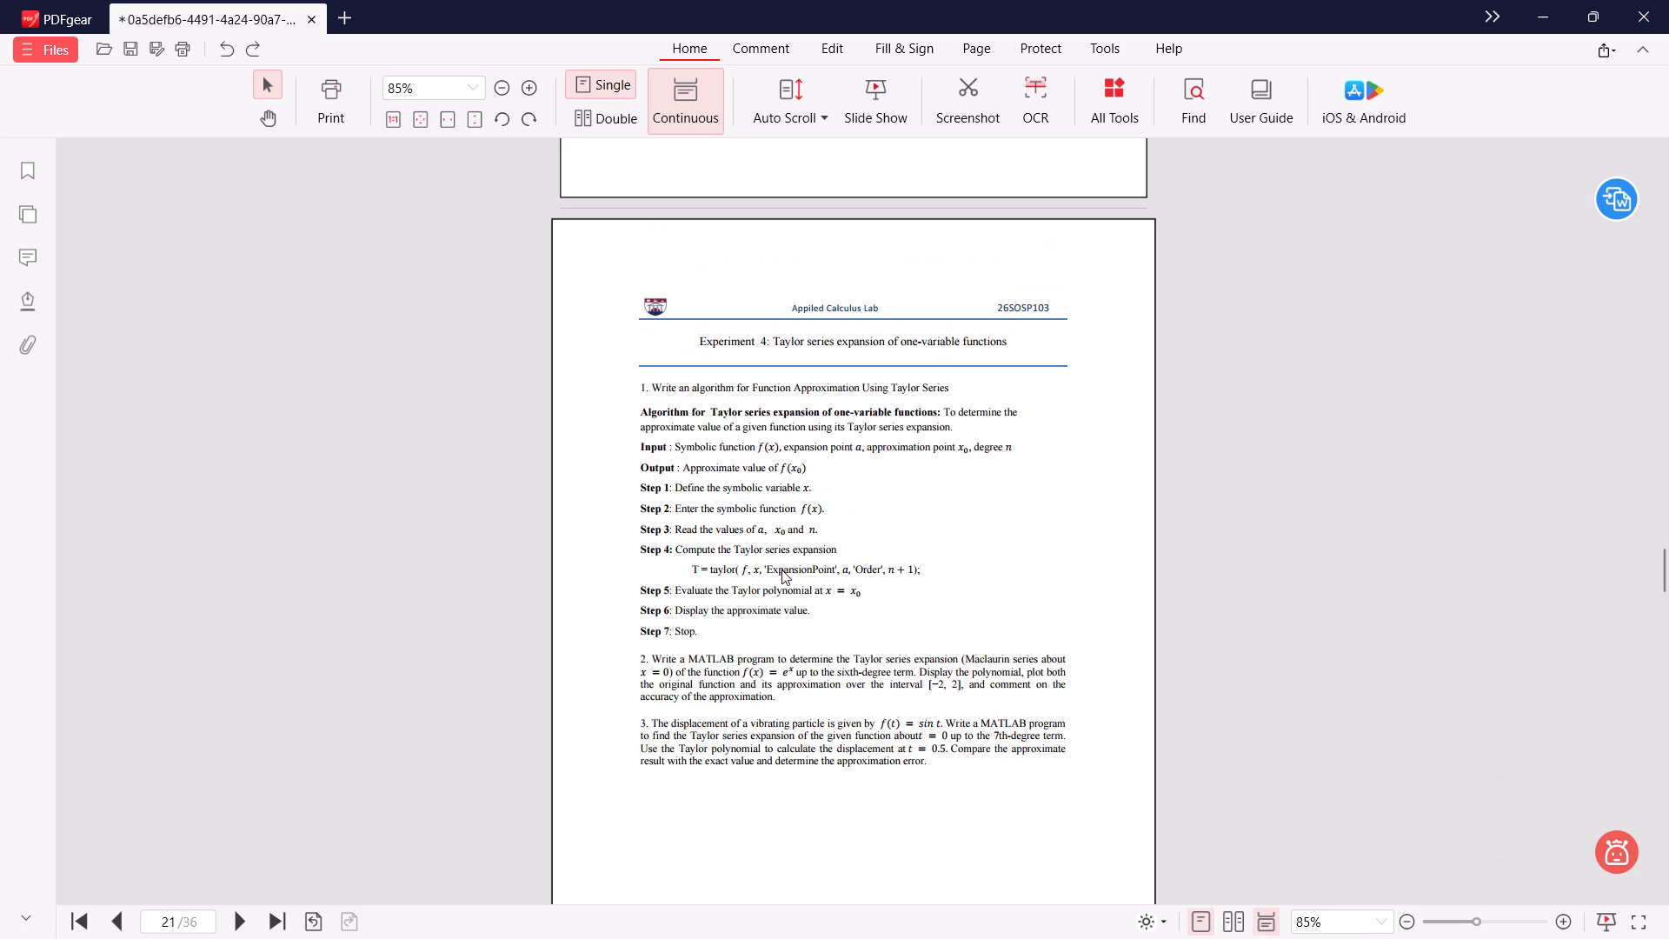
pyautogui.scroll(7, 781, 569)
pyautogui.scroll(-2, 781, 569)
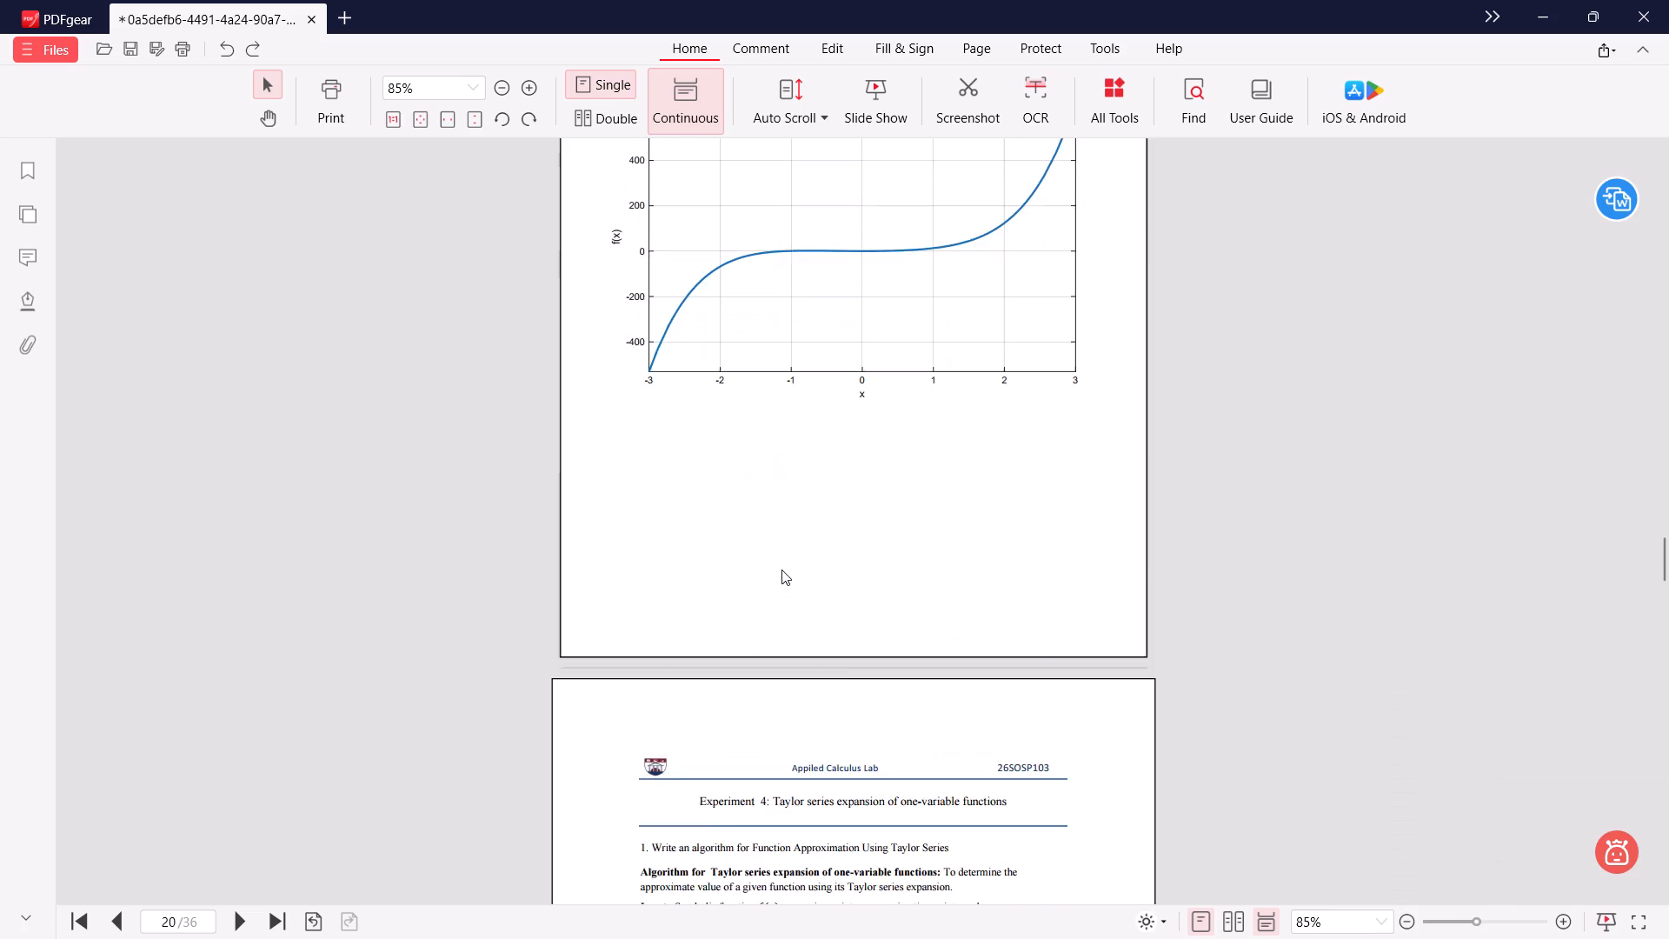
pyautogui.scroll(-16, 781, 569)
pyautogui.rightClick(795, 565)
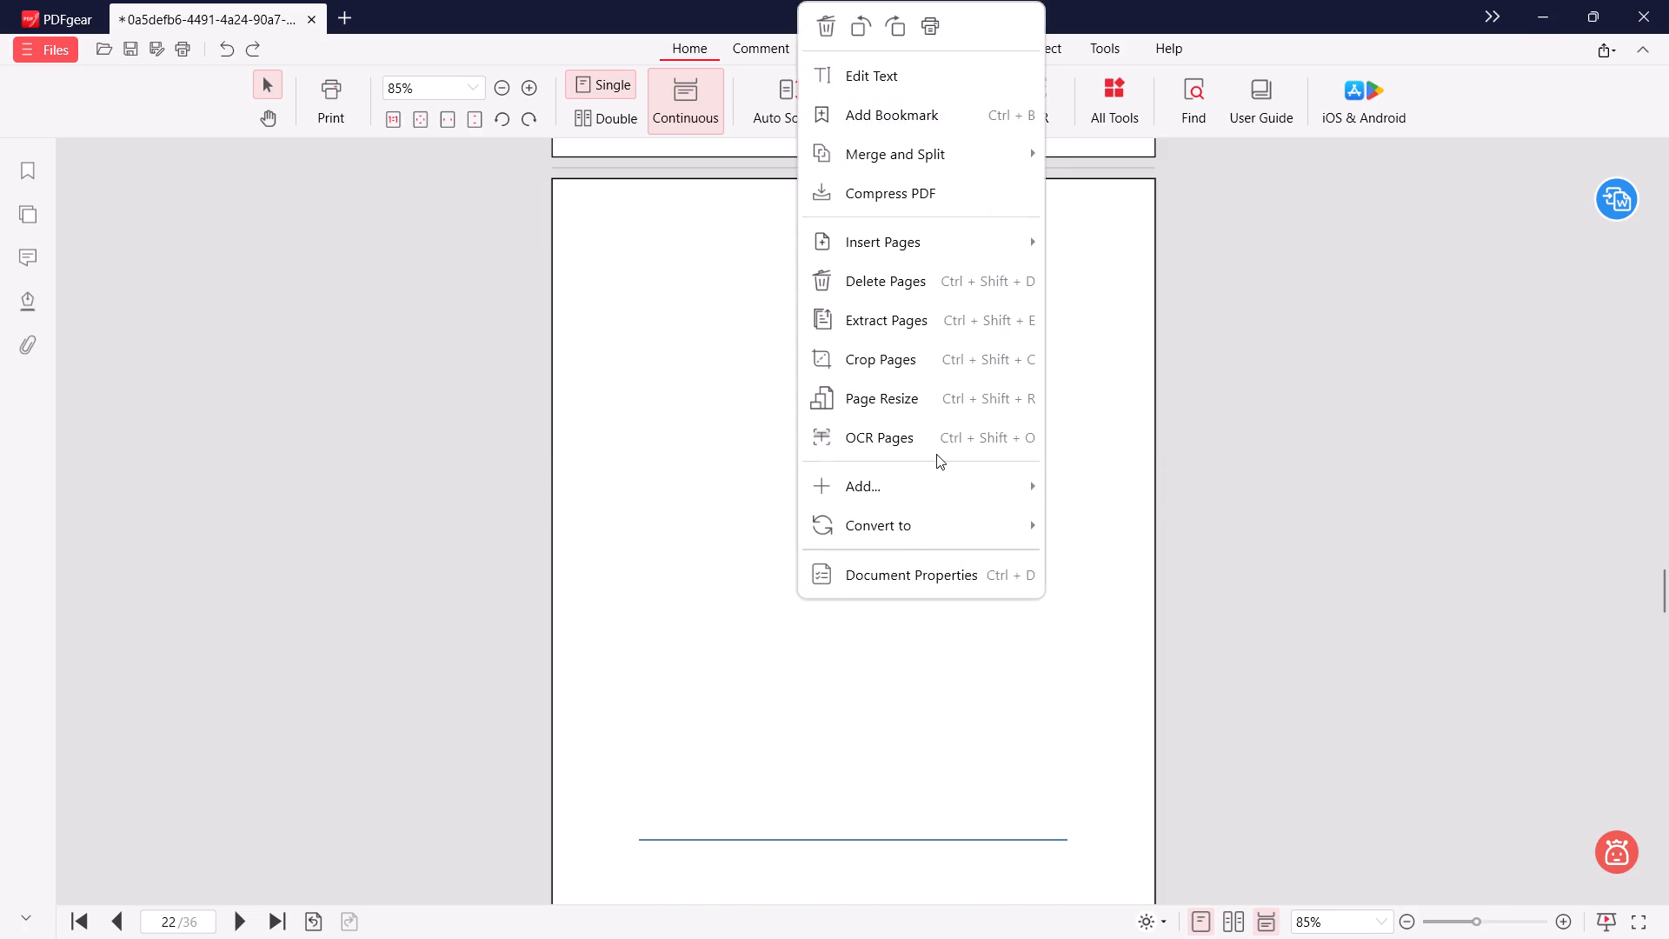
pyautogui.click(922, 284)
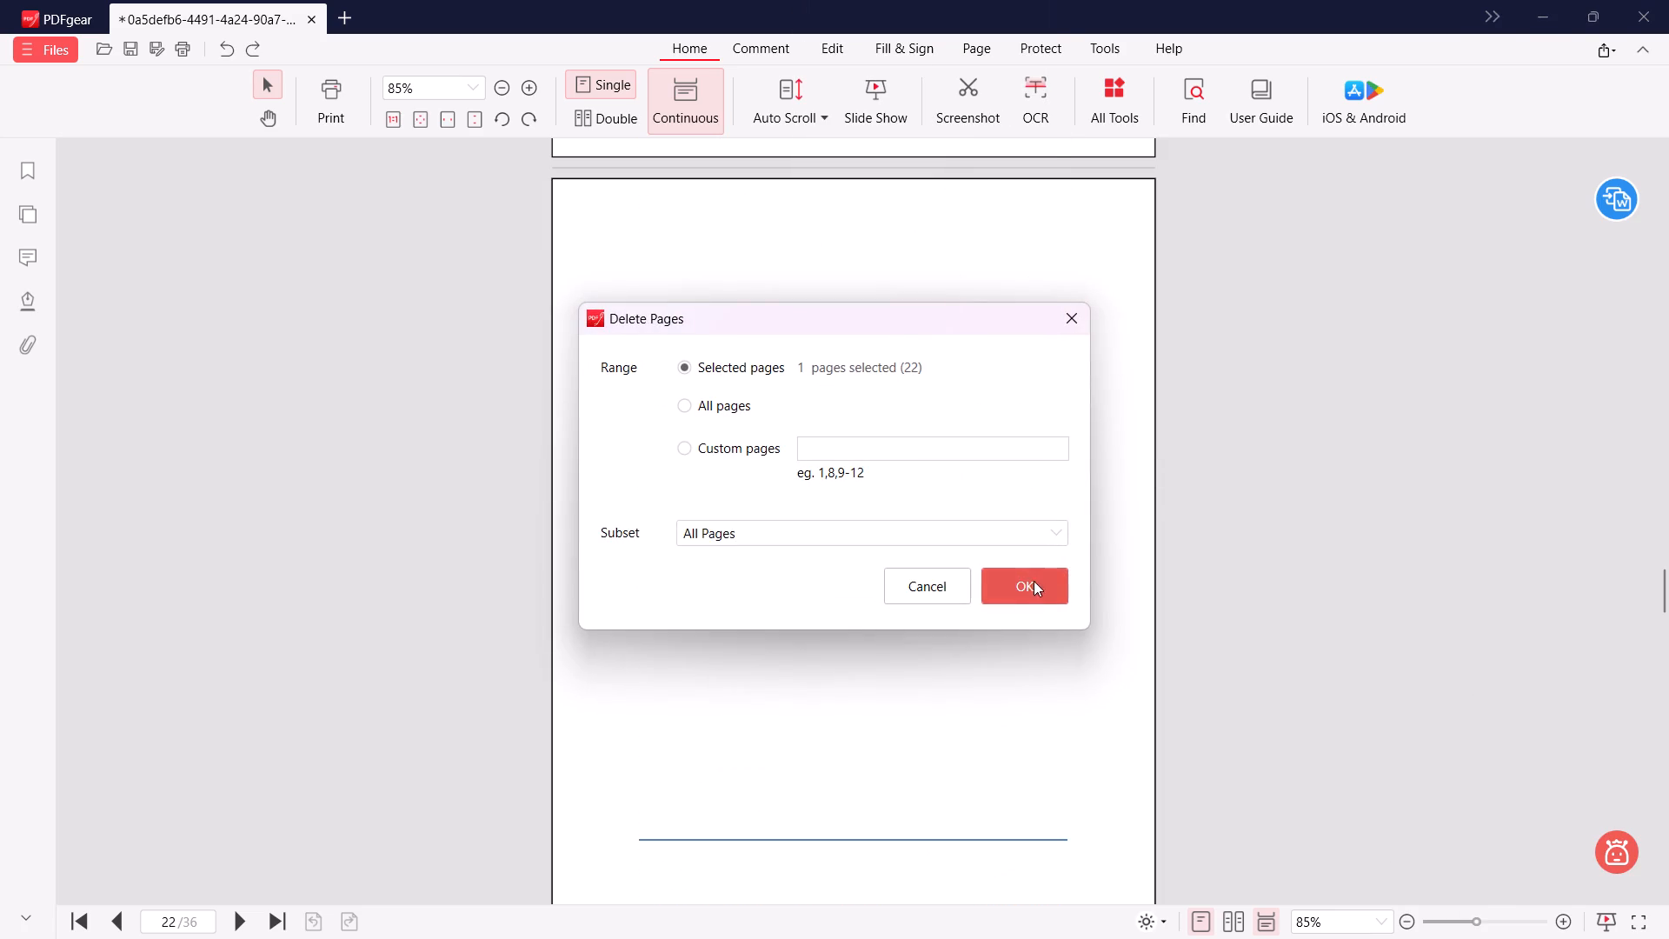
pyautogui.click(1041, 589)
pyautogui.click(898, 523)
# Insert all pages of Editor.pdf from the Taylor and maclaurin series folder after the Experiment 5A instructions on page 22.
pyautogui.scroll(-3, 828, 530)
pyautogui.scroll(5, 828, 530)
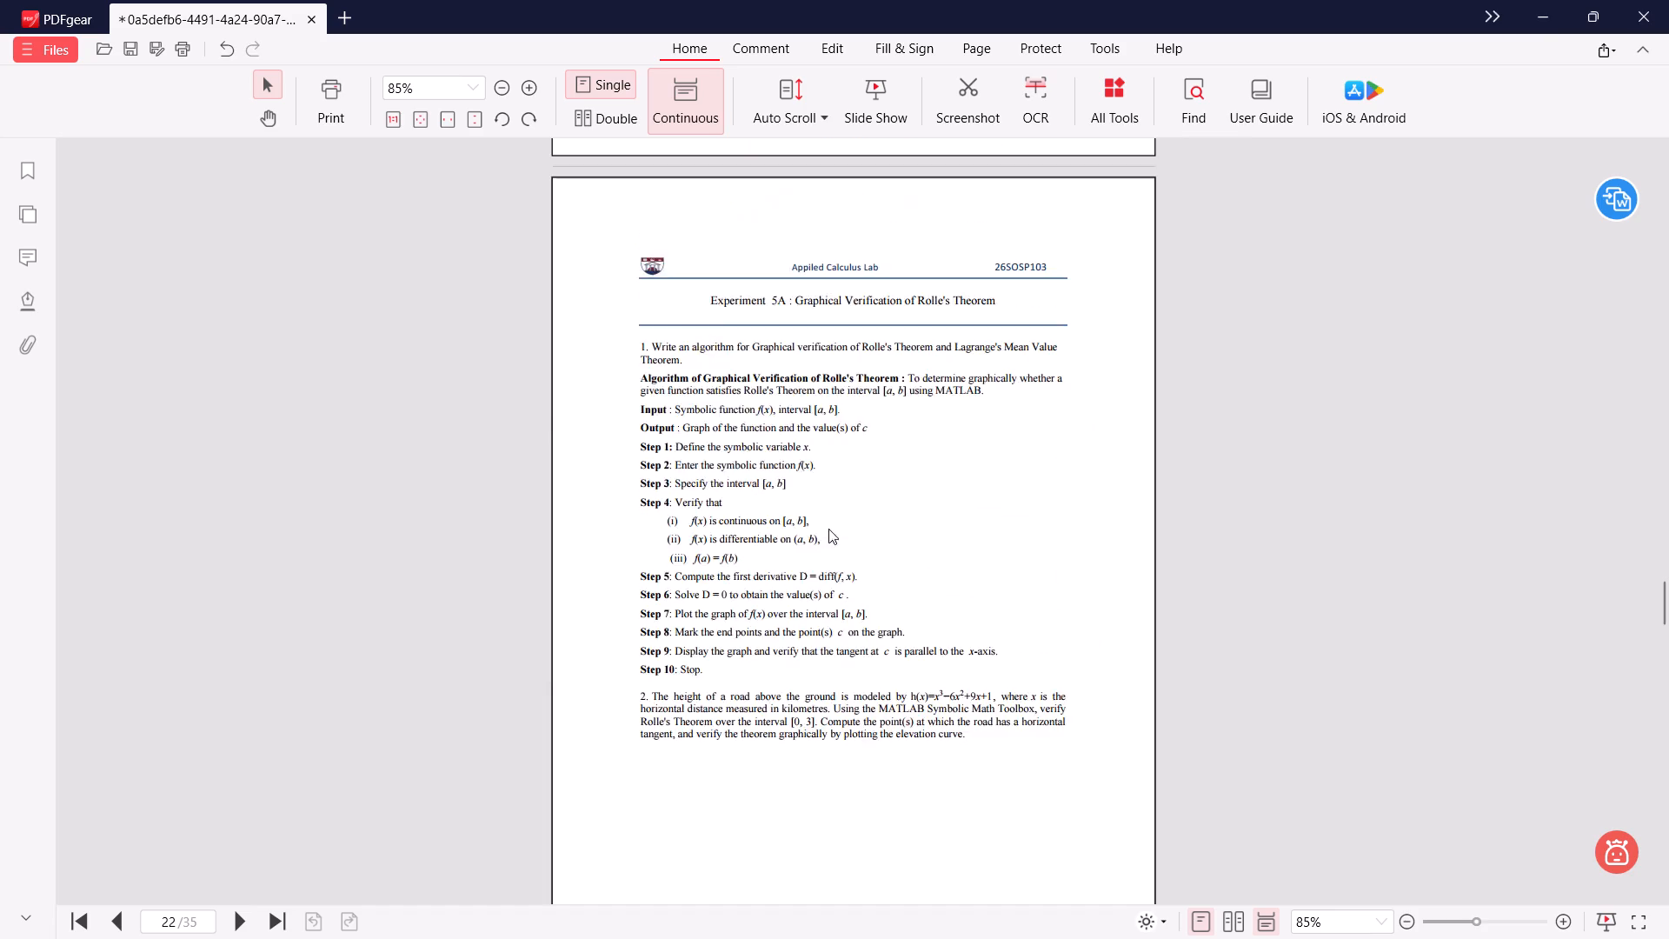
pyautogui.scroll(4, 828, 529)
pyautogui.scroll(-6, 828, 528)
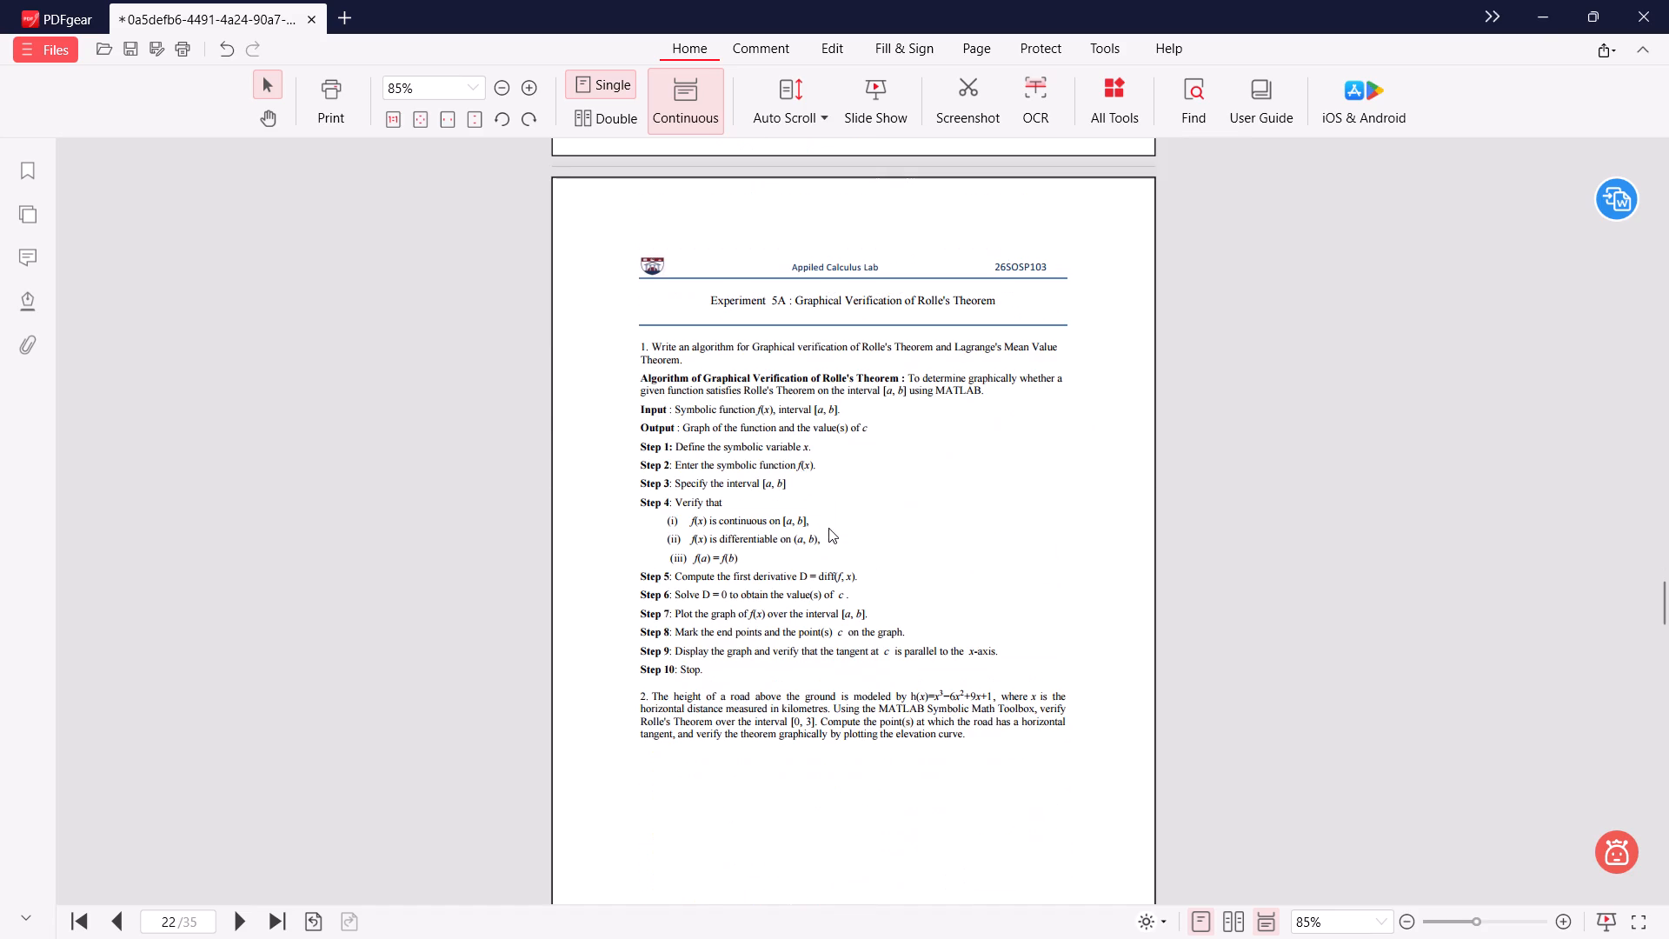
pyautogui.scroll(-7, 828, 528)
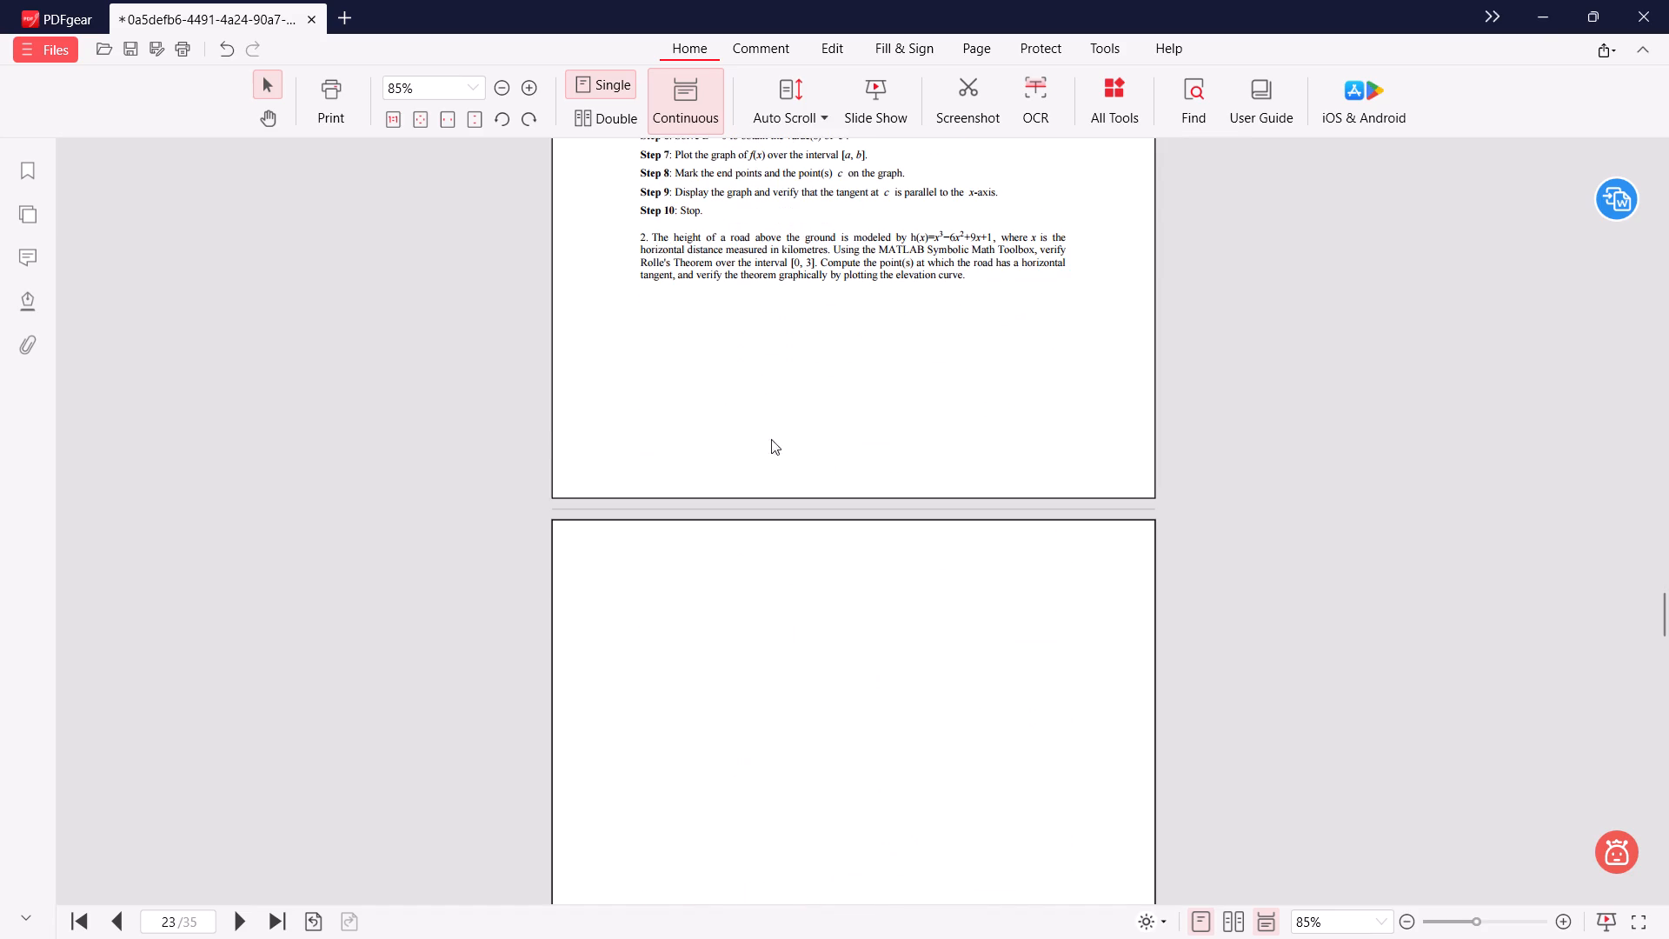
pyautogui.rightClick(771, 355)
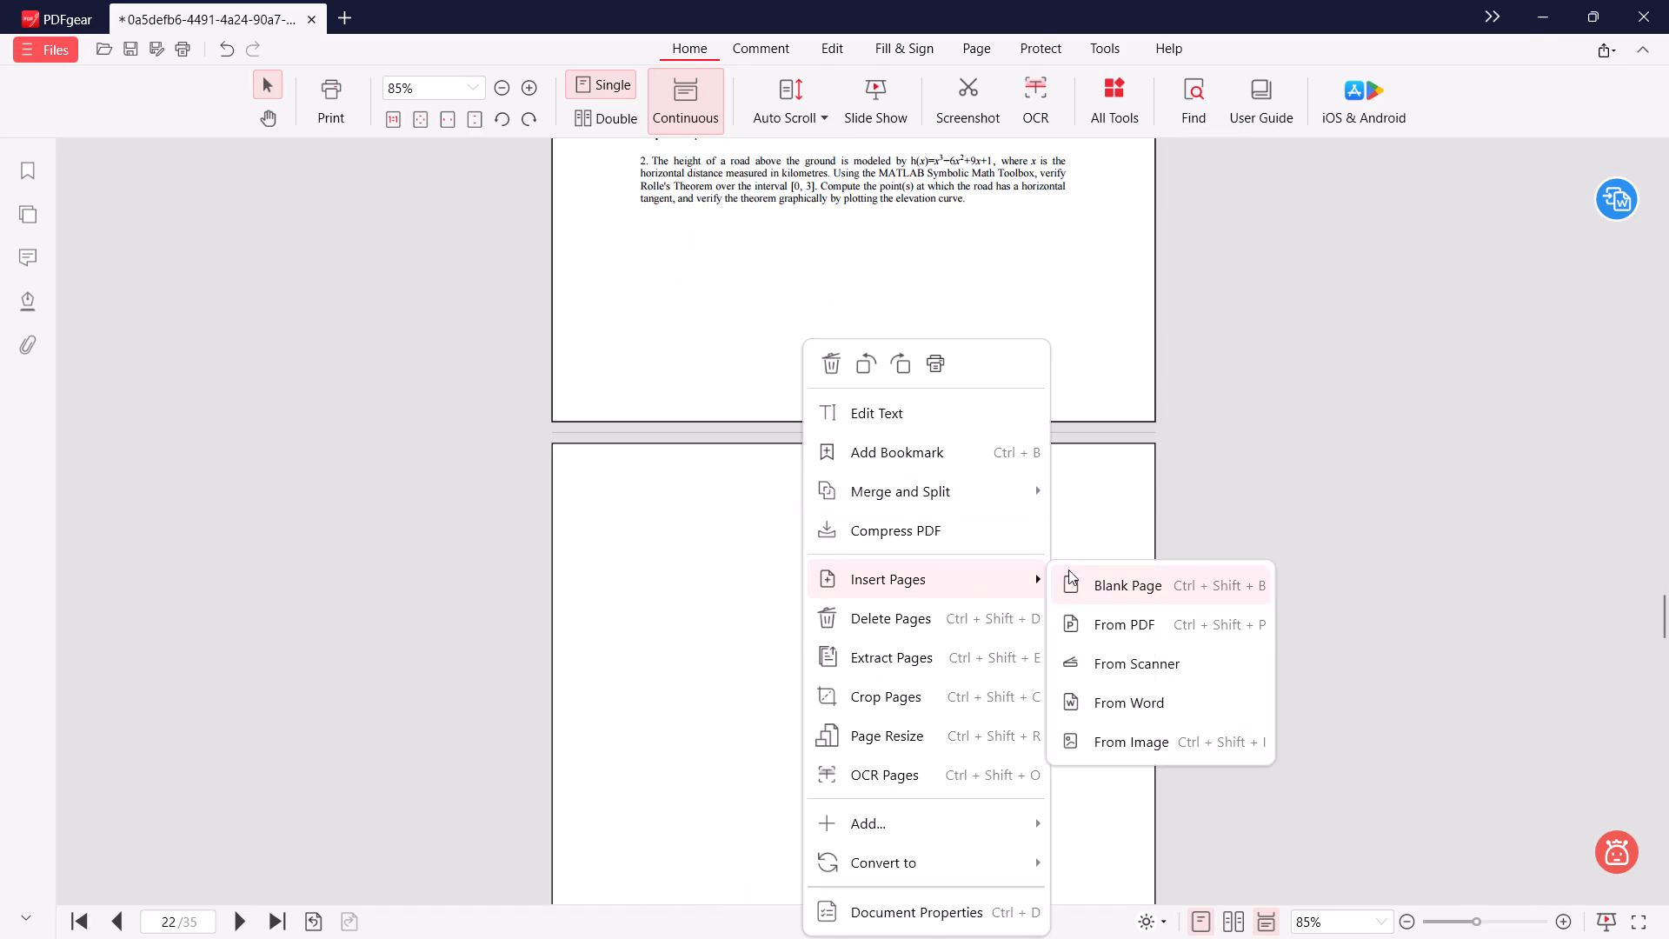
pyautogui.click(1114, 628)
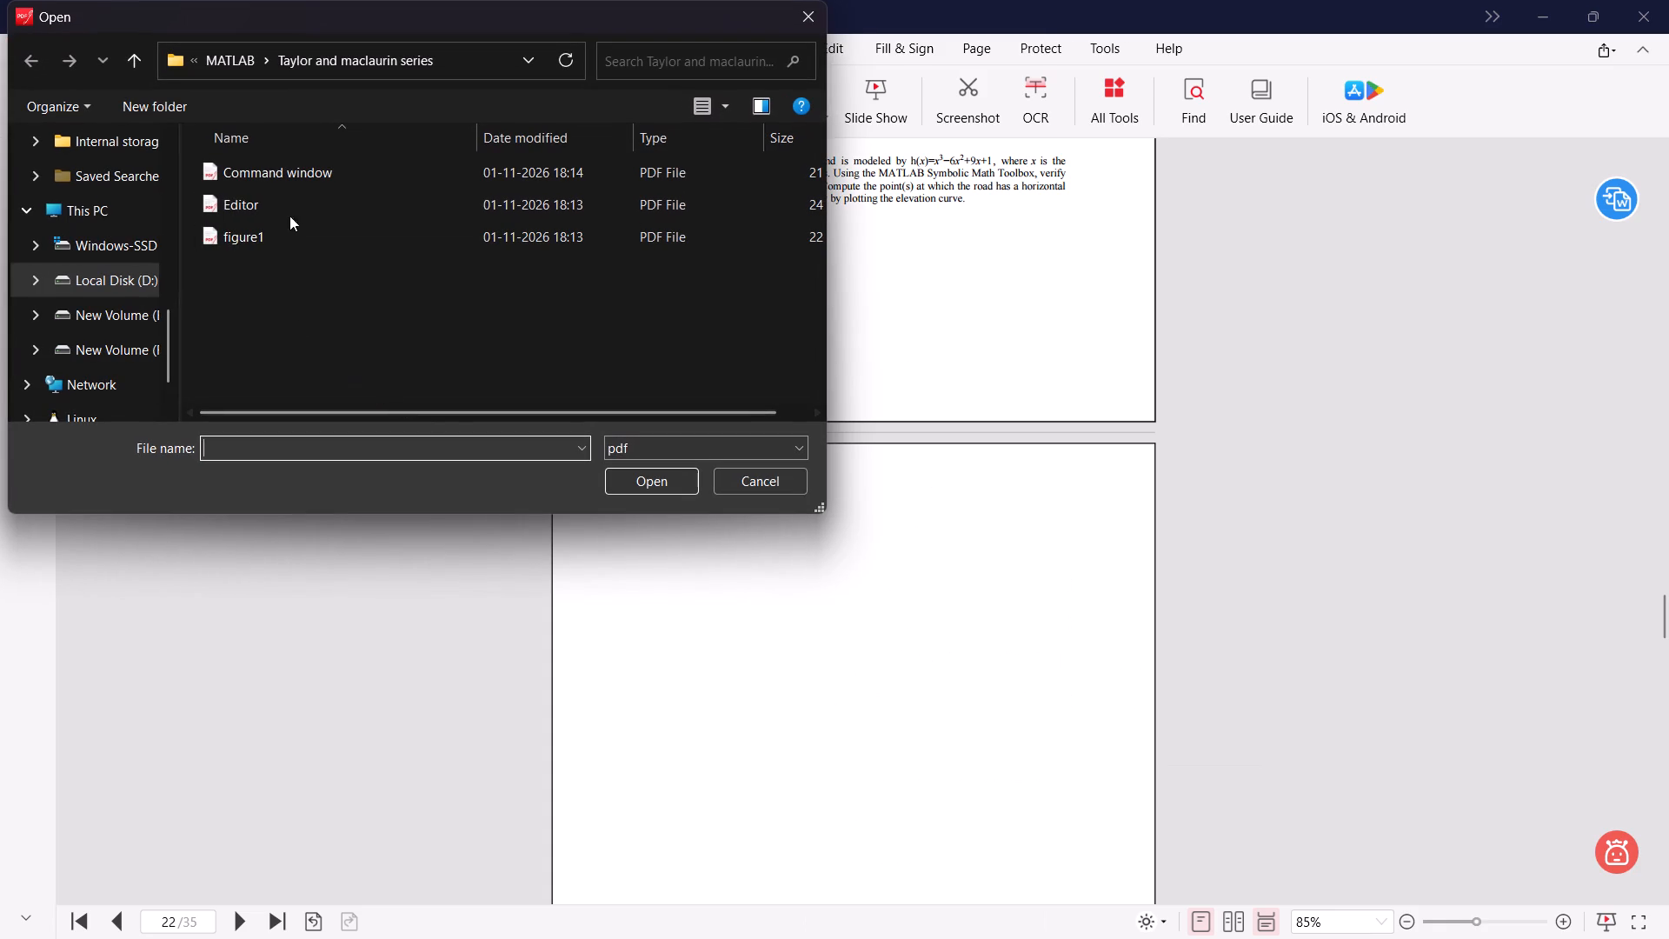
pyautogui.click(324, 176)
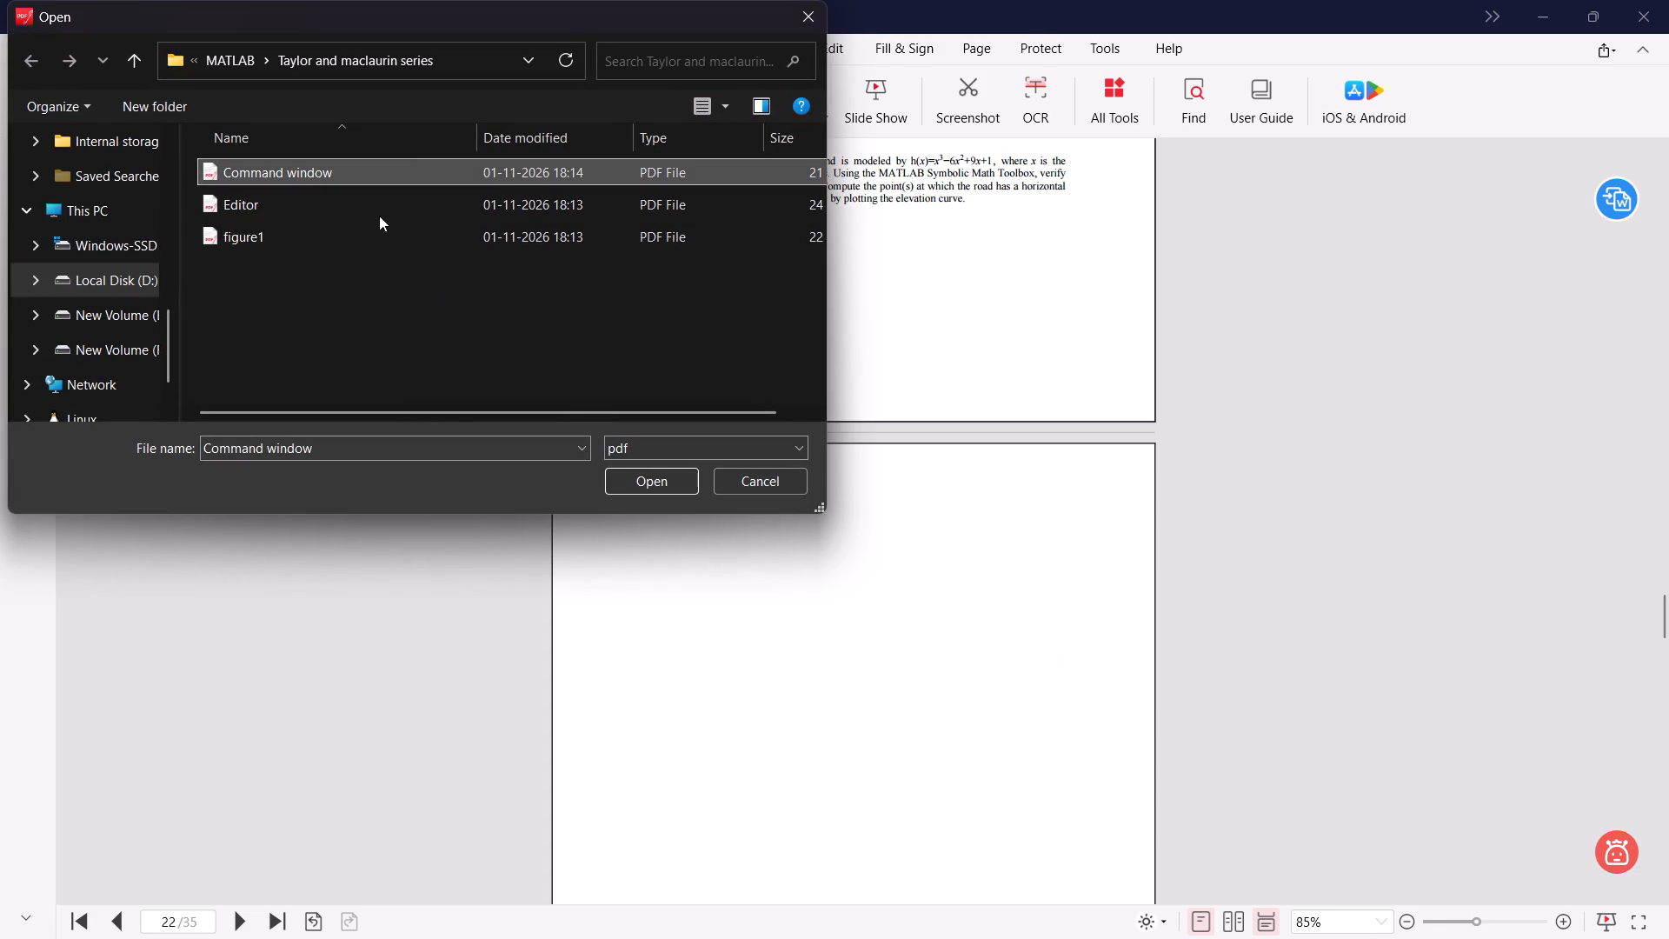
pyautogui.click(377, 203)
pyautogui.click(649, 471)
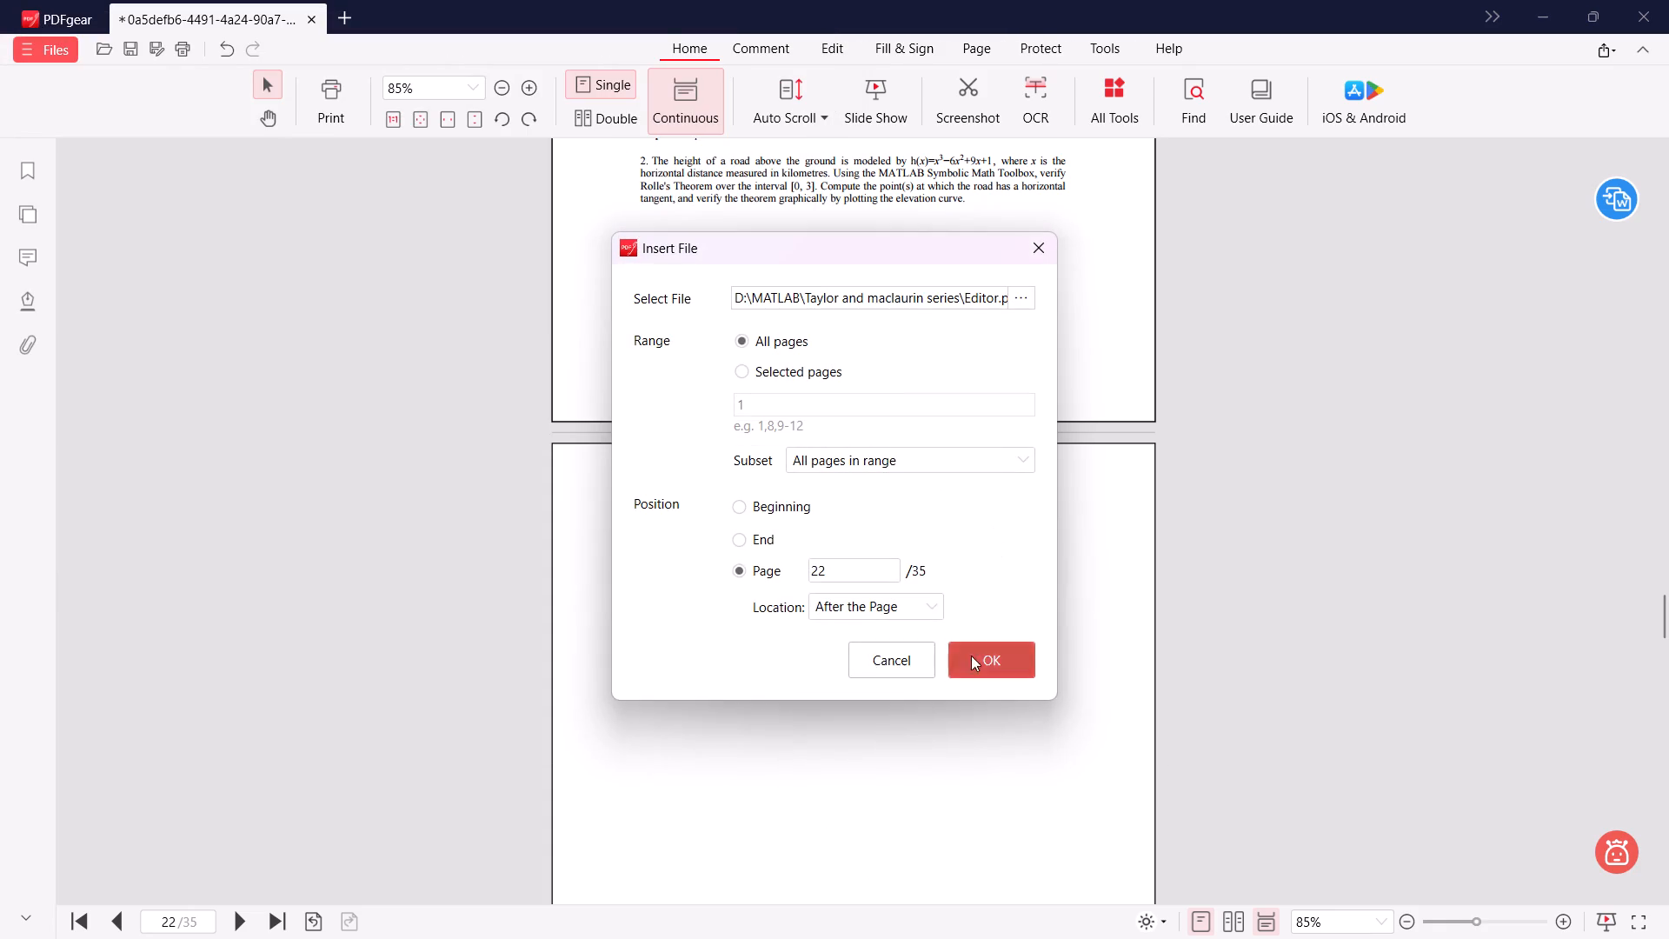
pyautogui.click(971, 656)
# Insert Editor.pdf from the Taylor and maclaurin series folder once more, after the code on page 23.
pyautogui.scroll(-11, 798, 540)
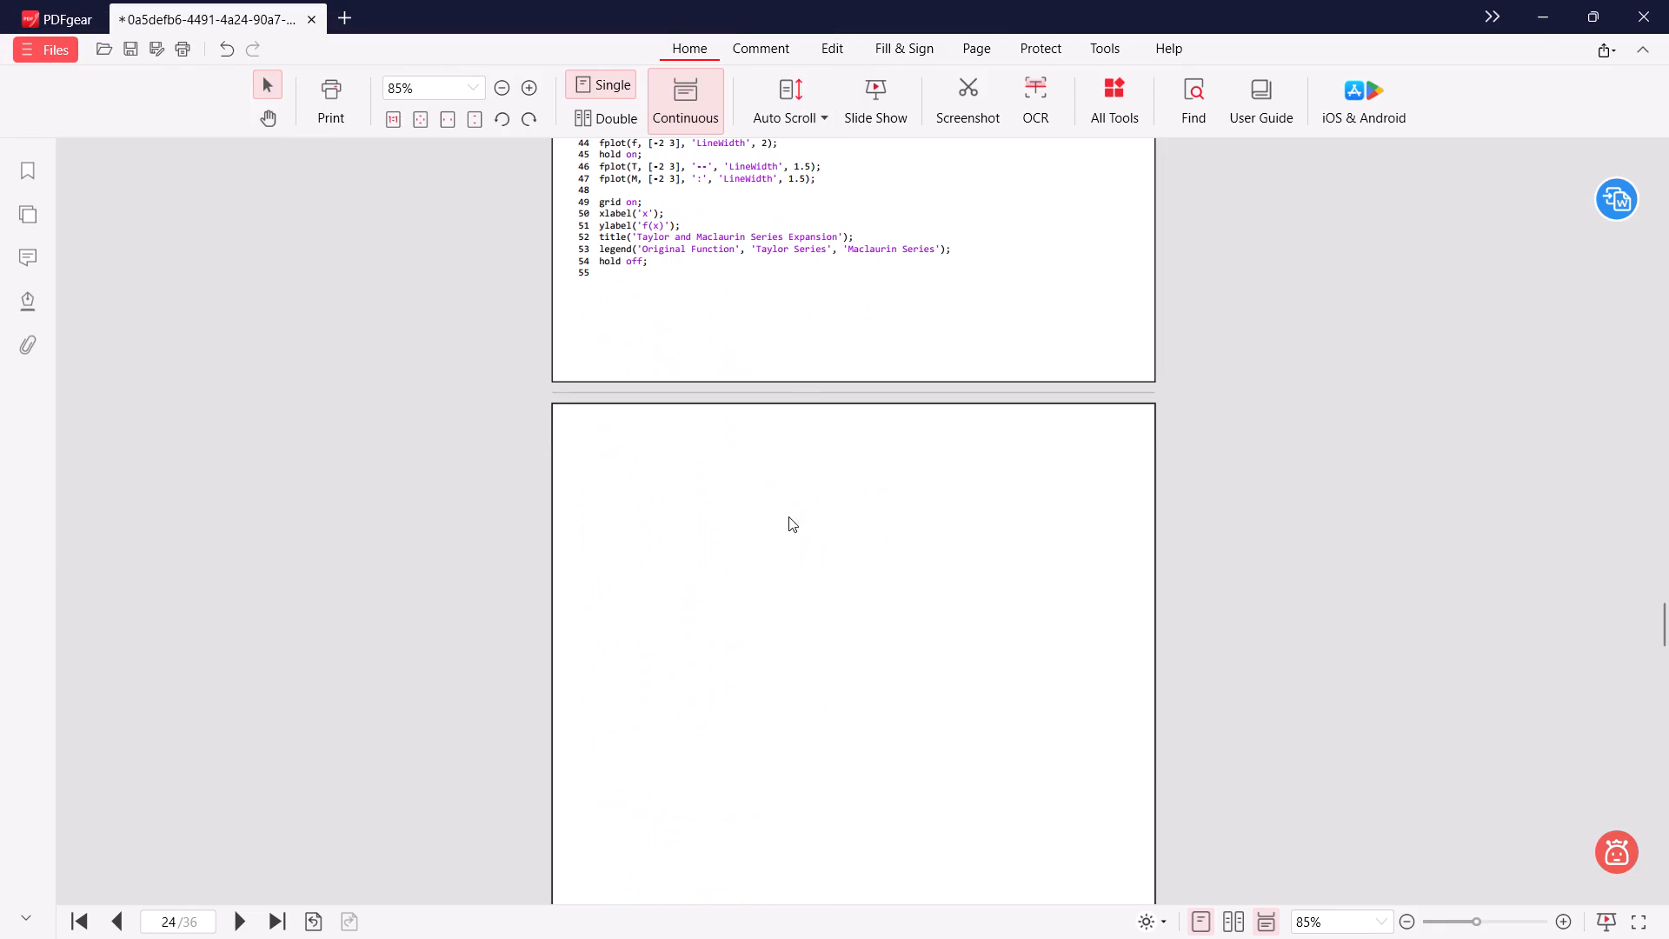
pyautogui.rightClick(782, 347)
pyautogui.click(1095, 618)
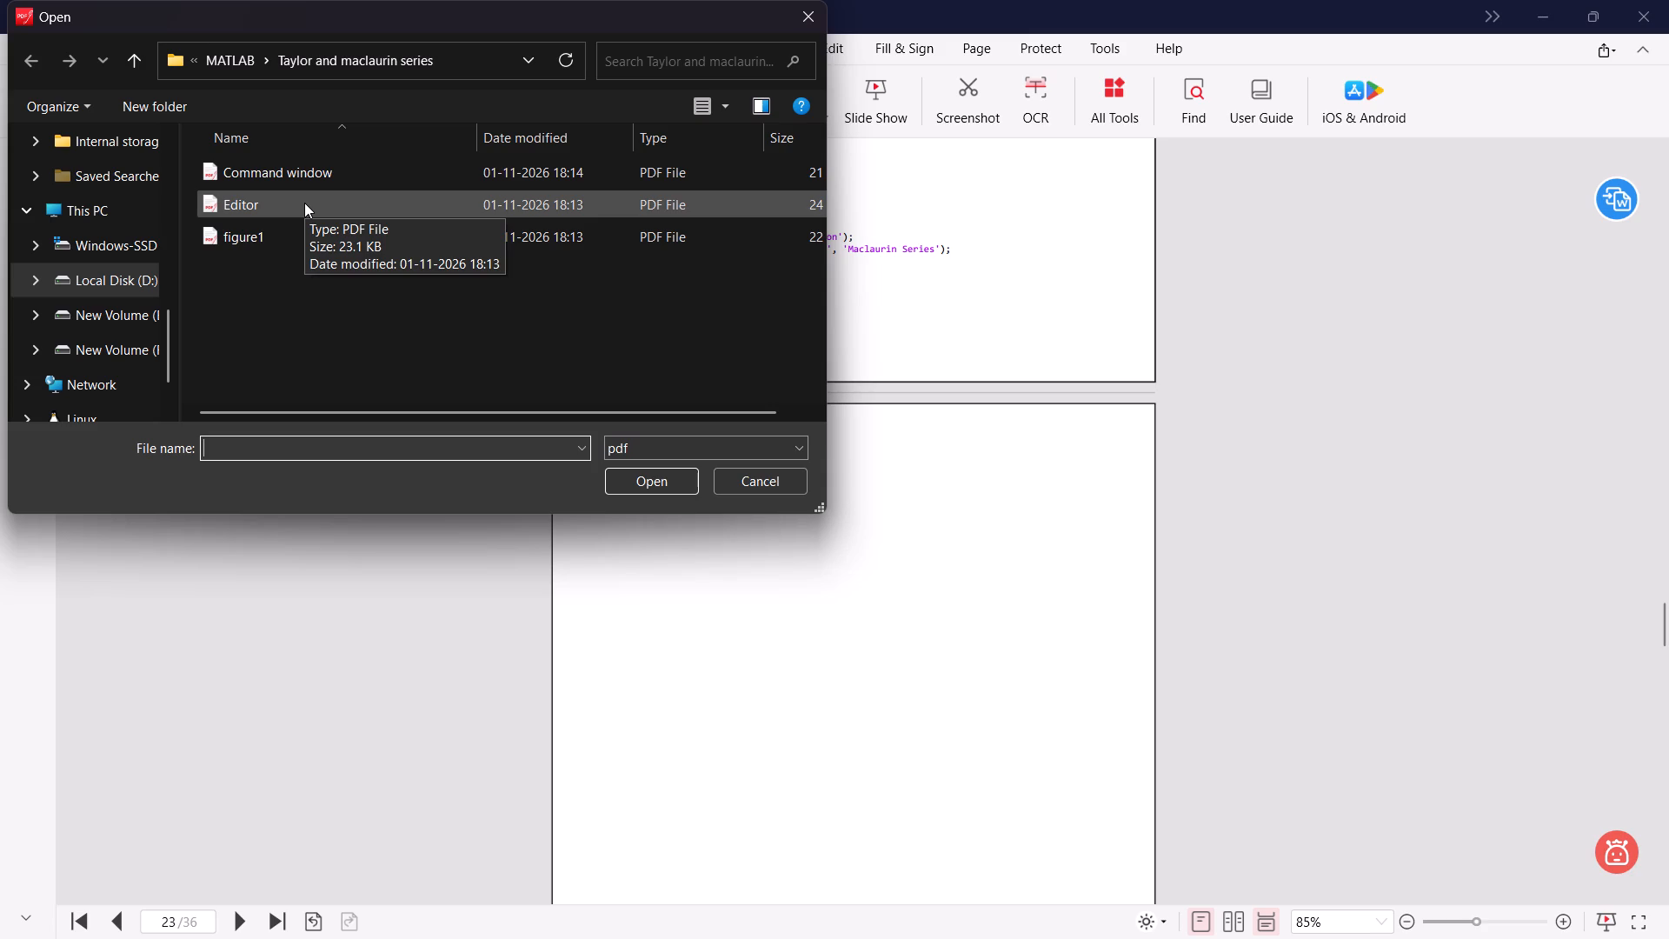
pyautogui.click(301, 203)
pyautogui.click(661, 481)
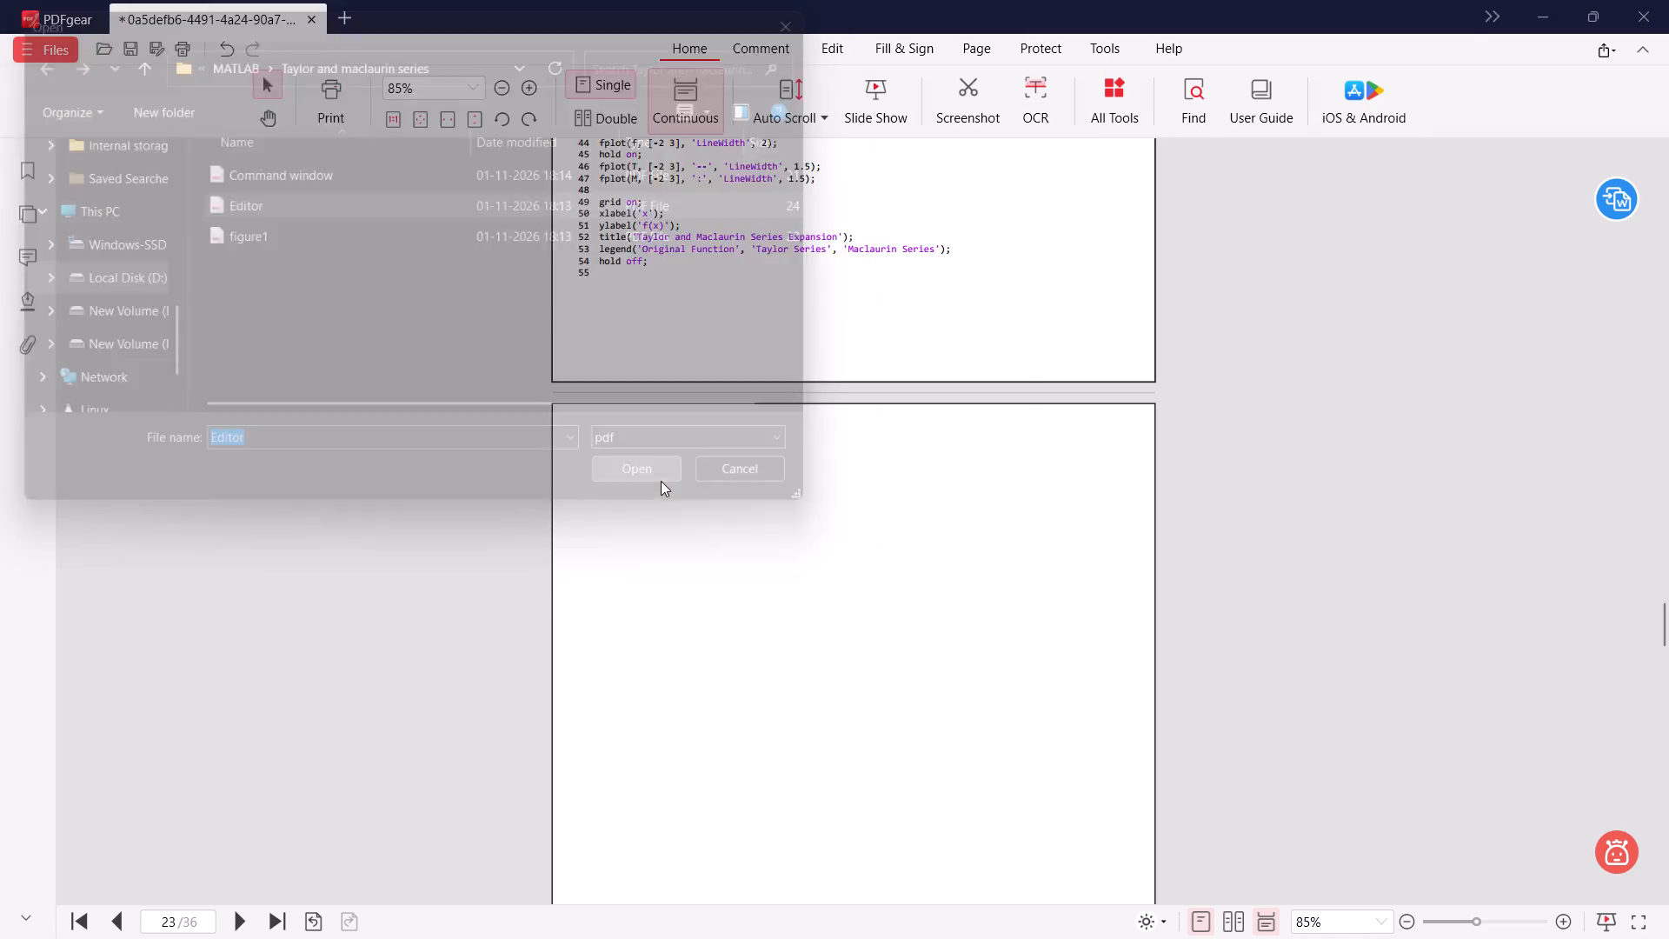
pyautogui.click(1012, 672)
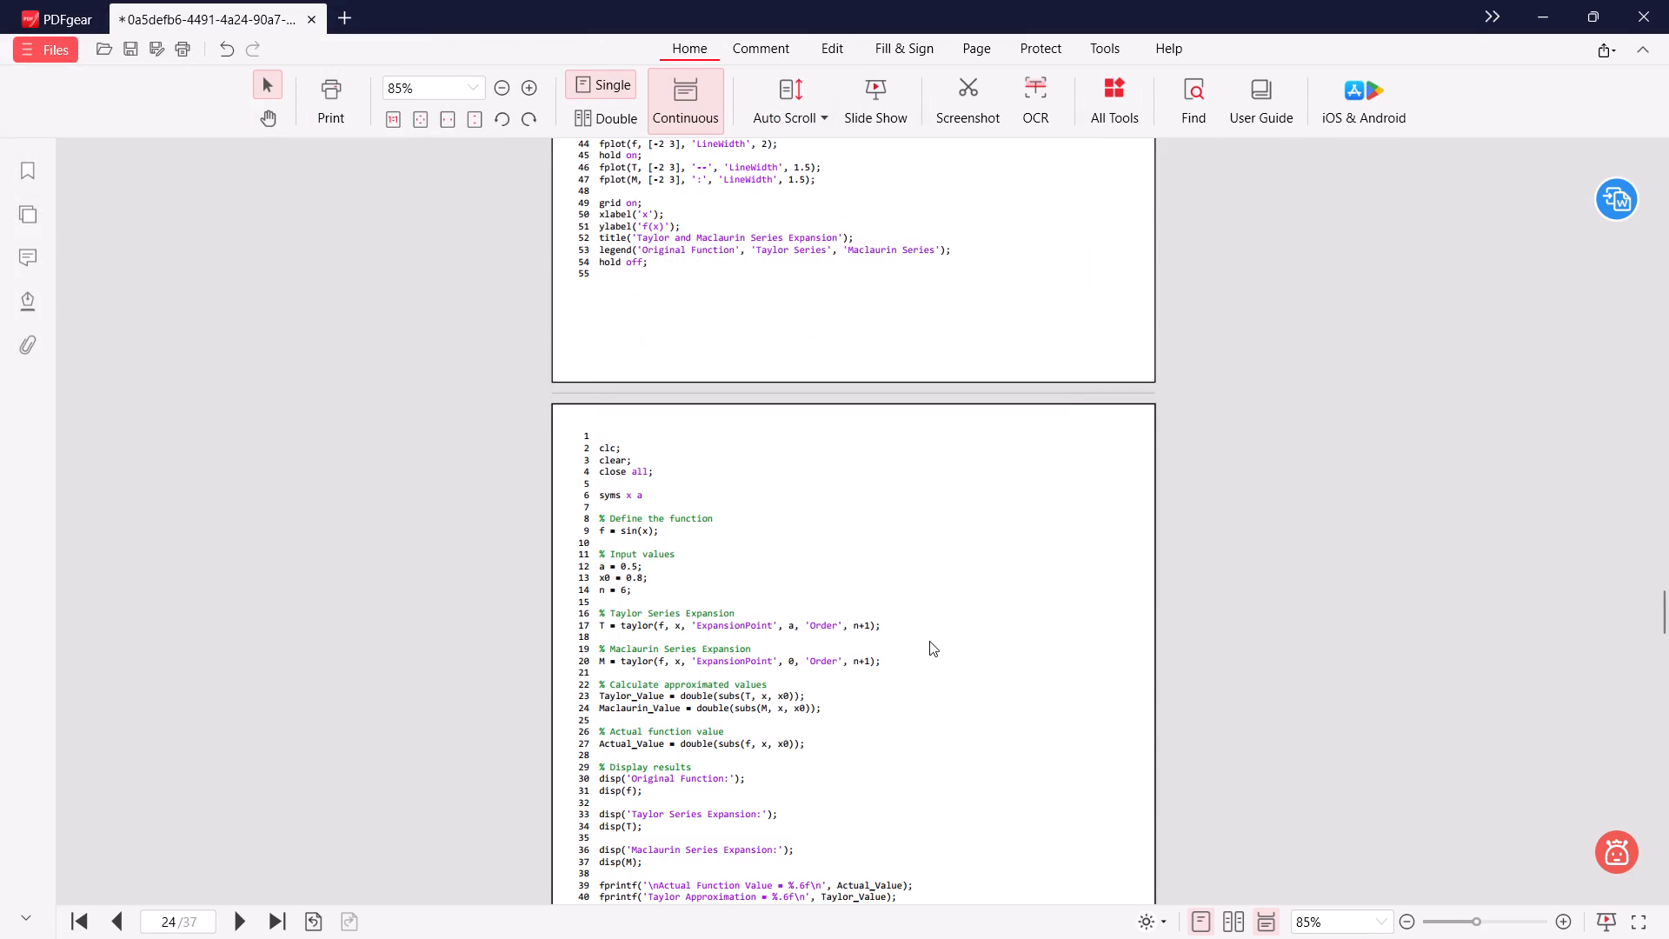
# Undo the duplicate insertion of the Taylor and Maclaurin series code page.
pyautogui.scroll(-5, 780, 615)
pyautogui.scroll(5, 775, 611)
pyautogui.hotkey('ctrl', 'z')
# Insert all pages of Command window.pdf from the Taylor and maclaurin series folder after the code on page 23.
pyautogui.rightClick(708, 316)
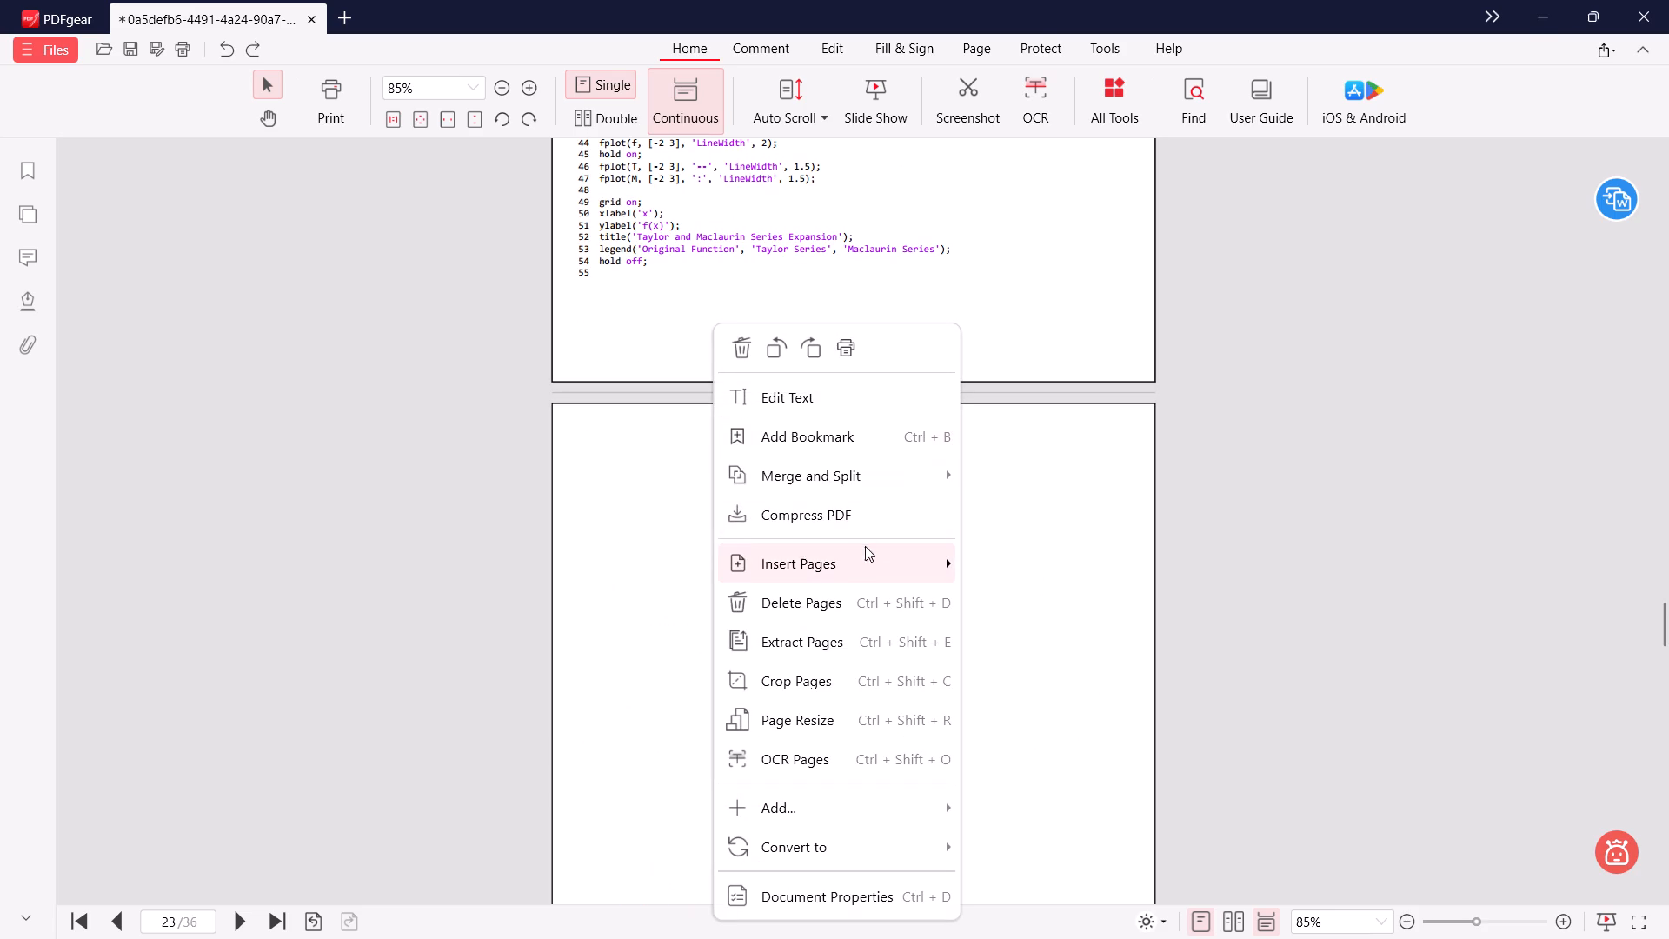
pyautogui.click(1063, 610)
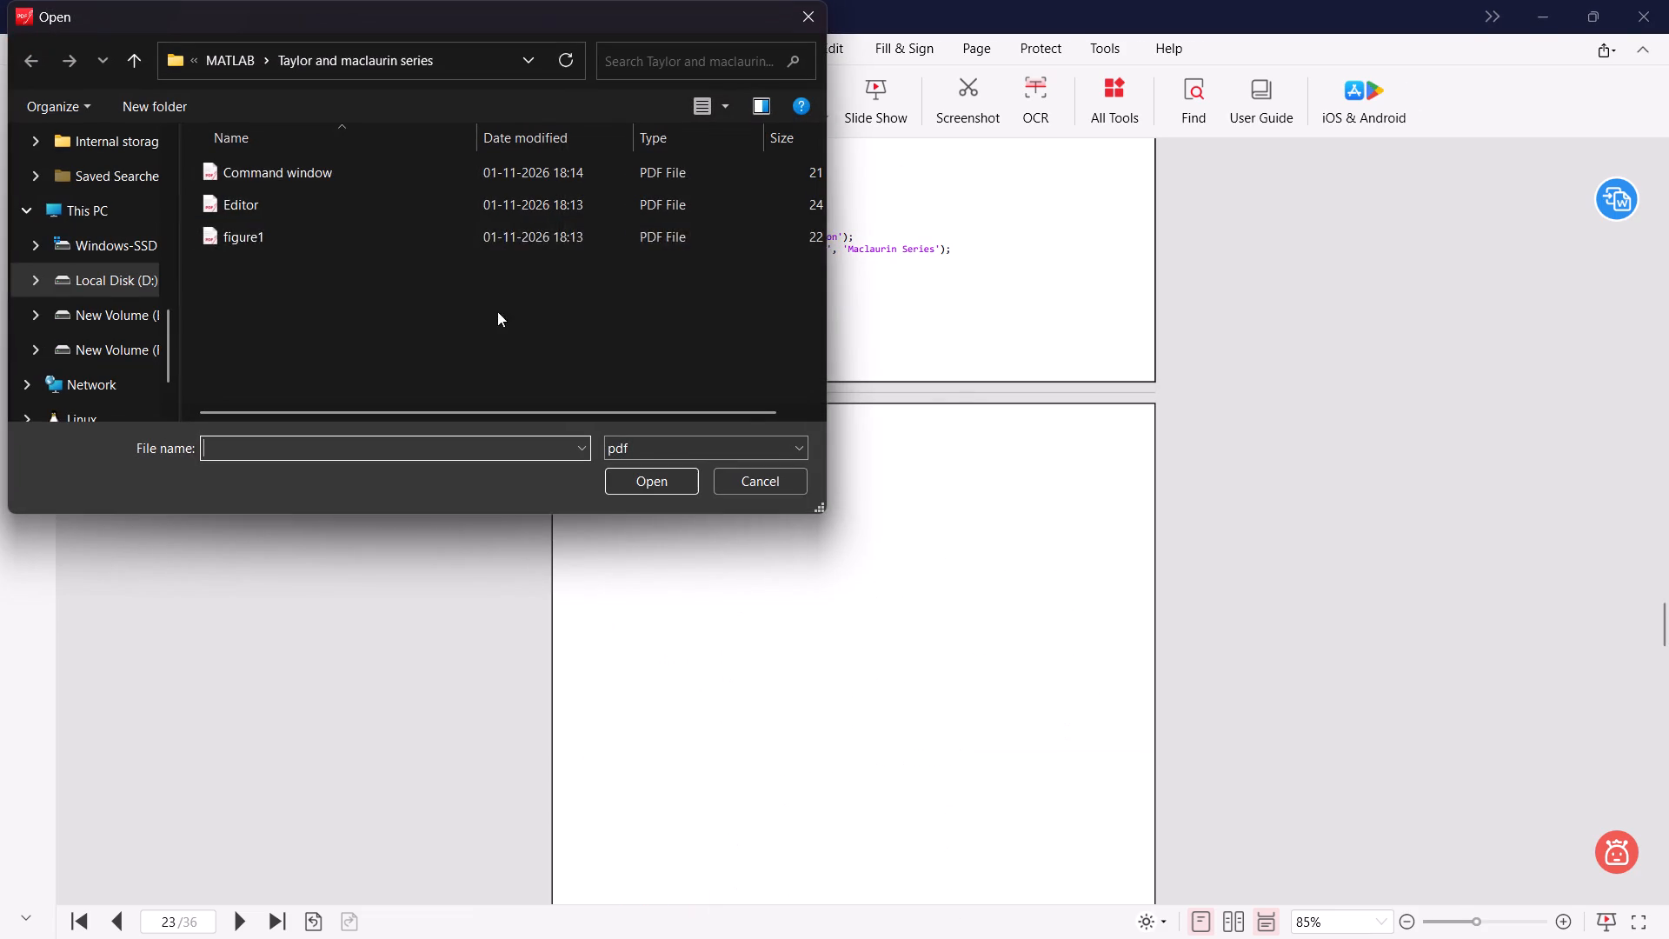
pyautogui.click(267, 158)
pyautogui.click(660, 472)
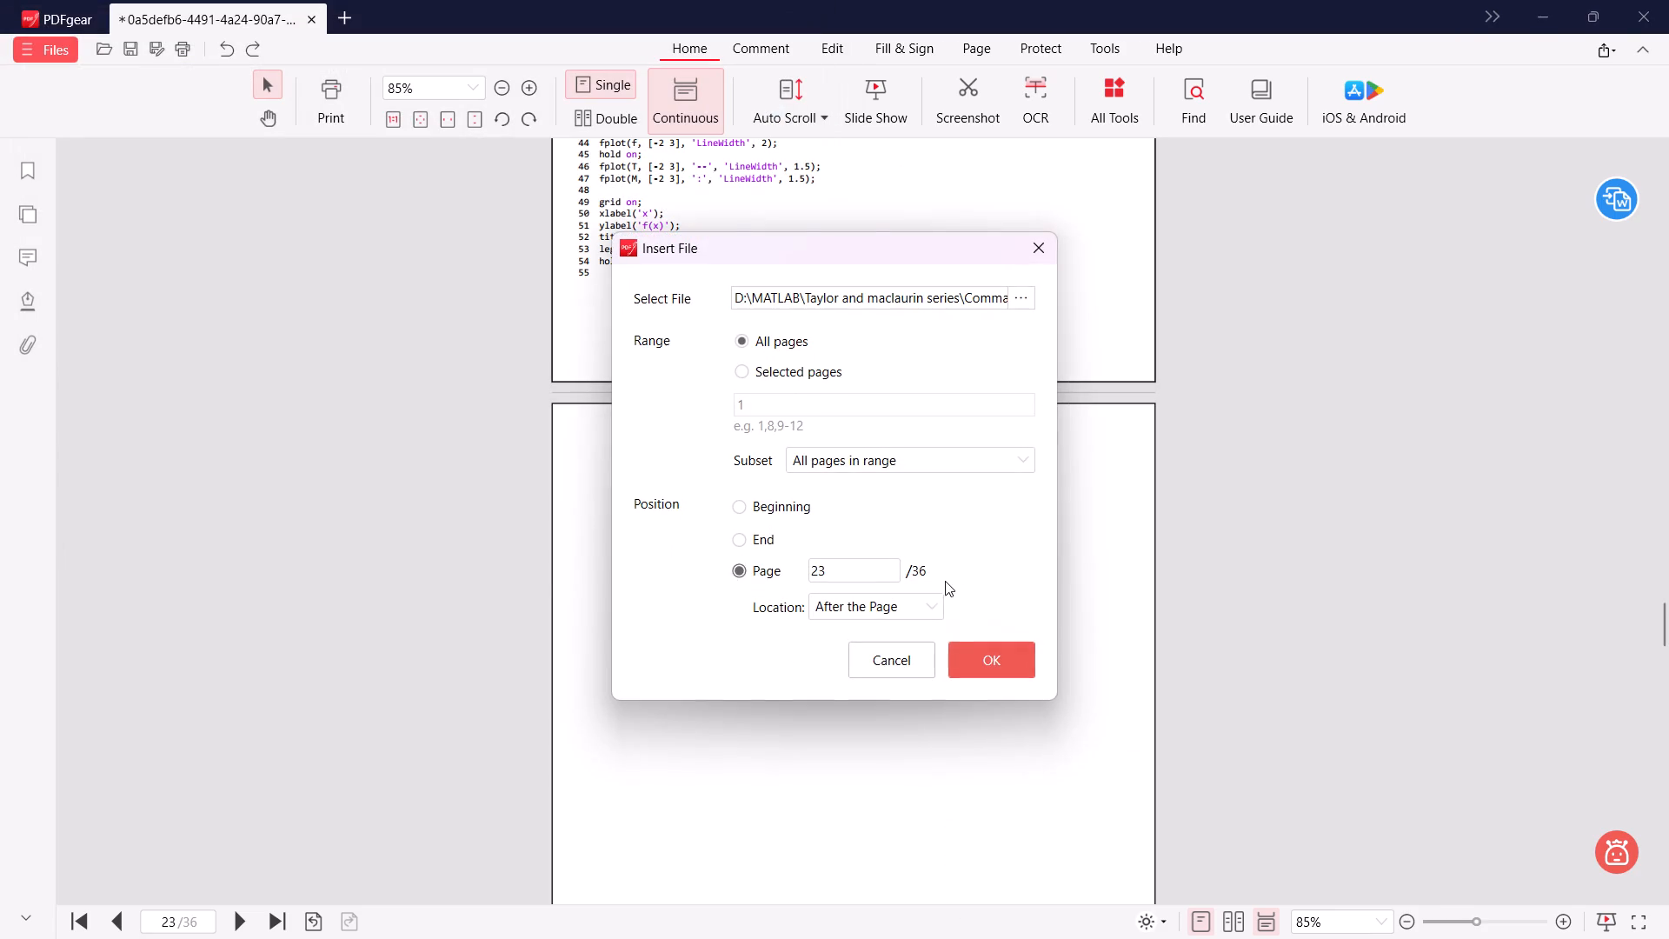
pyautogui.click(1024, 670)
# Insert figure1.pdf from the Taylor and maclaurin series folder after the command window output on page 24.
pyautogui.scroll(-10, 857, 569)
pyautogui.rightClick(717, 365)
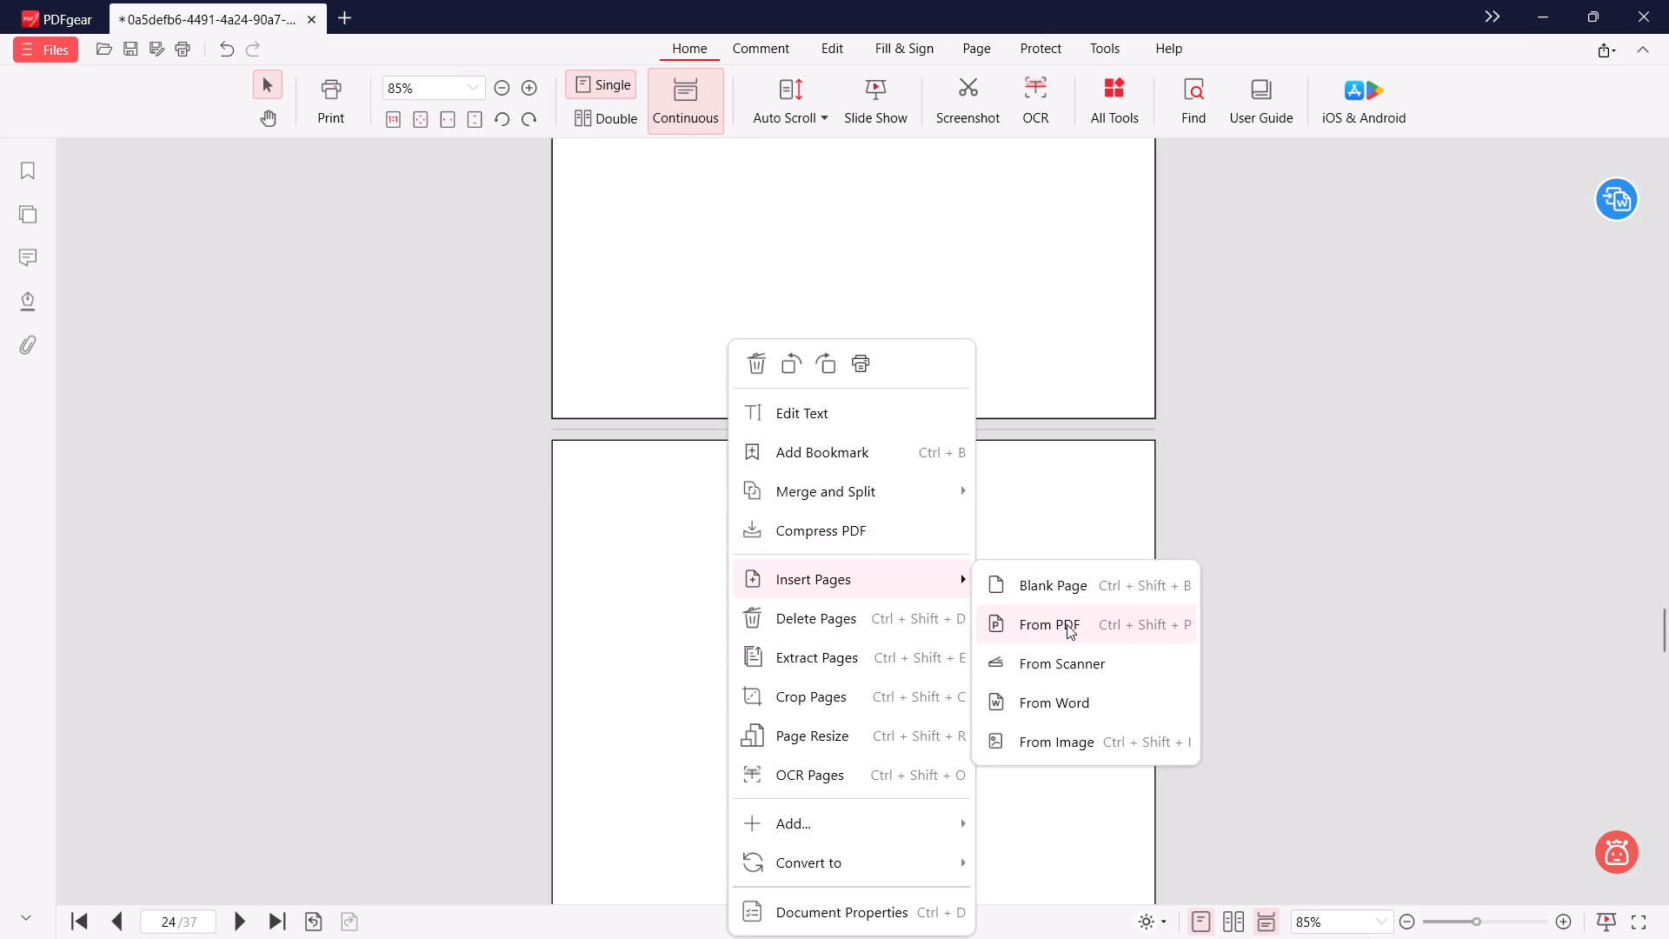
pyautogui.click(1067, 624)
pyautogui.click(245, 245)
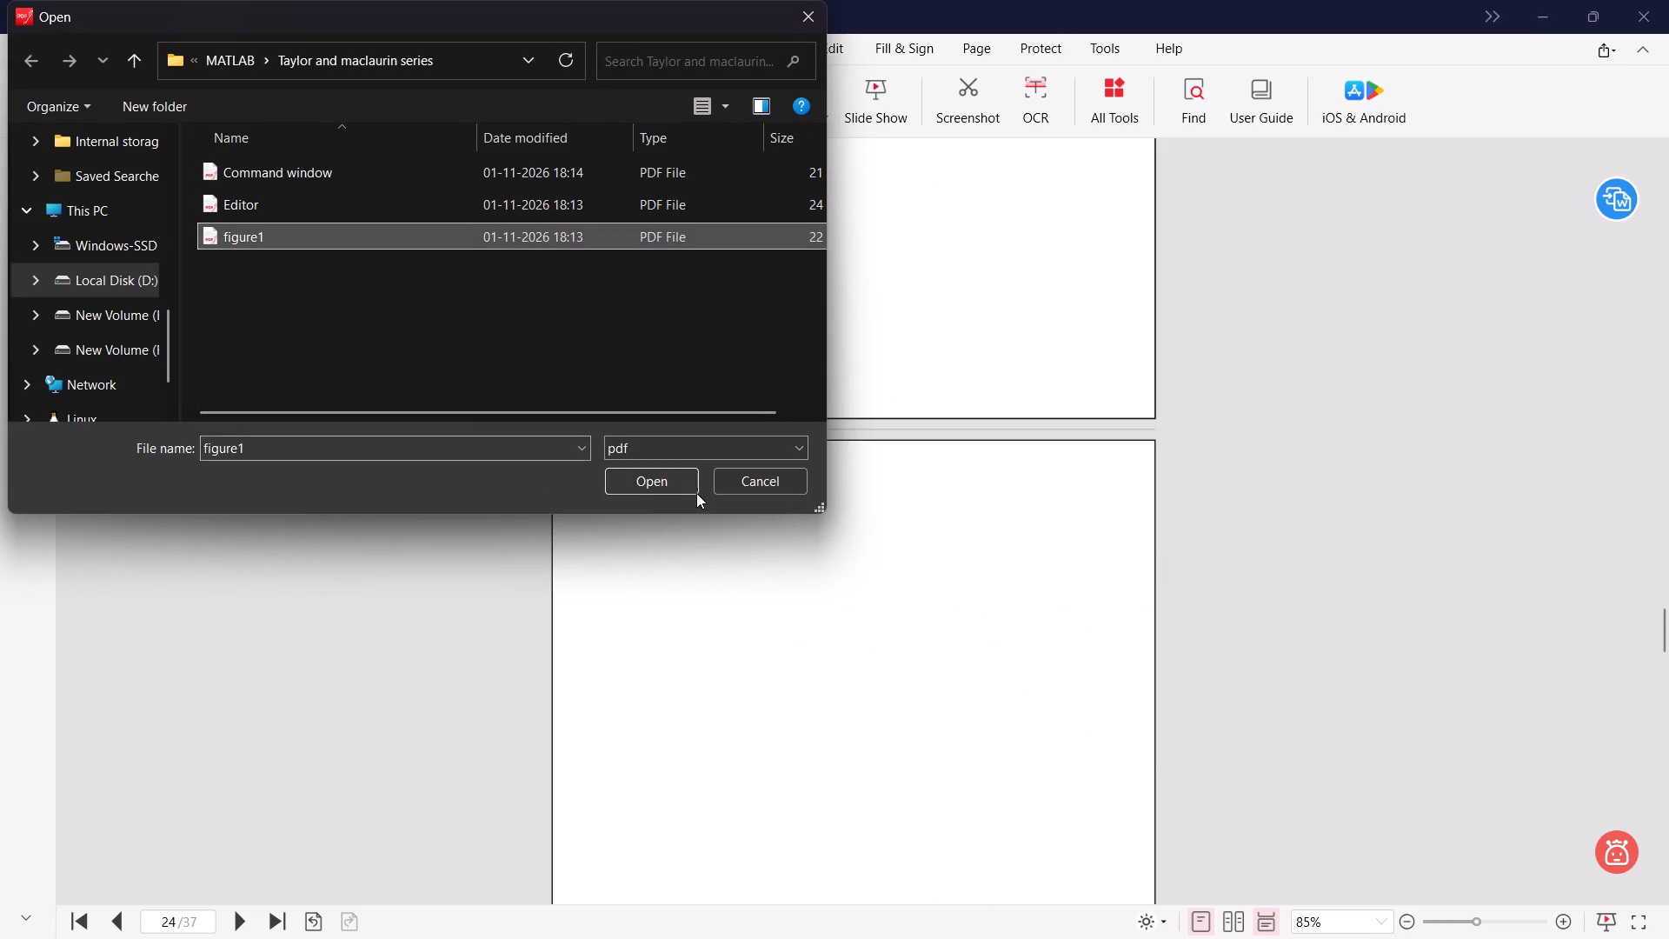
pyautogui.click(693, 485)
pyautogui.click(1007, 662)
# Delete the blank page 26 that follows the inserted Taylor and Maclaurin series figure.
pyautogui.scroll(6, 835, 549)
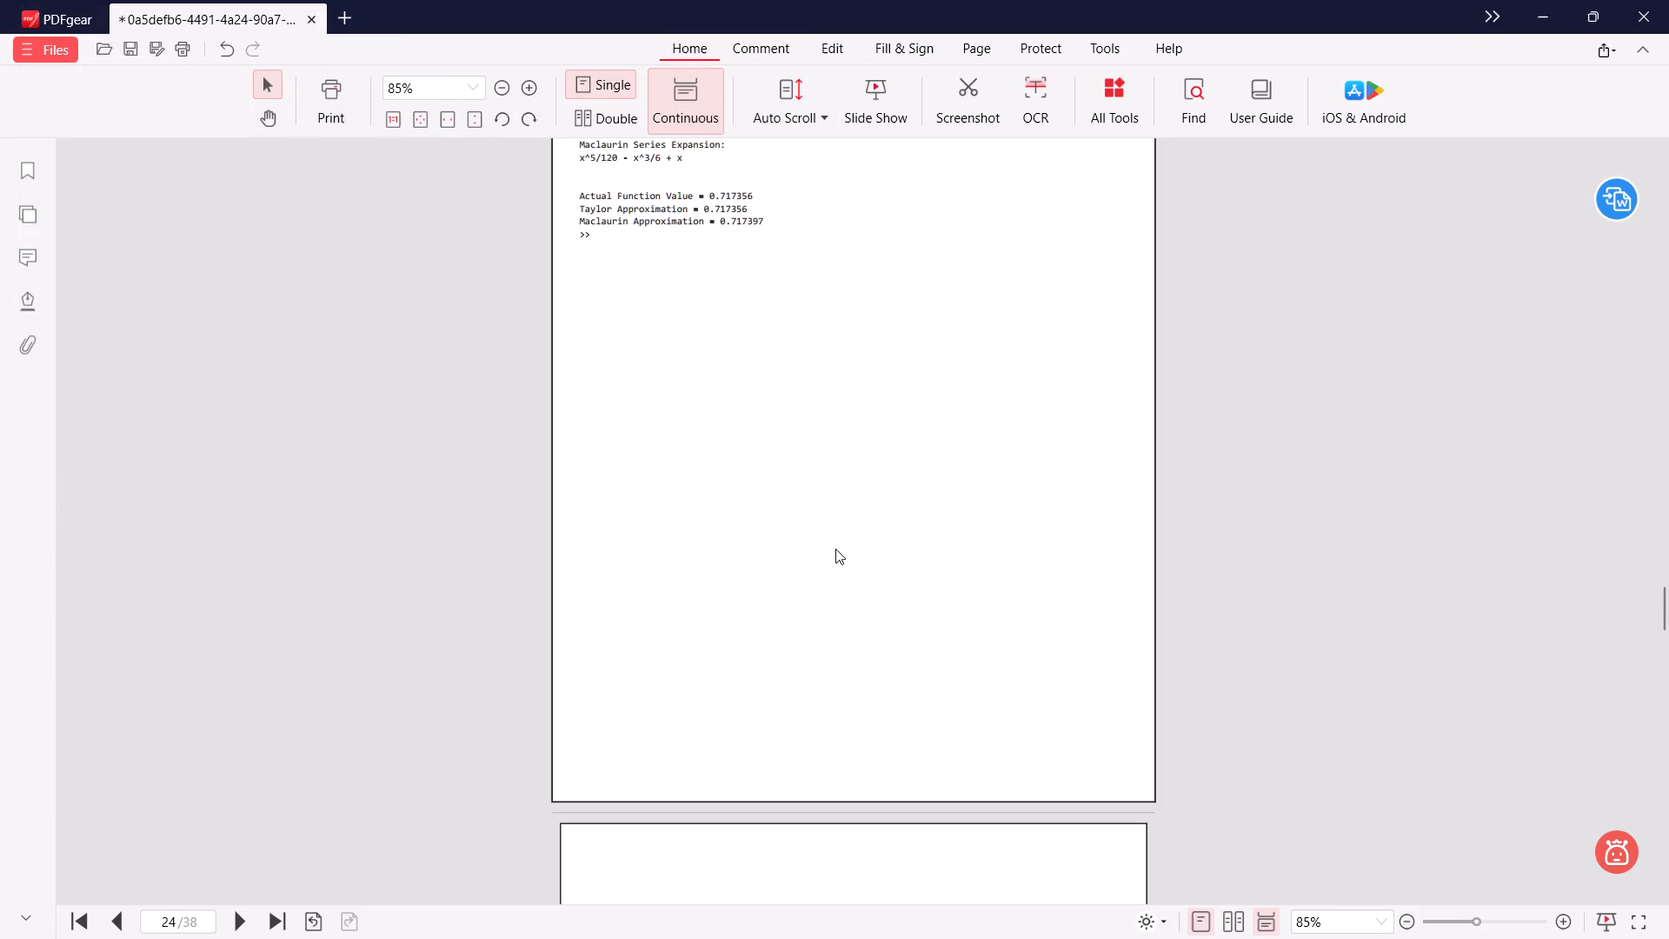
pyautogui.scroll(4, 835, 549)
pyautogui.scroll(-20, 828, 567)
pyautogui.scroll(-6, 828, 567)
pyautogui.rightClick(799, 503)
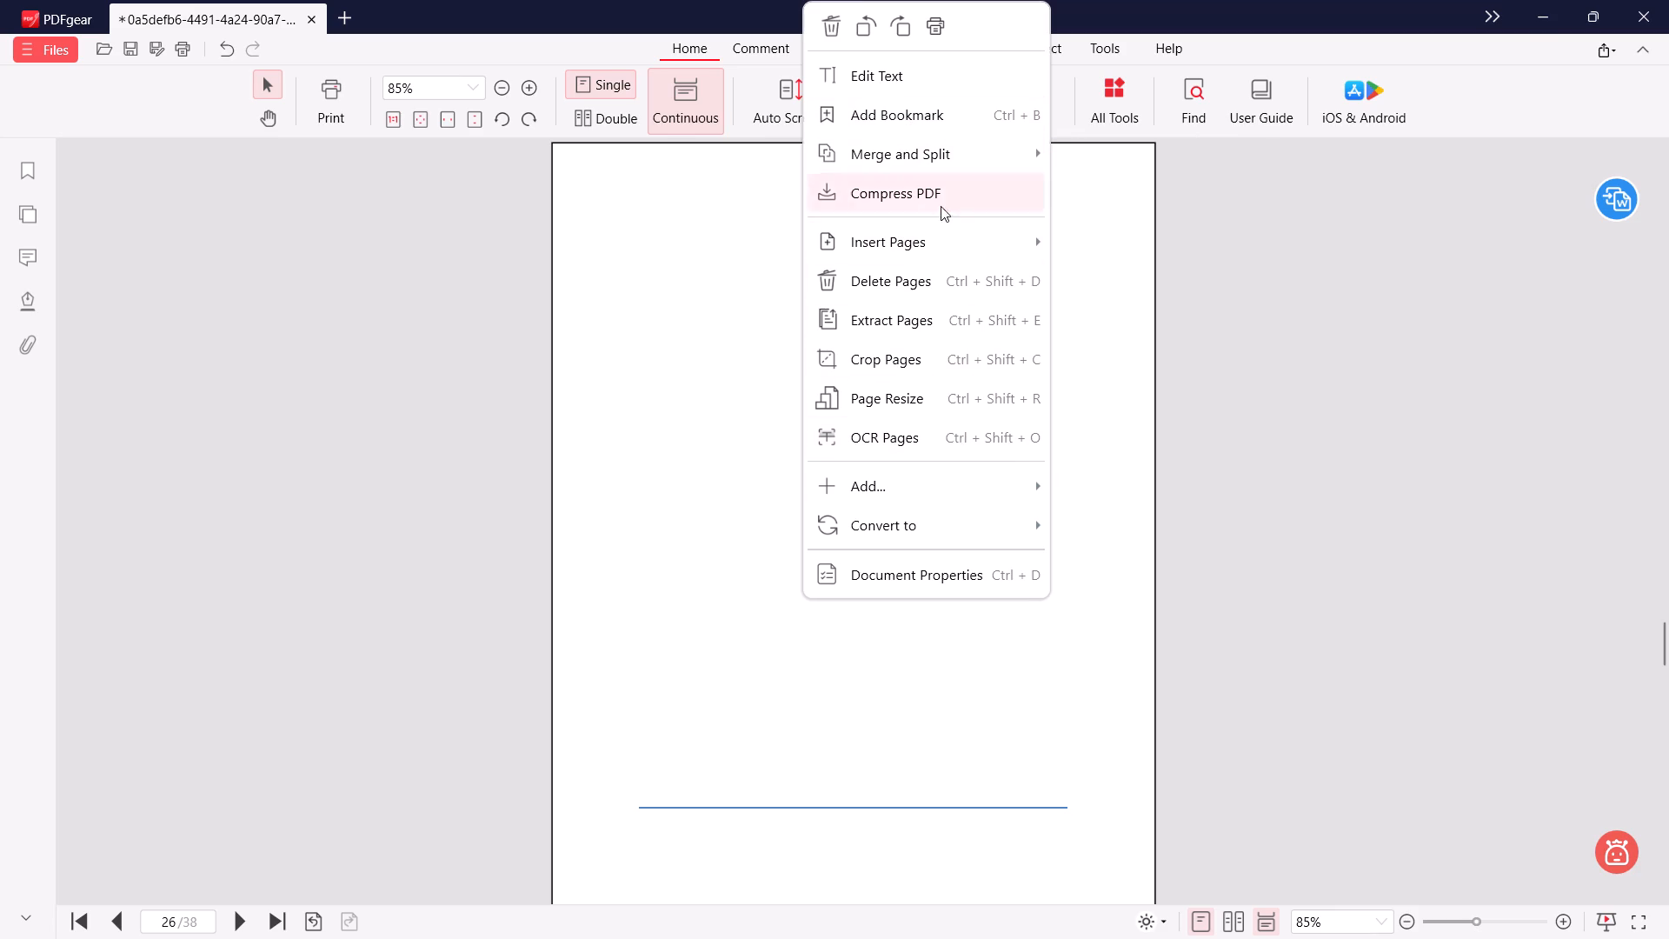
pyautogui.click(921, 285)
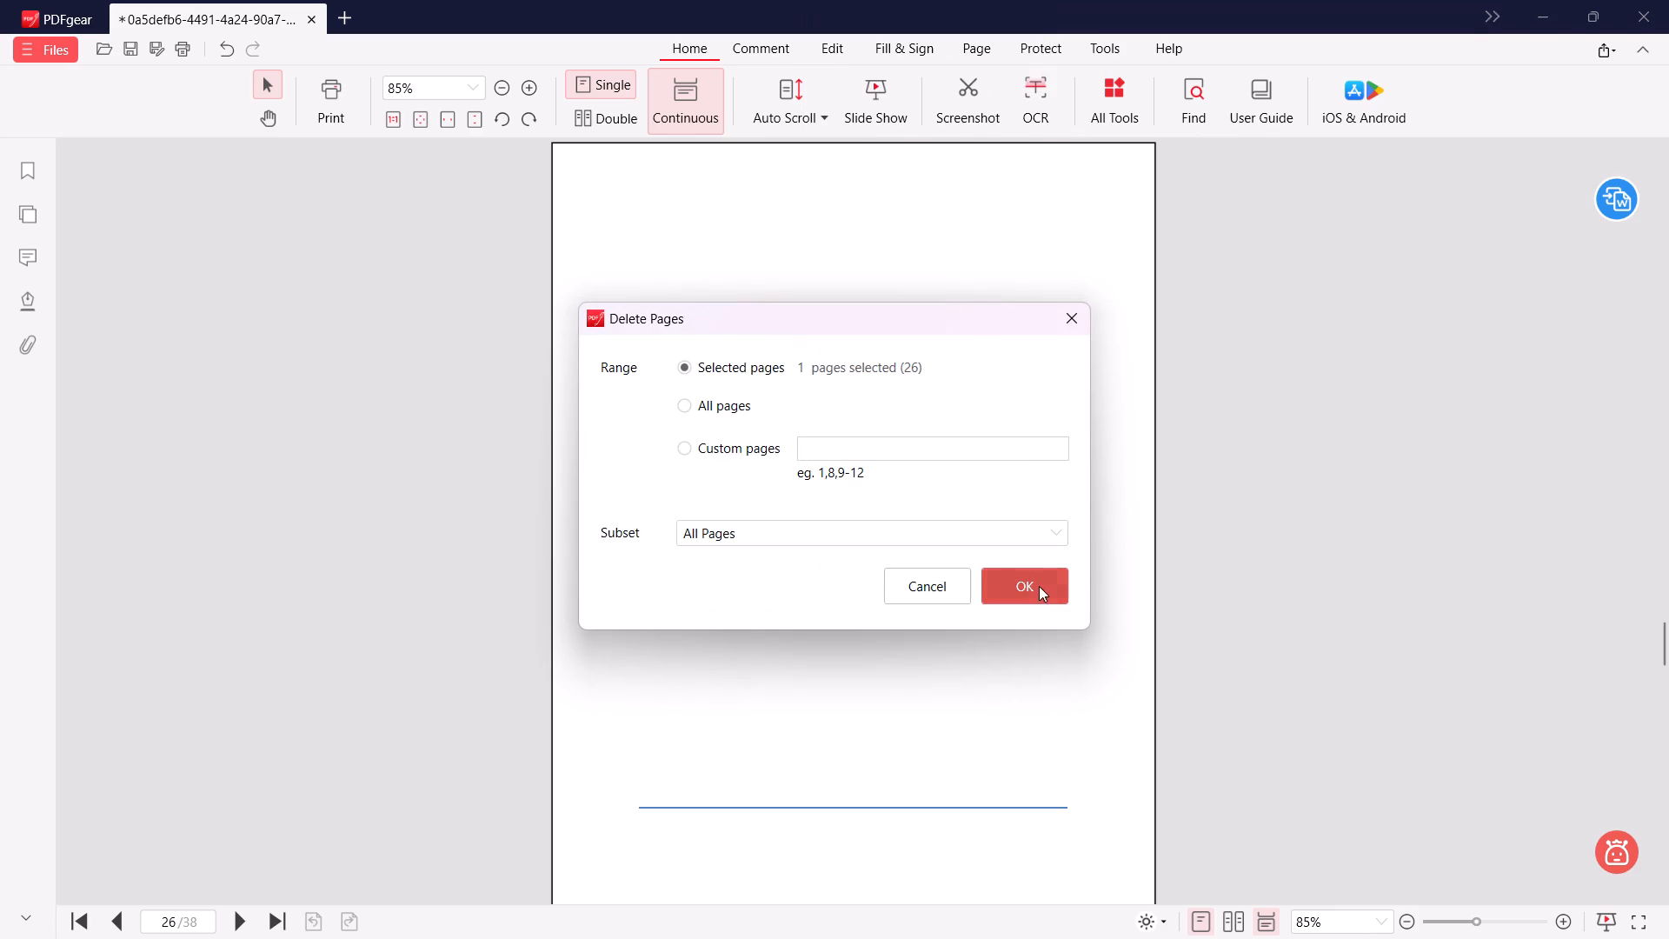
pyautogui.click(1039, 586)
pyautogui.click(901, 513)
# Insert all pages of Editor.pdf from MATLAB's LAgrange mean value folder after the Experiment 5B instructions on page 26.
pyautogui.scroll(4, 847, 519)
pyautogui.scroll(-6, 847, 519)
pyautogui.scroll(4, 846, 516)
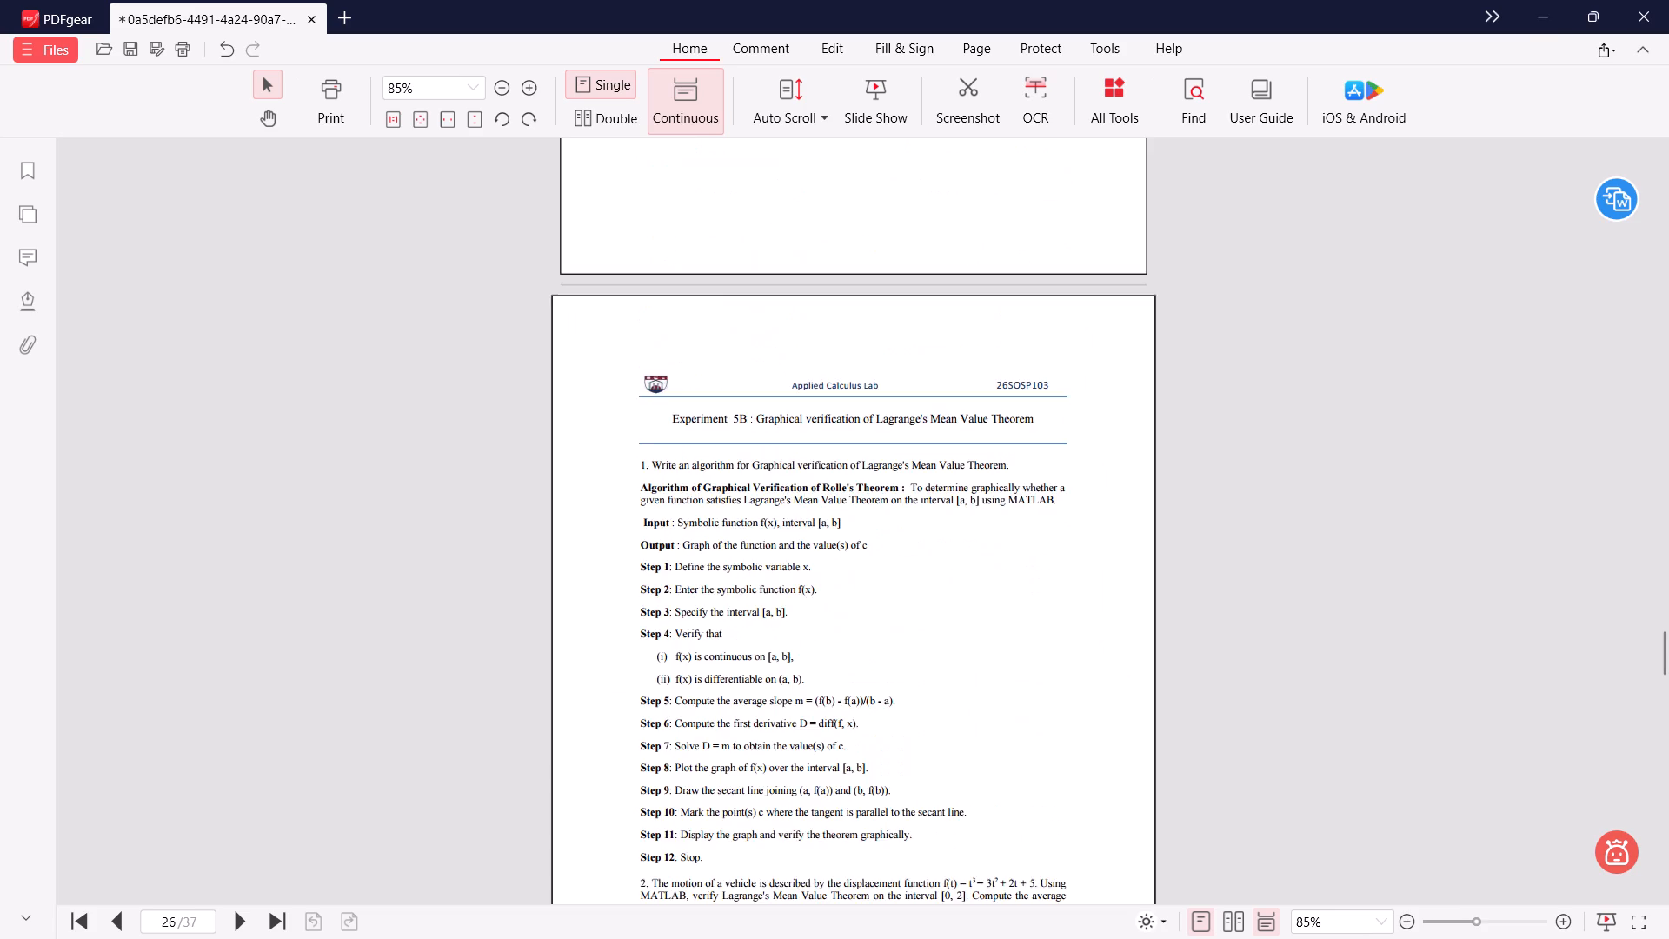
pyautogui.scroll(8, 846, 516)
pyautogui.scroll(-15, 846, 516)
pyautogui.scroll(4, 846, 515)
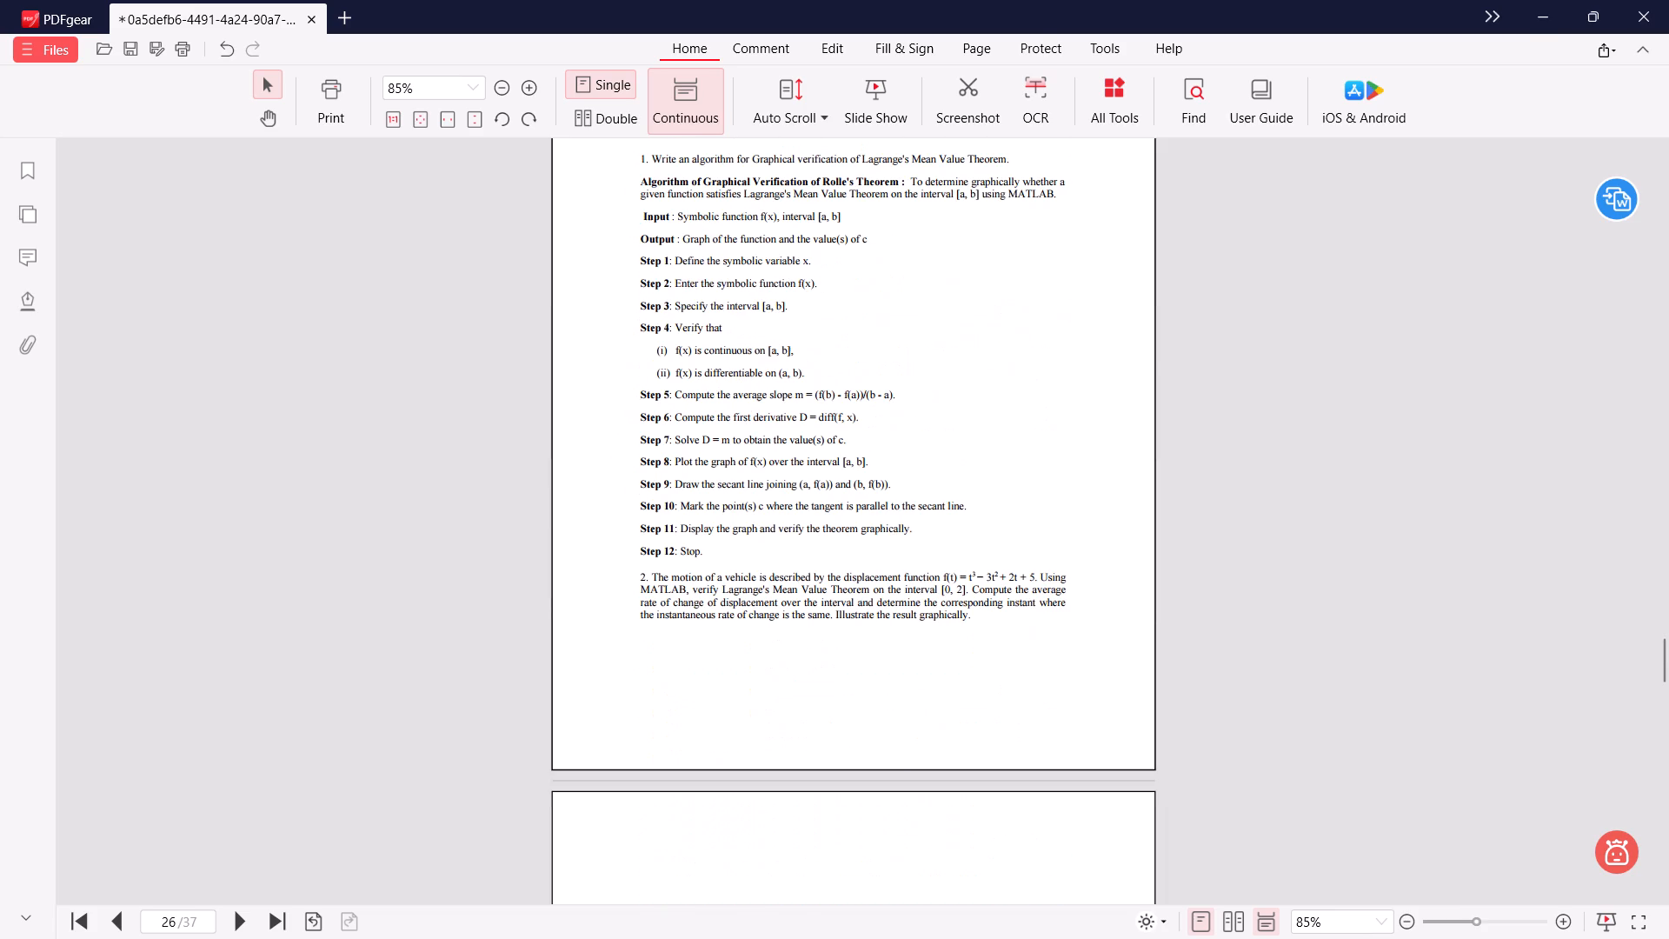
pyautogui.scroll(-5, 846, 515)
pyautogui.scroll(5, 846, 515)
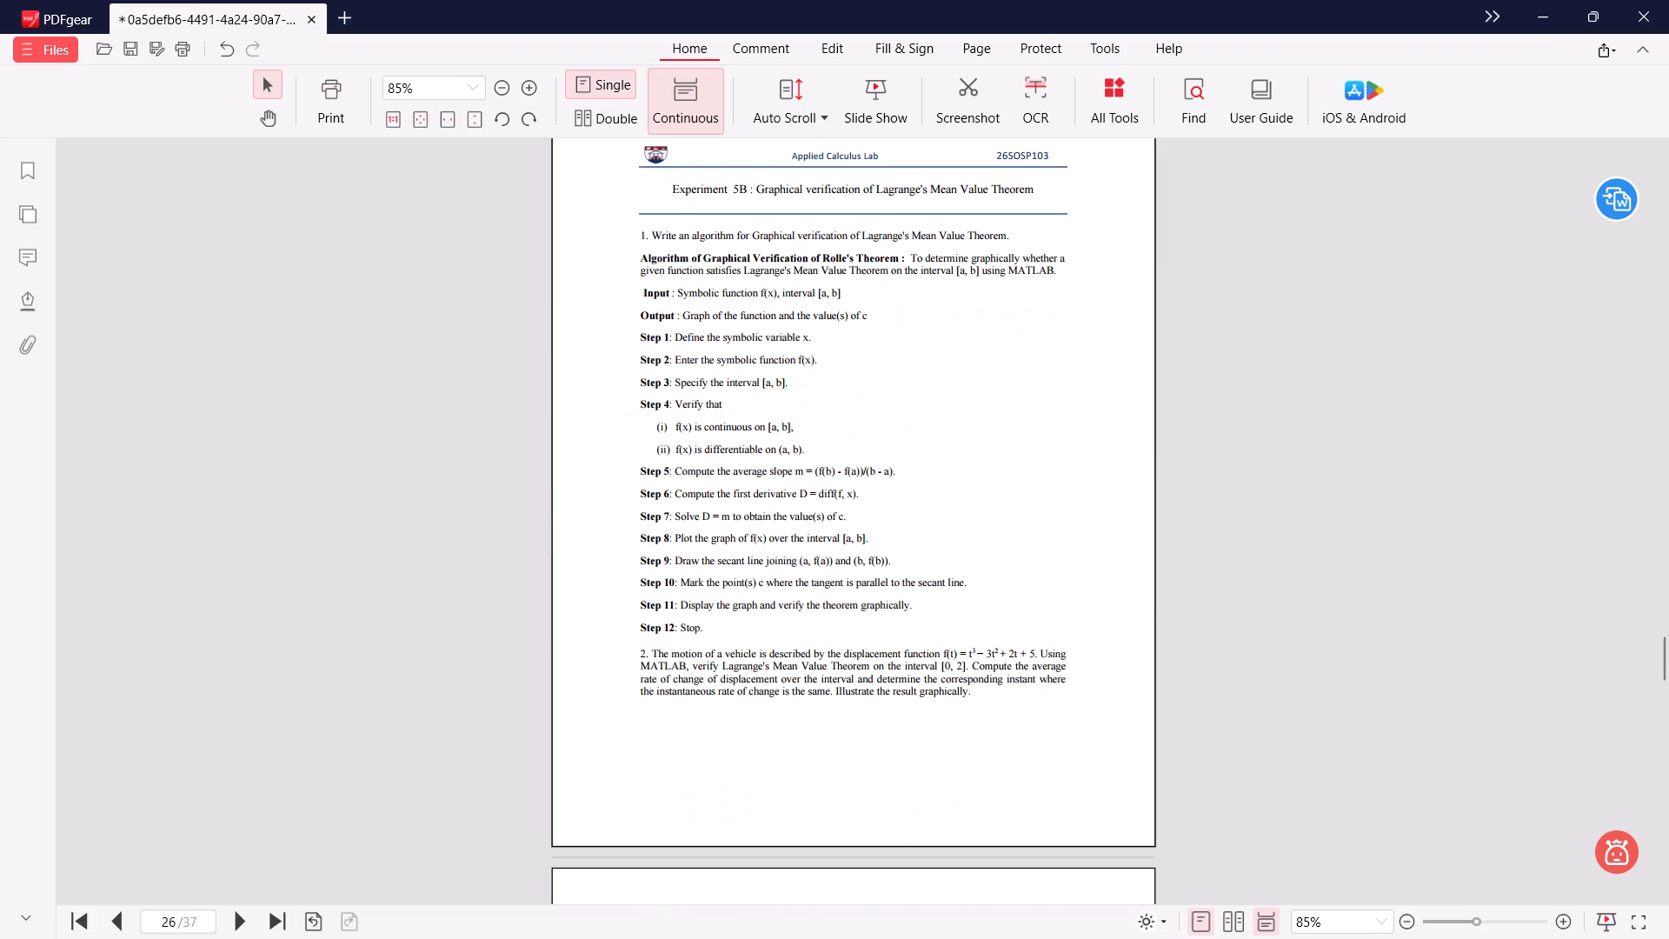
pyautogui.scroll(-3, 846, 515)
pyautogui.rightClick(779, 537)
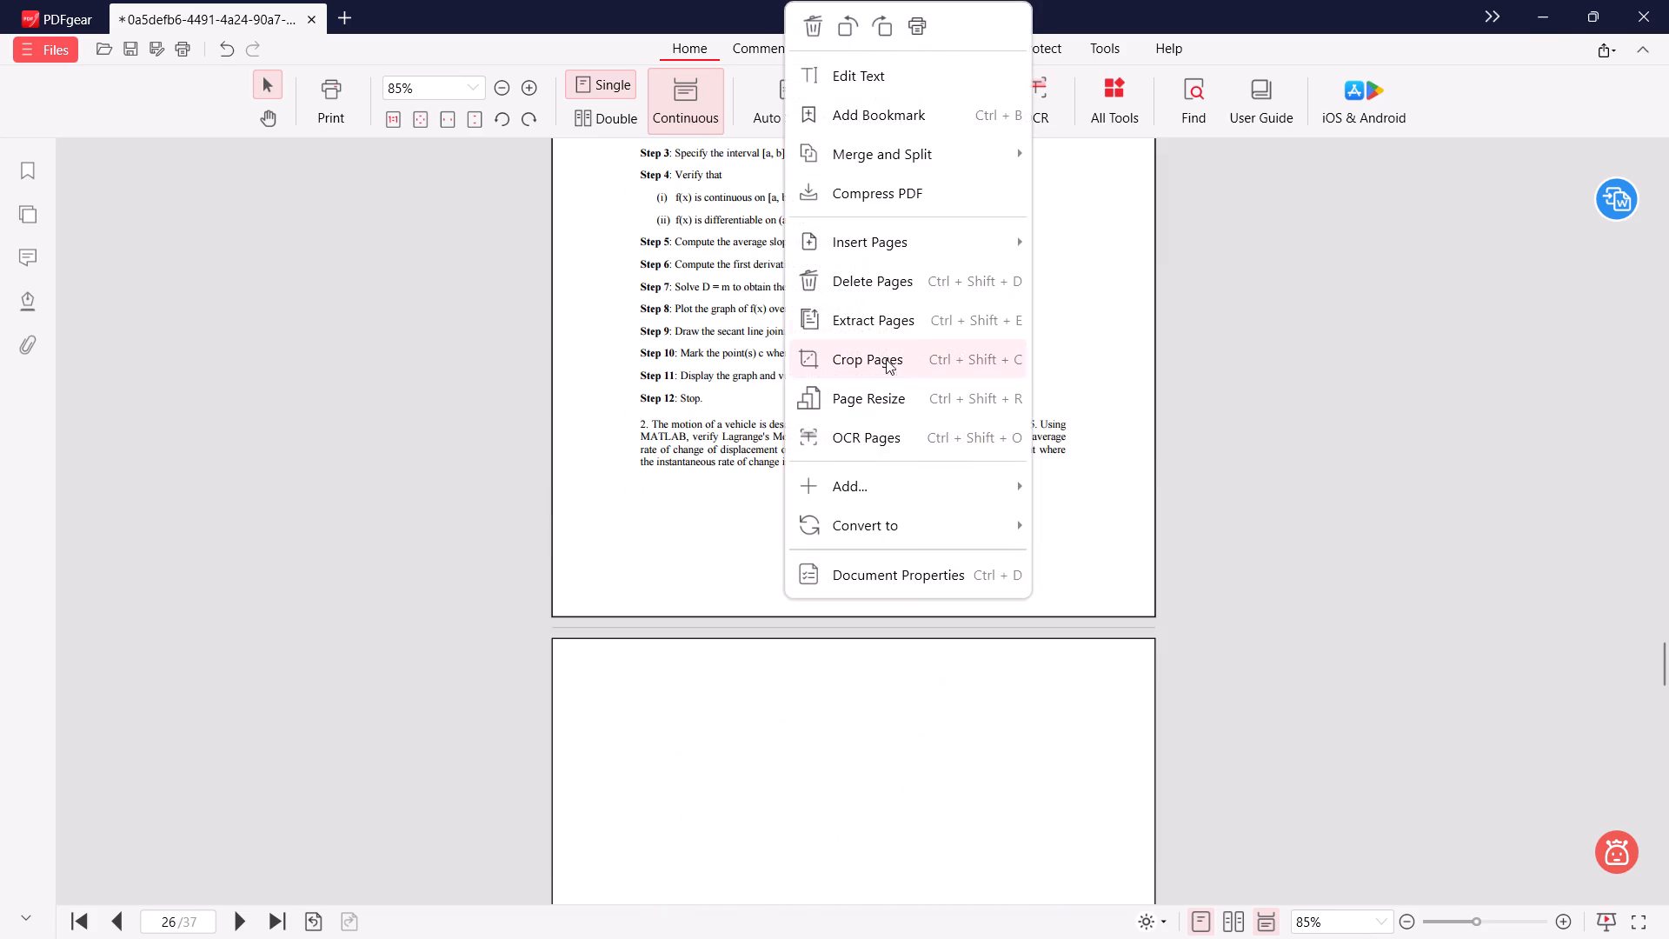
pyautogui.click(1110, 288)
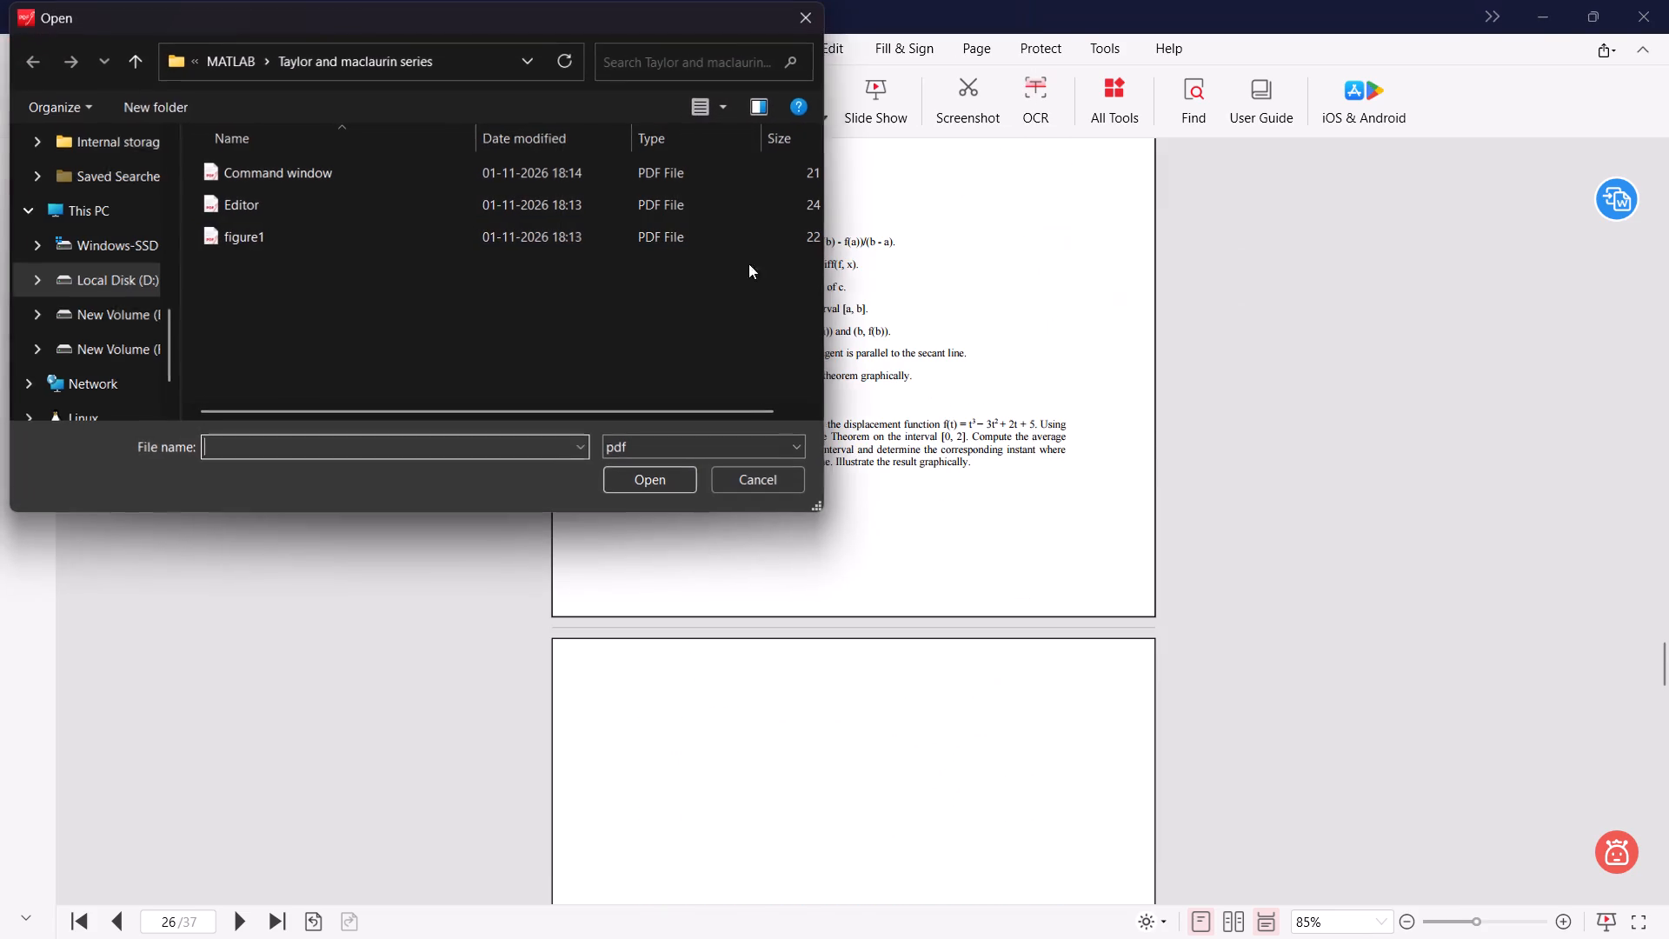
pyautogui.click(136, 67)
pyautogui.doubleClick(398, 236)
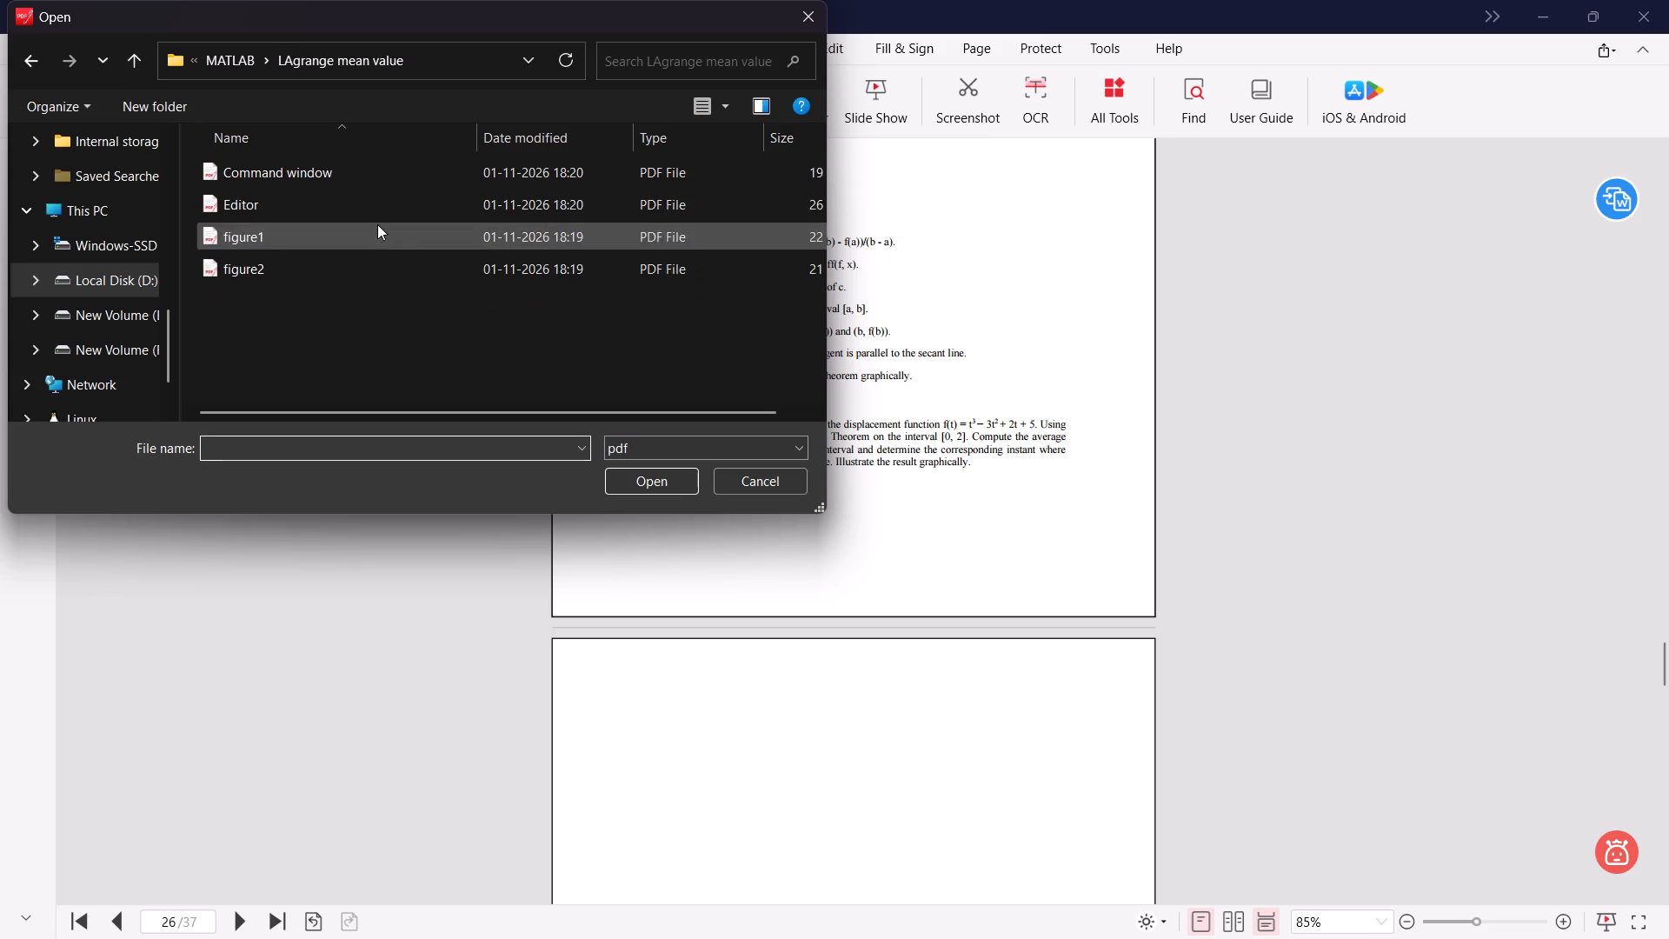
pyautogui.click(276, 201)
pyautogui.click(641, 480)
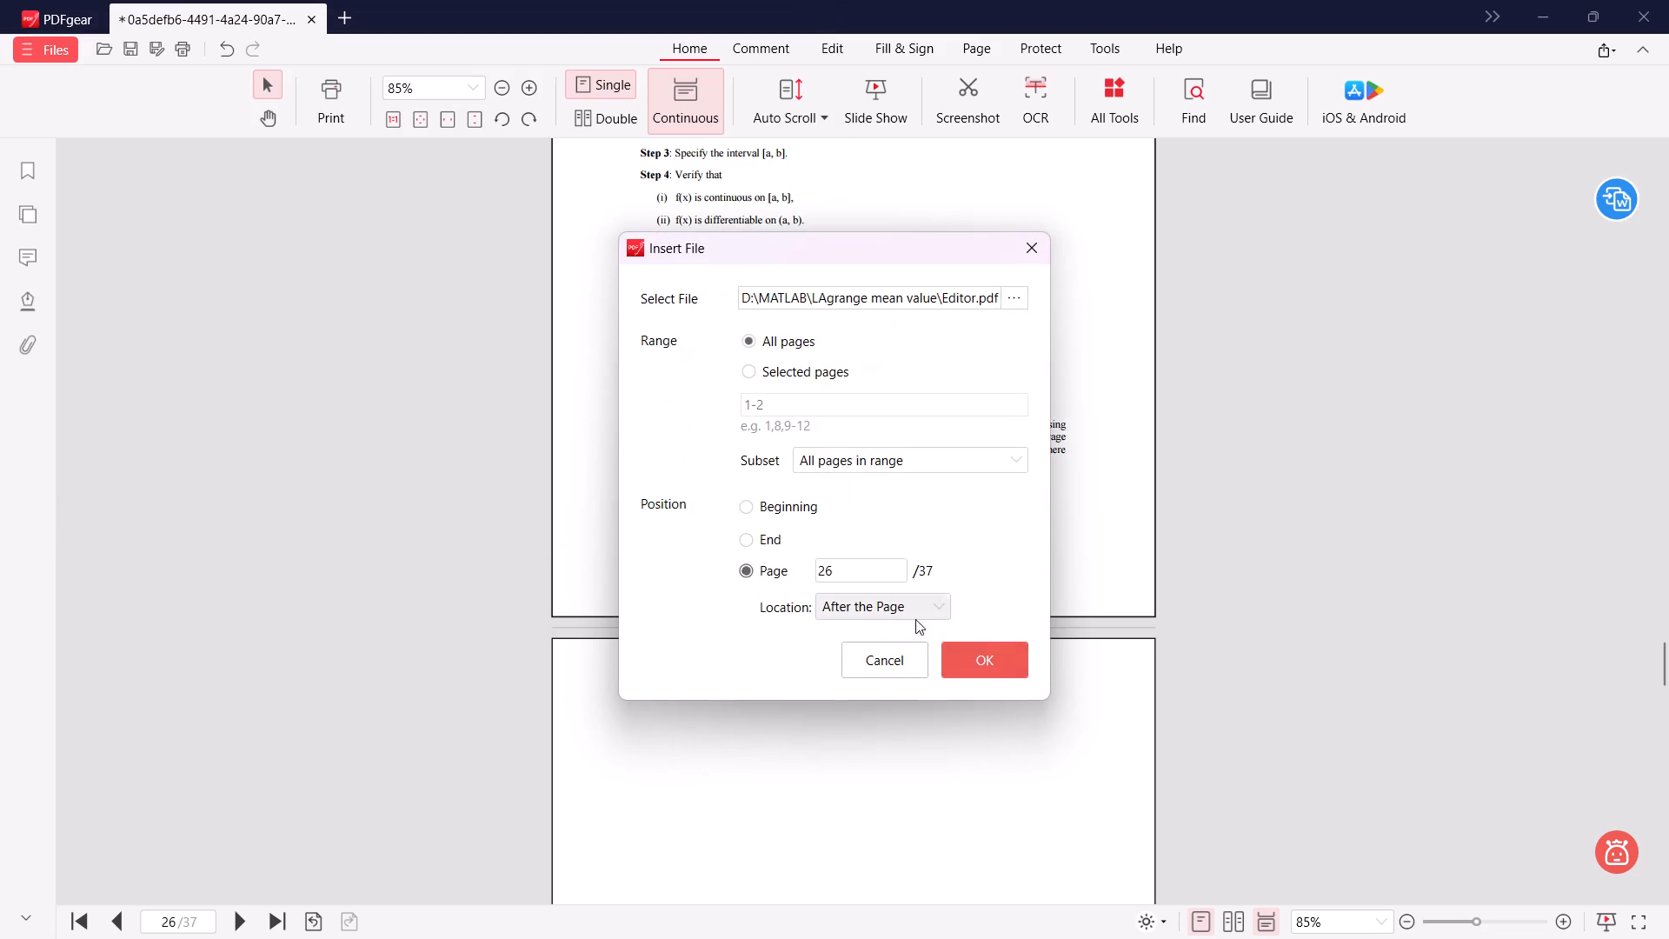
pyautogui.click(969, 661)
# Insert all pages of Command window.pdf from the LAgrange mean value folder after the code on page 28.
pyautogui.scroll(-13, 873, 599)
pyautogui.rightClick(821, 624)
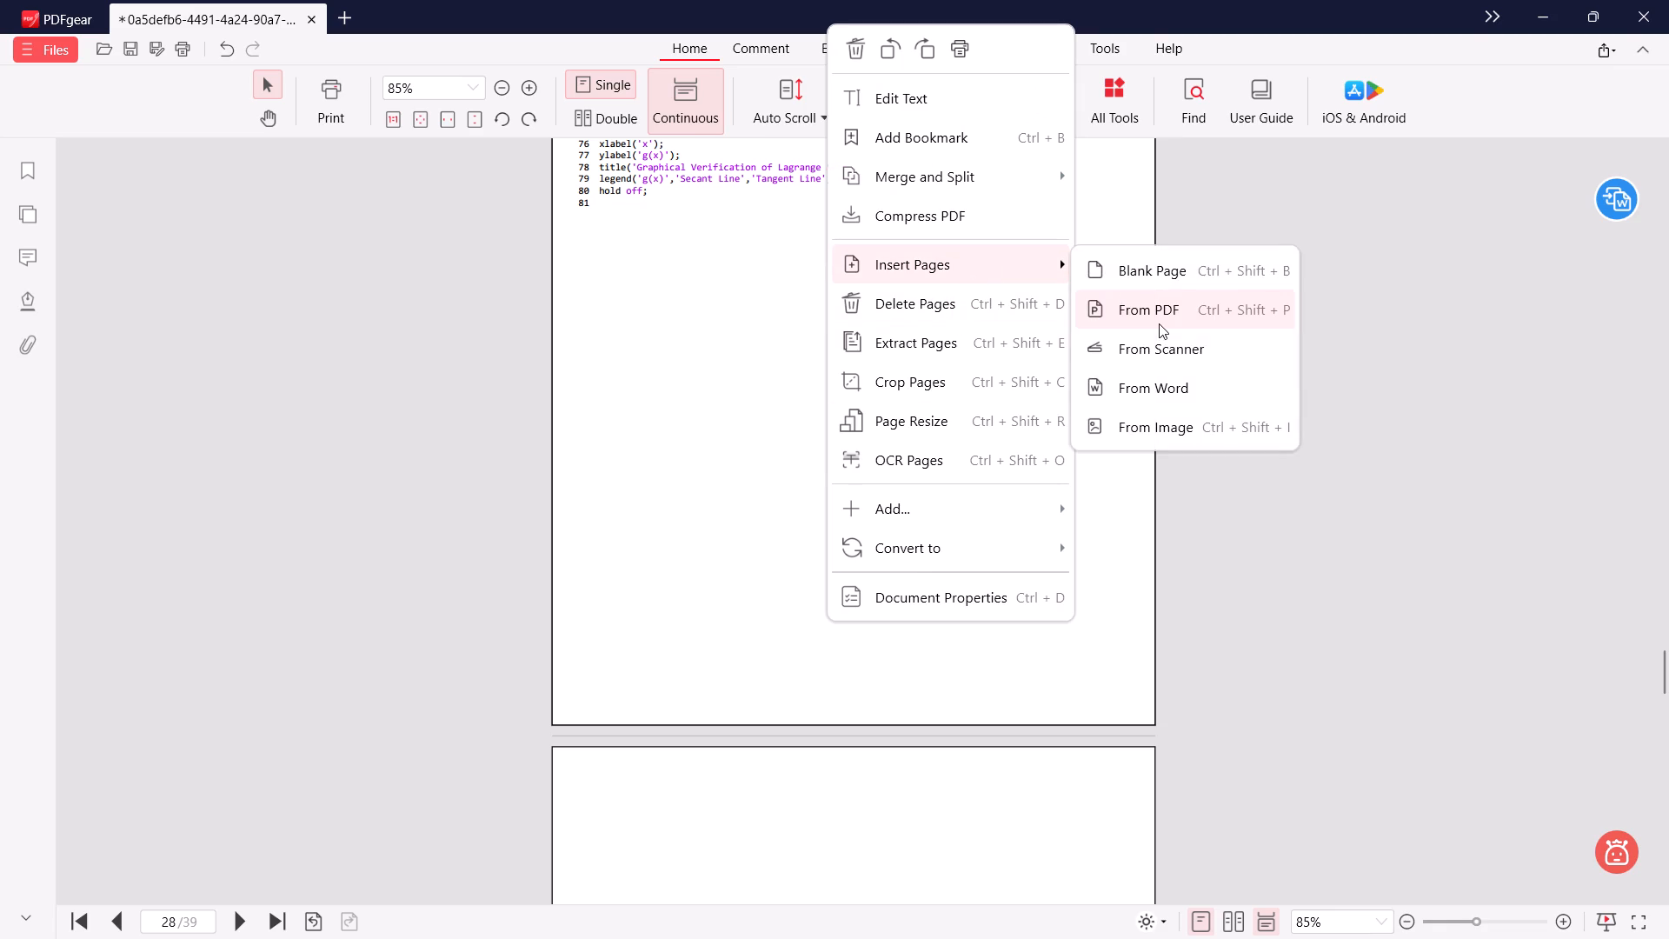
pyautogui.click(1160, 317)
pyautogui.click(284, 206)
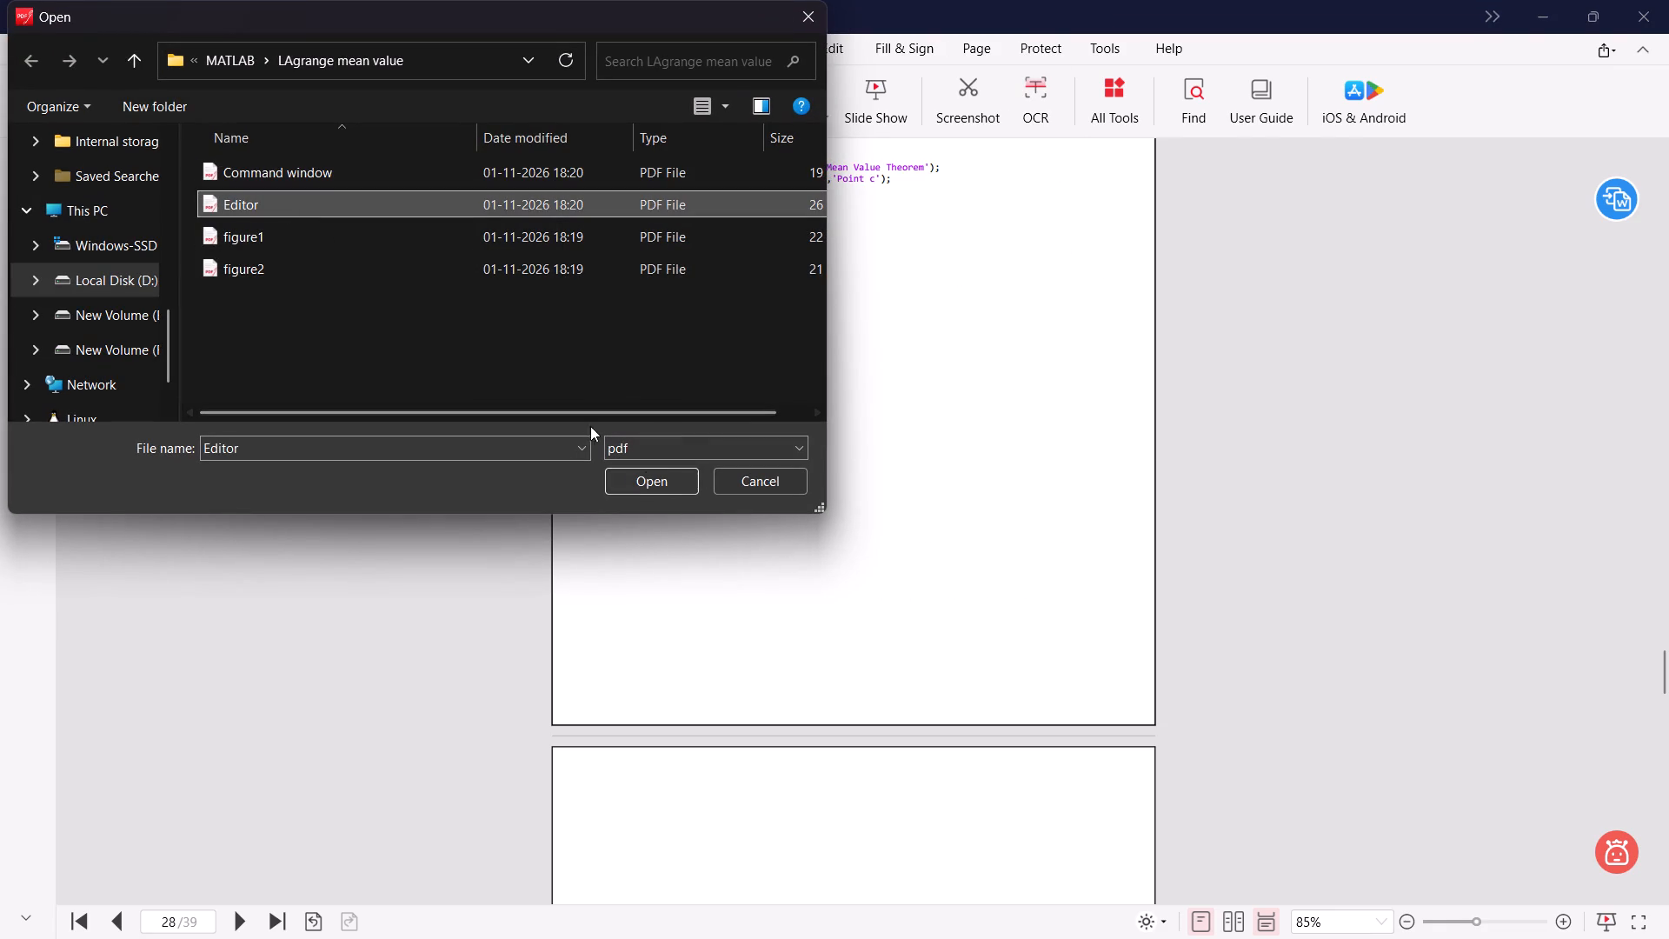
pyautogui.click(348, 182)
pyautogui.click(347, 198)
pyautogui.click(367, 177)
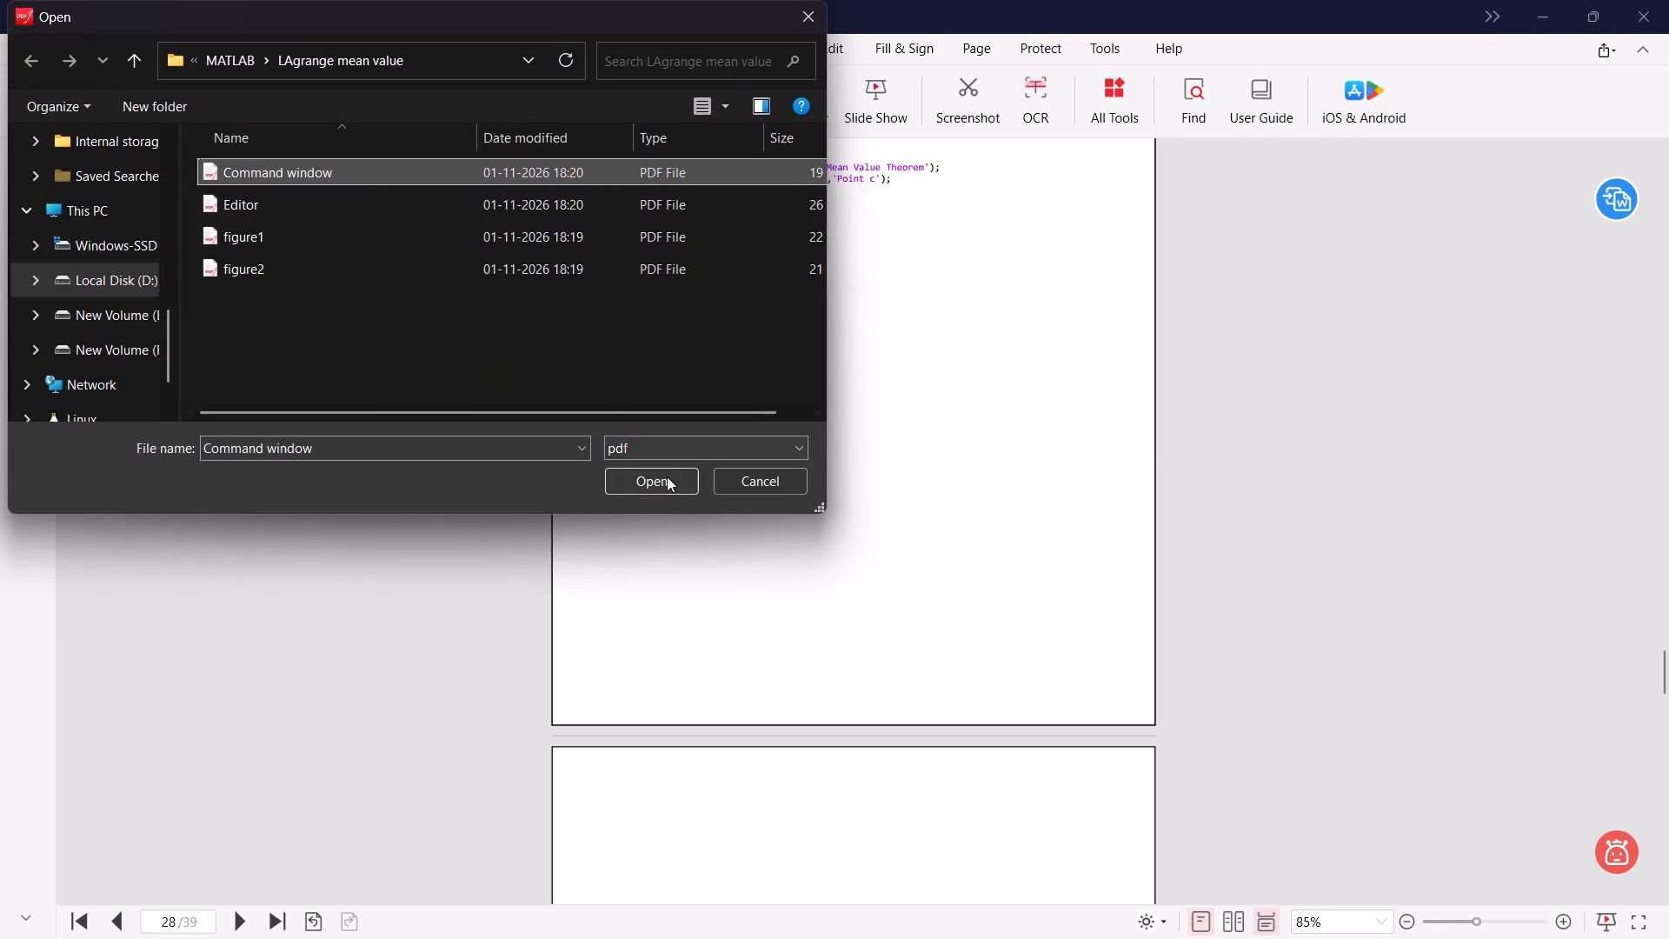
pyautogui.click(667, 476)
pyautogui.click(967, 661)
# Insert figure1.pdf from the LAgrange mean value folder after the command window output on page 29.
pyautogui.scroll(-5, 842, 547)
pyautogui.scroll(5, 842, 547)
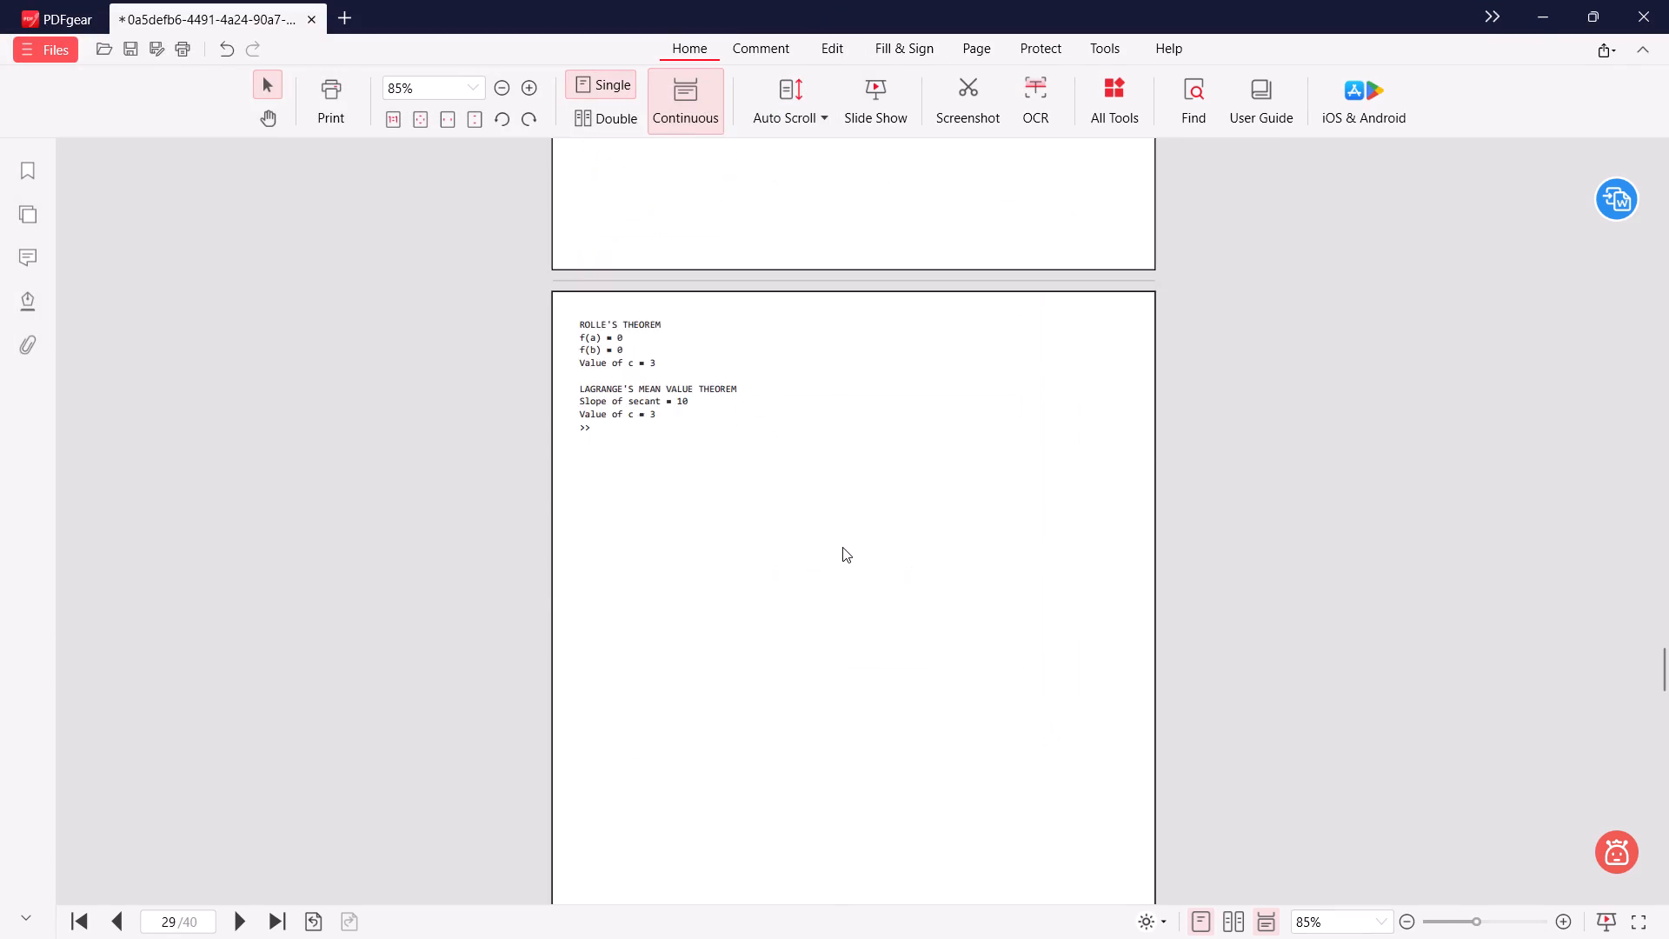
pyautogui.scroll(7, 842, 547)
pyautogui.scroll(-14, 842, 546)
pyautogui.scroll(3, 841, 541)
pyautogui.rightClick(739, 456)
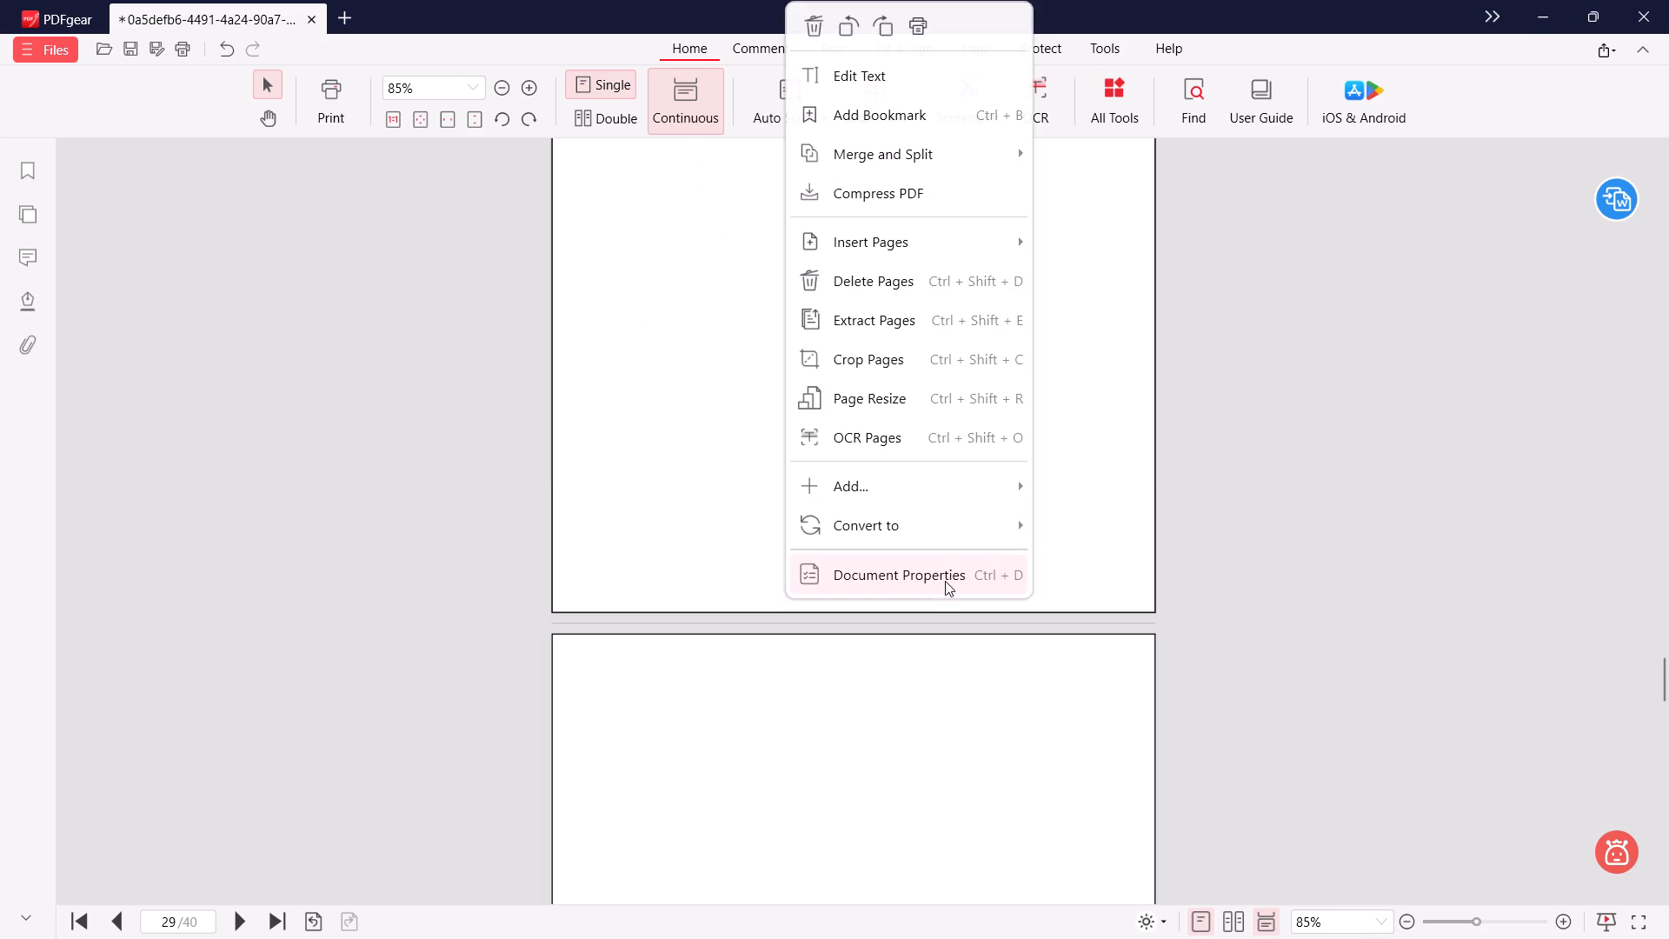
pyautogui.click(941, 243)
pyautogui.click(1113, 293)
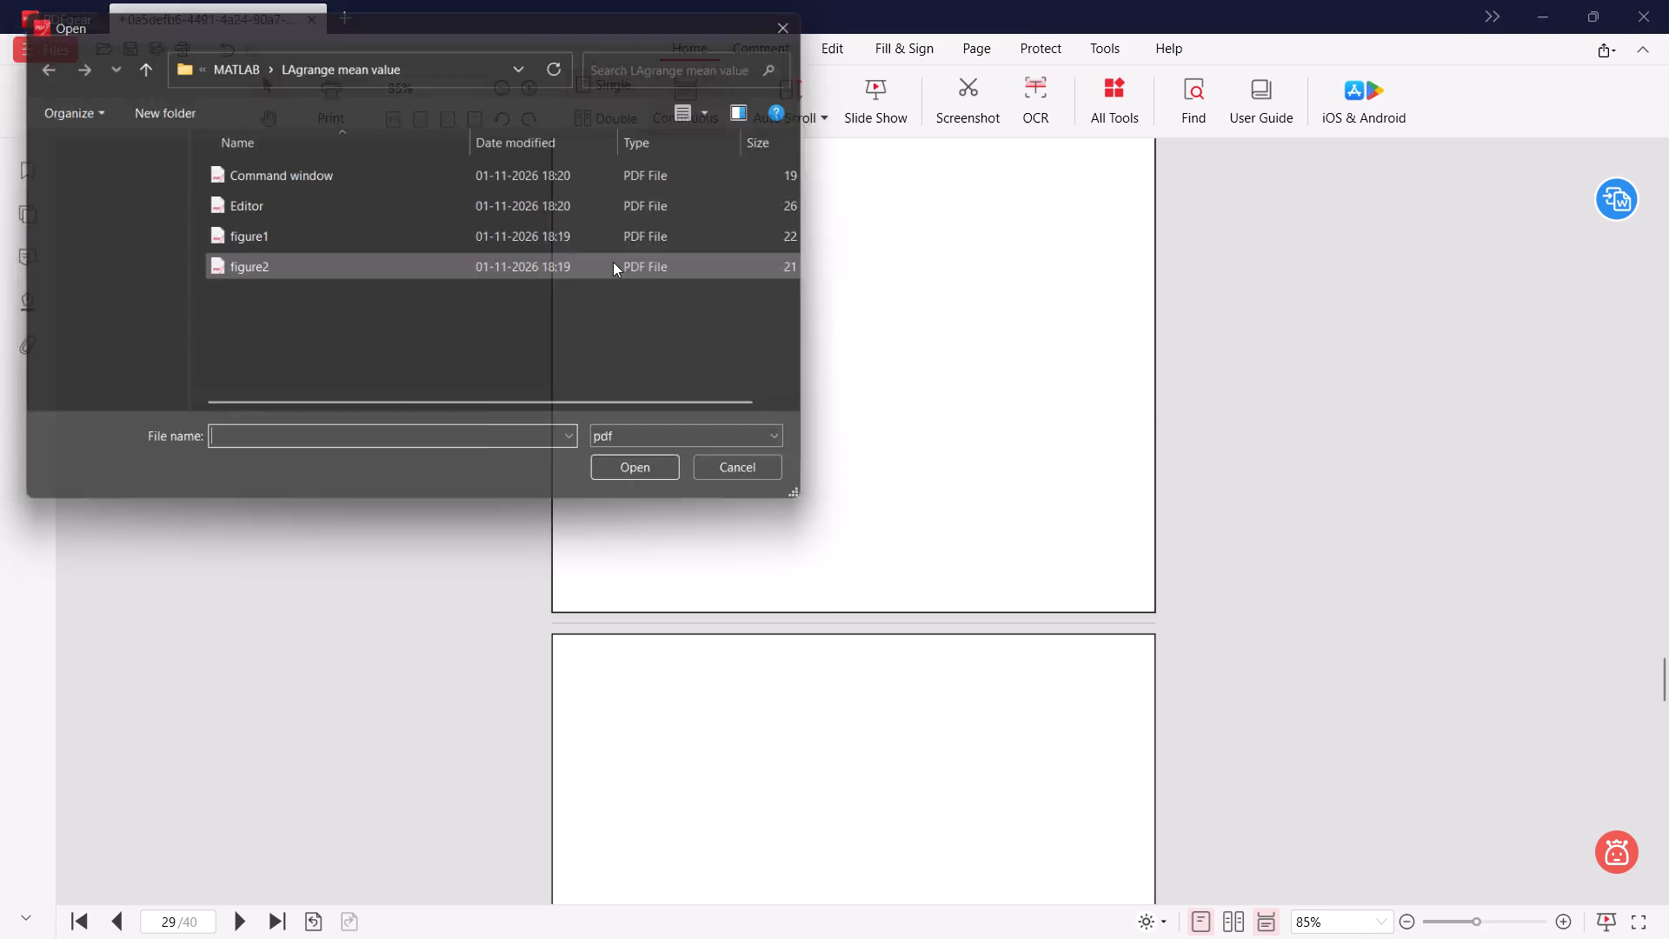
pyautogui.click(291, 233)
pyautogui.click(654, 476)
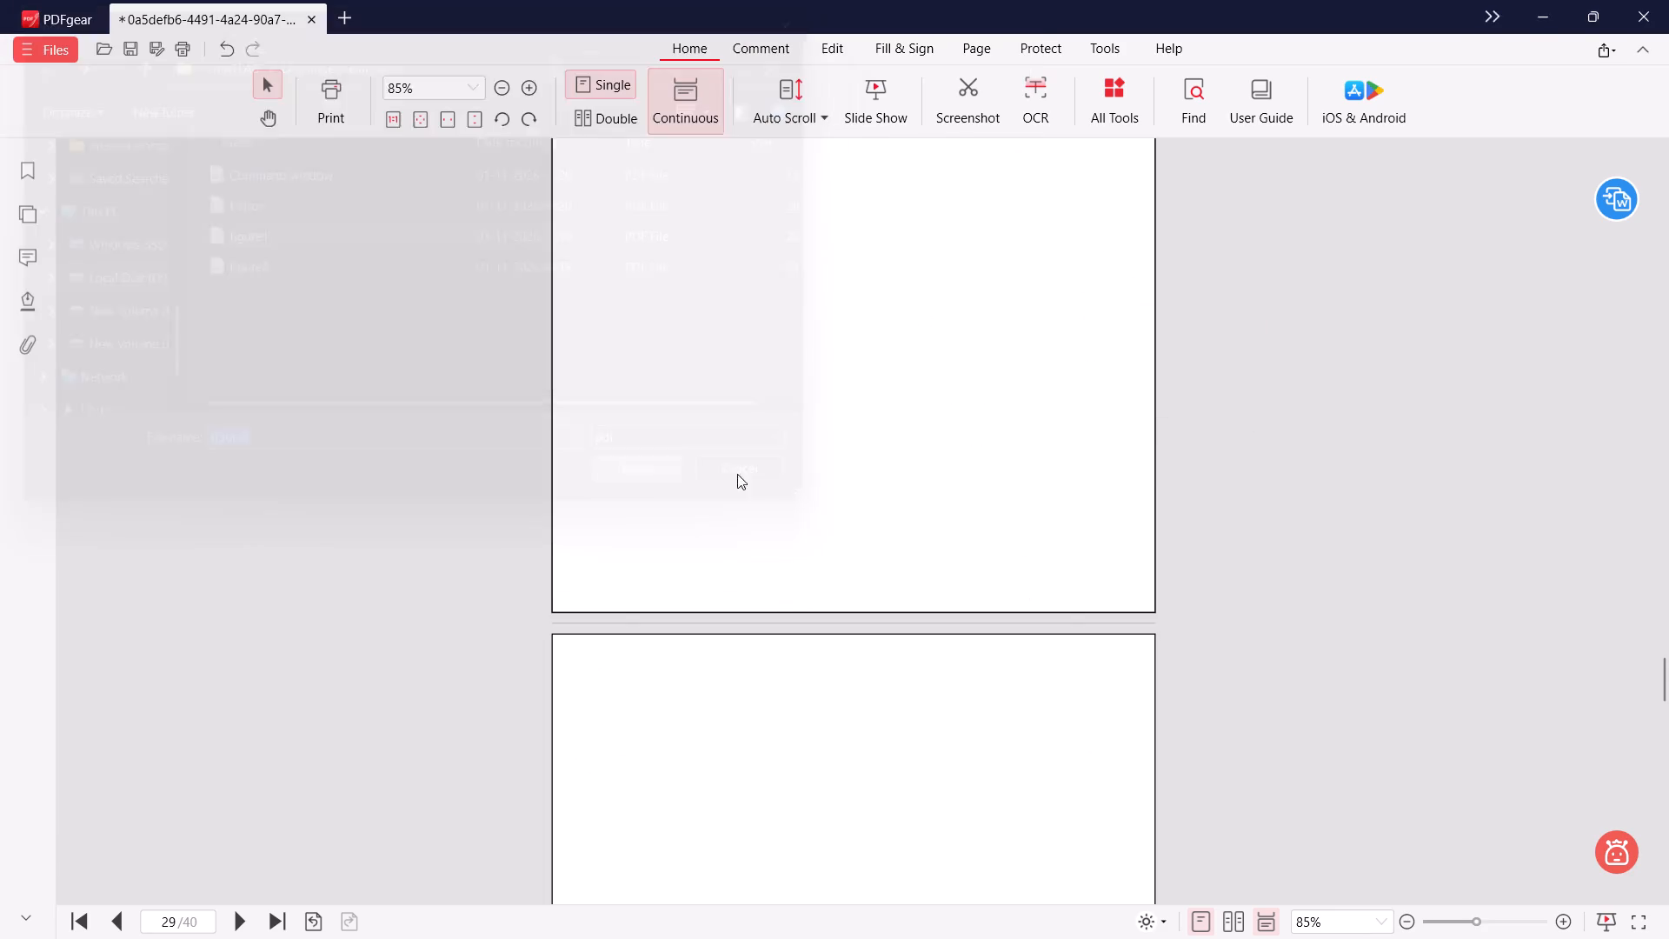
pyautogui.click(1008, 671)
# Insert figure2.pdf from the LAgrange mean value folder after the Rolle's Theorem graph on page 30.
pyautogui.scroll(3, 895, 568)
pyautogui.scroll(-2, 895, 567)
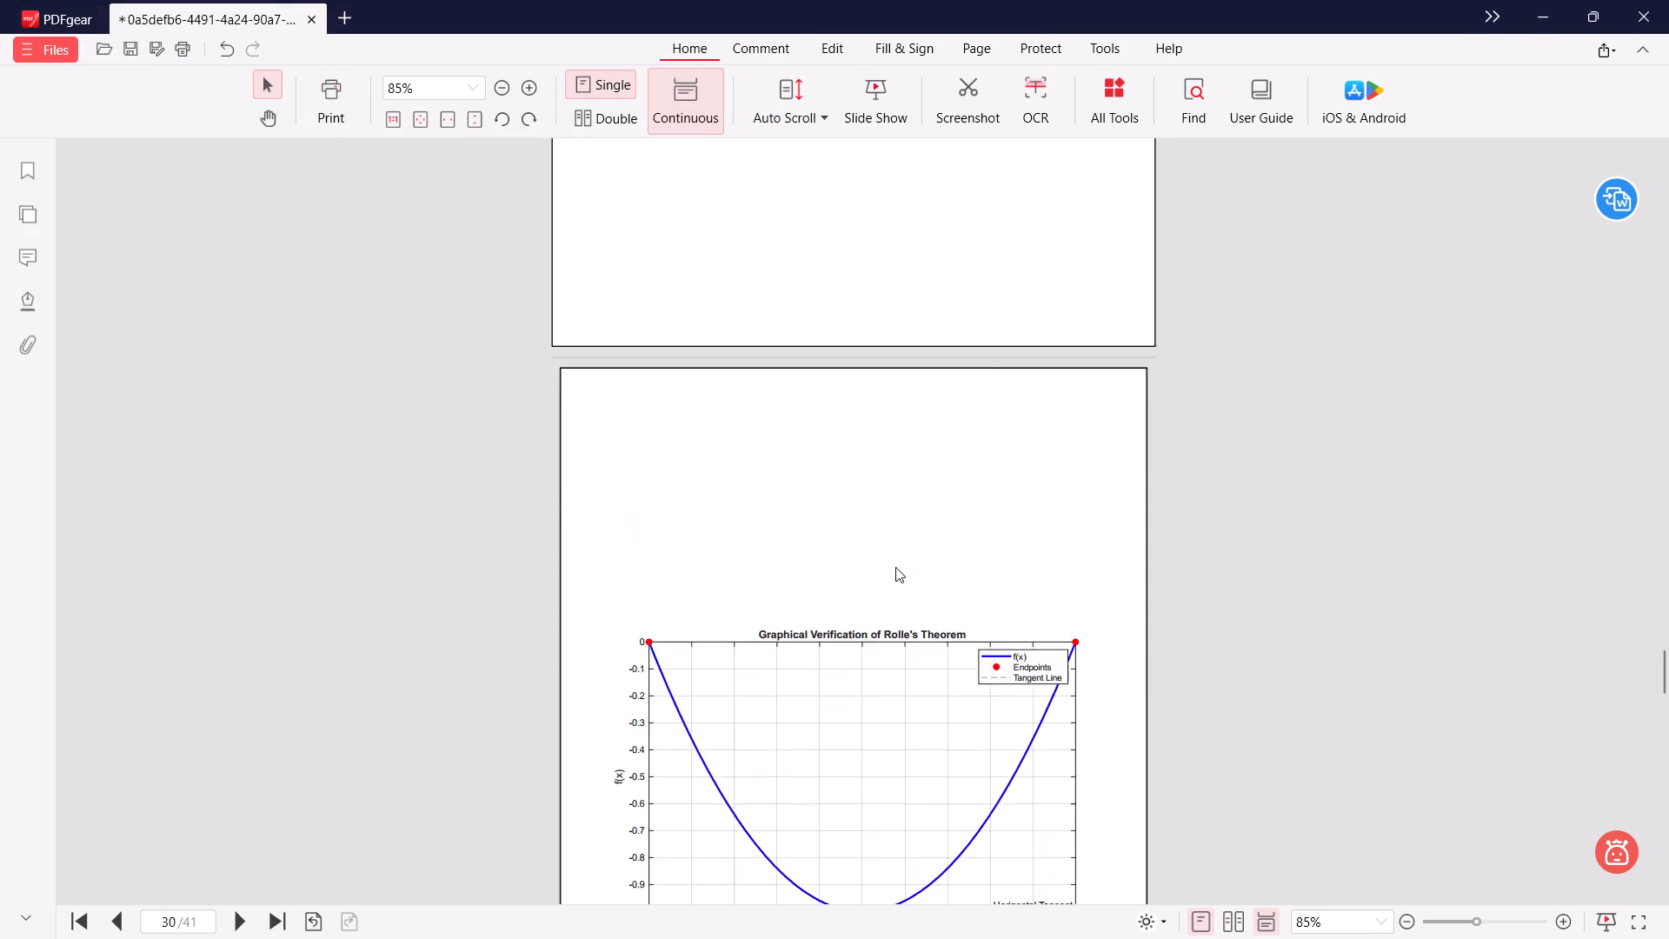
pyautogui.scroll(-11, 895, 567)
pyautogui.scroll(3, 895, 563)
pyautogui.rightClick(728, 404)
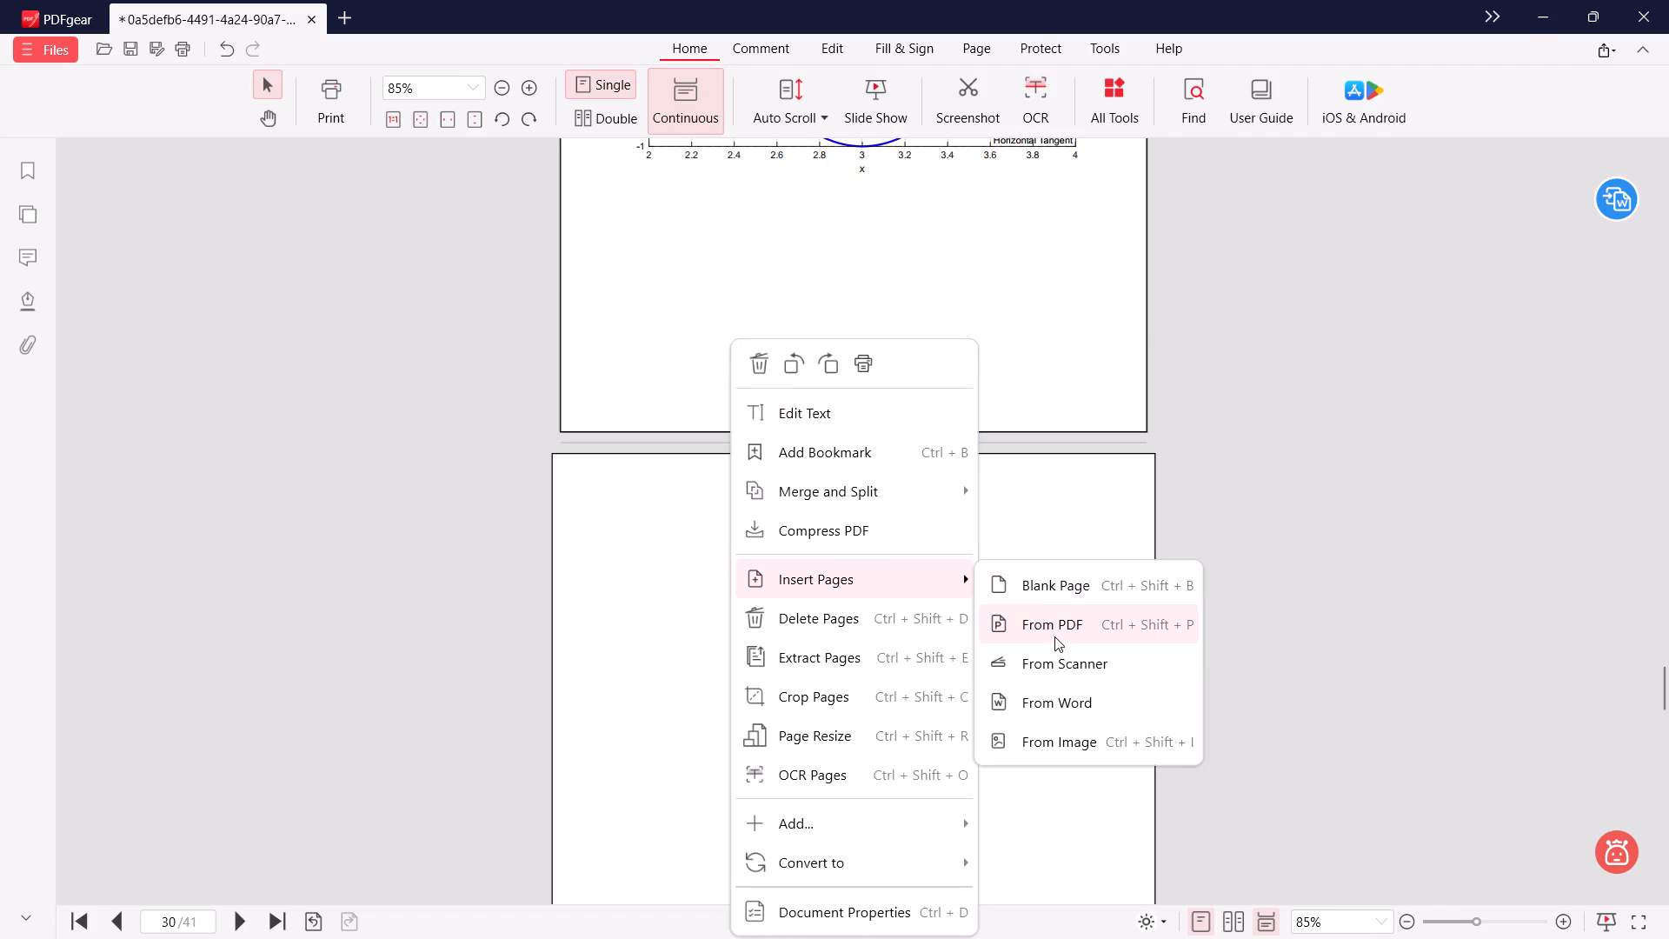
pyautogui.click(1056, 632)
pyautogui.click(325, 276)
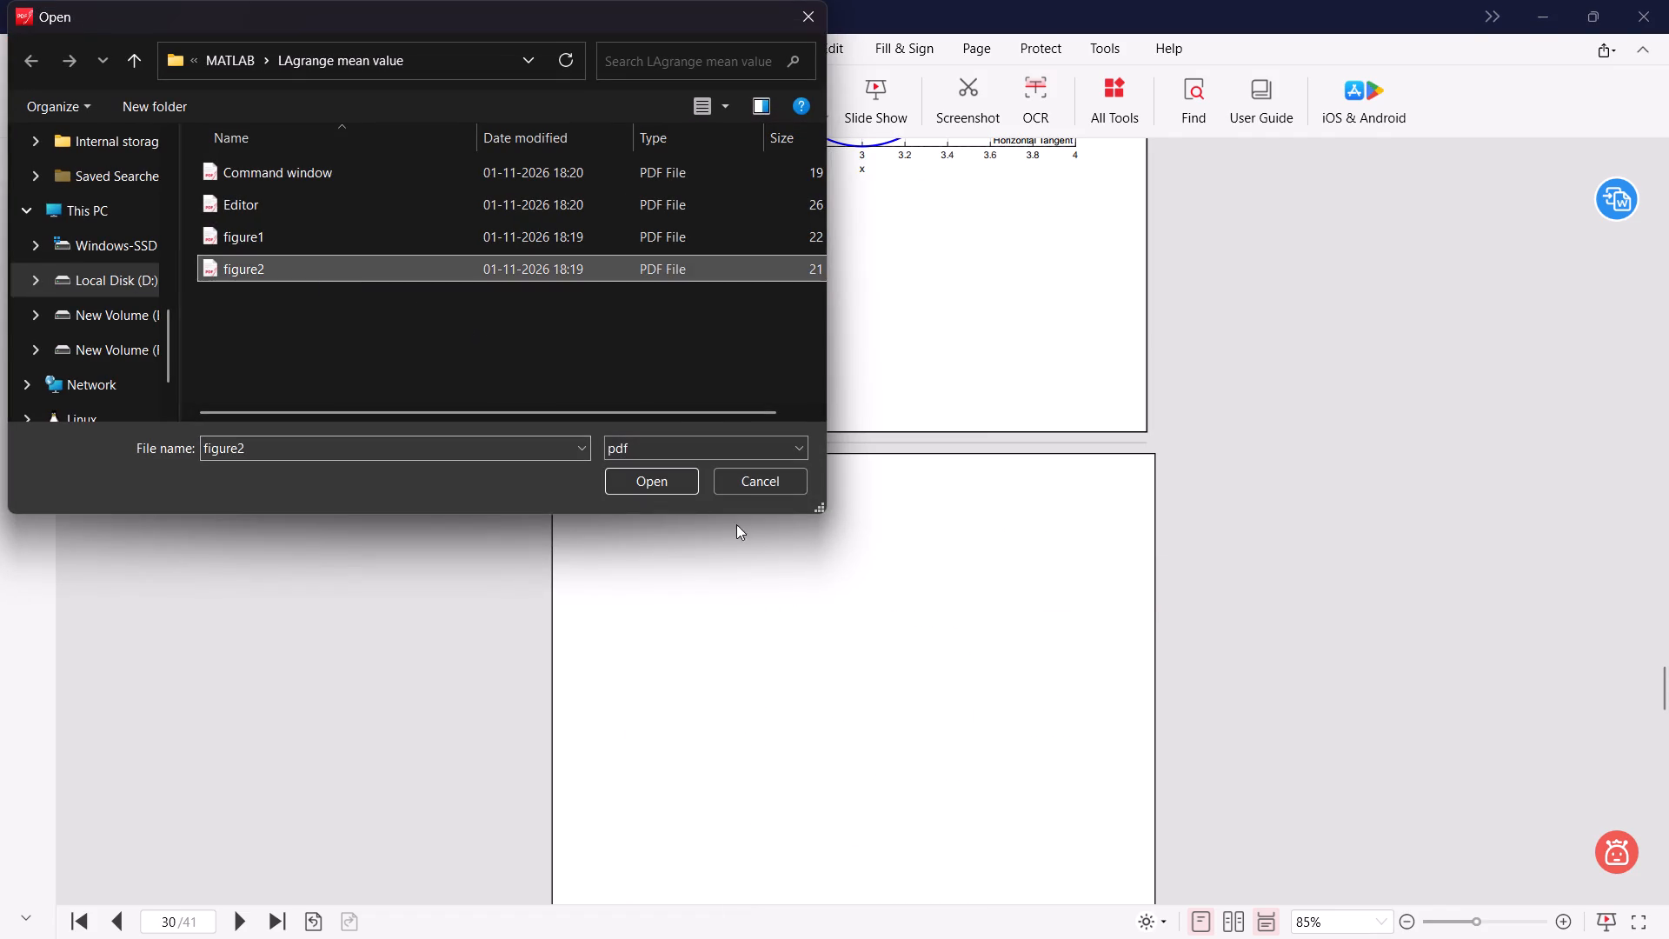
pyautogui.click(658, 485)
pyautogui.click(977, 657)
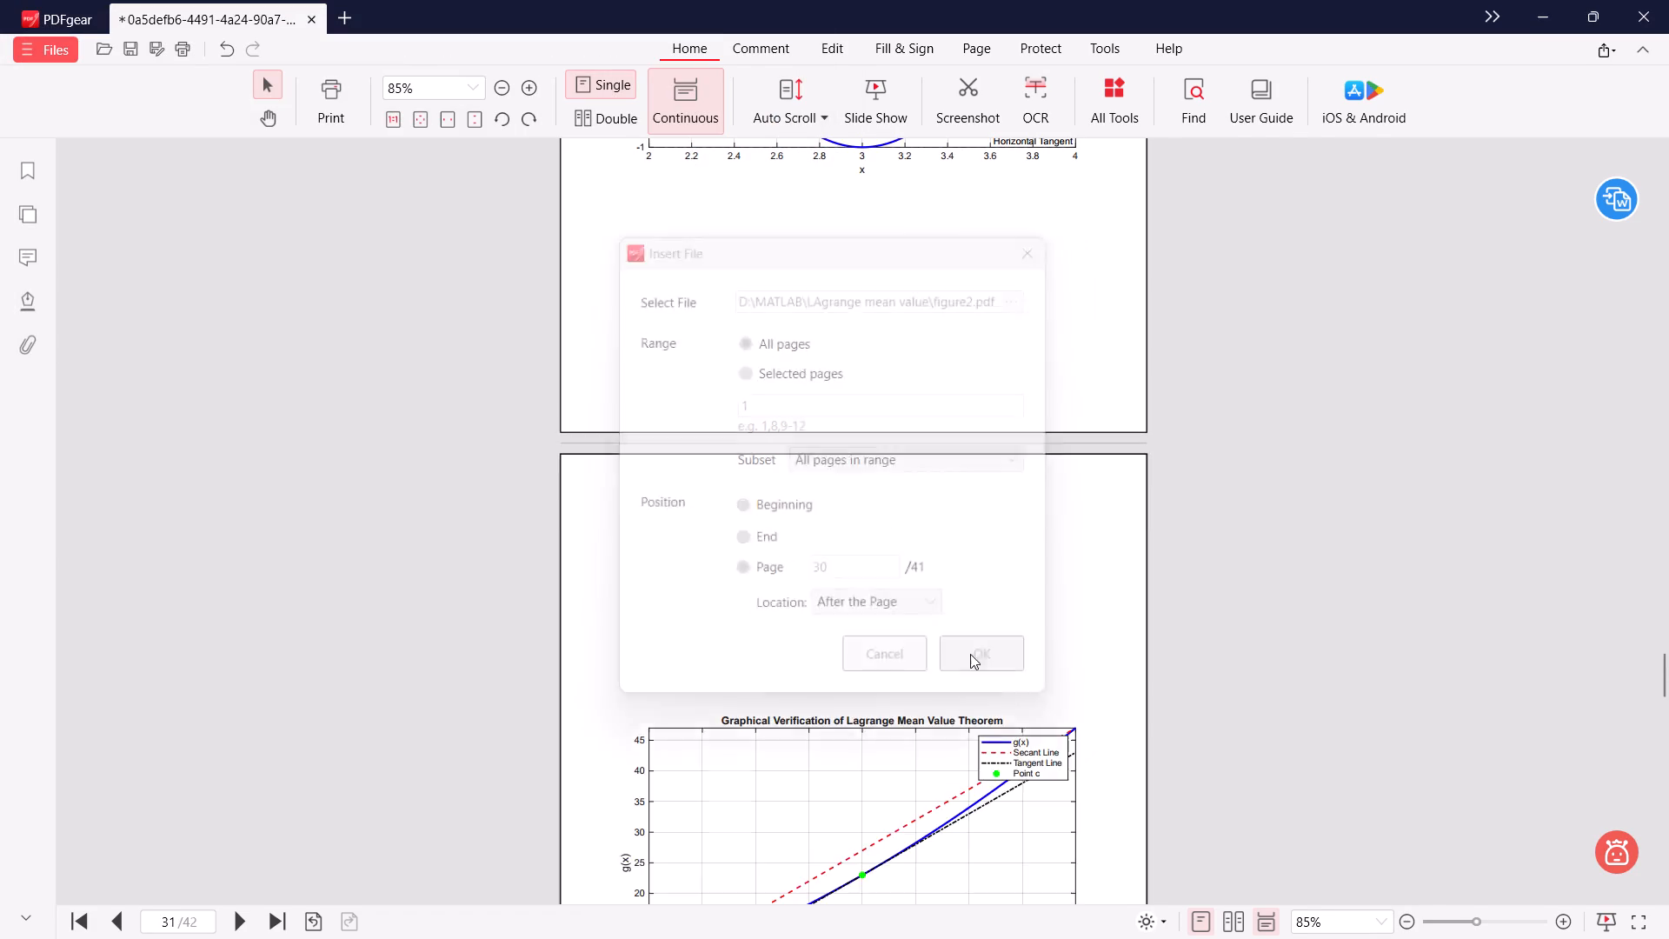
# Delete the blank page 32 that follows the inserted Lagrange Mean Value Theorem figure.
pyautogui.scroll(20, 829, 599)
pyautogui.scroll(-11, 897, 581)
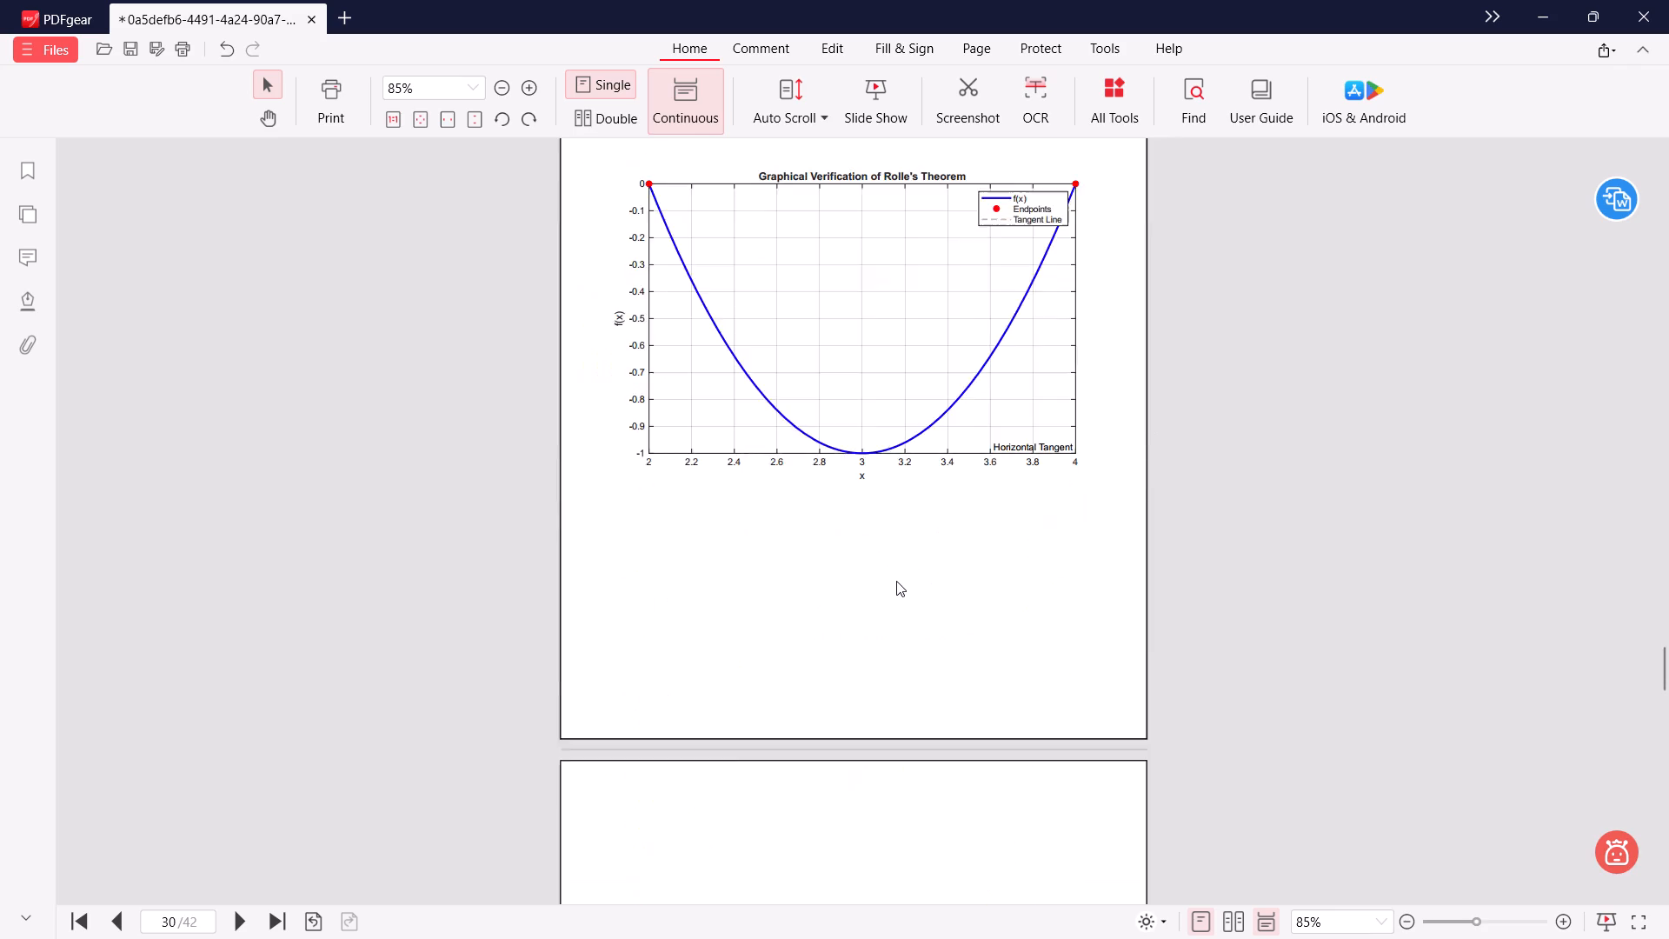
pyautogui.scroll(-20, 896, 581)
pyautogui.scroll(-3, 896, 581)
pyautogui.rightClick(864, 560)
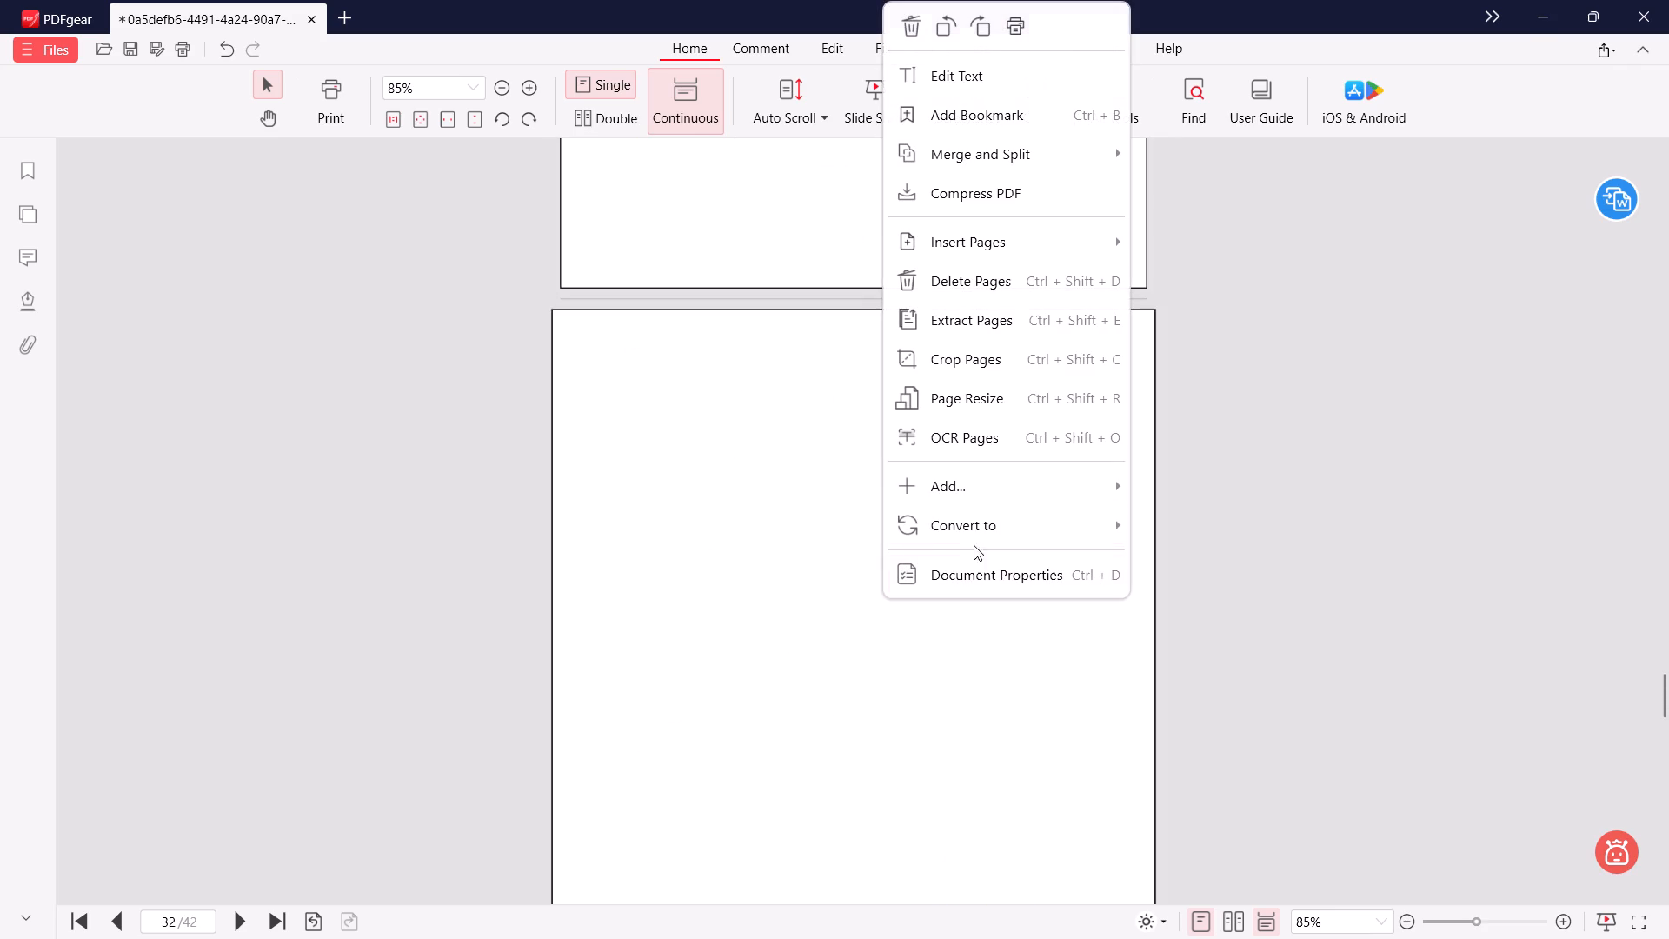
pyautogui.click(996, 274)
pyautogui.click(1008, 590)
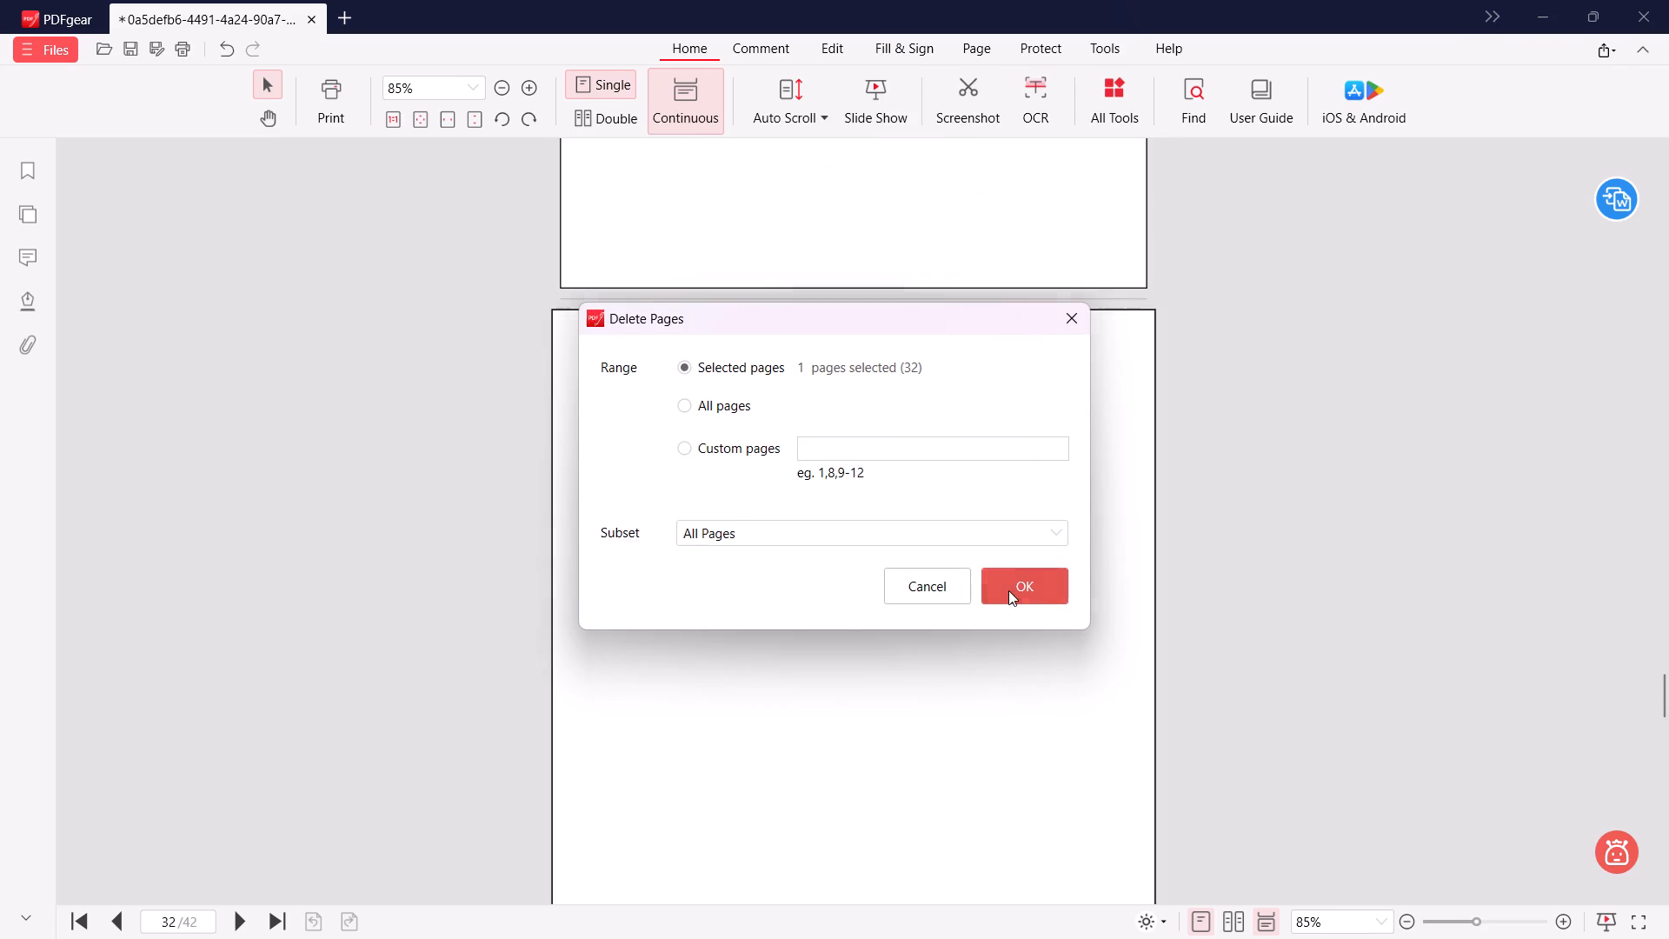
pyautogui.click(889, 508)
# Review the Experiment 5B instructions and the code, output and figure pages inserted between them and Experiment 6.
pyautogui.scroll(-6, 928, 533)
pyautogui.scroll(5, 928, 533)
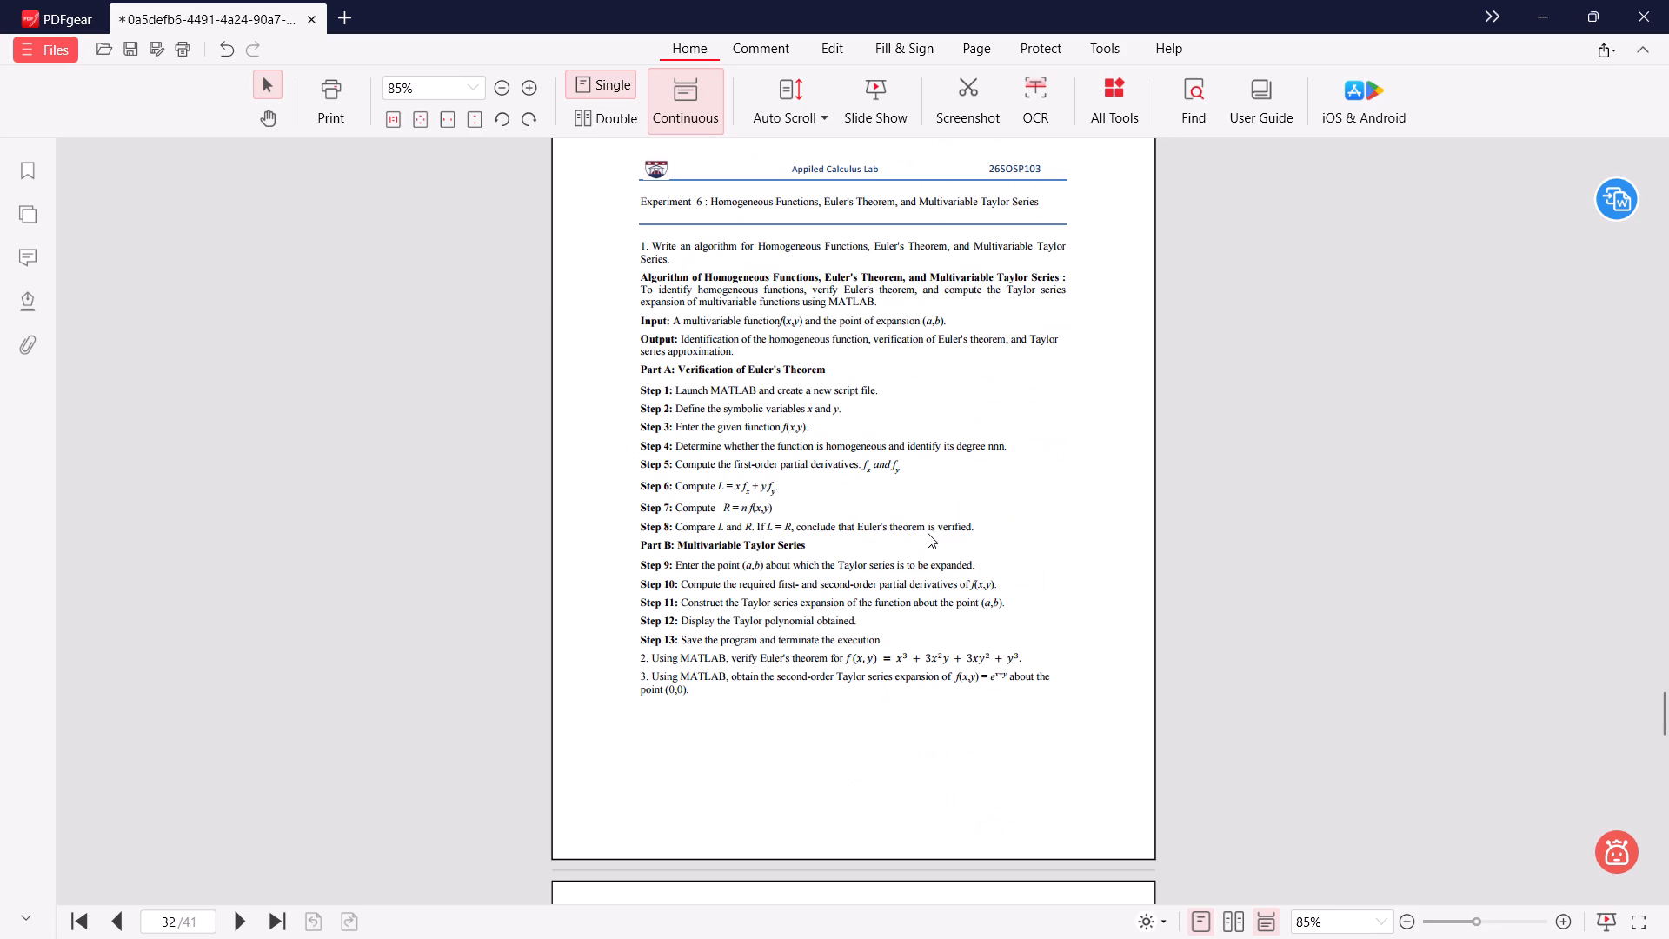
pyautogui.scroll(11, 928, 533)
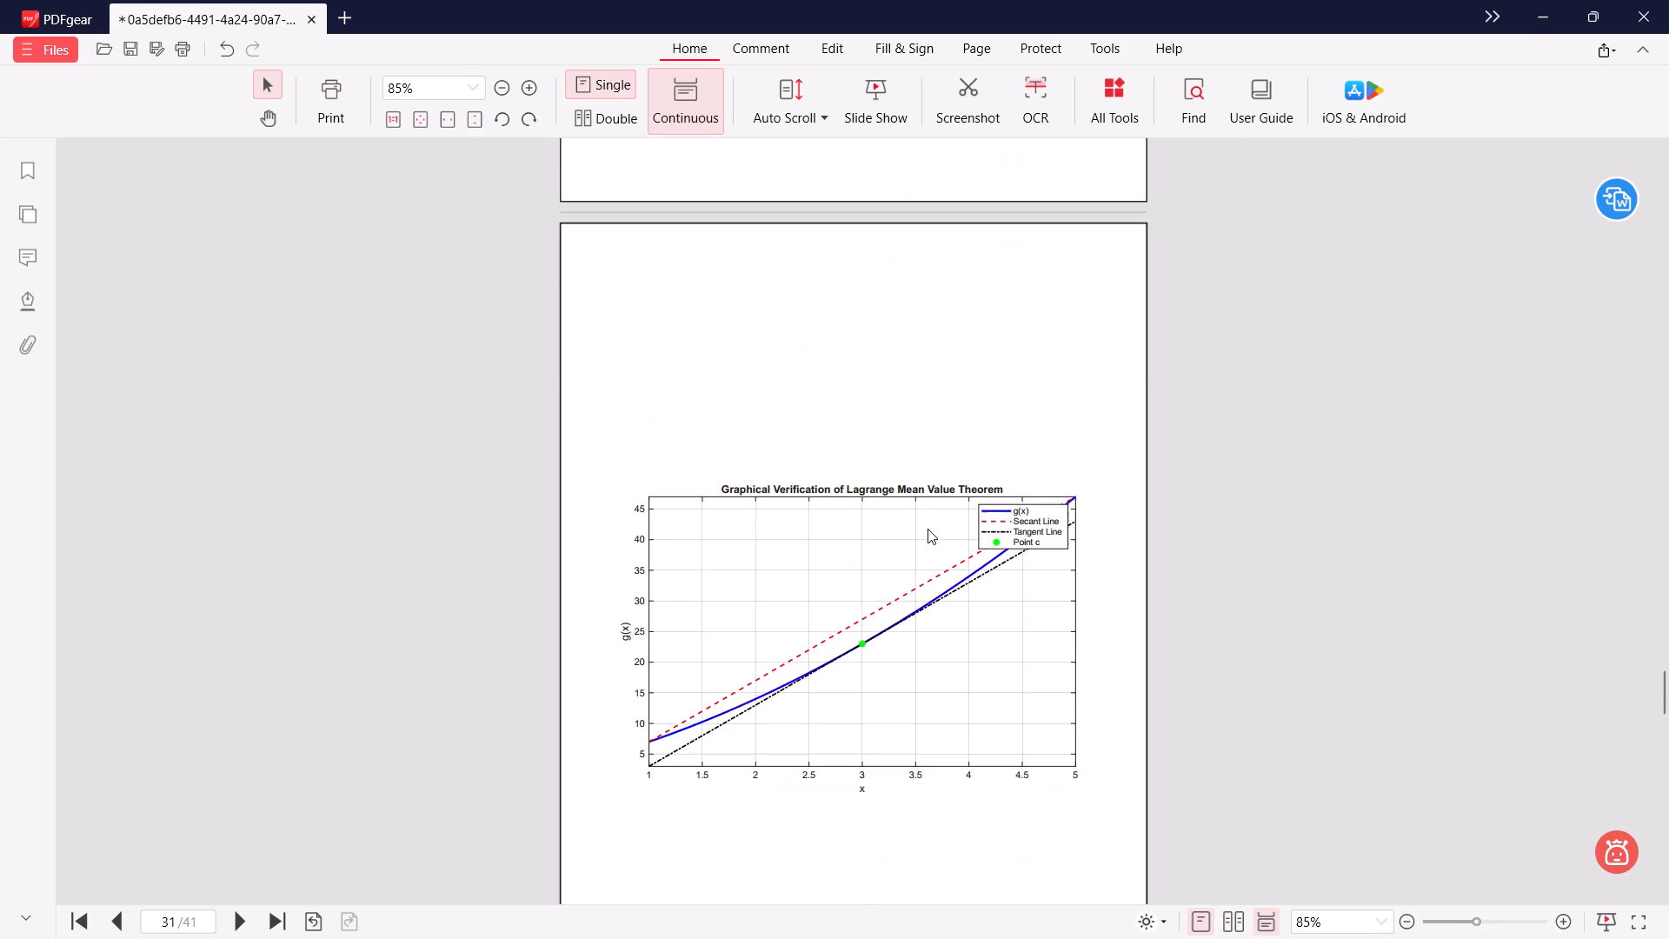
pyautogui.scroll(2, 928, 529)
pyautogui.scroll(20, 986, 438)
pyautogui.scroll(1, 986, 438)
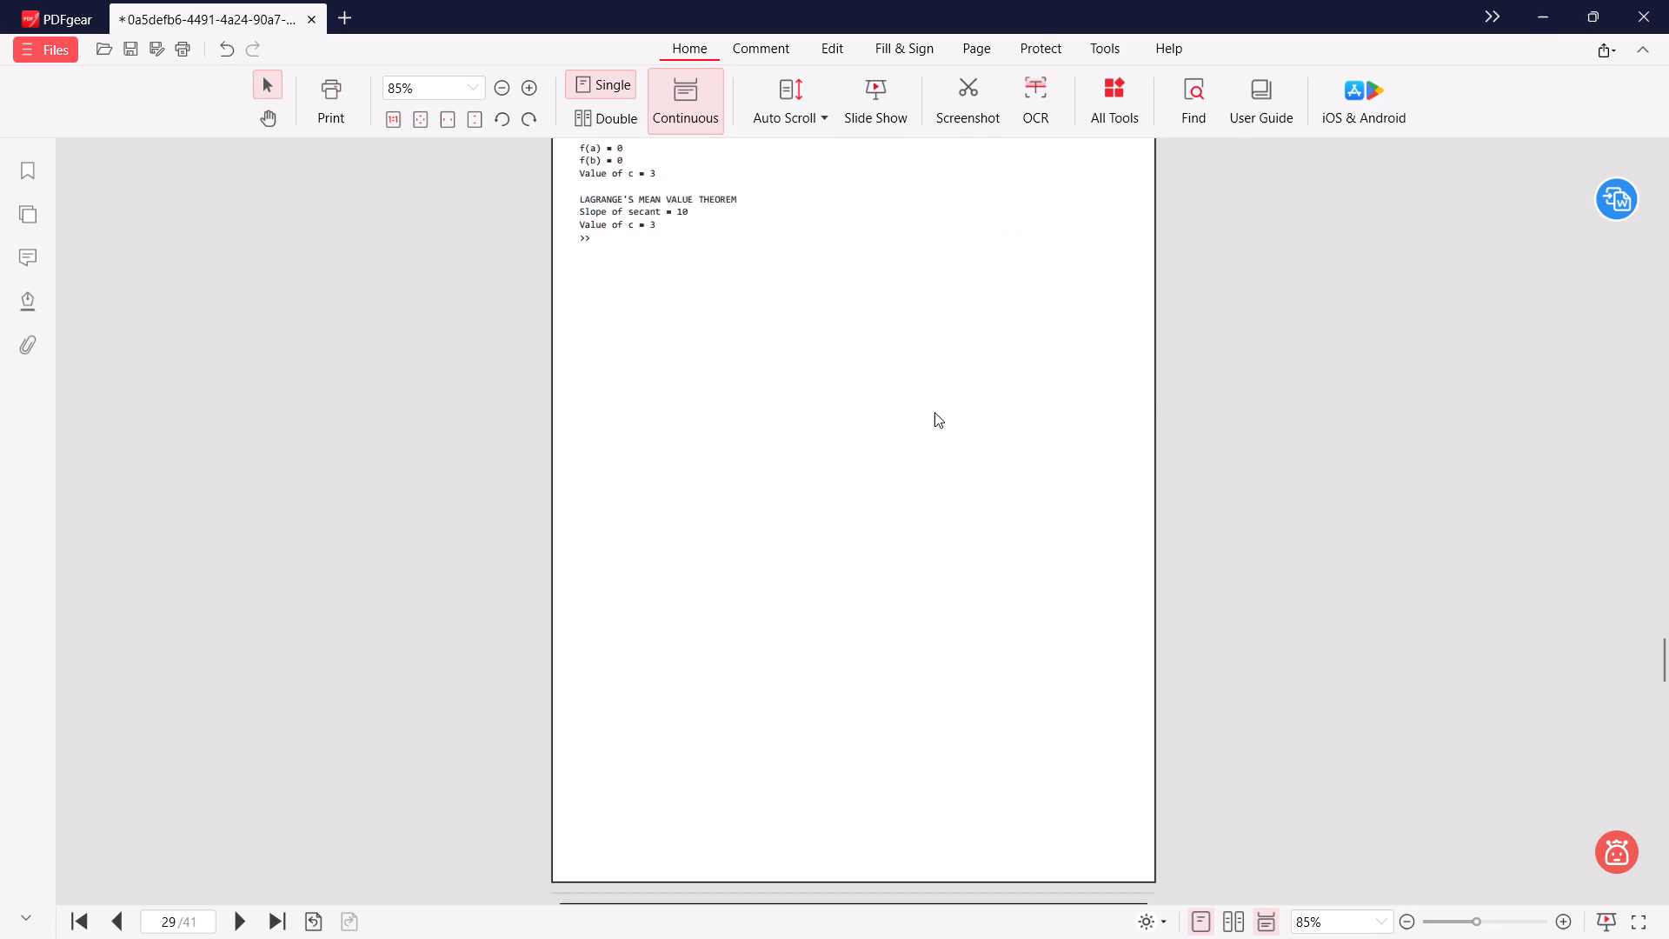
pyautogui.scroll(15, 934, 412)
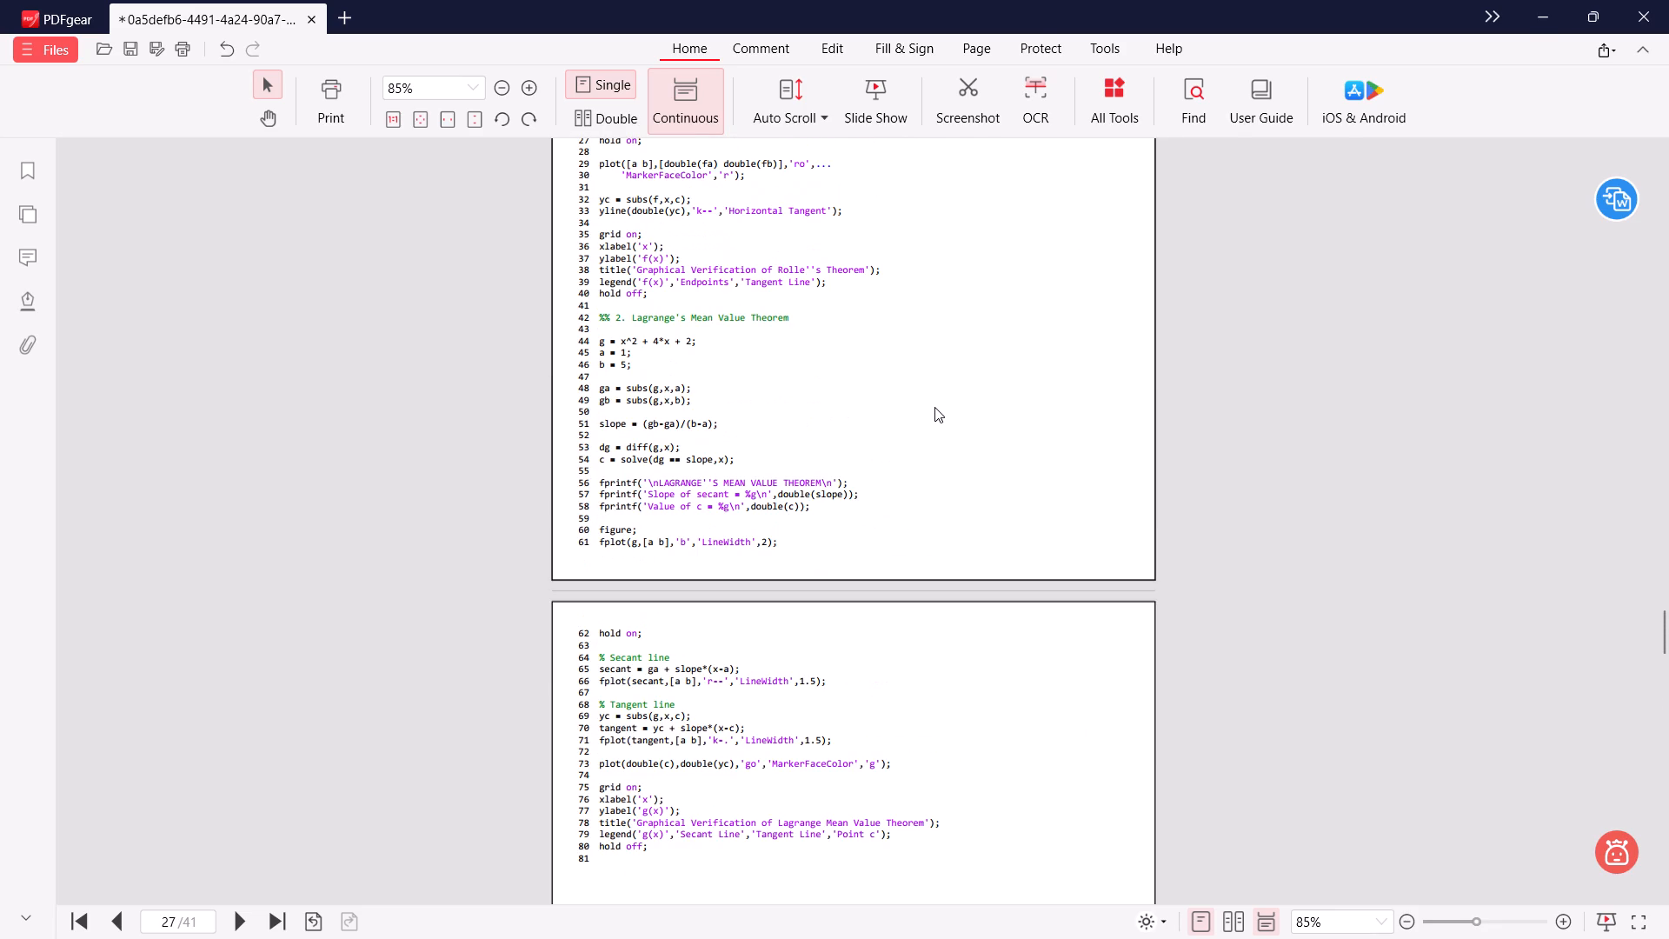
pyautogui.scroll(8, 934, 407)
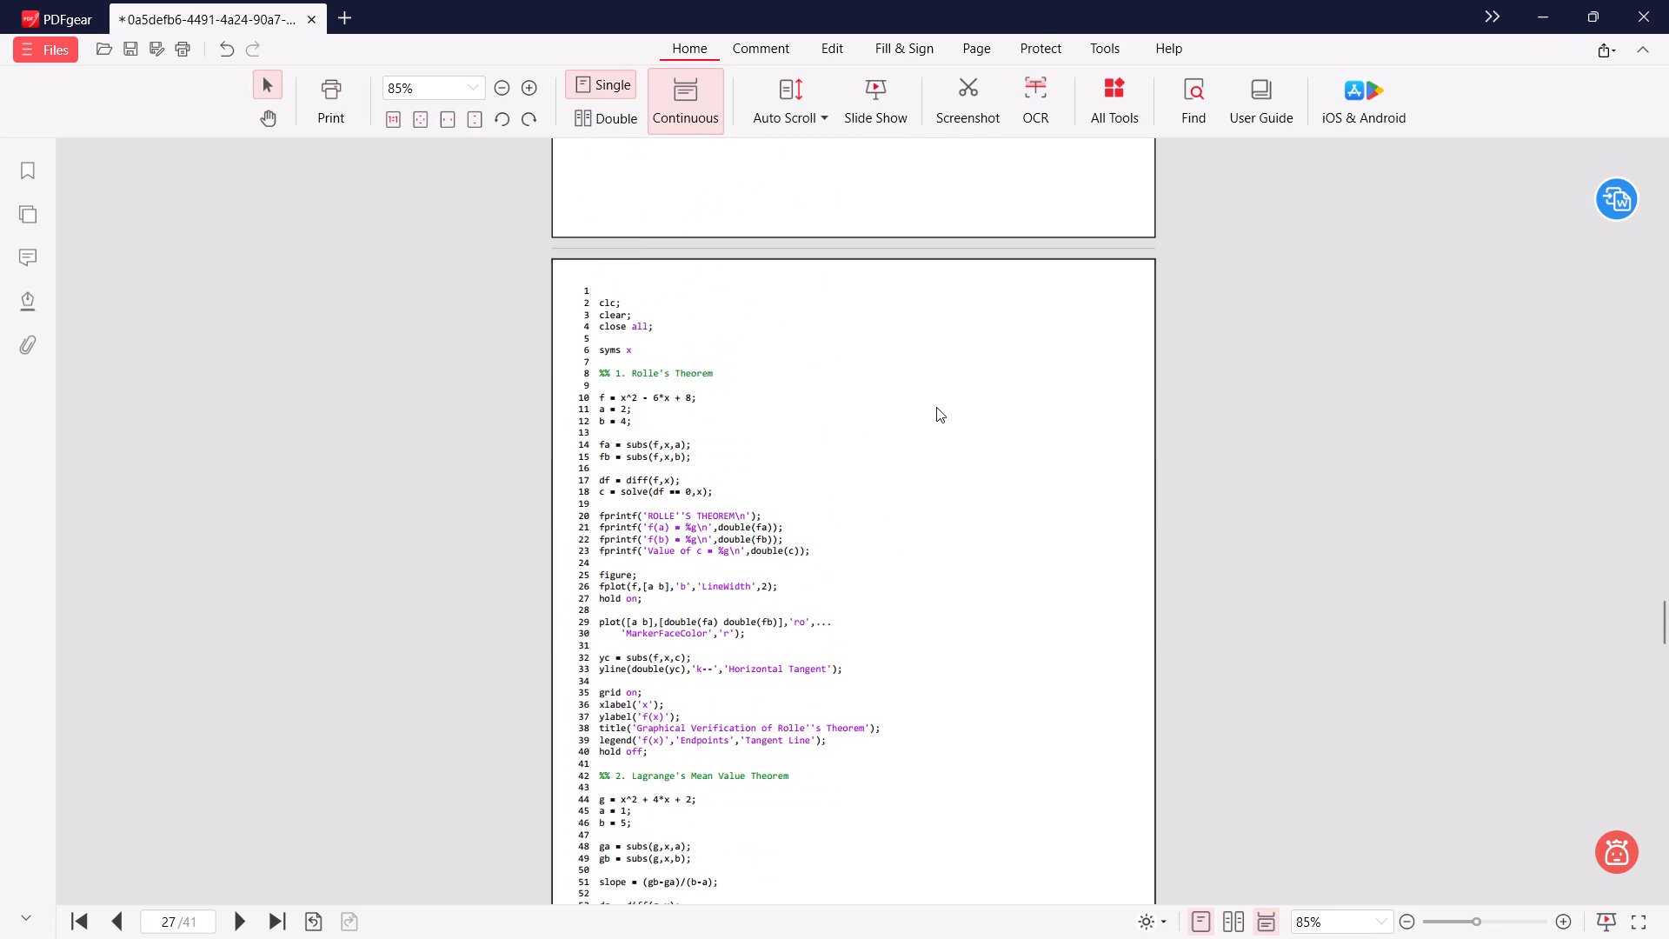
pyautogui.scroll(8, 936, 407)
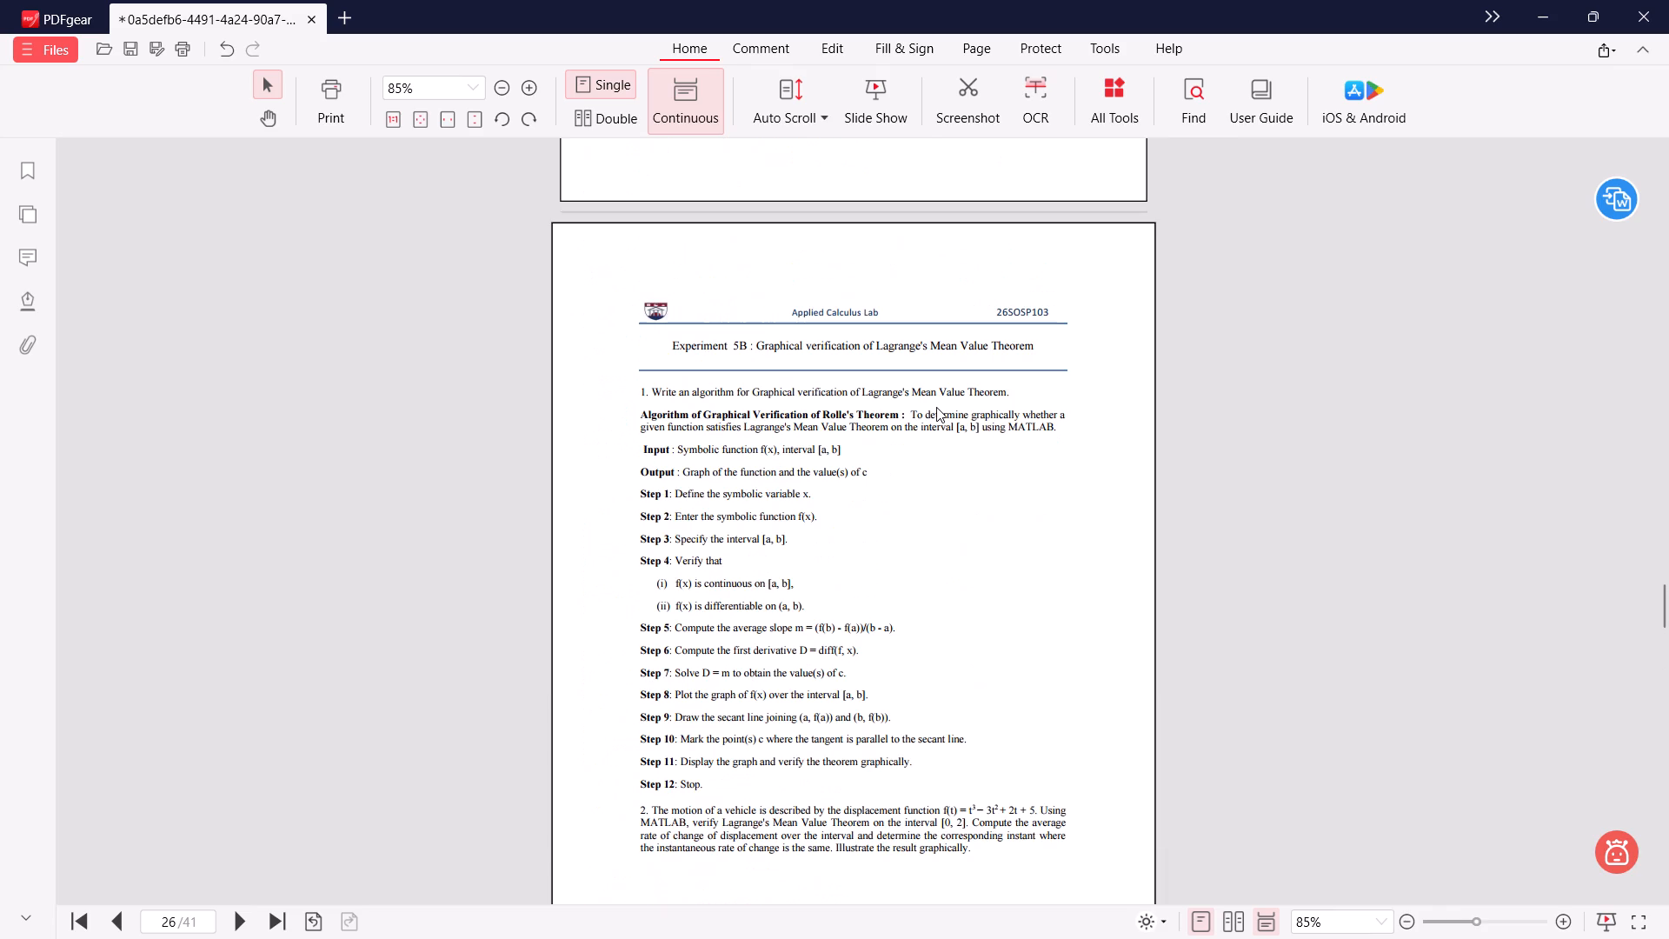
pyautogui.scroll(-8, 936, 407)
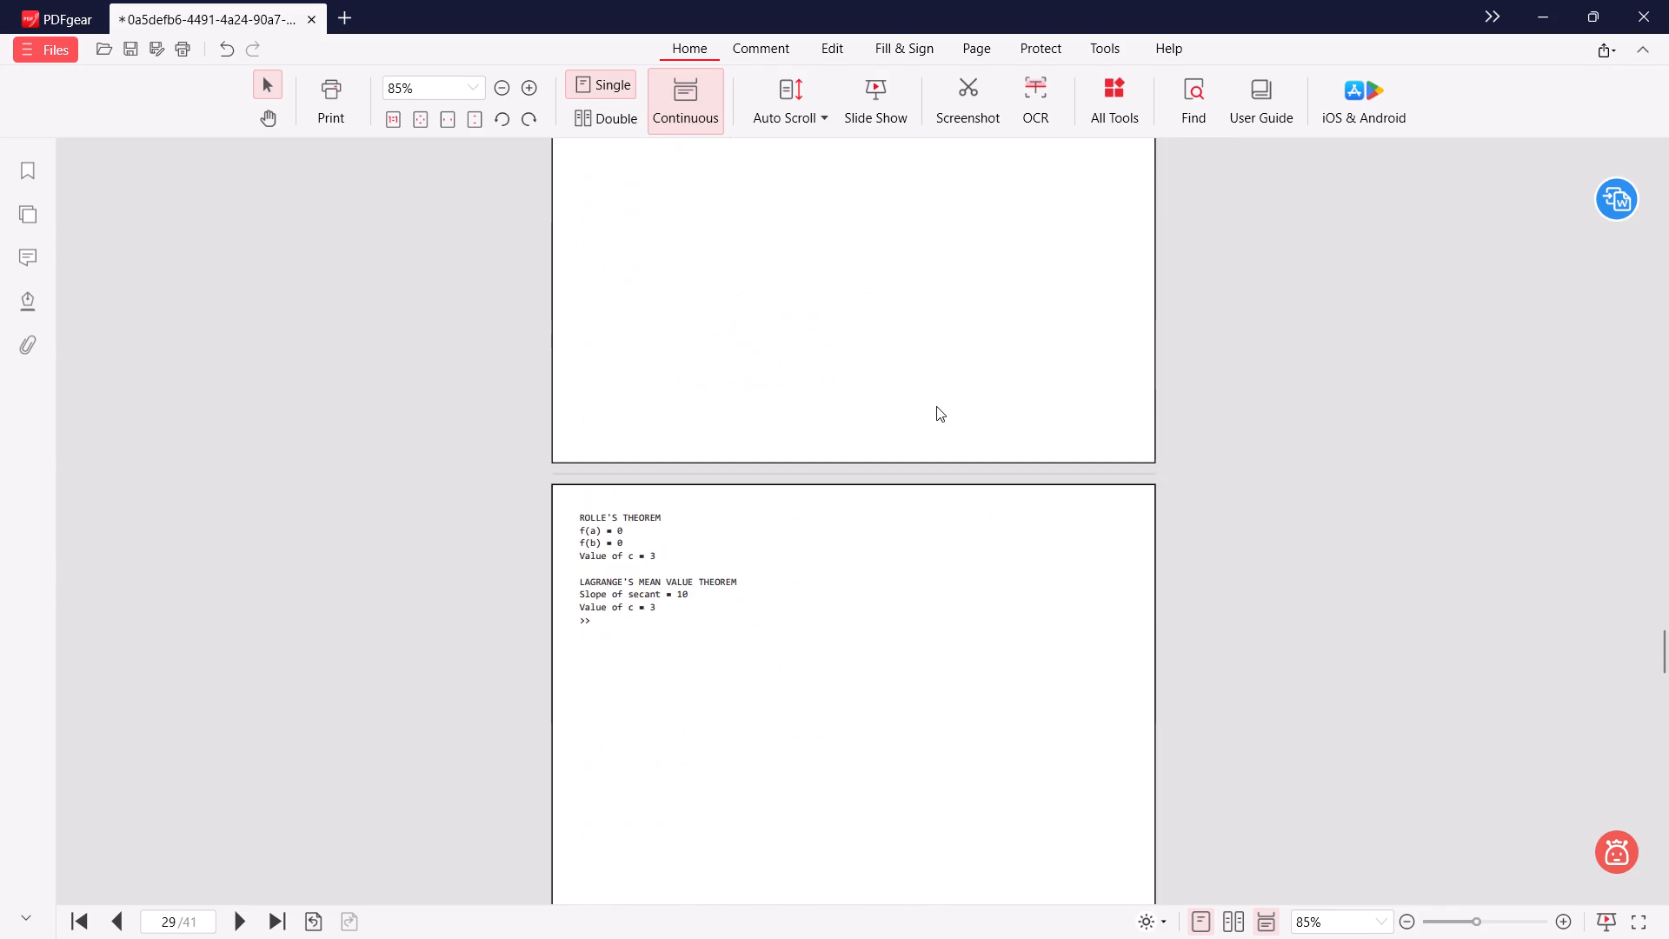
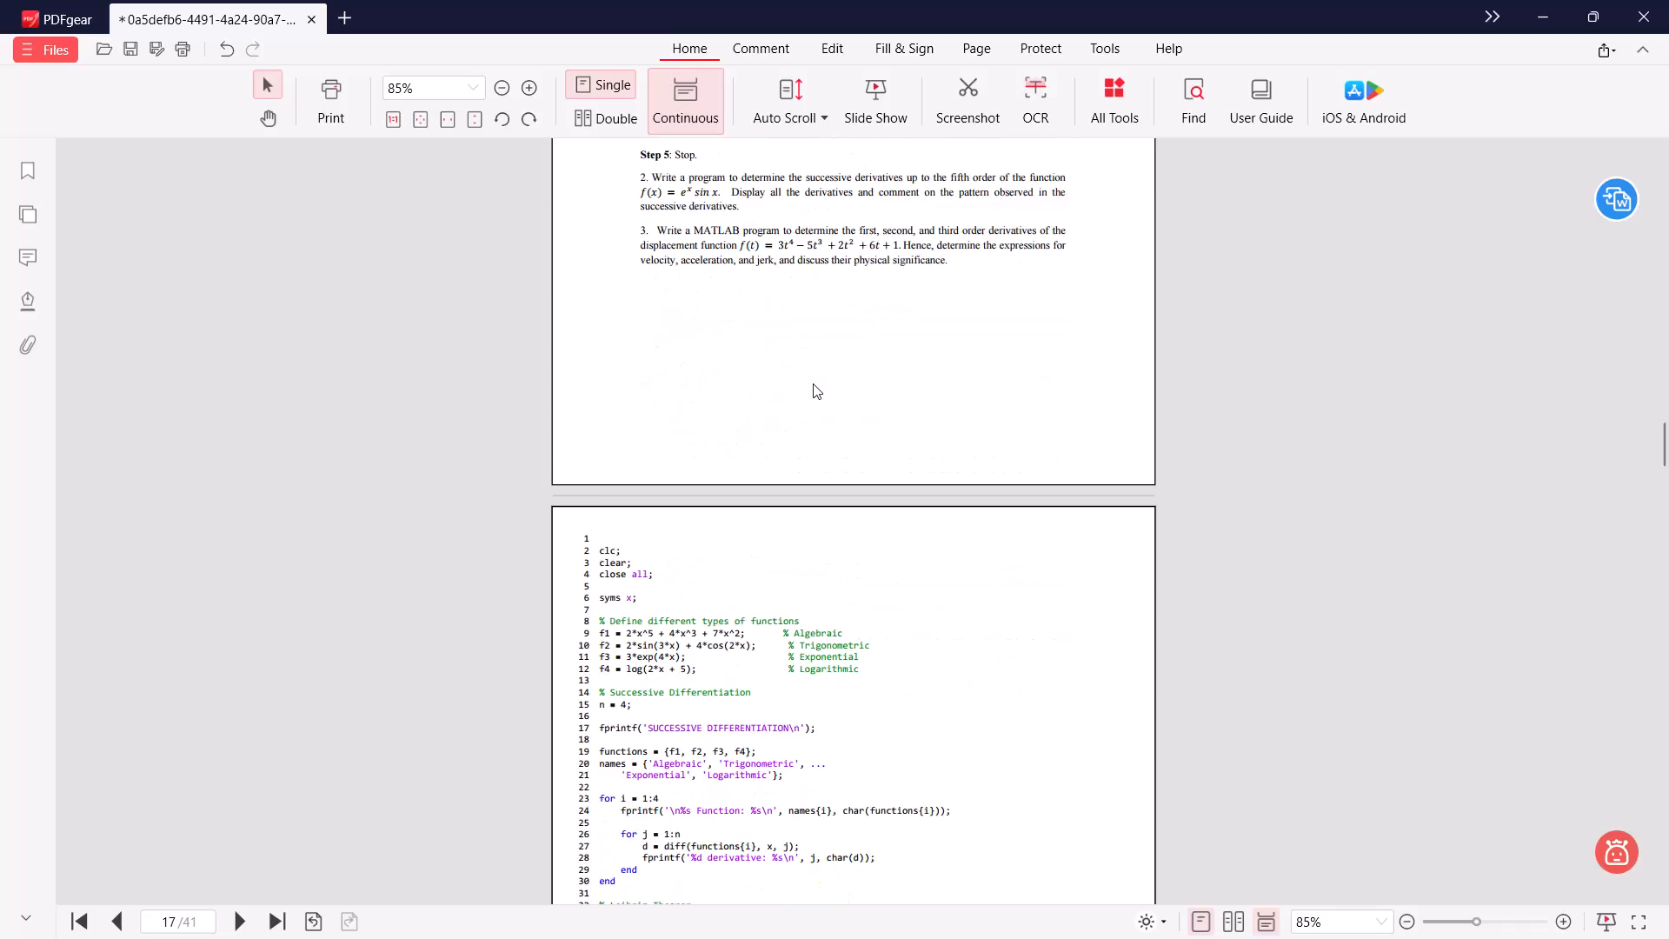
# Review the Experiment 3, 4 and 5A instructions and the MATLAB code, output and figure pages that accompany them.
pyautogui.scroll(-4, 842, 362)
pyautogui.scroll(2, 865, 405)
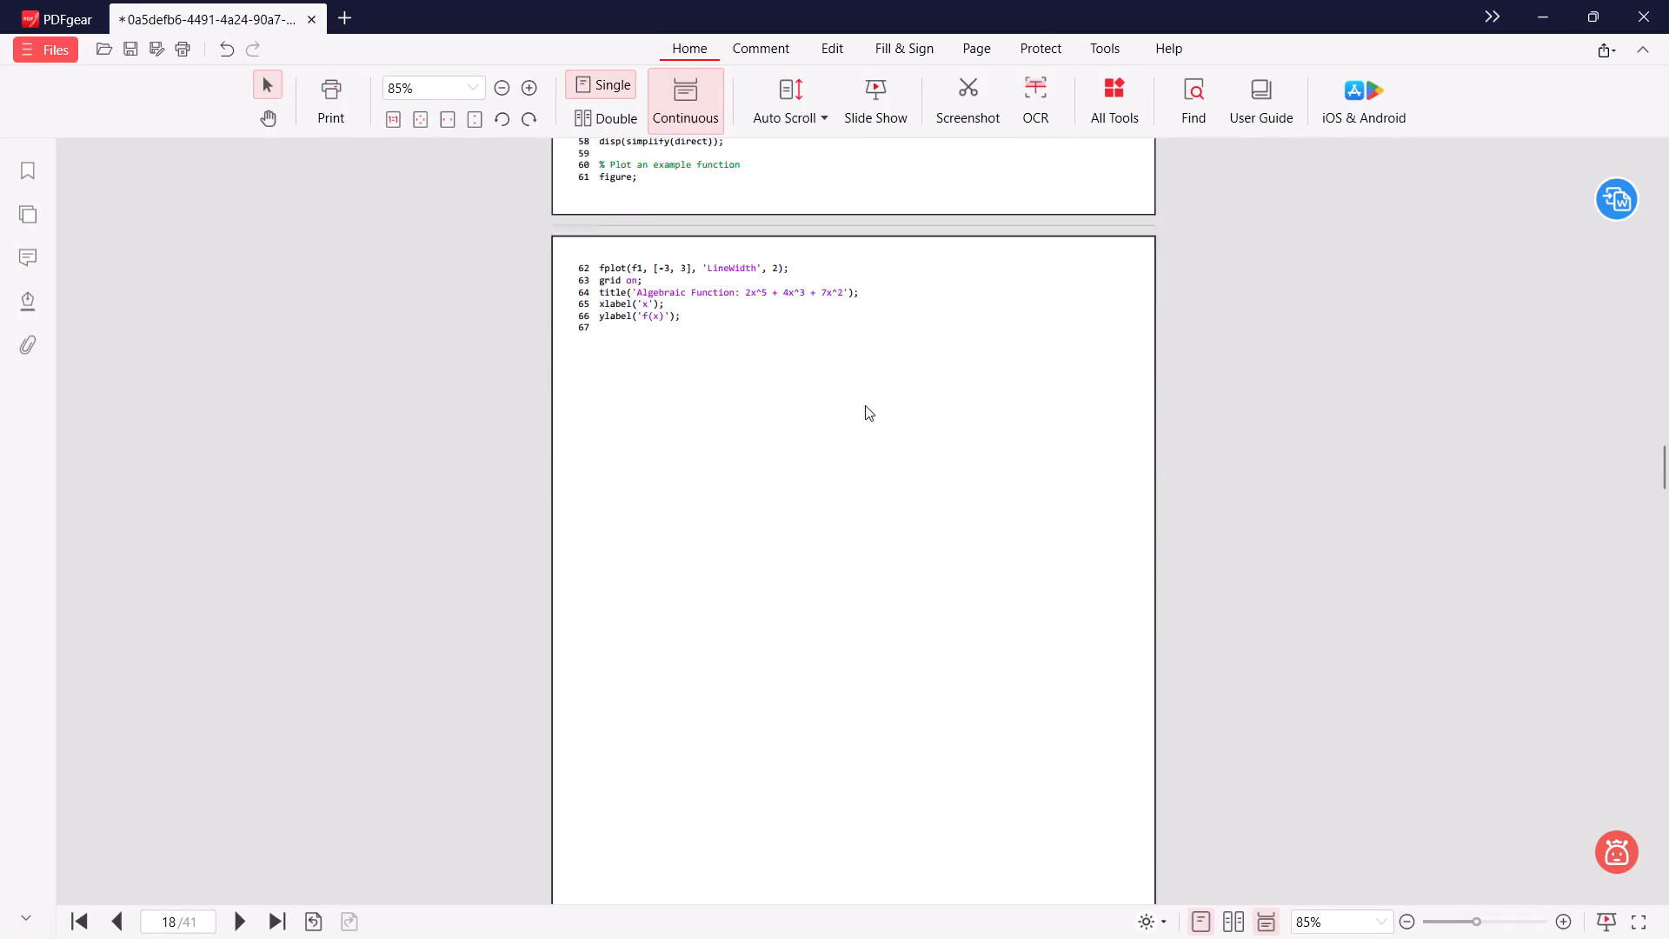
pyautogui.scroll(6, 865, 405)
pyautogui.scroll(-1, 803, 416)
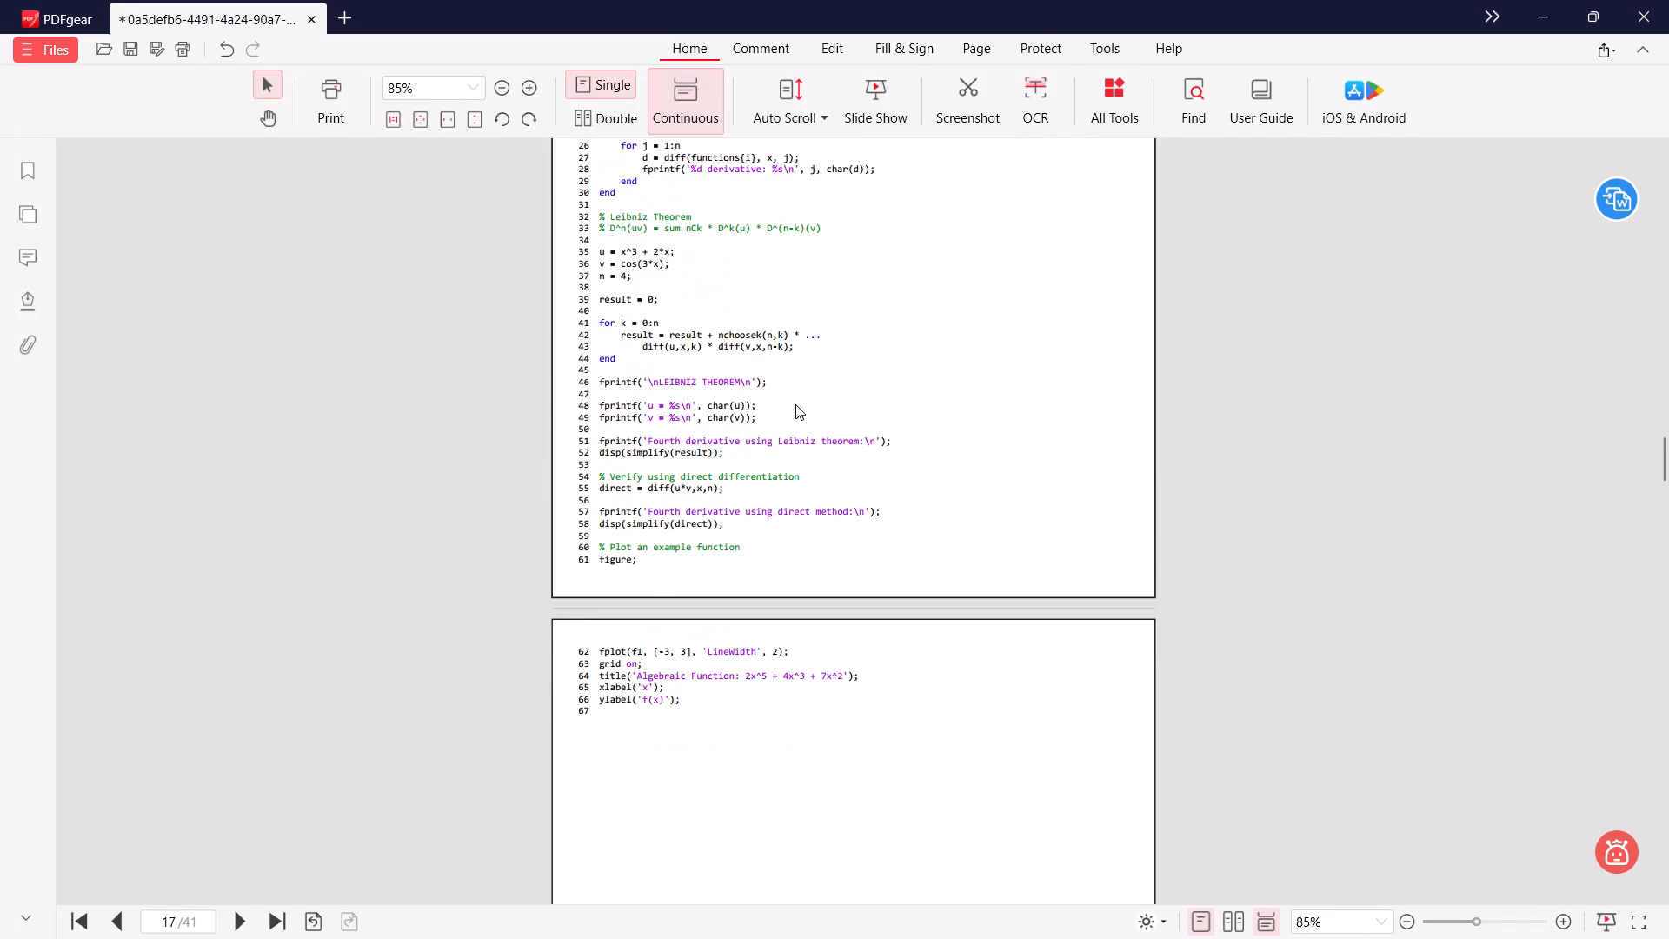
pyautogui.scroll(15, 795, 404)
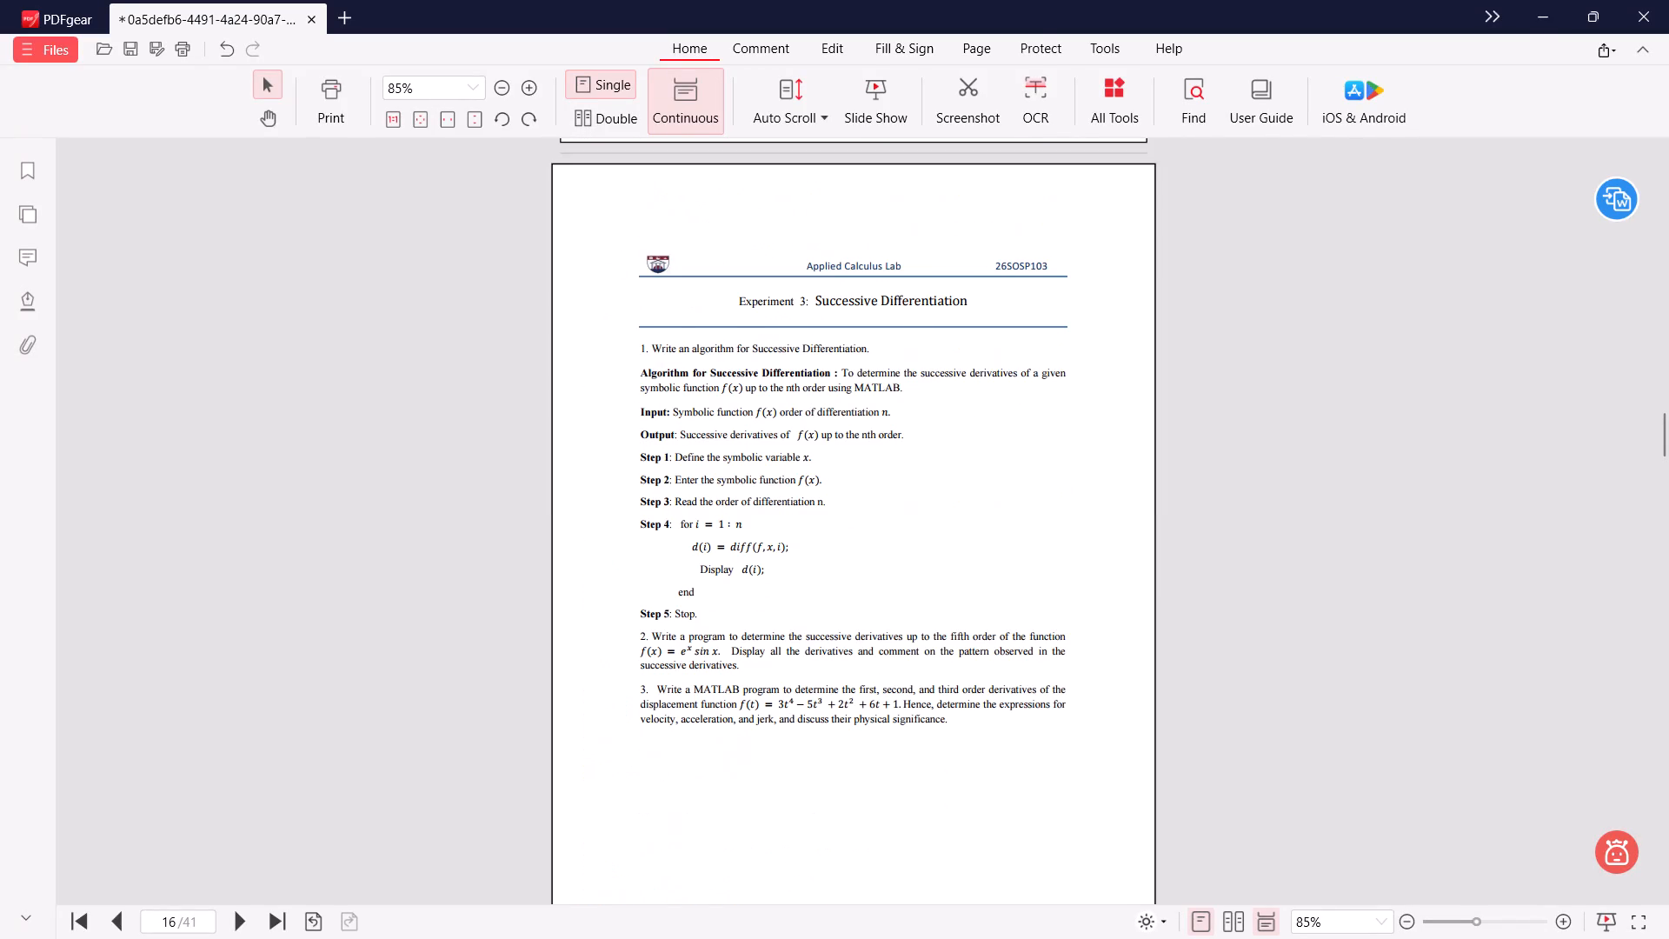
pyautogui.scroll(-20, 747, 431)
pyautogui.scroll(-7, 747, 431)
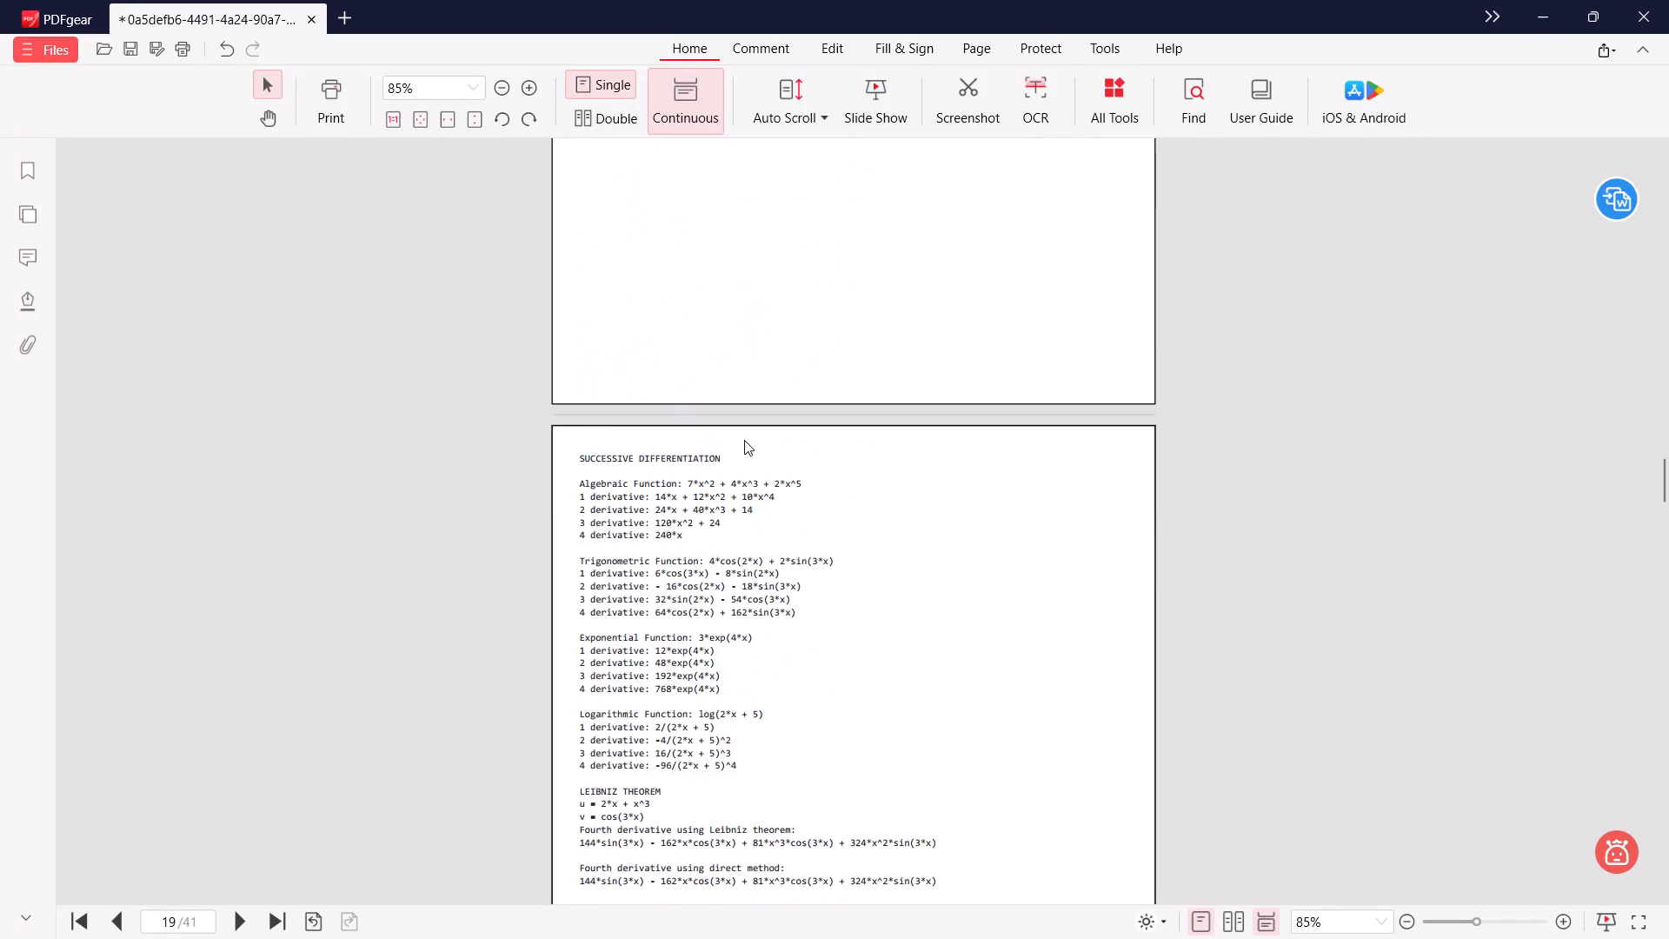
pyautogui.scroll(-20, 744, 440)
pyautogui.scroll(-11, 744, 440)
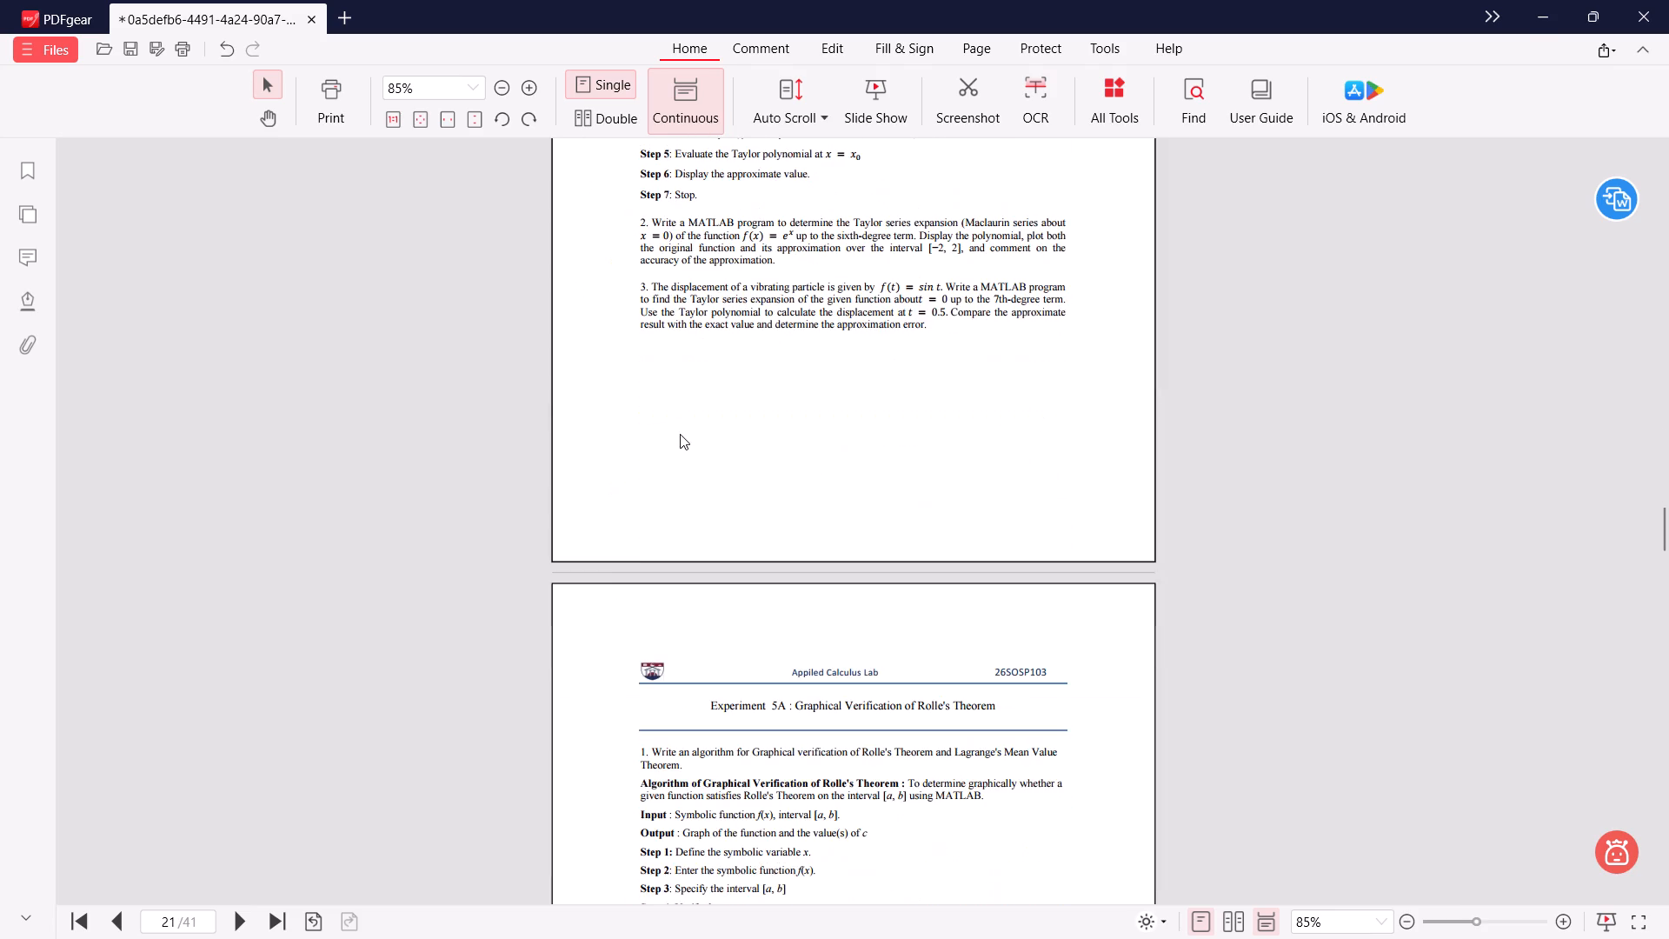
pyautogui.scroll(-6, 670, 430)
pyautogui.scroll(-4, 841, 468)
pyautogui.scroll(-4, 747, 456)
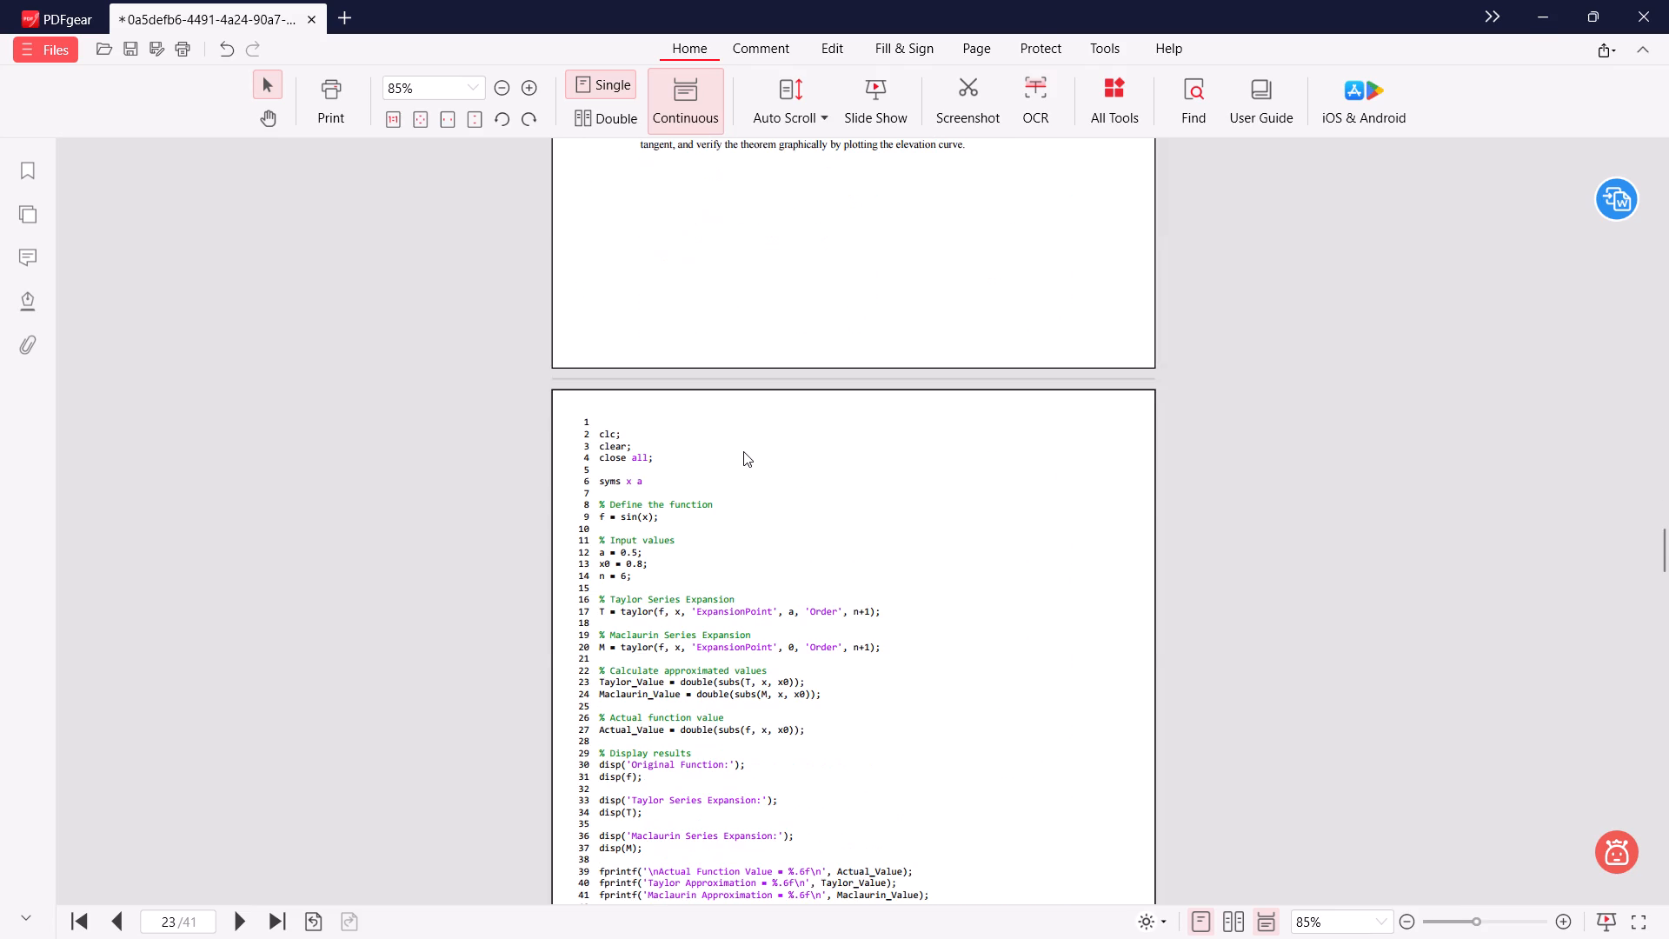
pyautogui.scroll(-12, 743, 451)
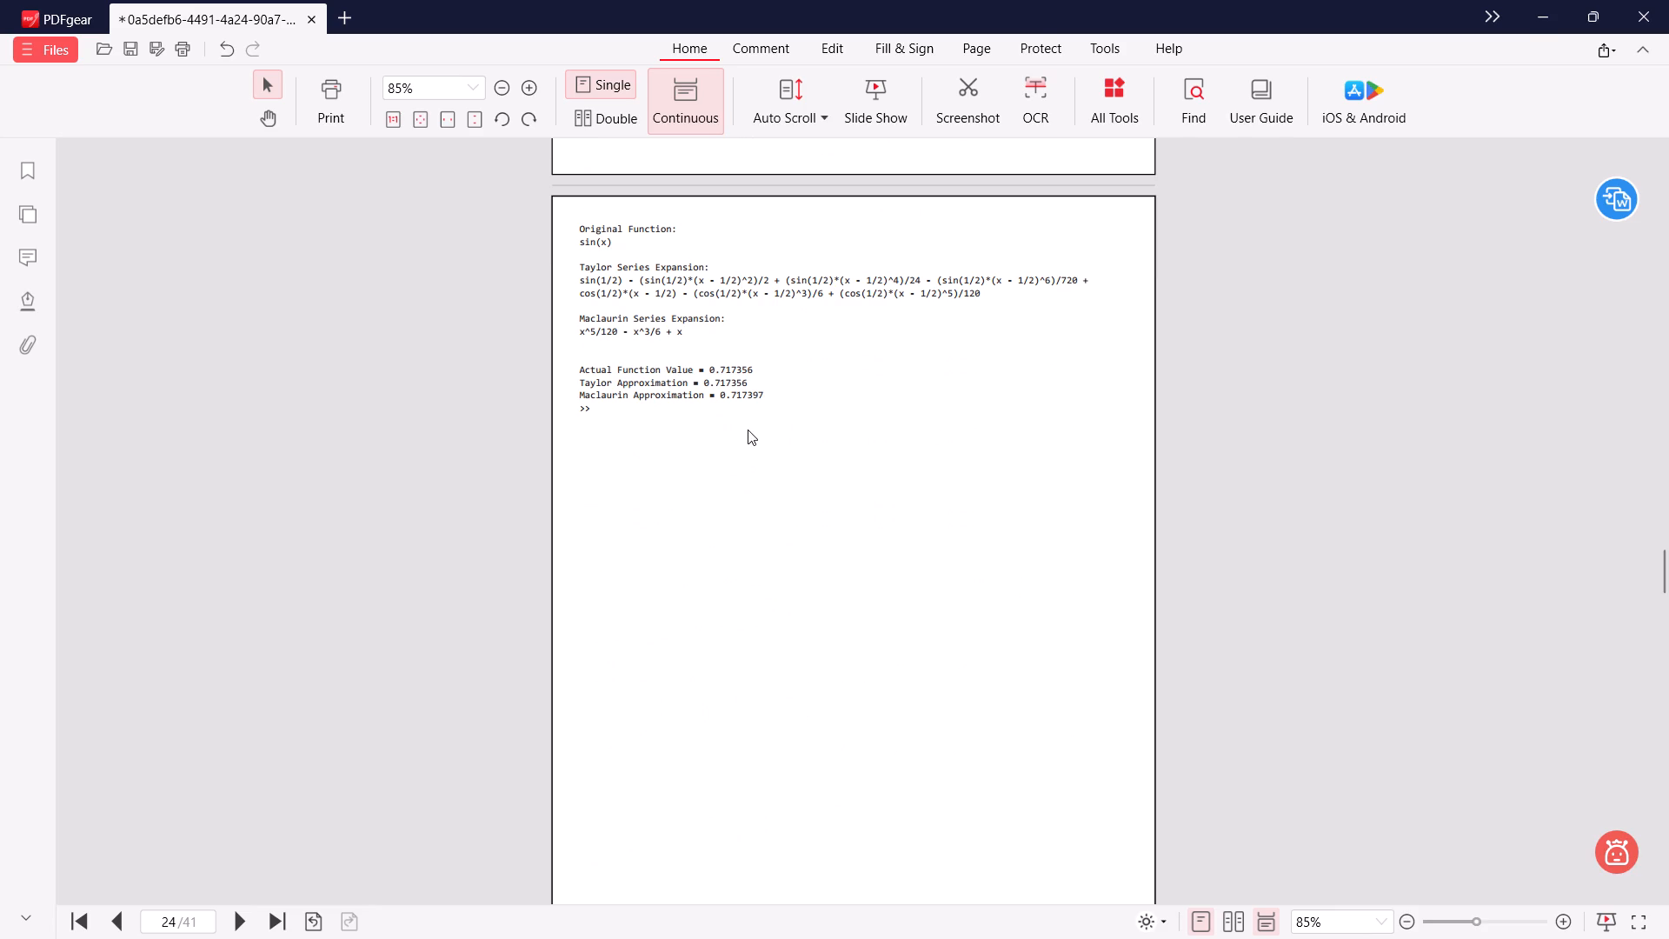
pyautogui.scroll(-2, 1012, 463)
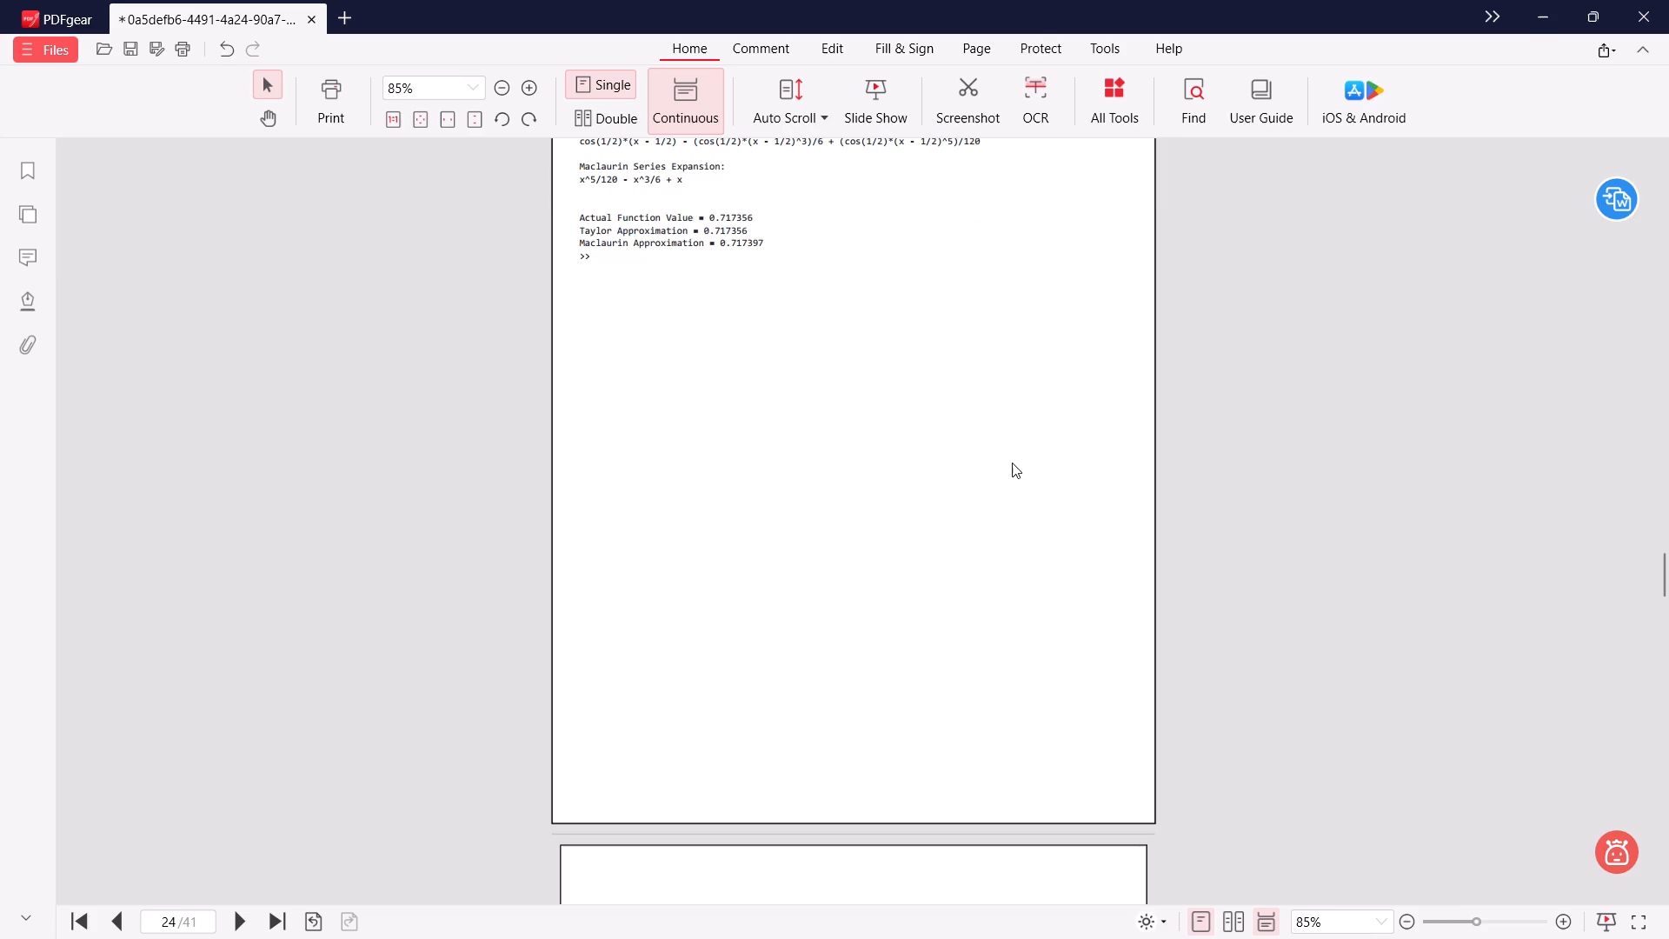
pyautogui.scroll(-3, 1036, 551)
pyautogui.scroll(-15, 977, 436)
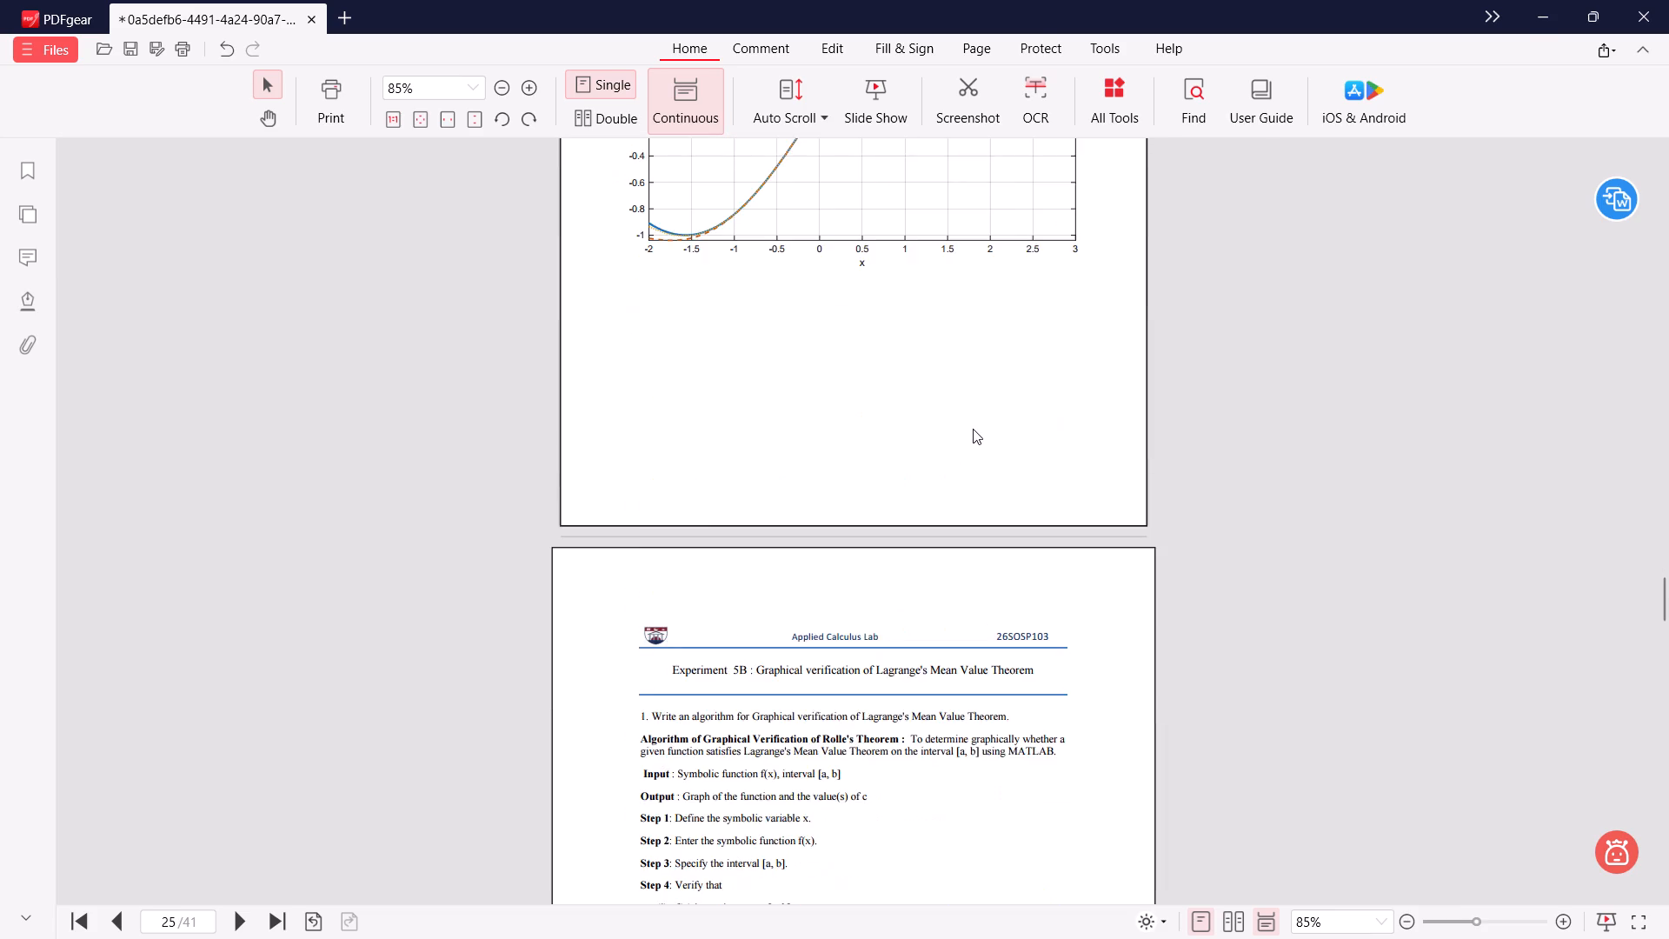
# Review the Experiment 5B instructions with its code and output pages and the Rolle's and Lagrange theorem graphs up to Experiment 6.
pyautogui.scroll(-15, 973, 429)
pyautogui.scroll(-9, 973, 429)
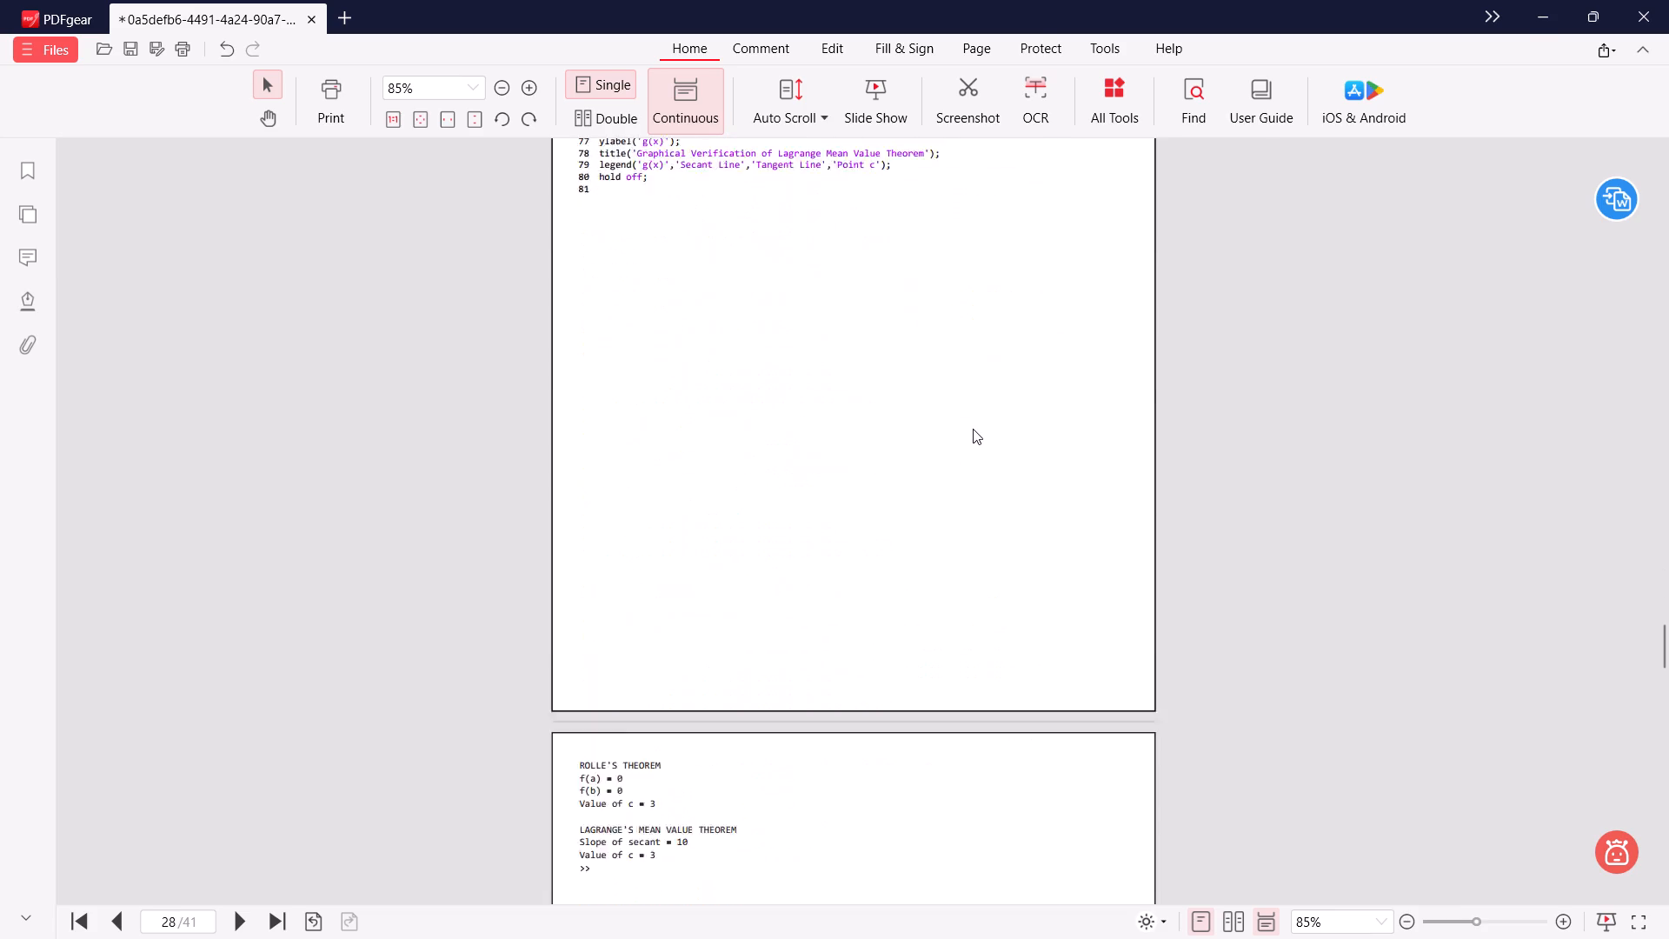
pyautogui.scroll(-20, 973, 429)
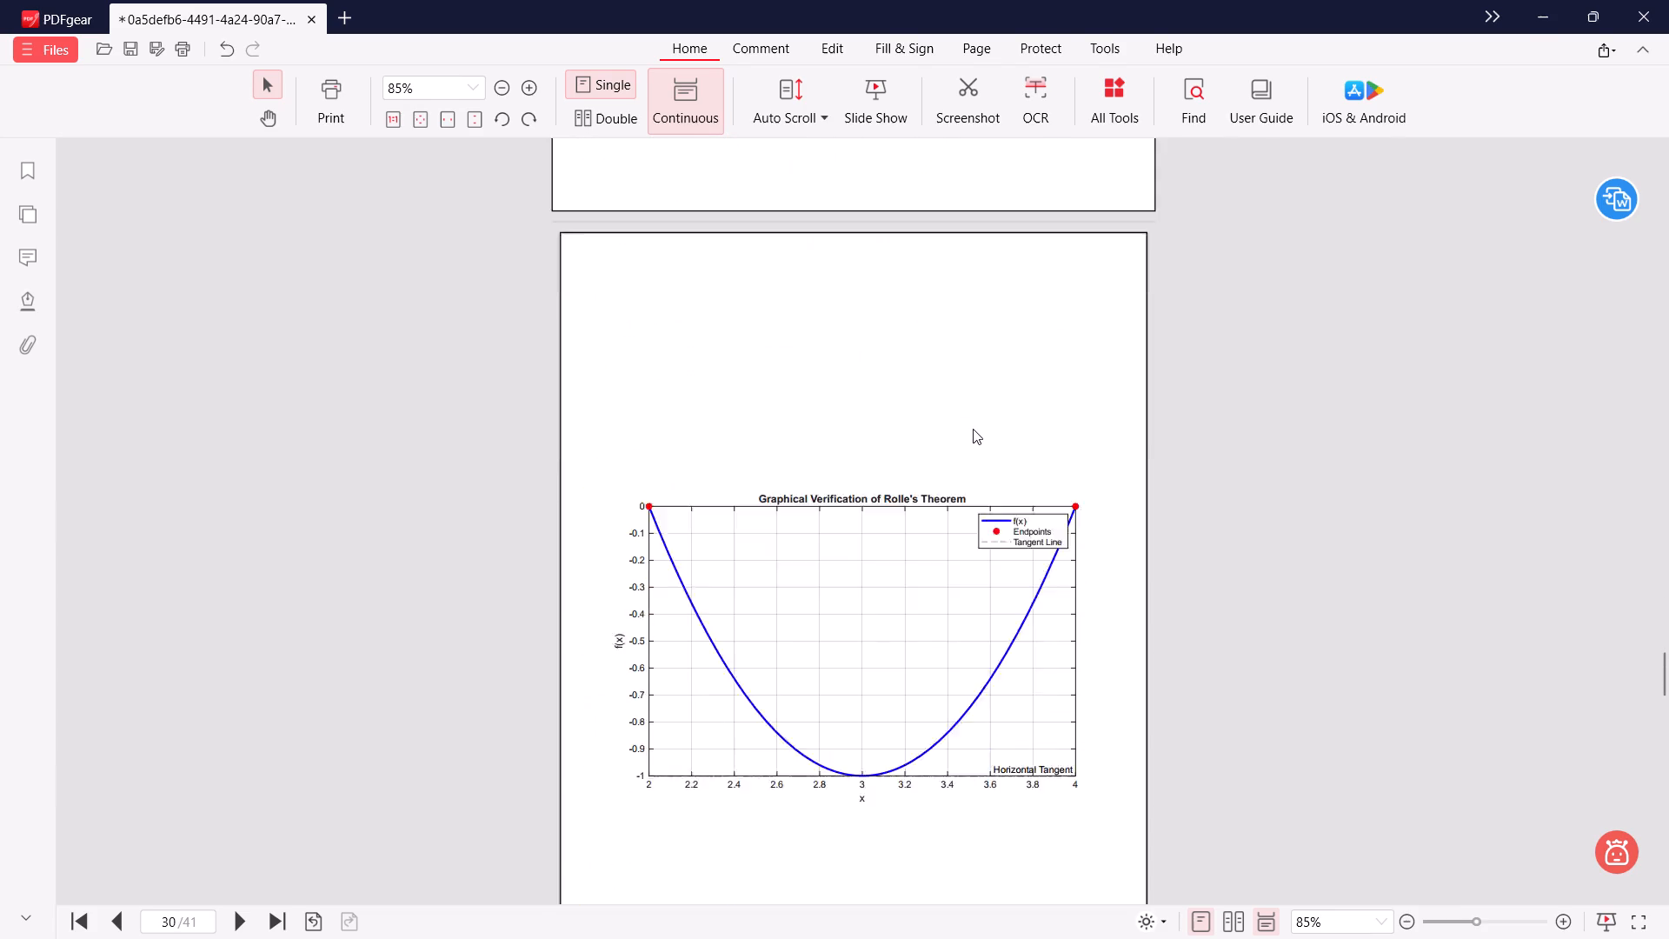
pyautogui.scroll(-2, 973, 429)
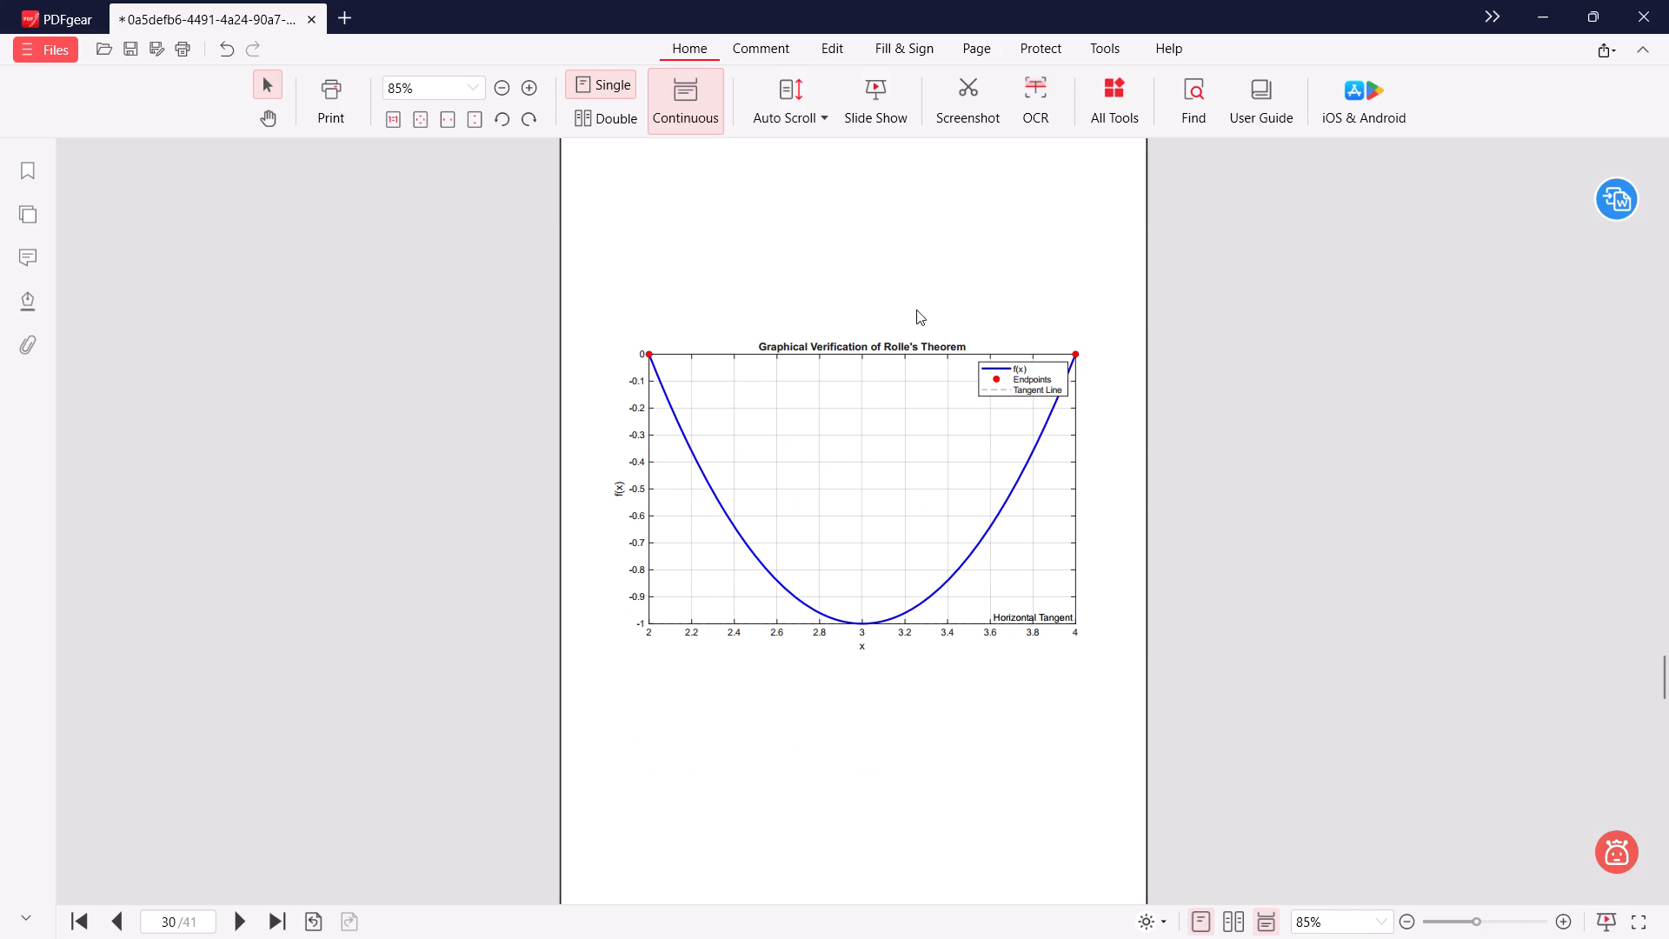
pyautogui.scroll(-8, 914, 320)
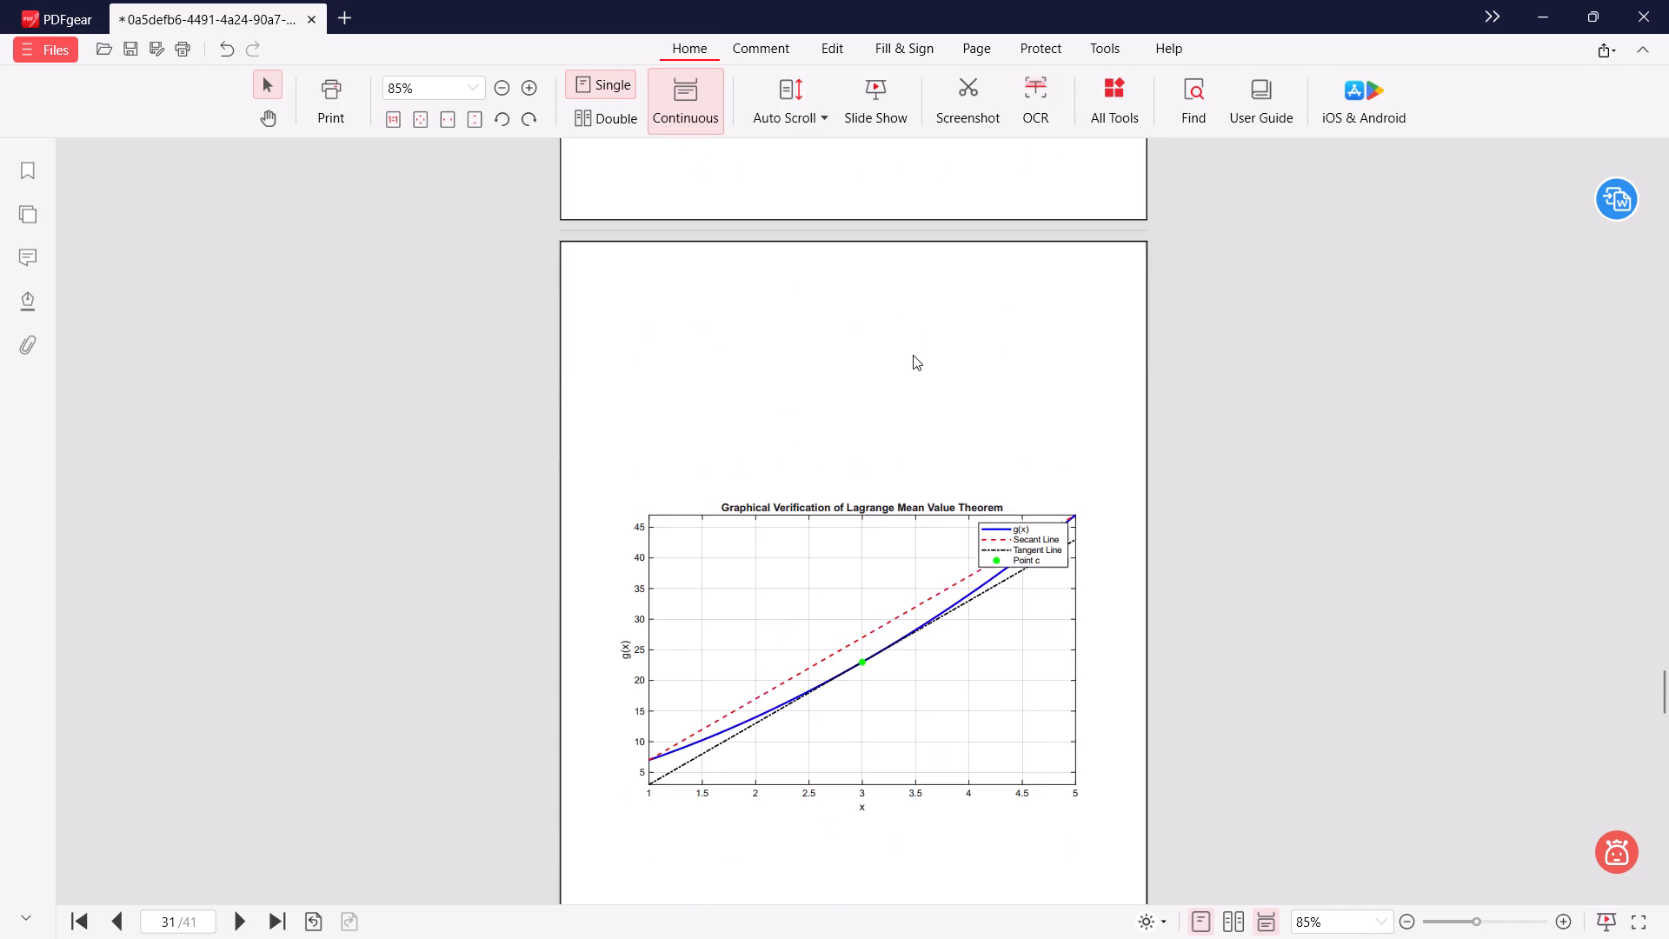
pyautogui.scroll(-8, 912, 382)
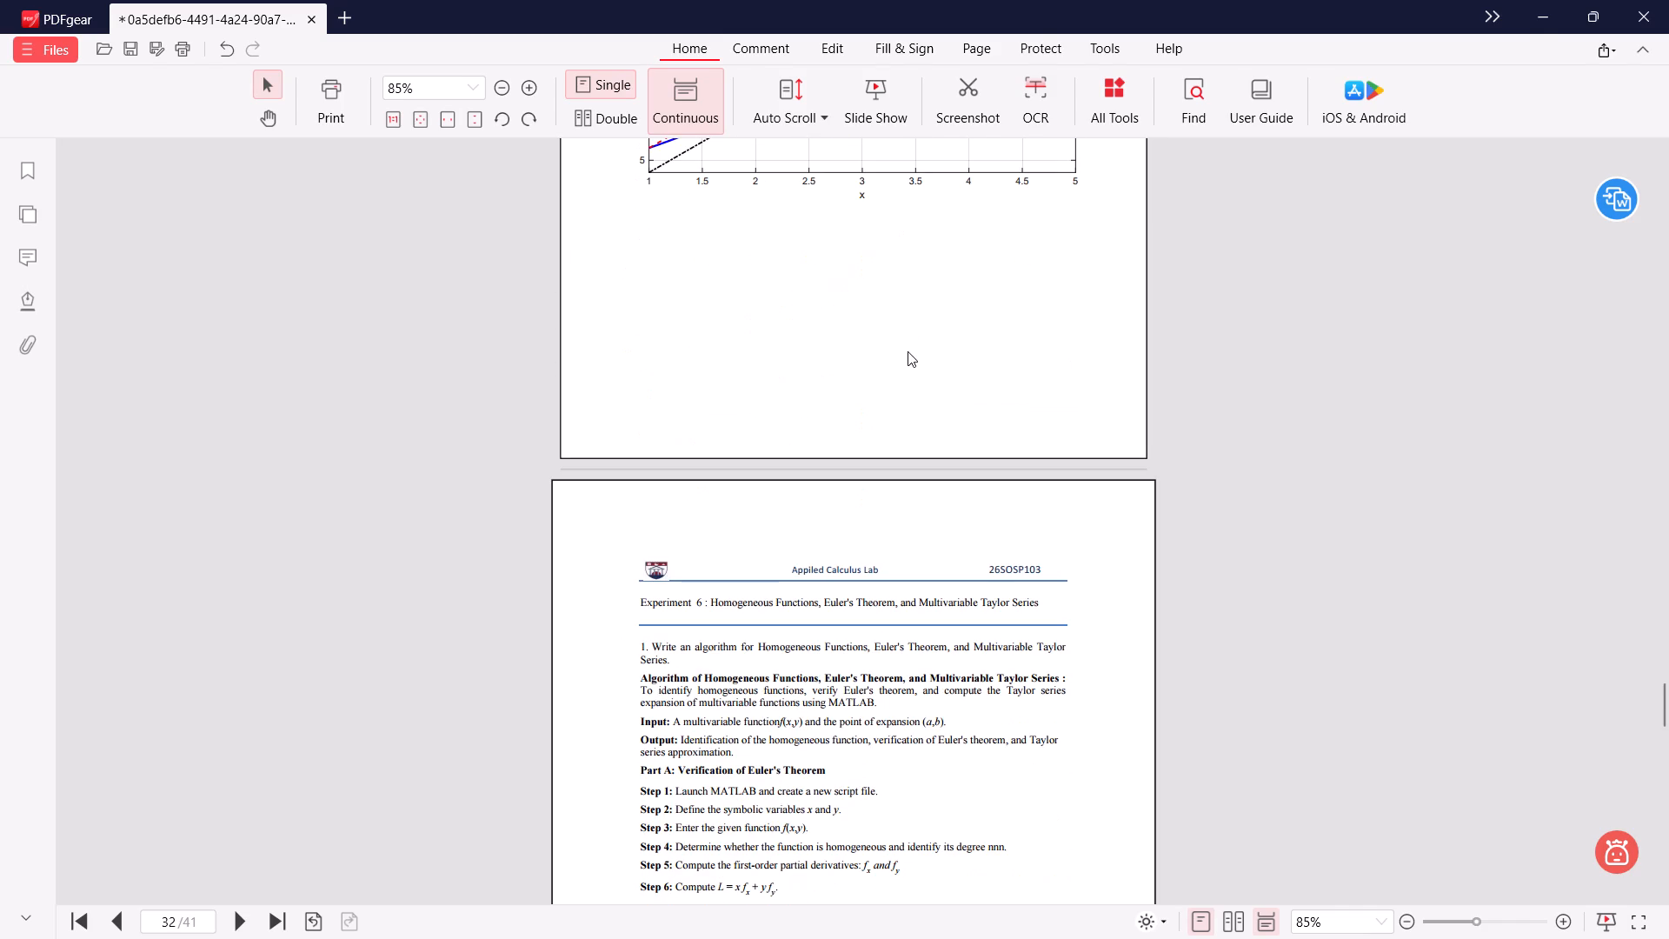
# Examine the pages from Experiment 6 onward and the end of the Lagrange figure page before them.
pyautogui.scroll(-14, 913, 336)
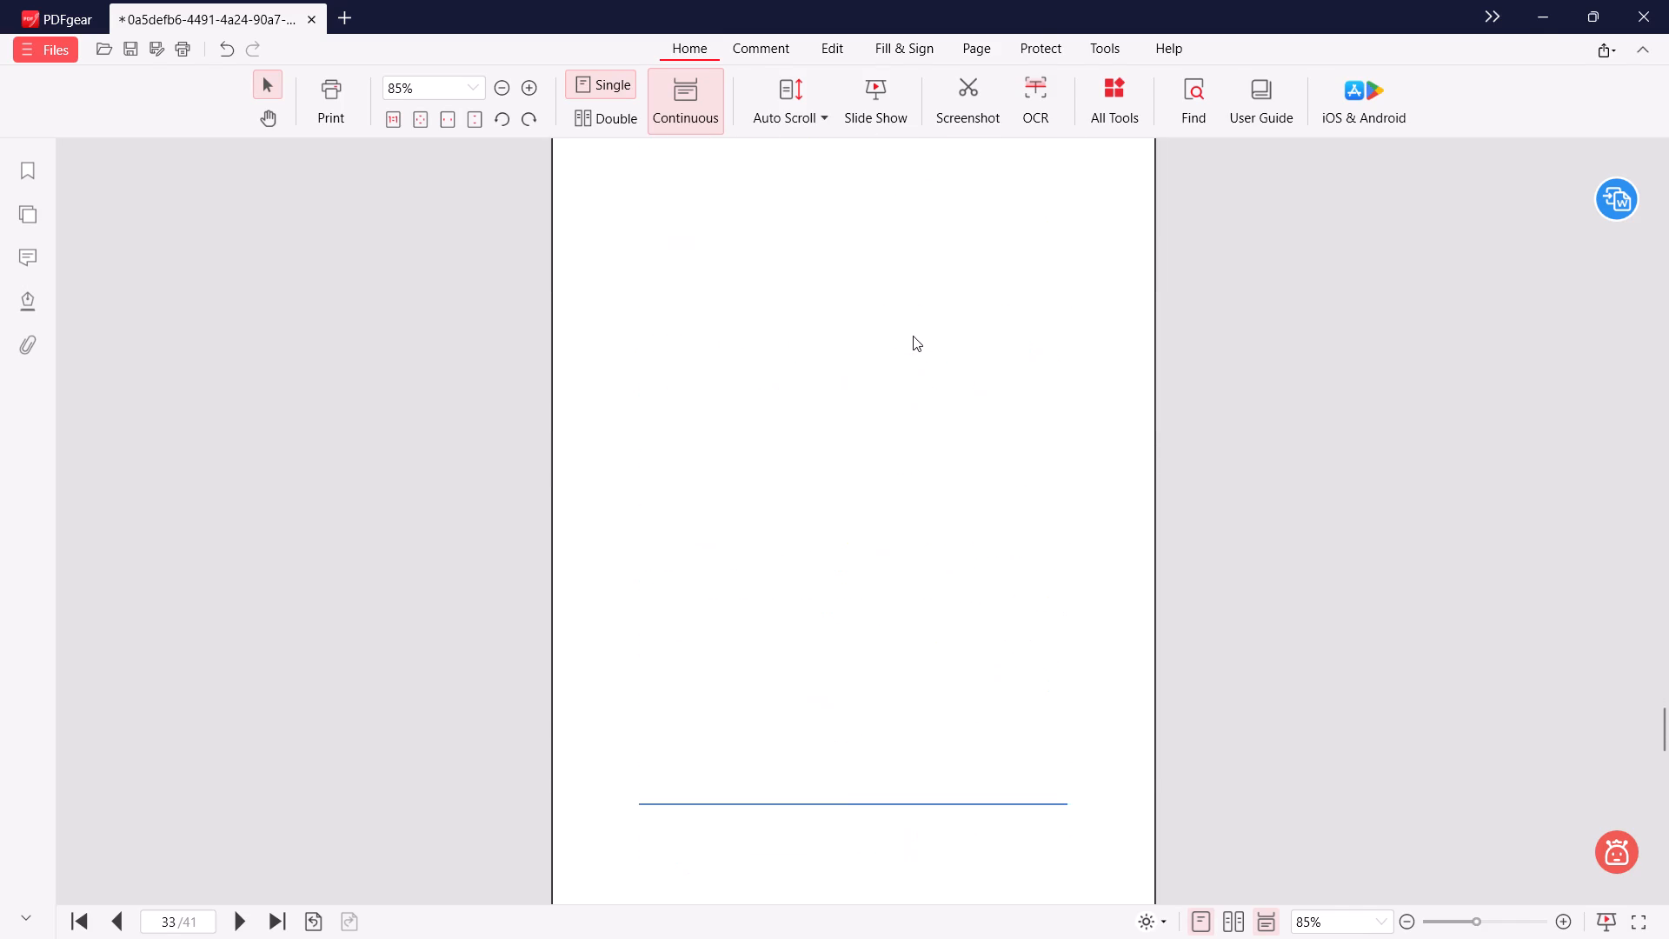
pyautogui.scroll(-15, 913, 336)
pyautogui.scroll(9, 913, 336)
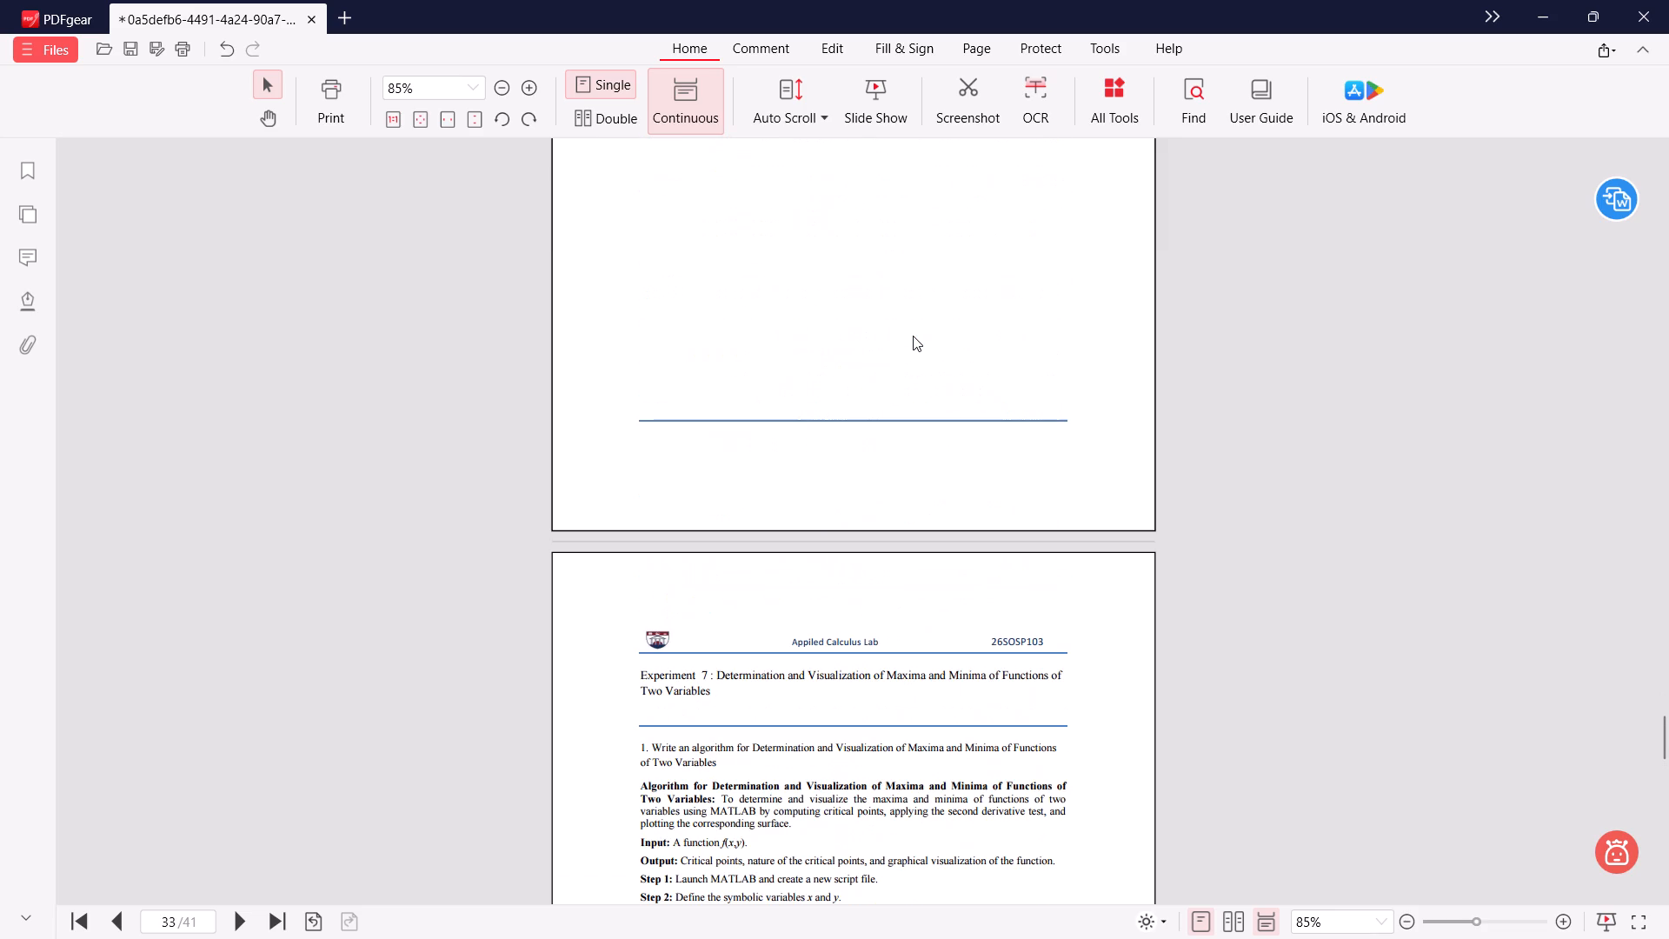
pyautogui.scroll(15, 913, 336)
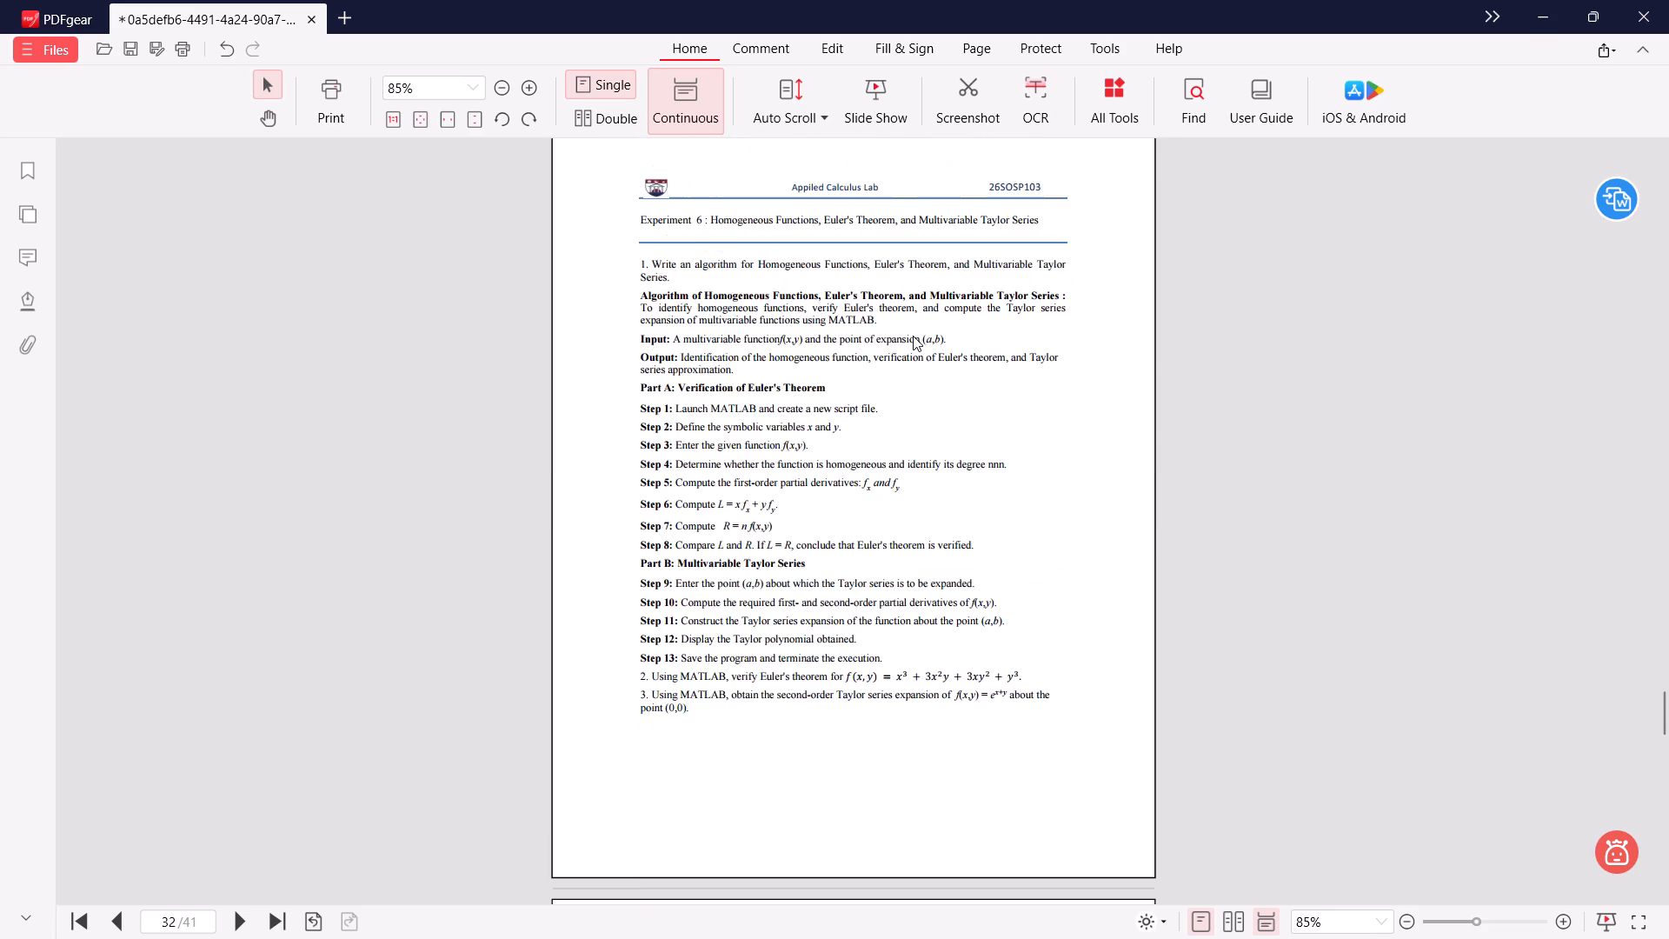
pyautogui.scroll(11, 913, 336)
# Delete page 32, the Experiment 6 instructions page on homogeneous functions and Euler's theorem.
pyautogui.scroll(-4, 913, 336)
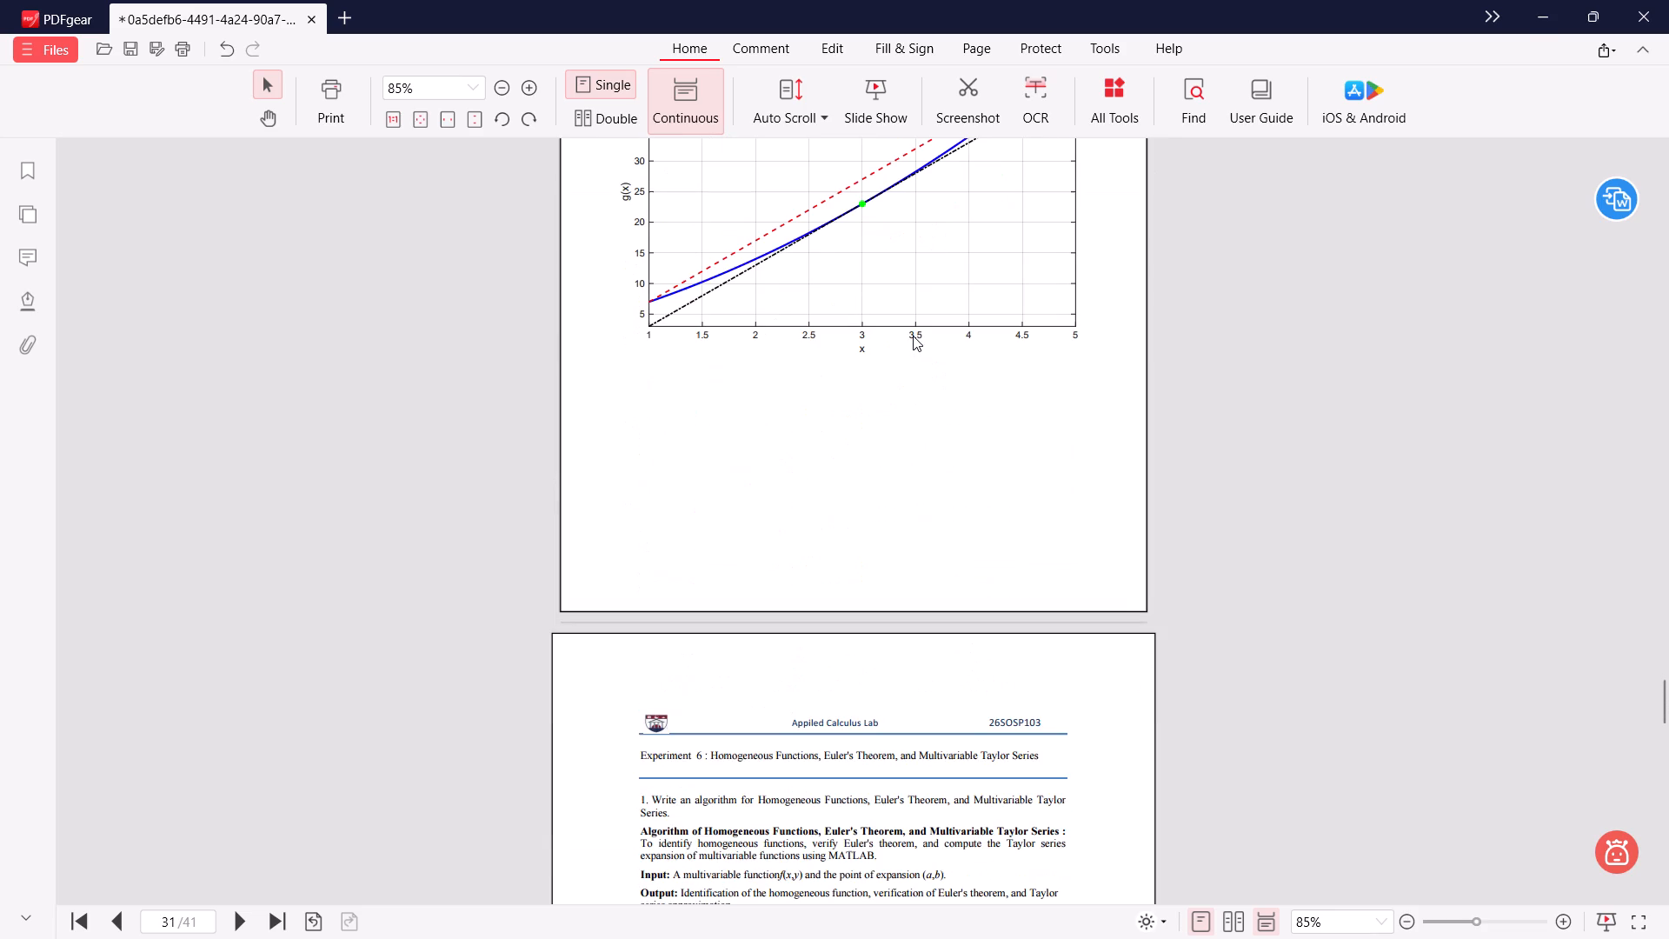
pyautogui.scroll(-4, 913, 336)
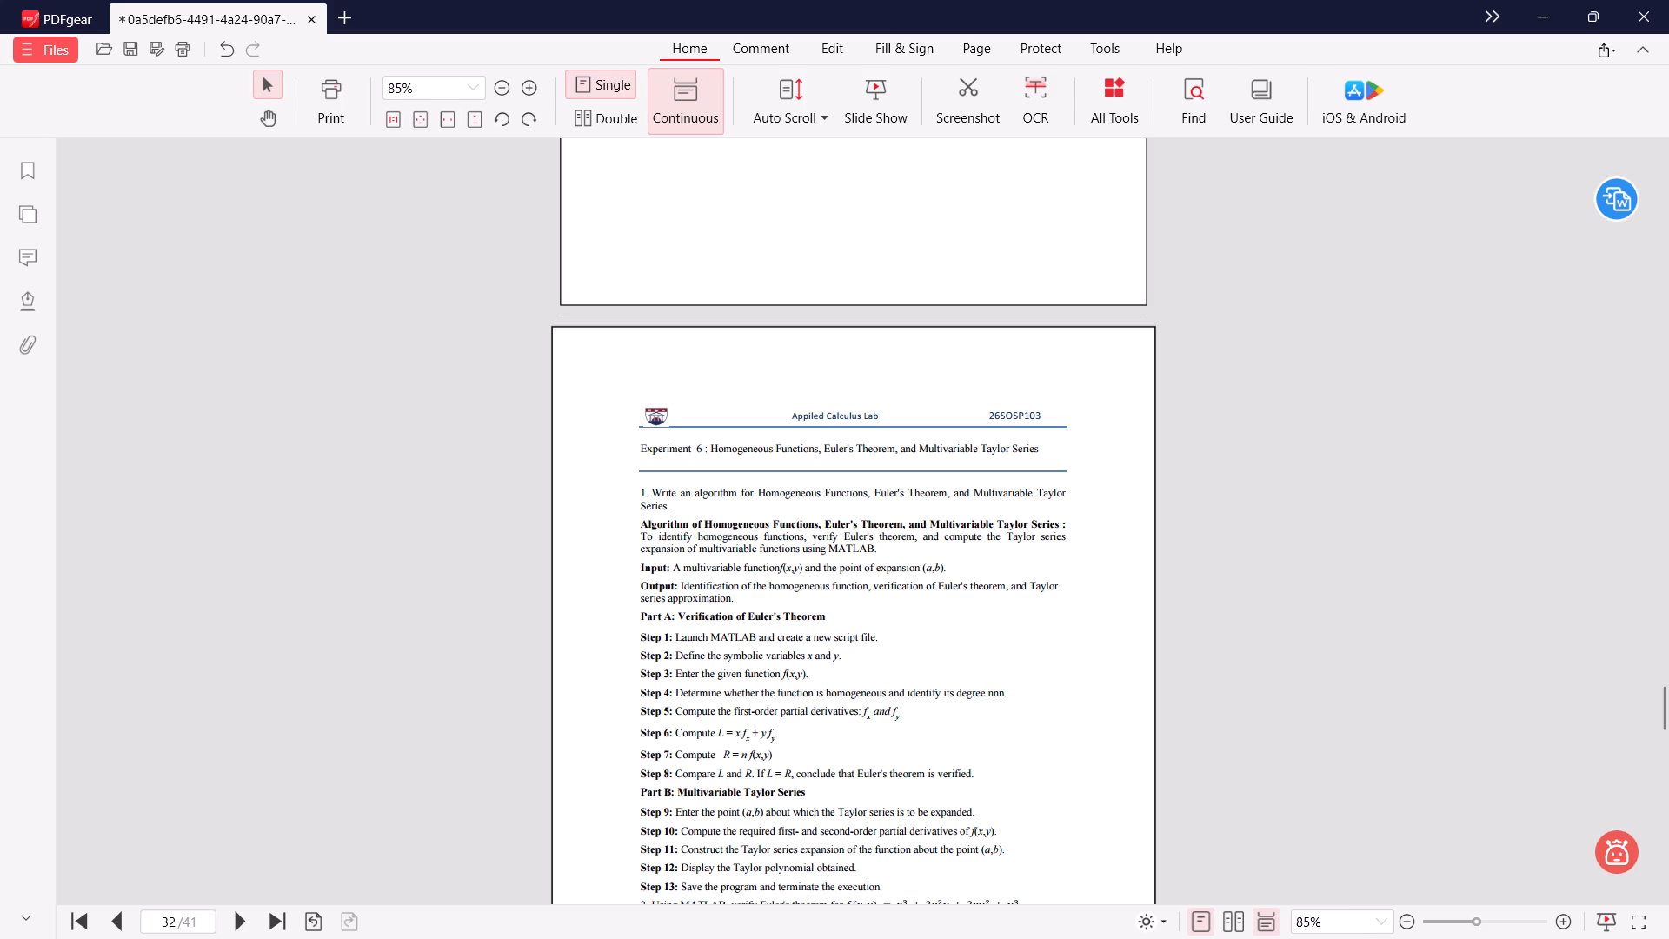
pyautogui.rightClick(936, 486)
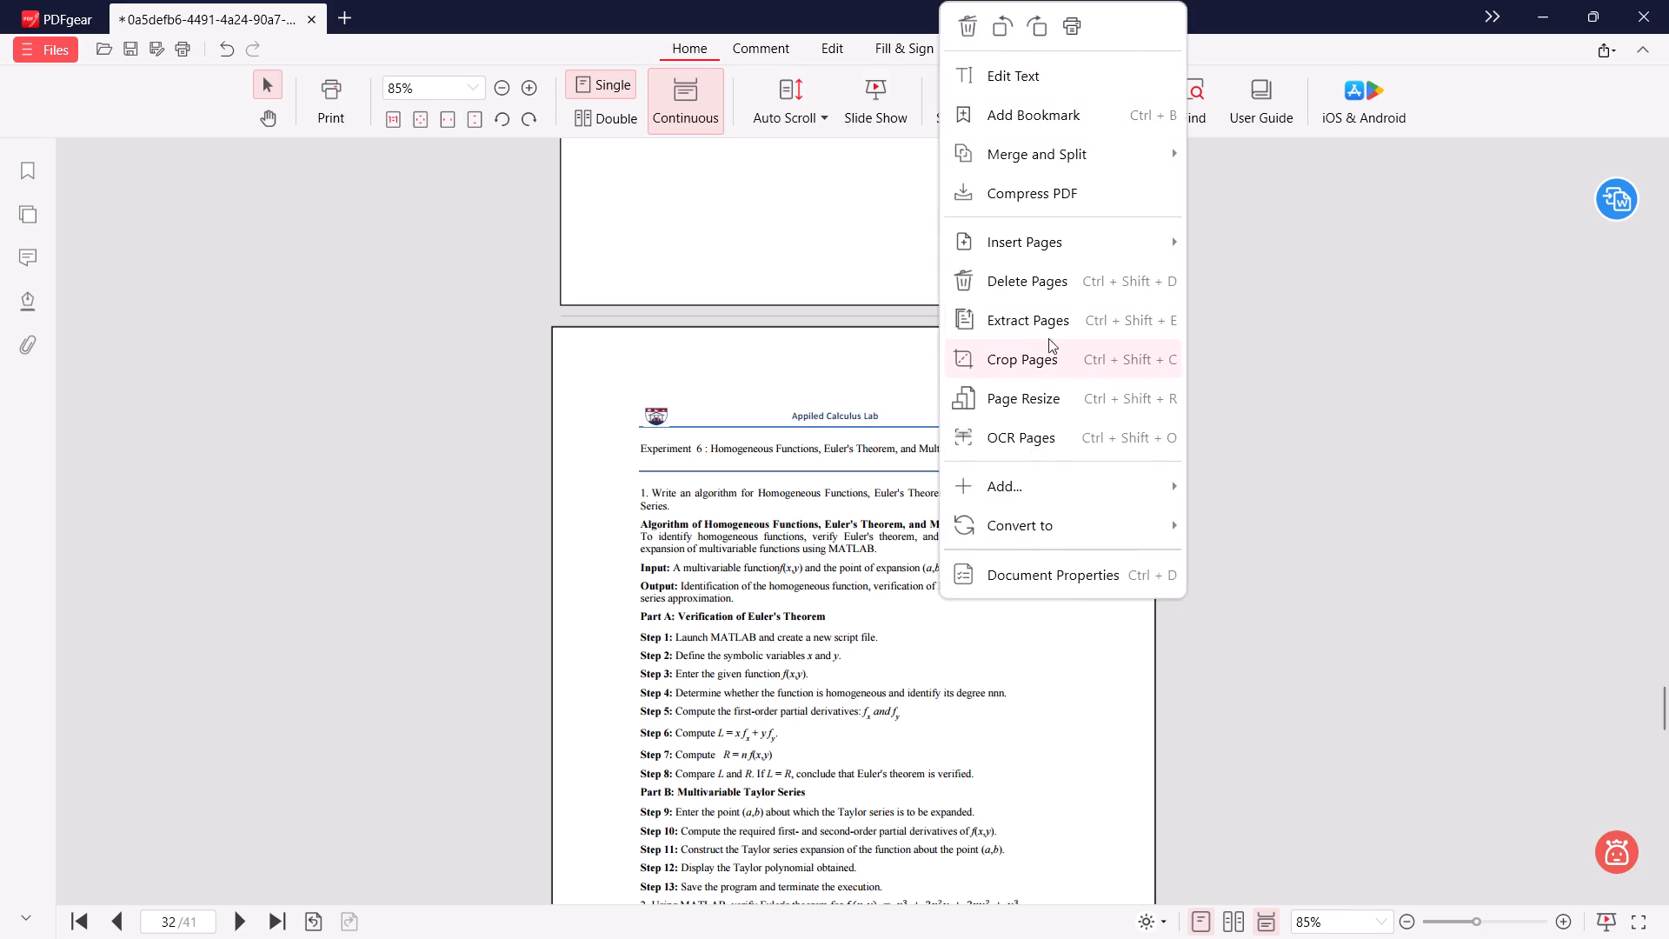
pyautogui.click(1035, 287)
pyautogui.click(1042, 583)
pyautogui.click(870, 503)
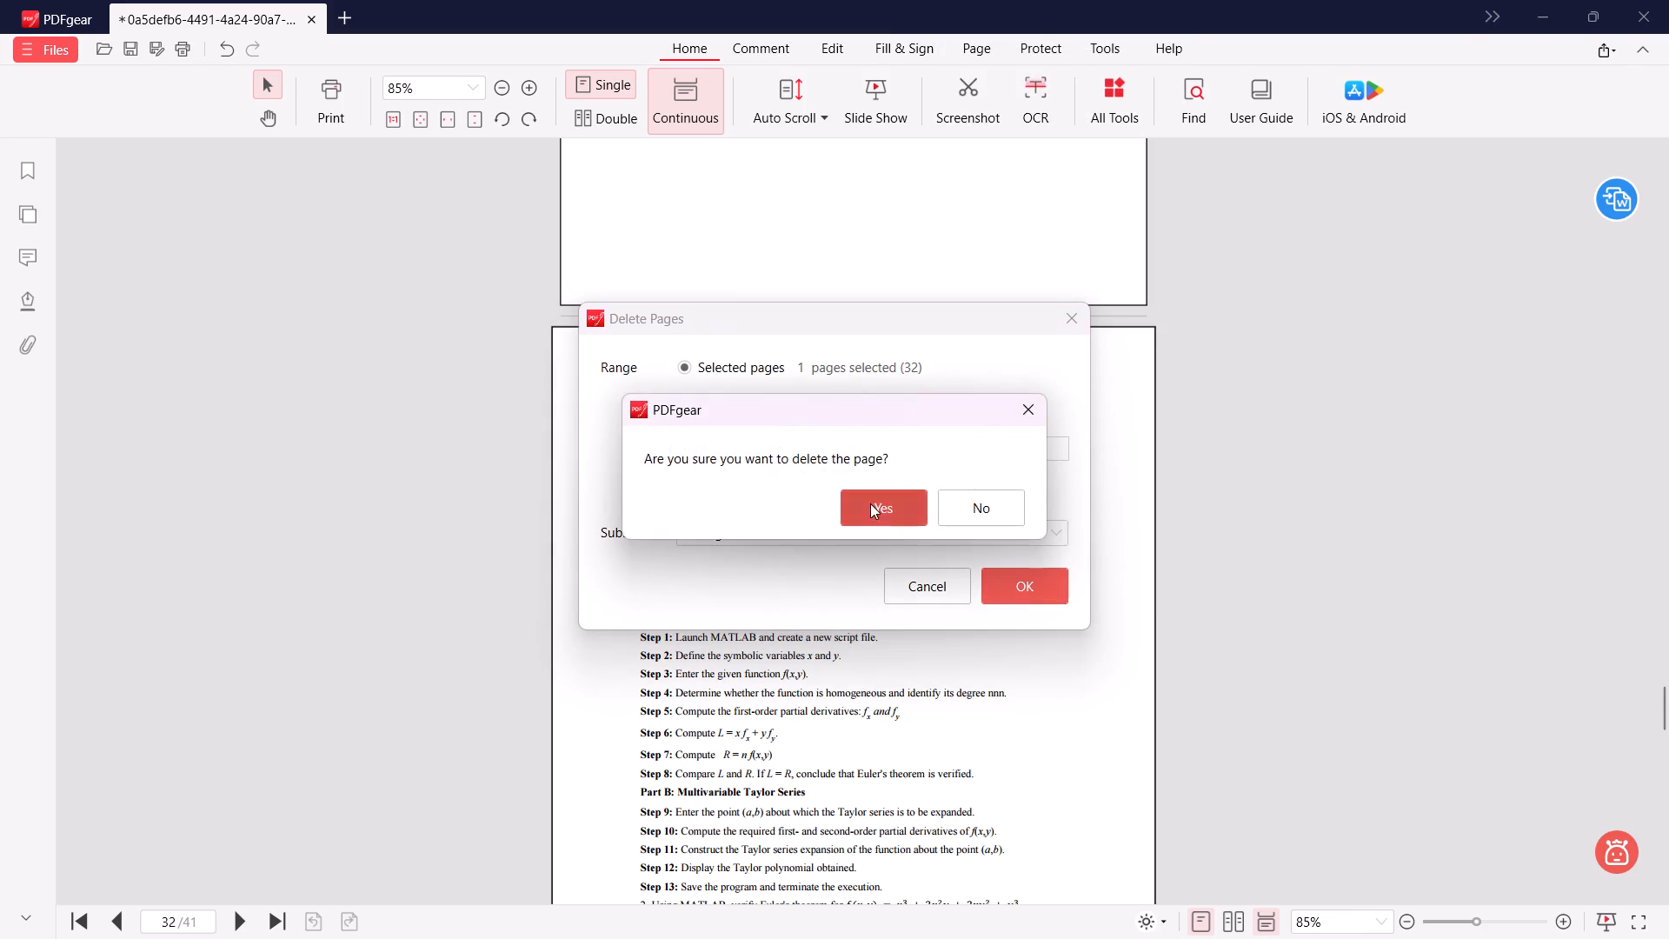
# Delete the custom page range 32 - 40, removing everything after the Lagrange Mean Value Theorem figure.
pyautogui.rightClick(899, 516)
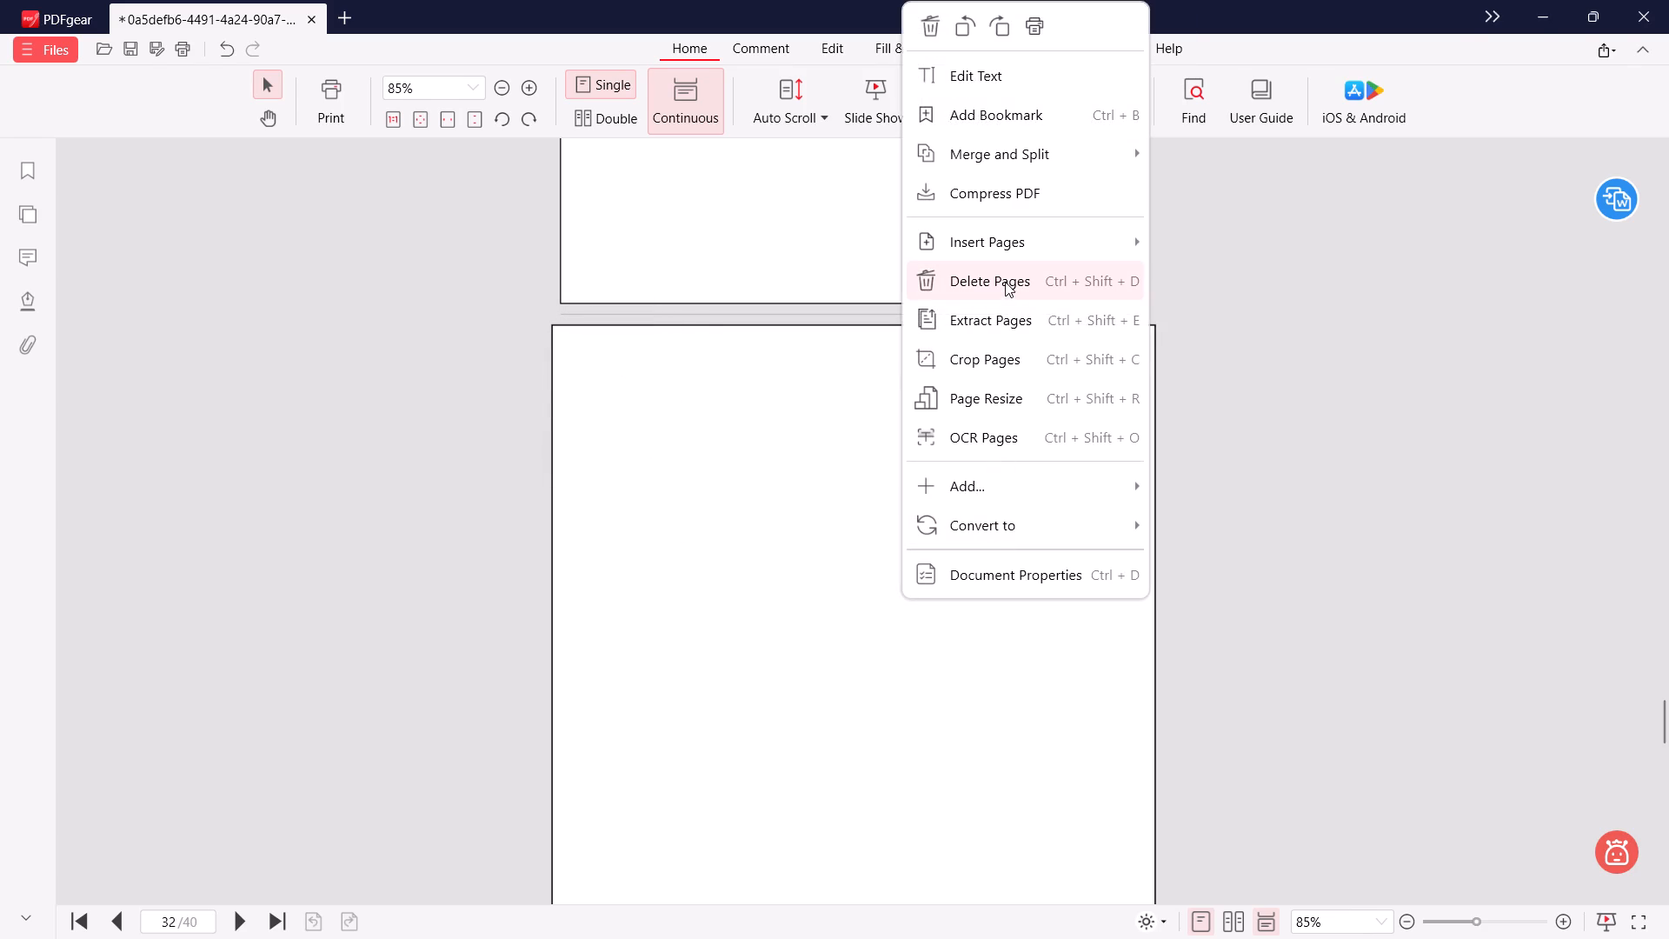
pyautogui.click(1005, 281)
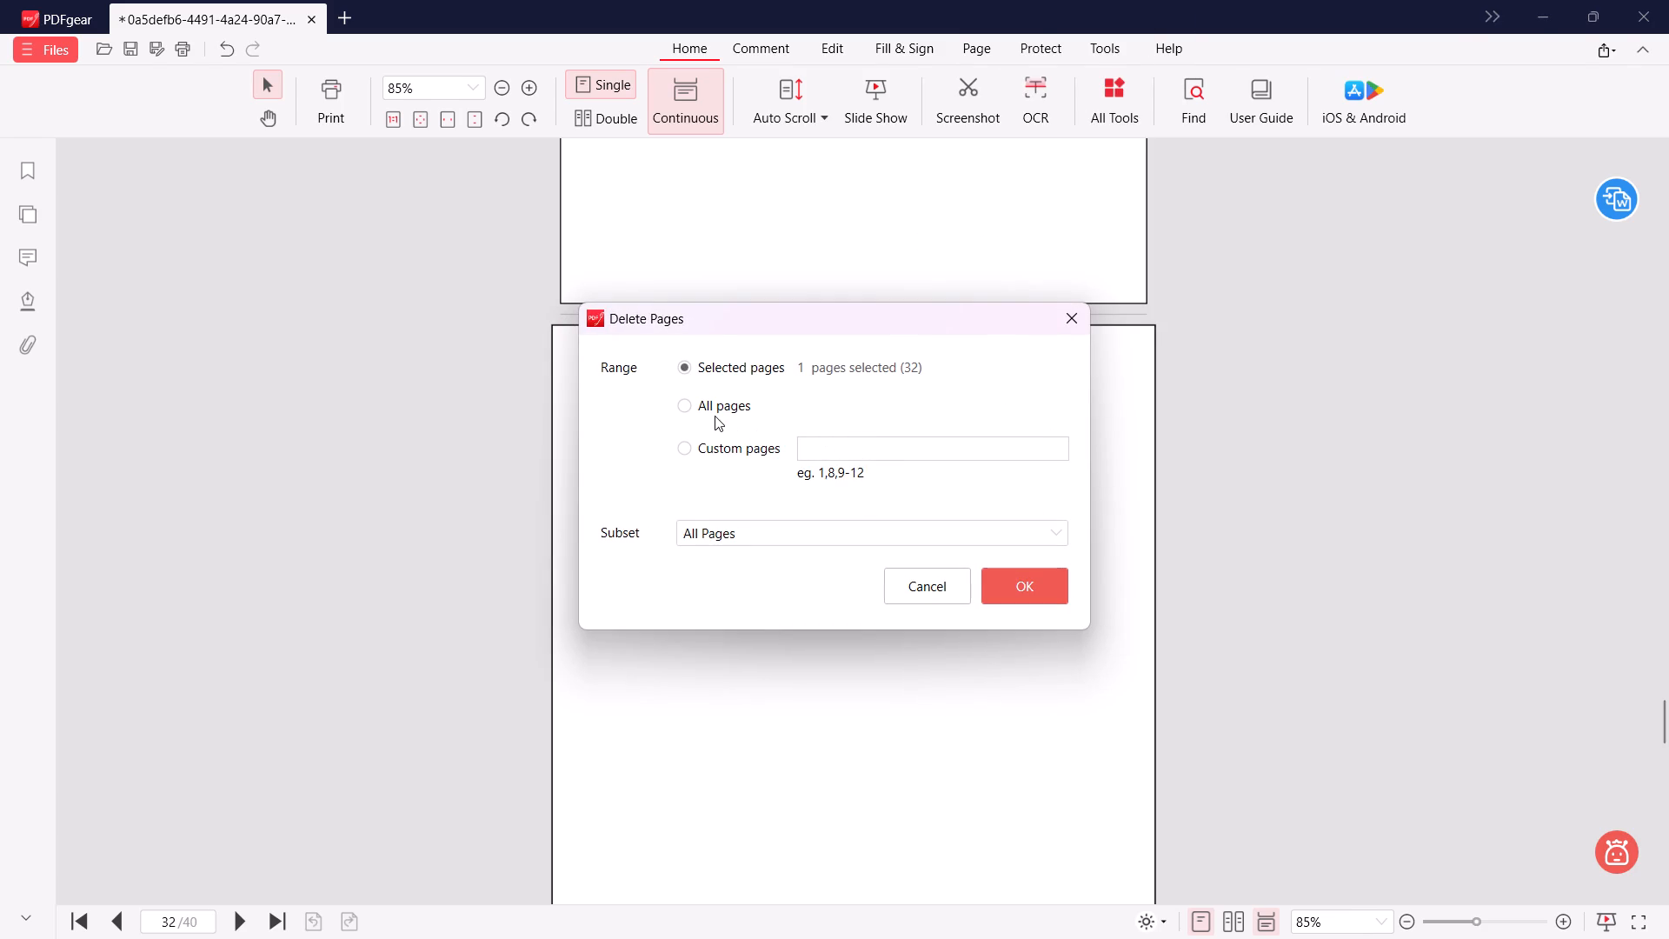
pyautogui.click(688, 450)
pyautogui.write('32 -')
pyautogui.press('space')
pyautogui.write('40')
pyautogui.press('Return')
pyautogui.click(1041, 589)
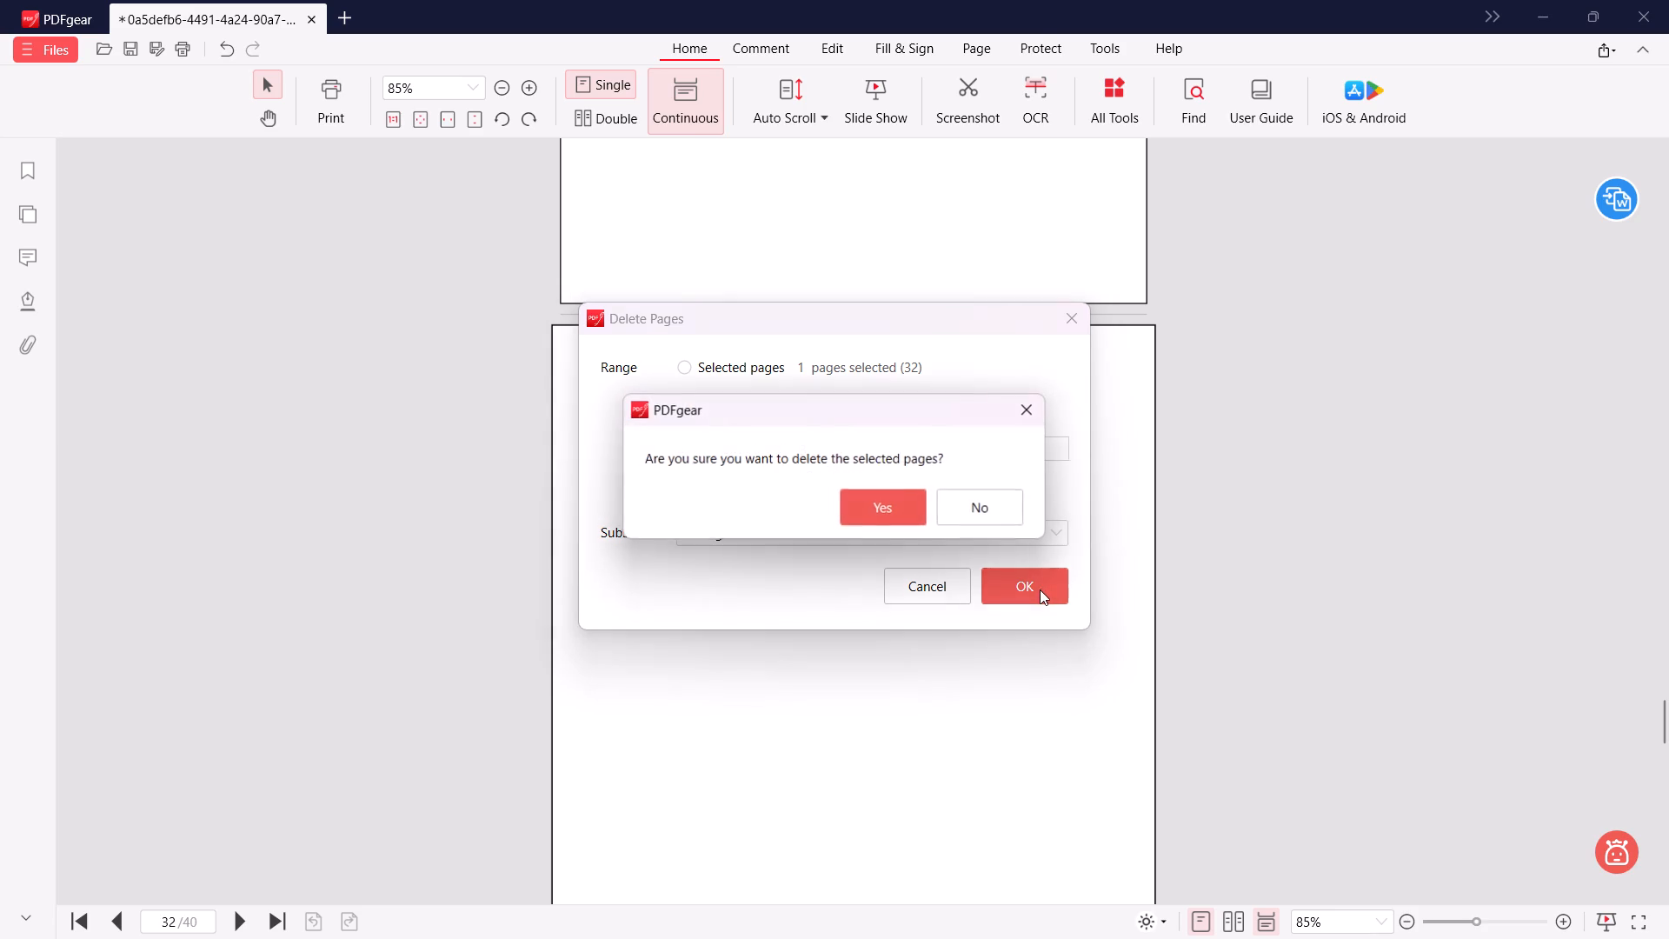
pyautogui.click(878, 499)
# Review the shortened manual backwards from the Lagrange figure on the last page to the Experiment 4 instructions.
pyautogui.scroll(-5, 901, 462)
pyautogui.scroll(3, 897, 464)
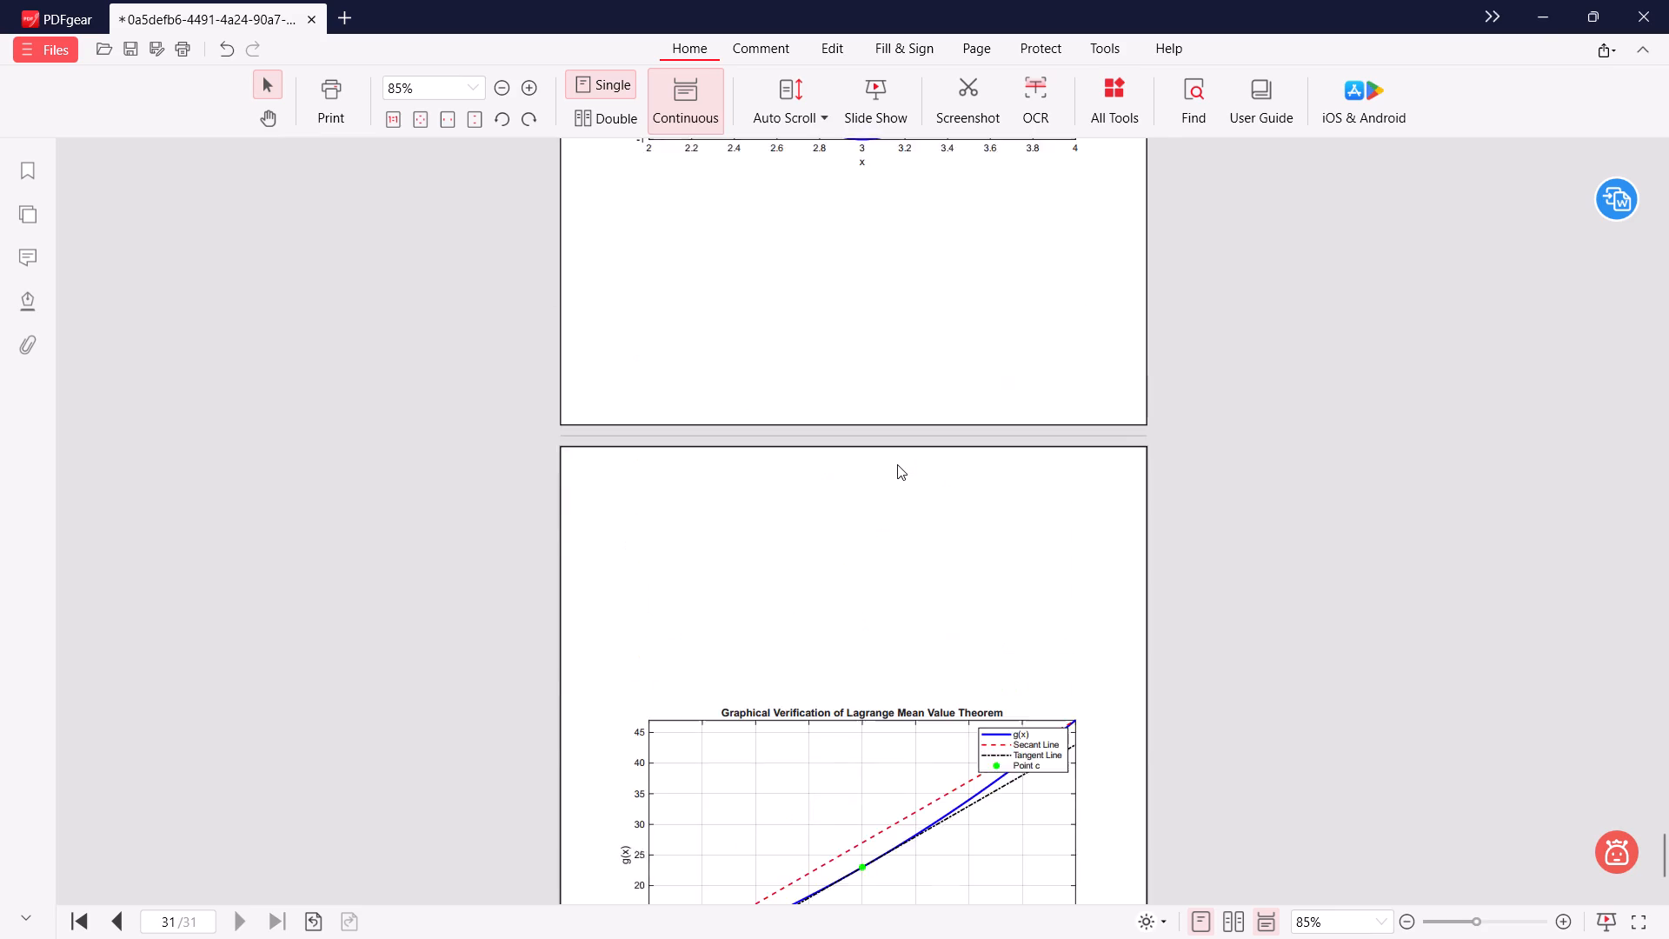
pyautogui.scroll(20, 897, 464)
pyautogui.scroll(6, 897, 464)
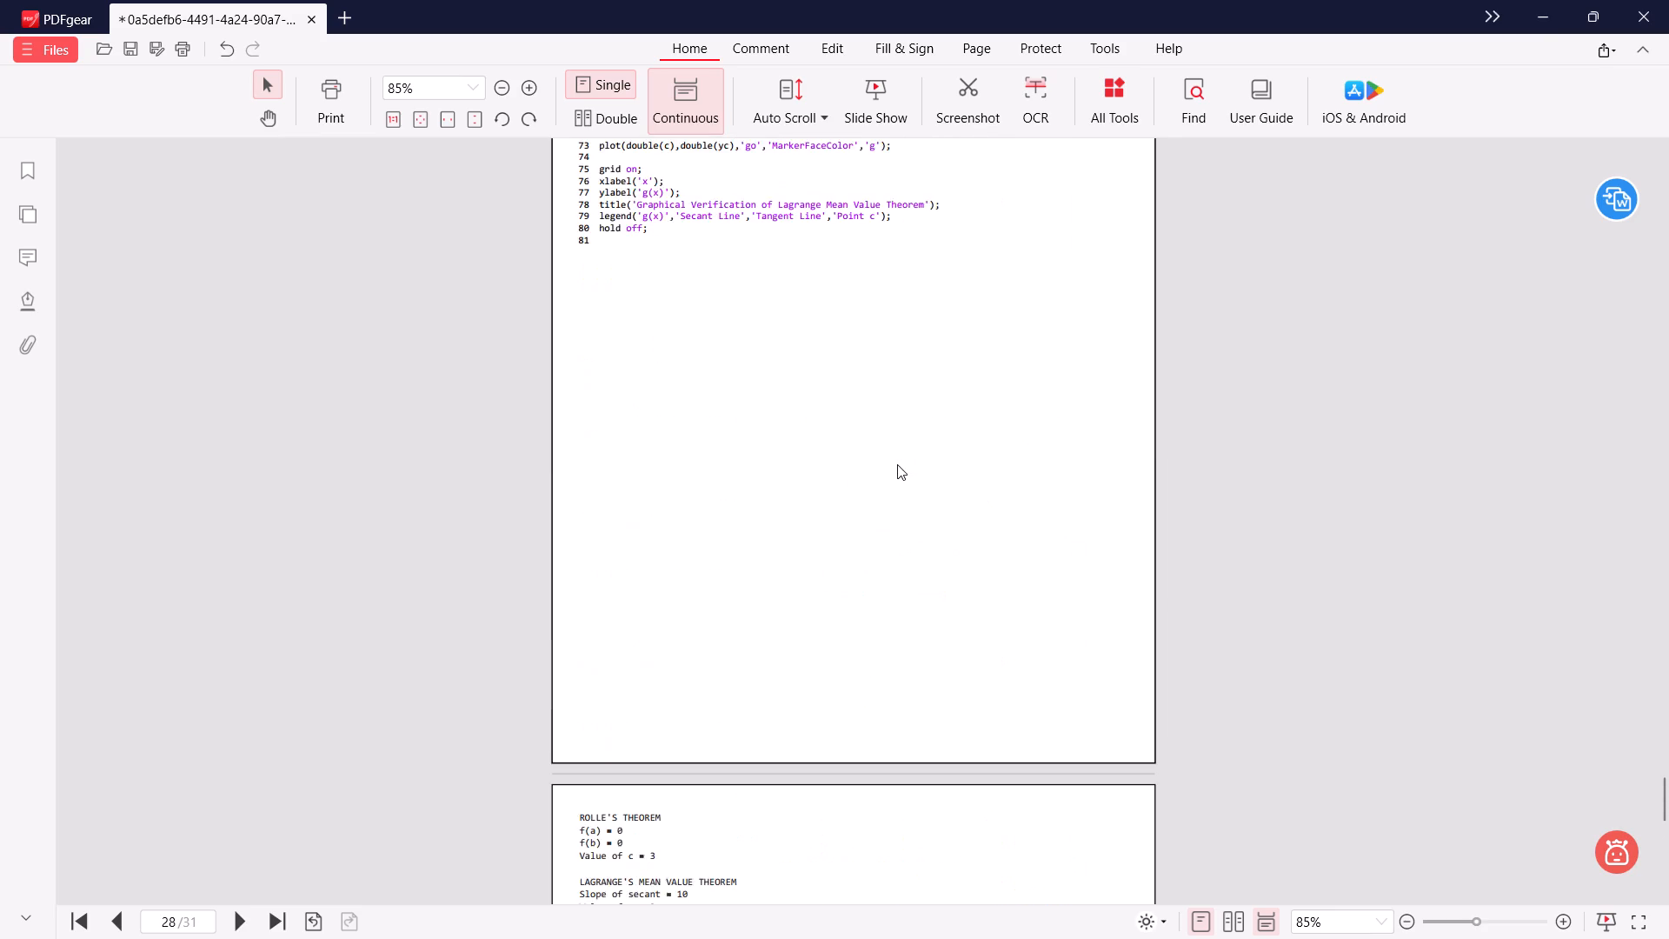
pyautogui.scroll(20, 897, 464)
pyautogui.scroll(8, 897, 464)
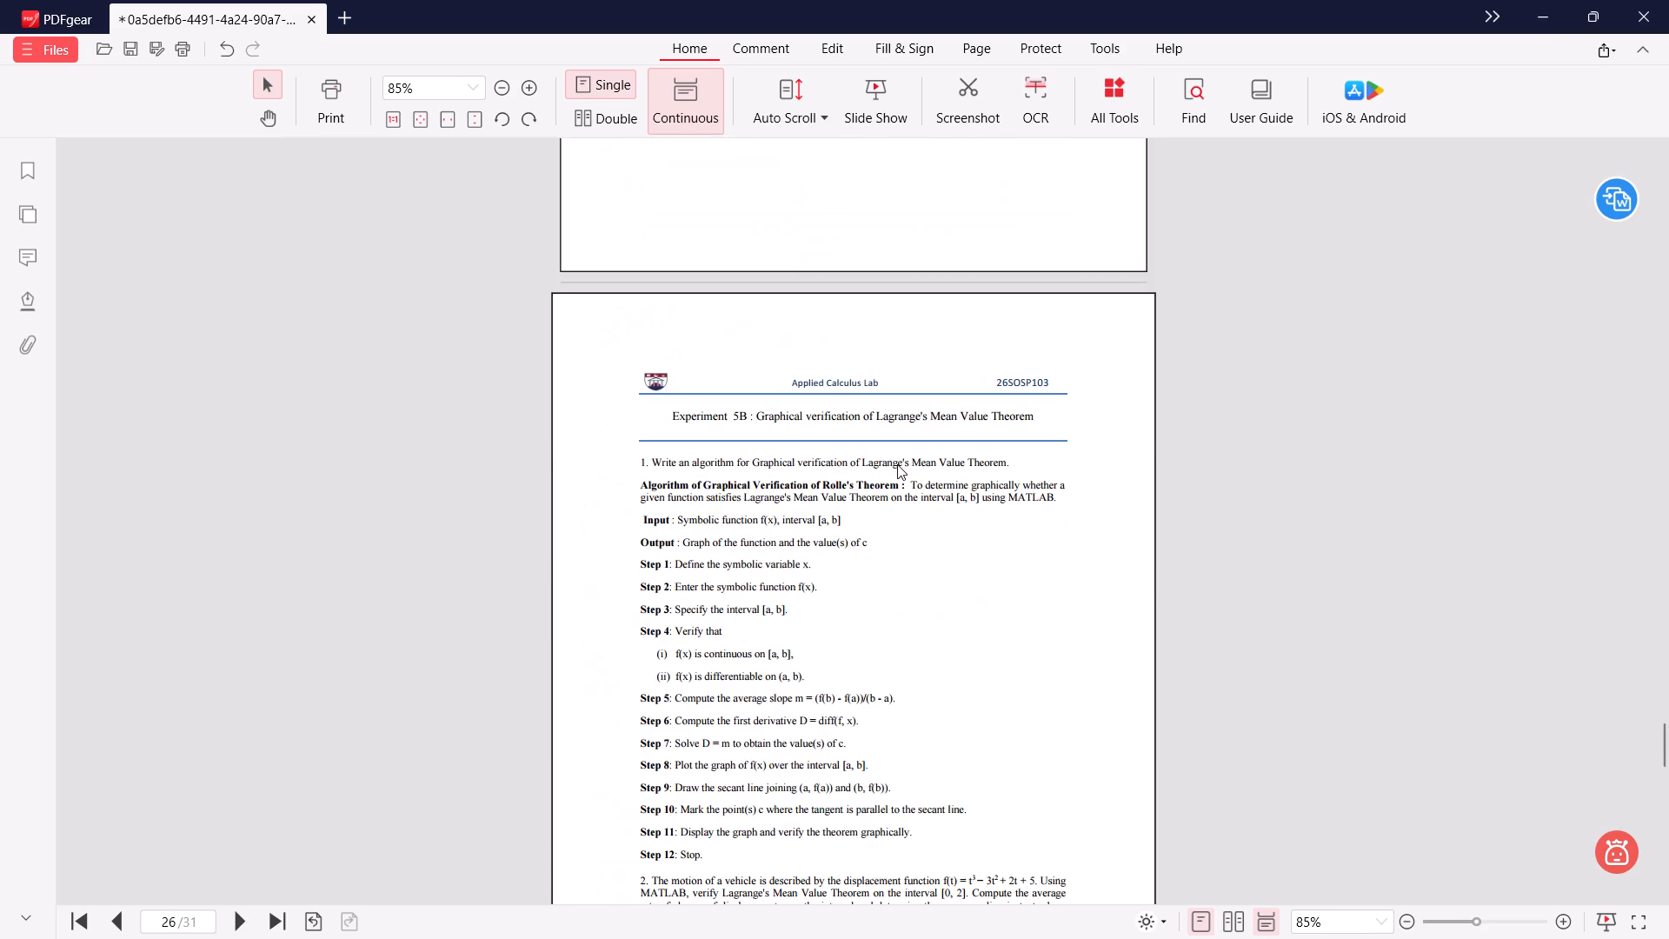
pyautogui.scroll(11, 897, 464)
pyautogui.scroll(14, 897, 464)
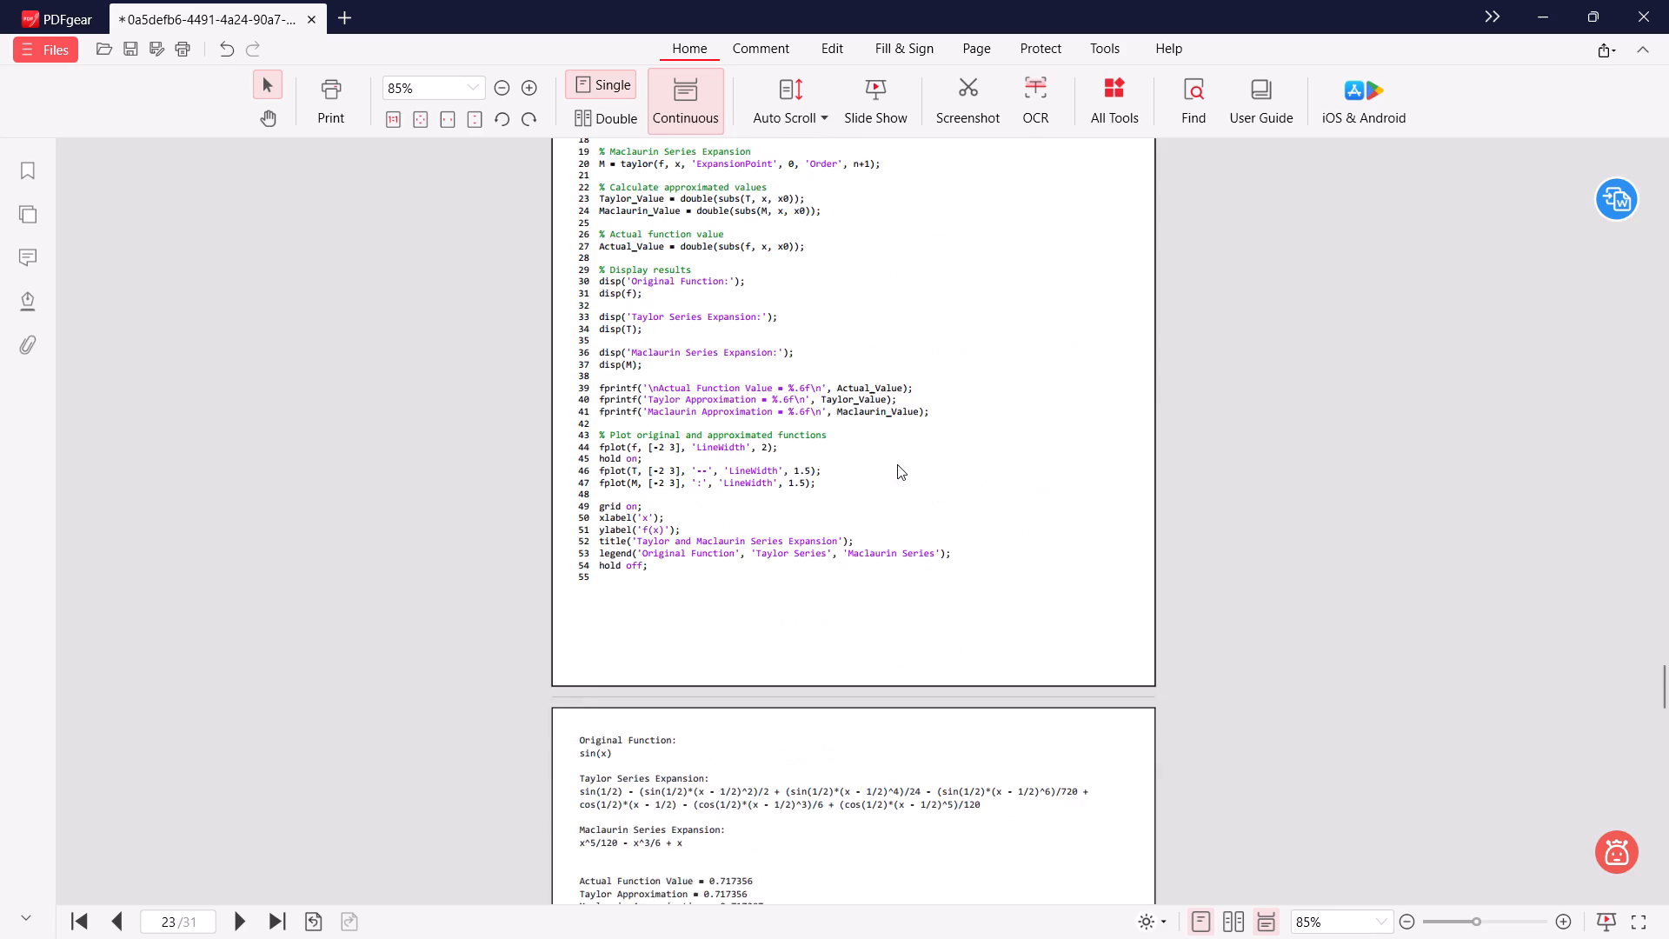
pyautogui.scroll(5, 897, 464)
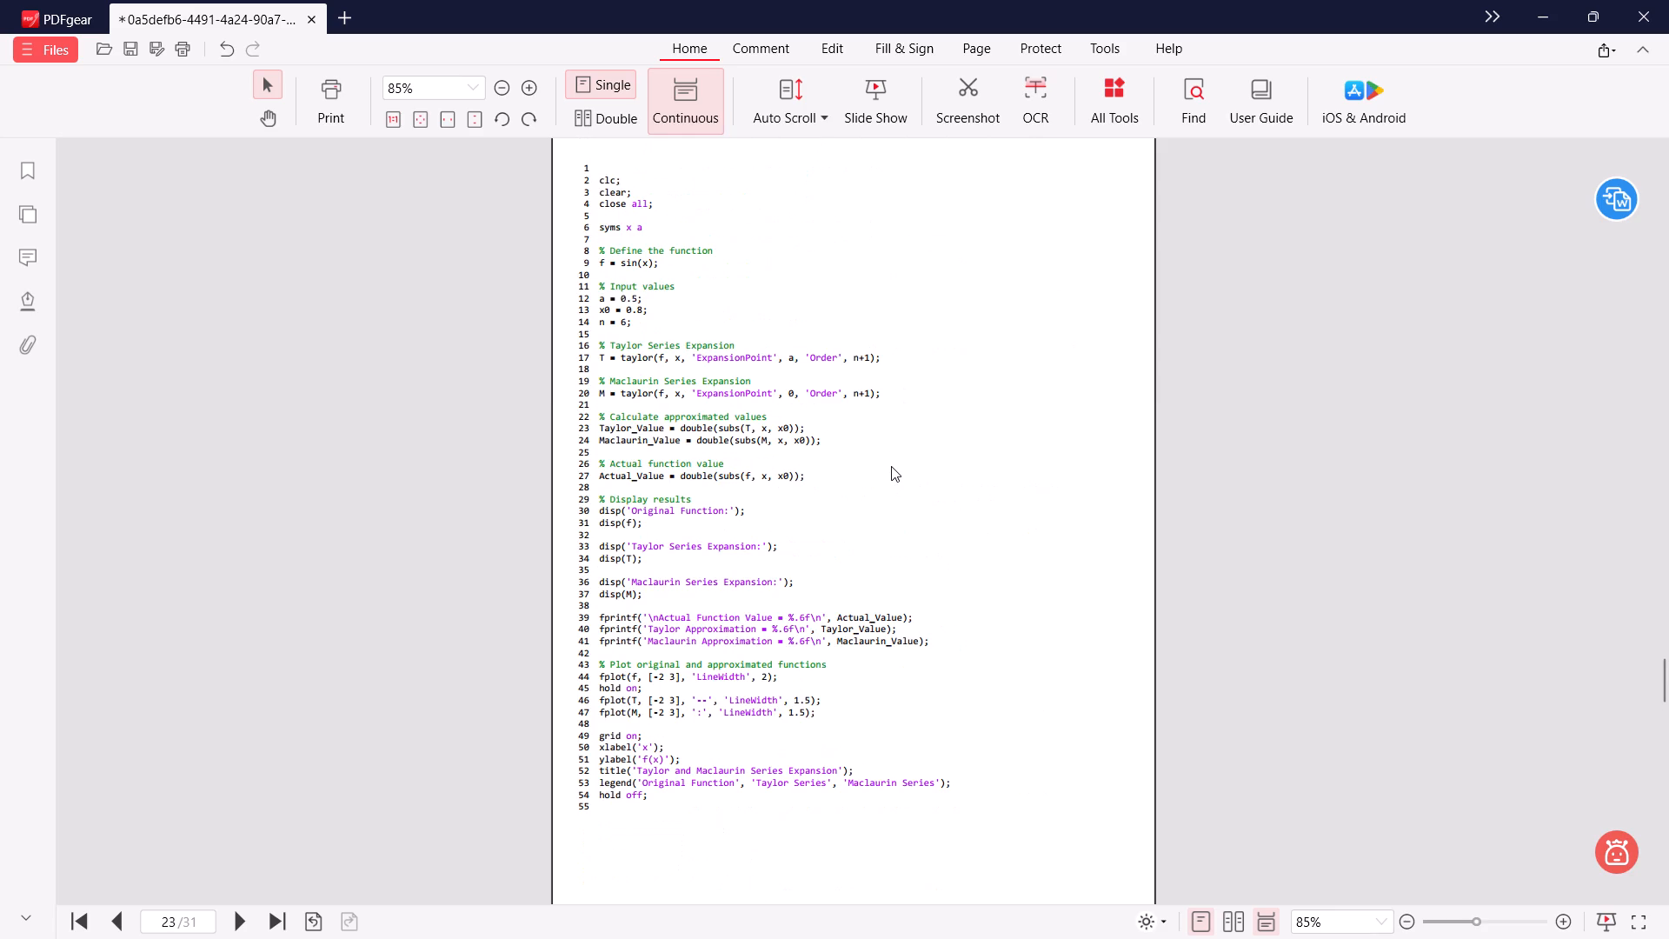
pyautogui.scroll(8, 893, 466)
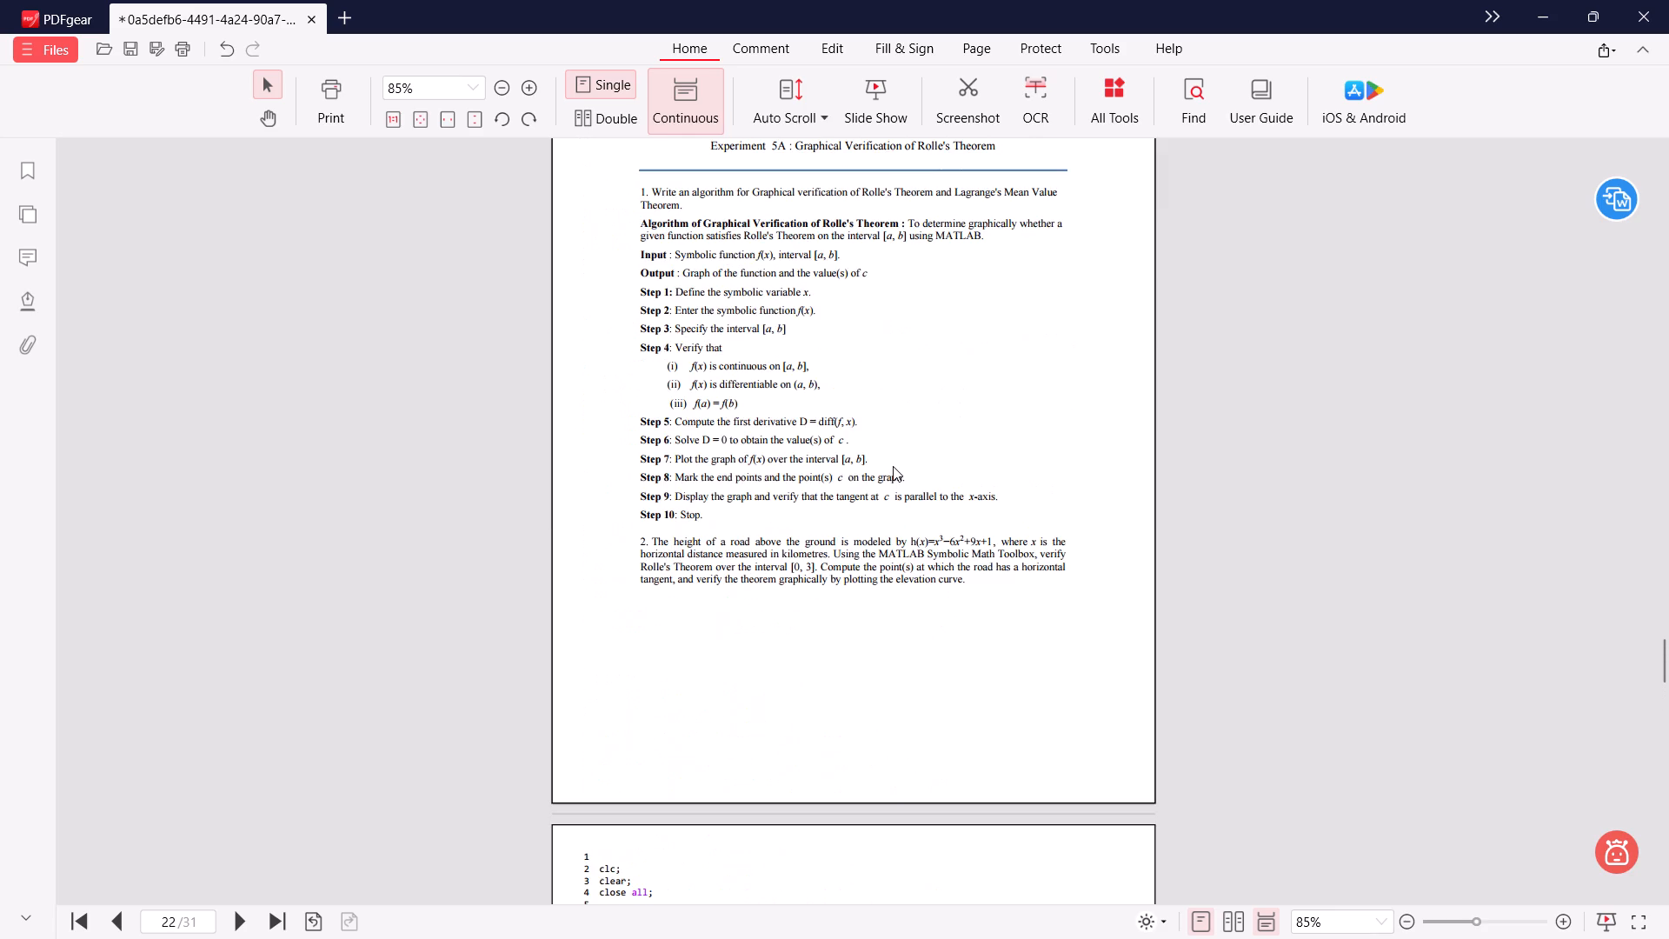
pyautogui.scroll(6, 893, 466)
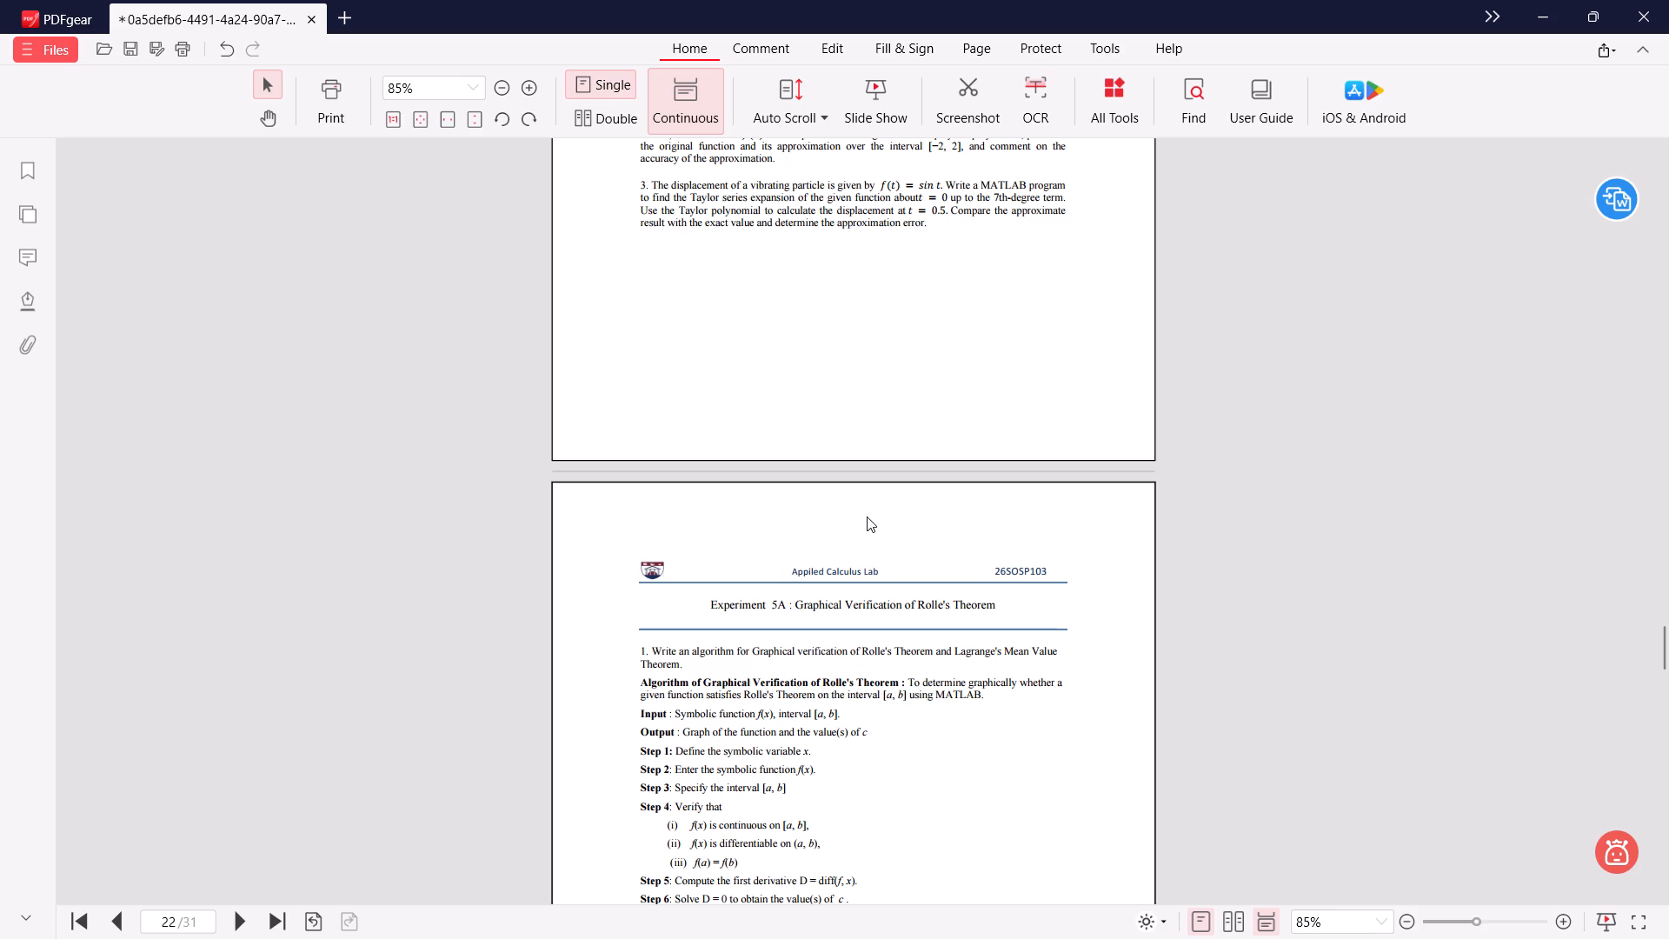
pyautogui.scroll(6, 867, 518)
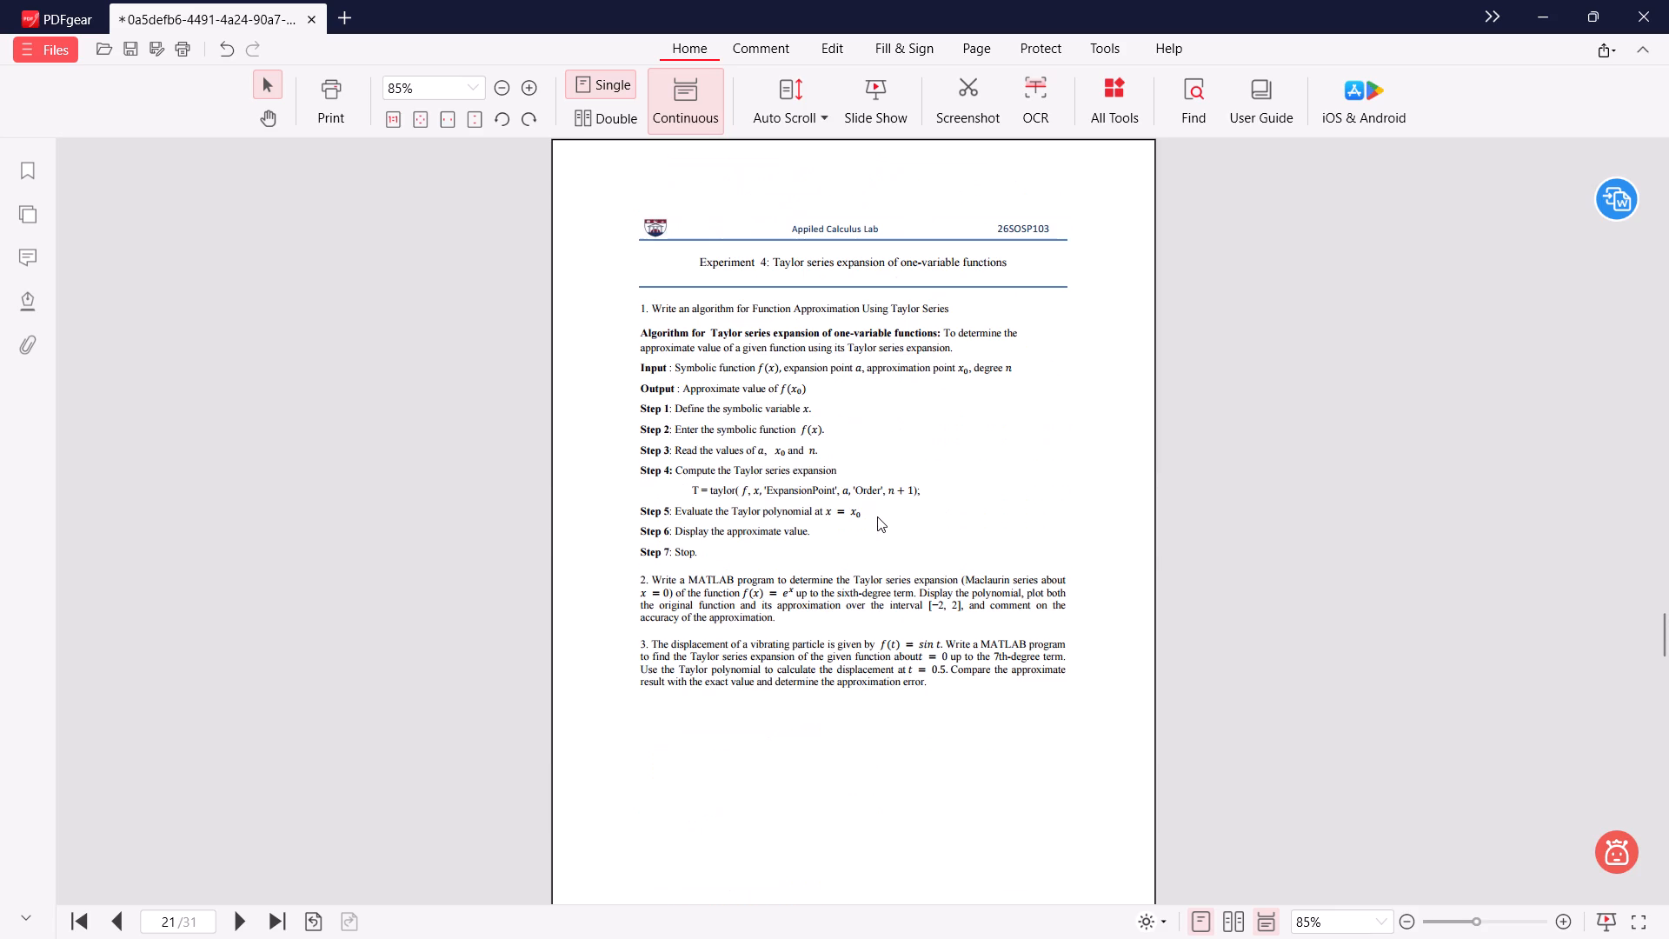
# Review the Experiment 4 pages in order, from the Taylor series instructions through the MATLAB code, output and figure to Experiment 5B.
pyautogui.scroll(-19, 880, 516)
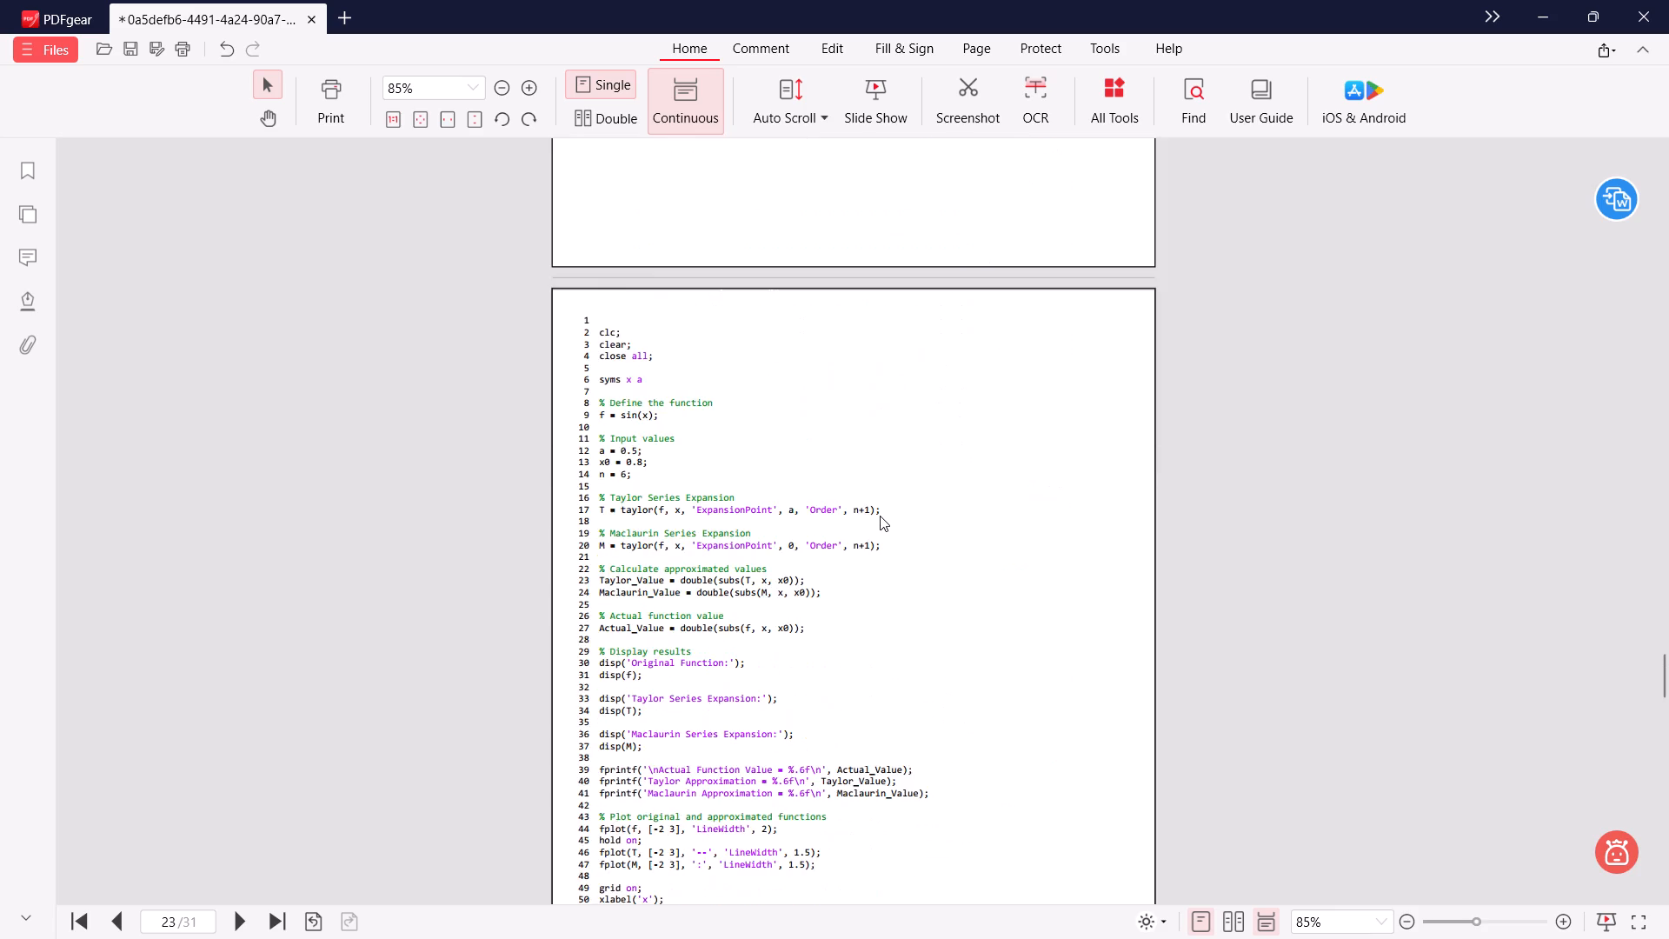
pyautogui.scroll(-14, 880, 516)
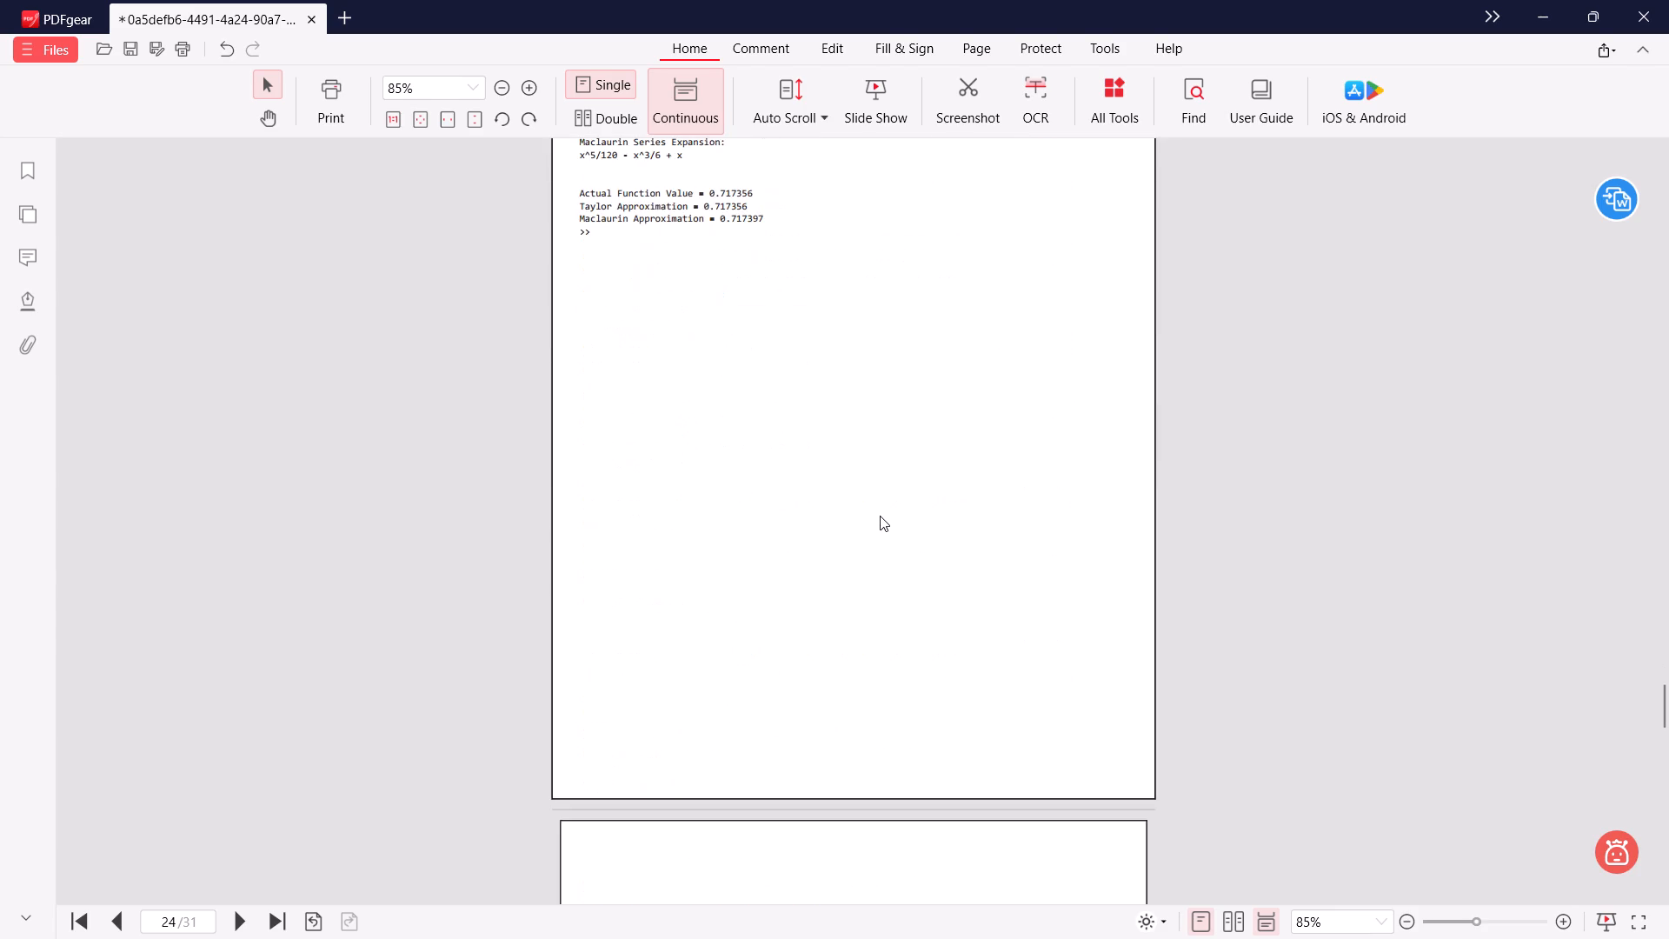
pyautogui.scroll(-19, 880, 516)
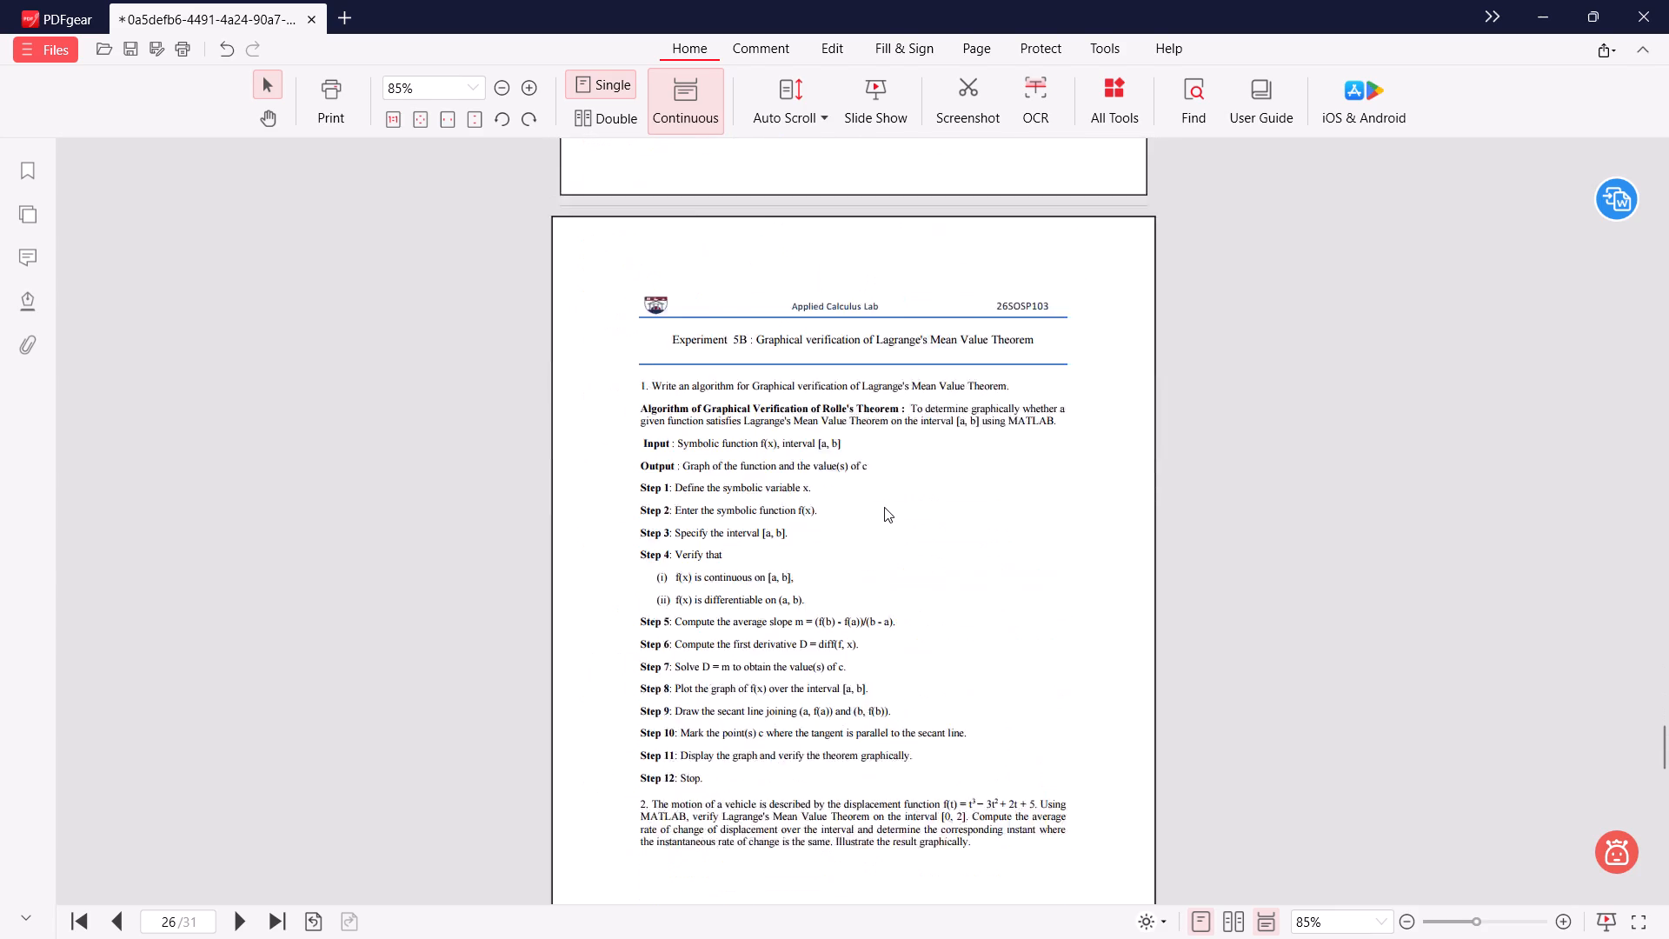
# Review the Experiment 5B instructions and the code, output and Rolle's Theorem figure pages that follow them.
pyautogui.scroll(-1, 884, 507)
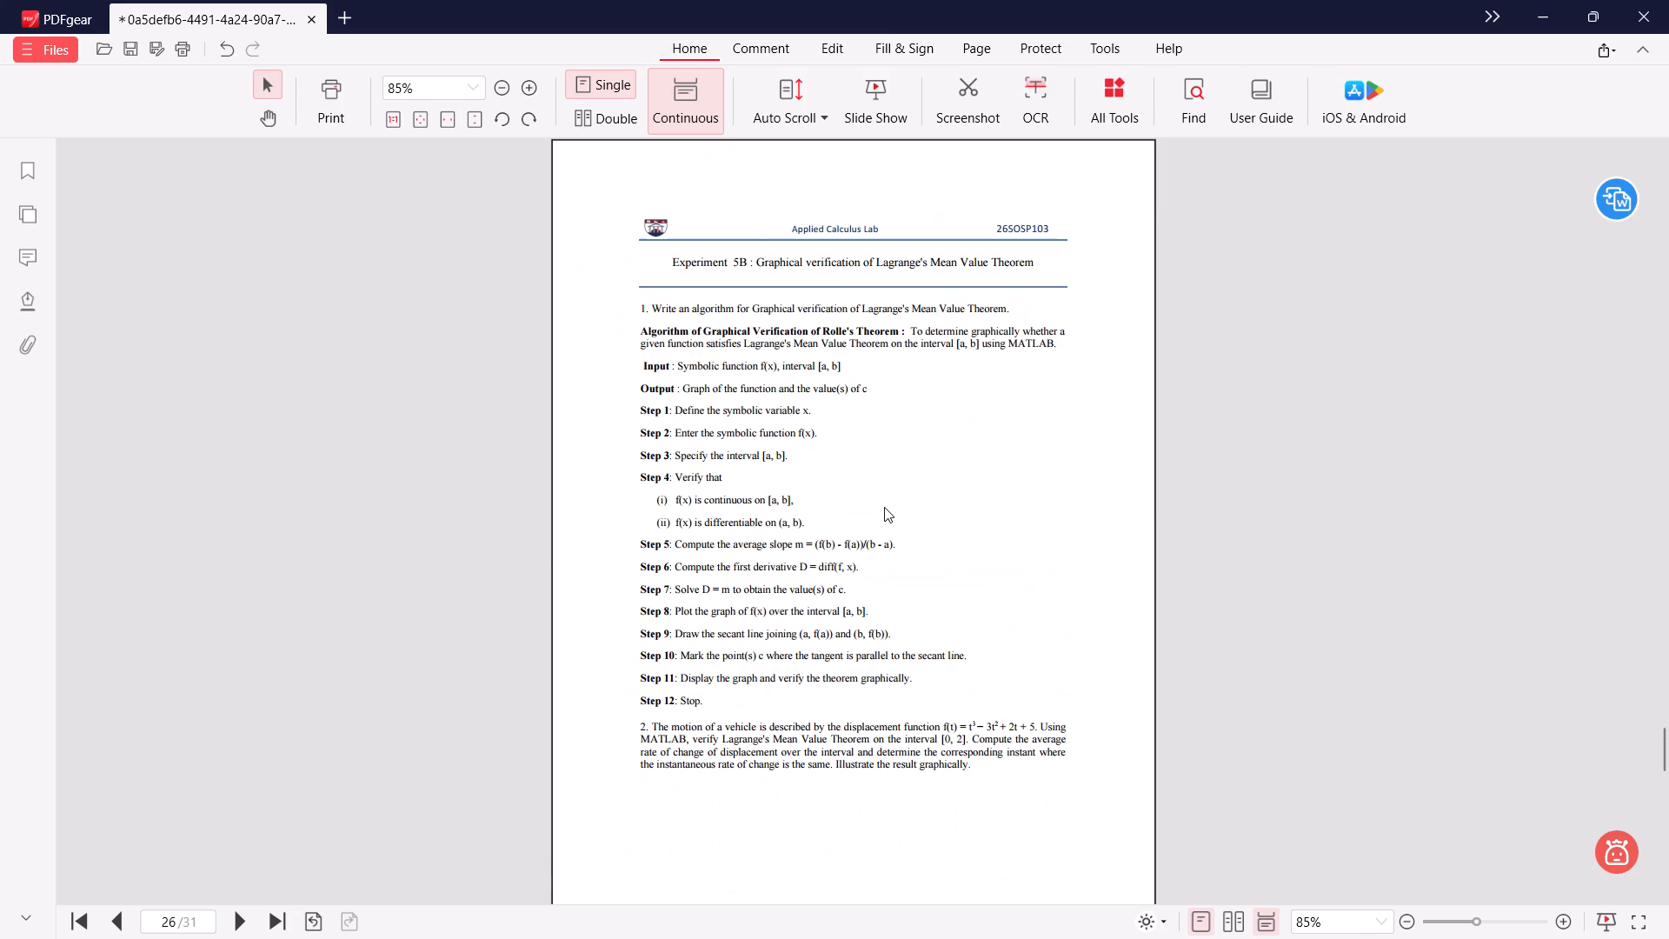
pyautogui.scroll(-8, 884, 507)
pyautogui.scroll(9, 884, 507)
pyautogui.scroll(-16, 897, 457)
pyautogui.scroll(-12, 897, 457)
pyautogui.scroll(3, 897, 457)
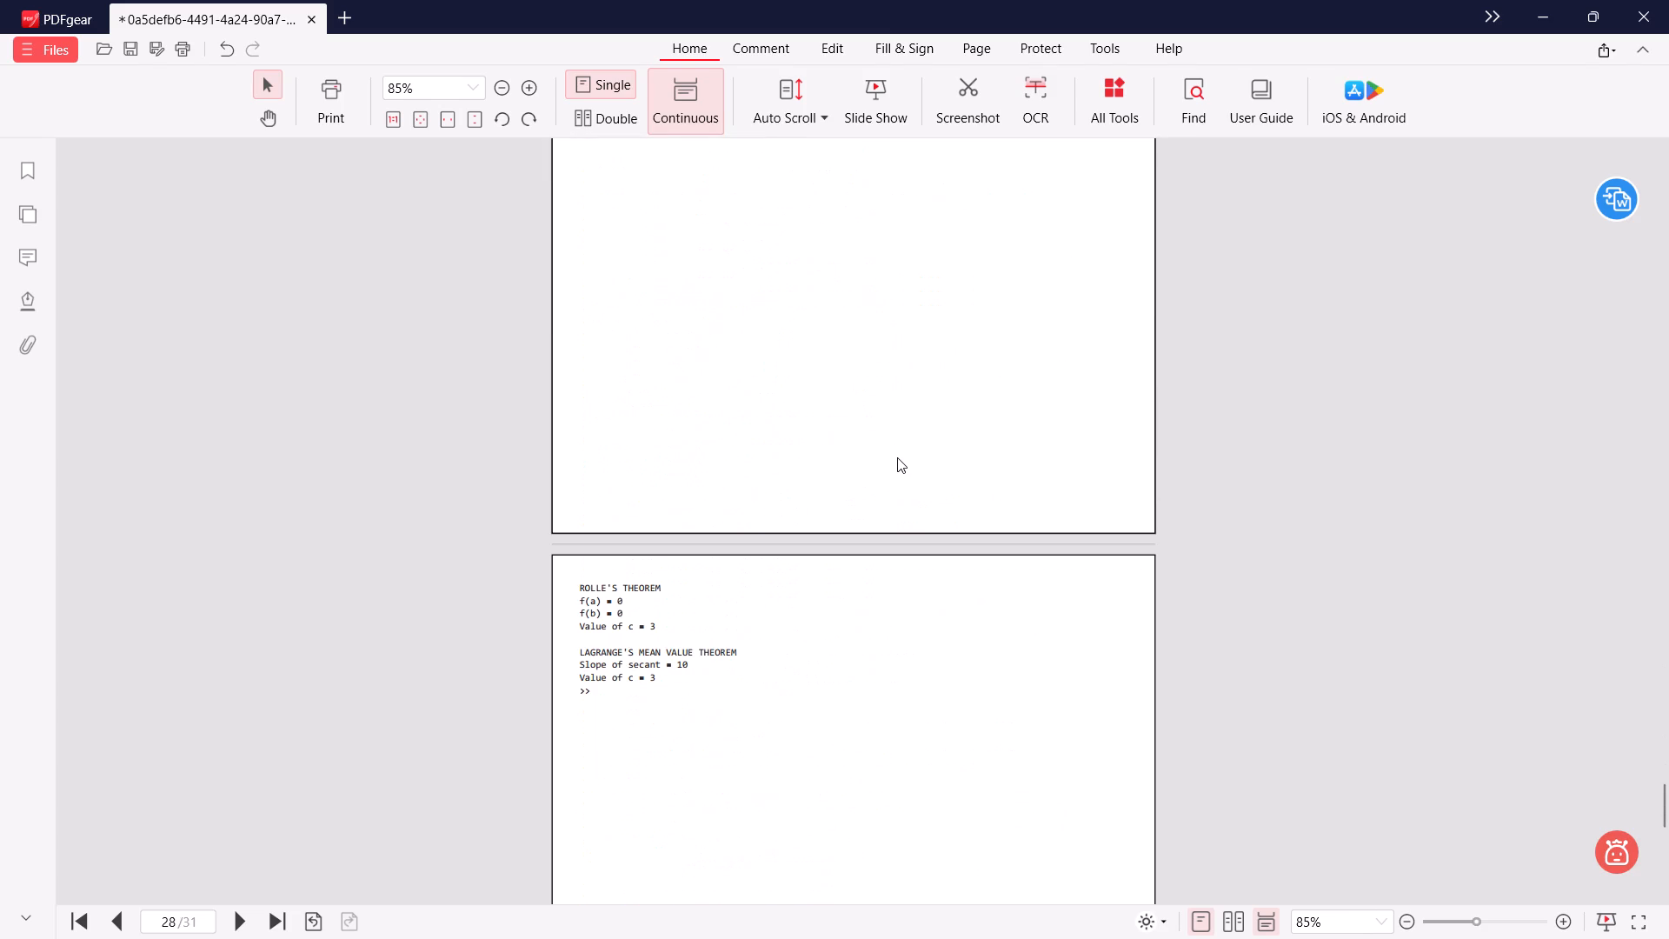
pyautogui.scroll(3, 897, 457)
pyautogui.scroll(-18, 897, 456)
pyautogui.scroll(-6, 897, 456)
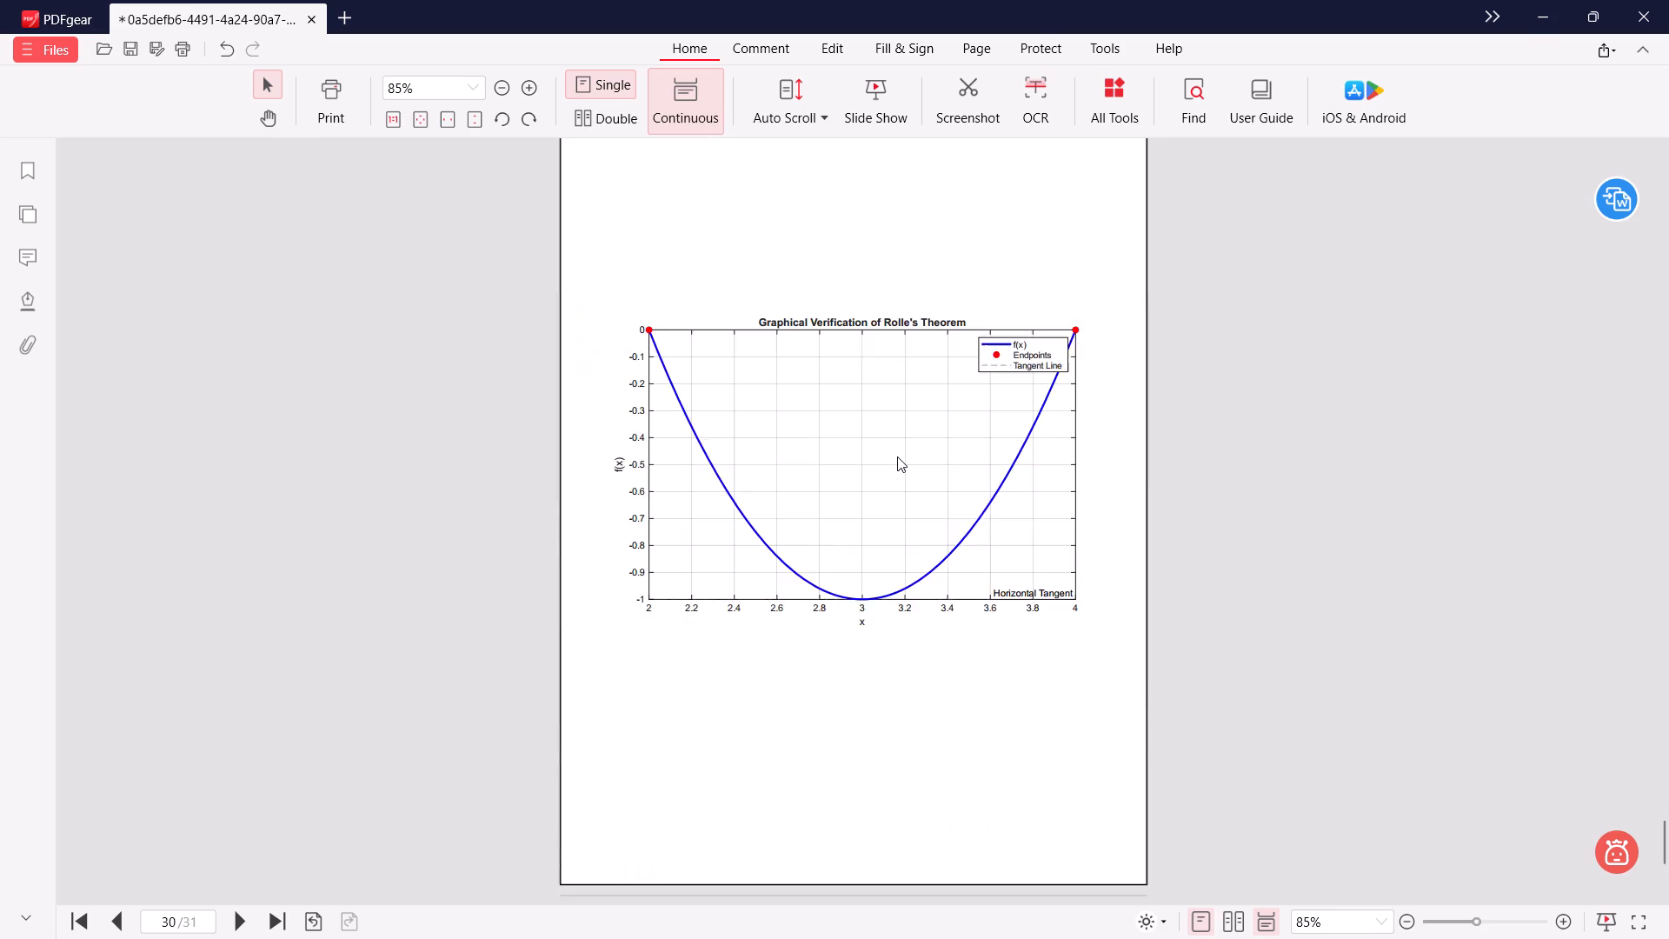
pyautogui.scroll(-12, 897, 456)
# Recheck the pages backwards from the Rolle's Theorem figure to the Taylor and Maclaurin series code on page 23.
pyautogui.scroll(20, 897, 456)
pyautogui.scroll(5, 897, 456)
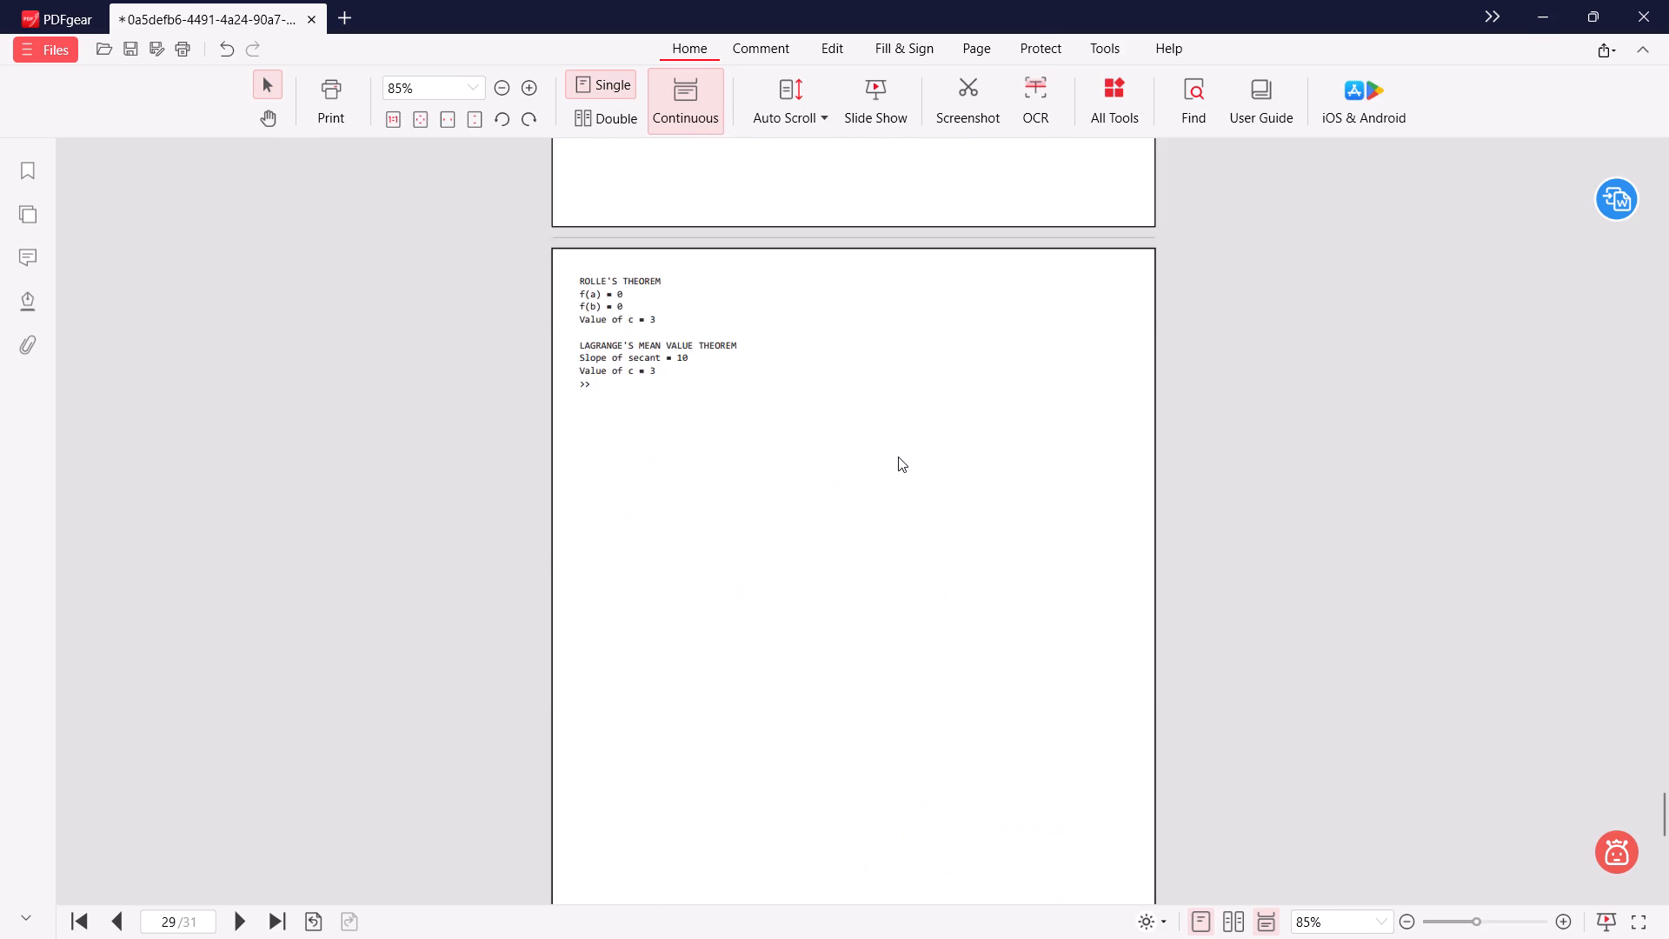
pyautogui.scroll(20, 898, 456)
pyautogui.scroll(18, 898, 456)
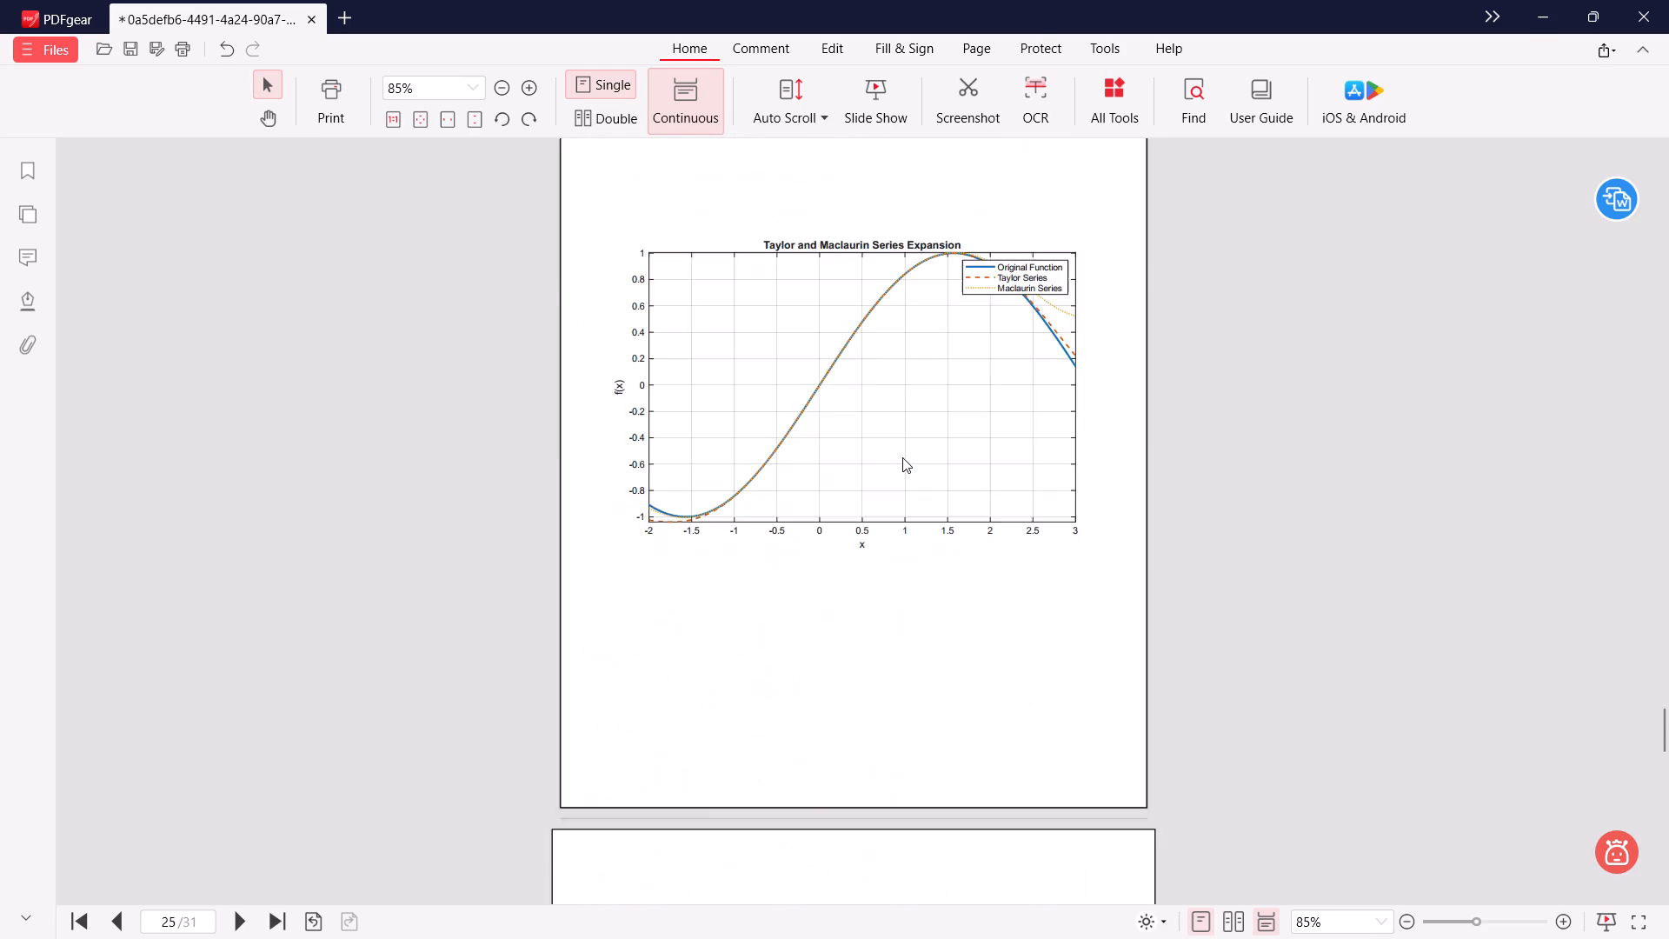
pyautogui.scroll(10, 902, 457)
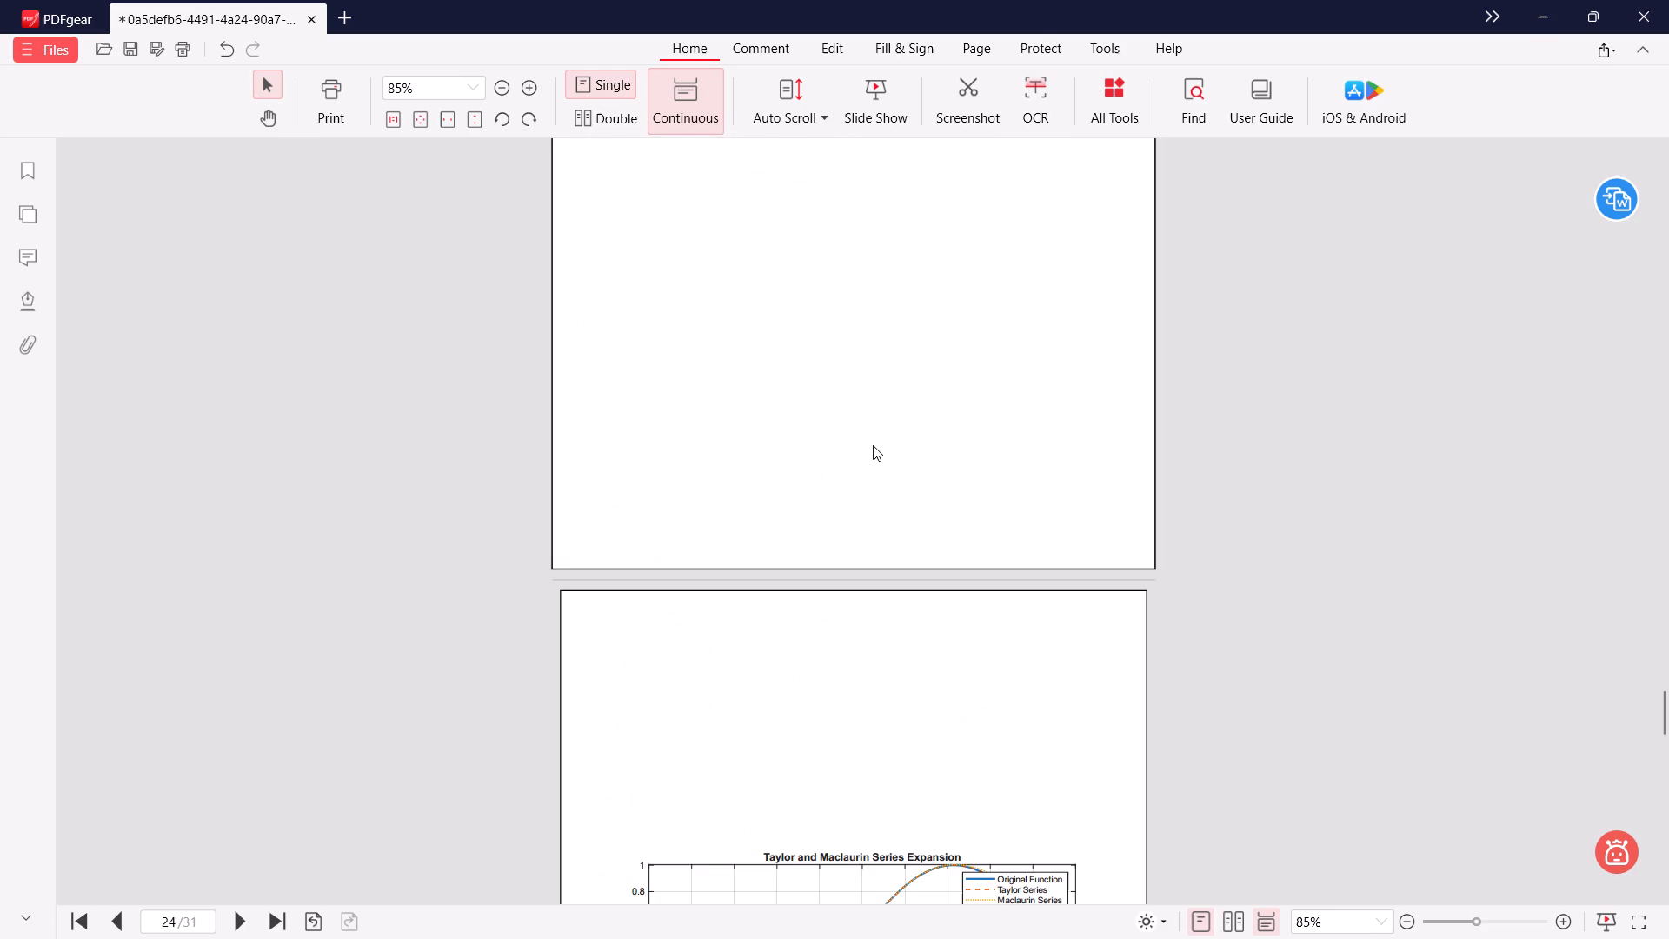
pyautogui.scroll(3, 895, 429)
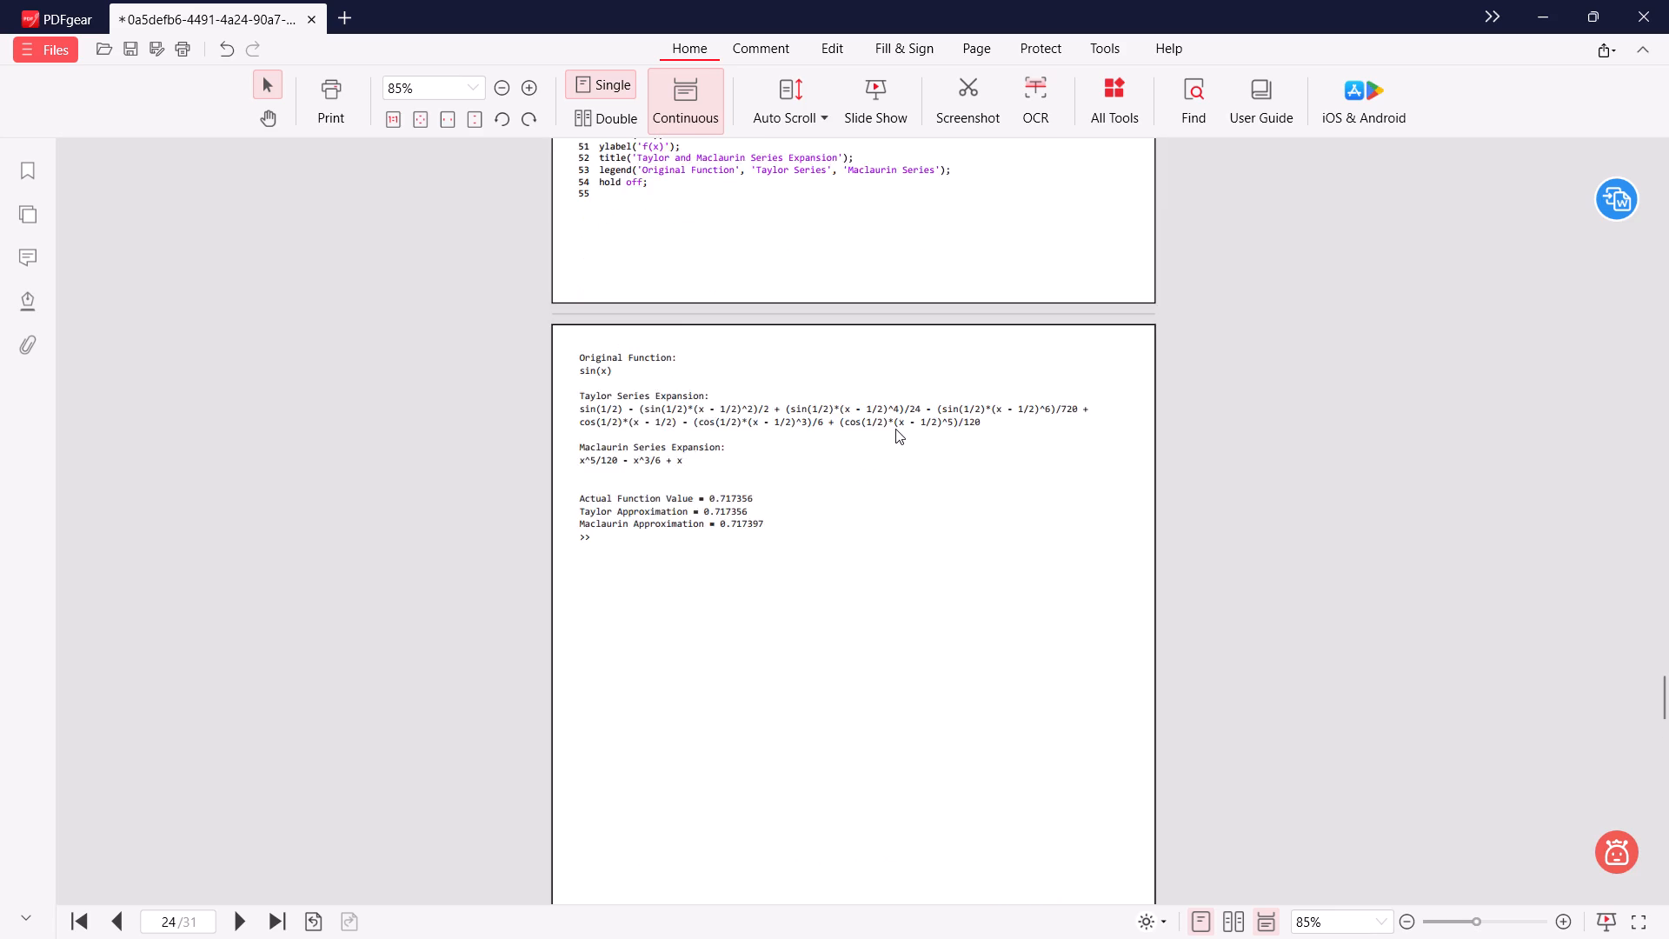
pyautogui.scroll(8, 895, 429)
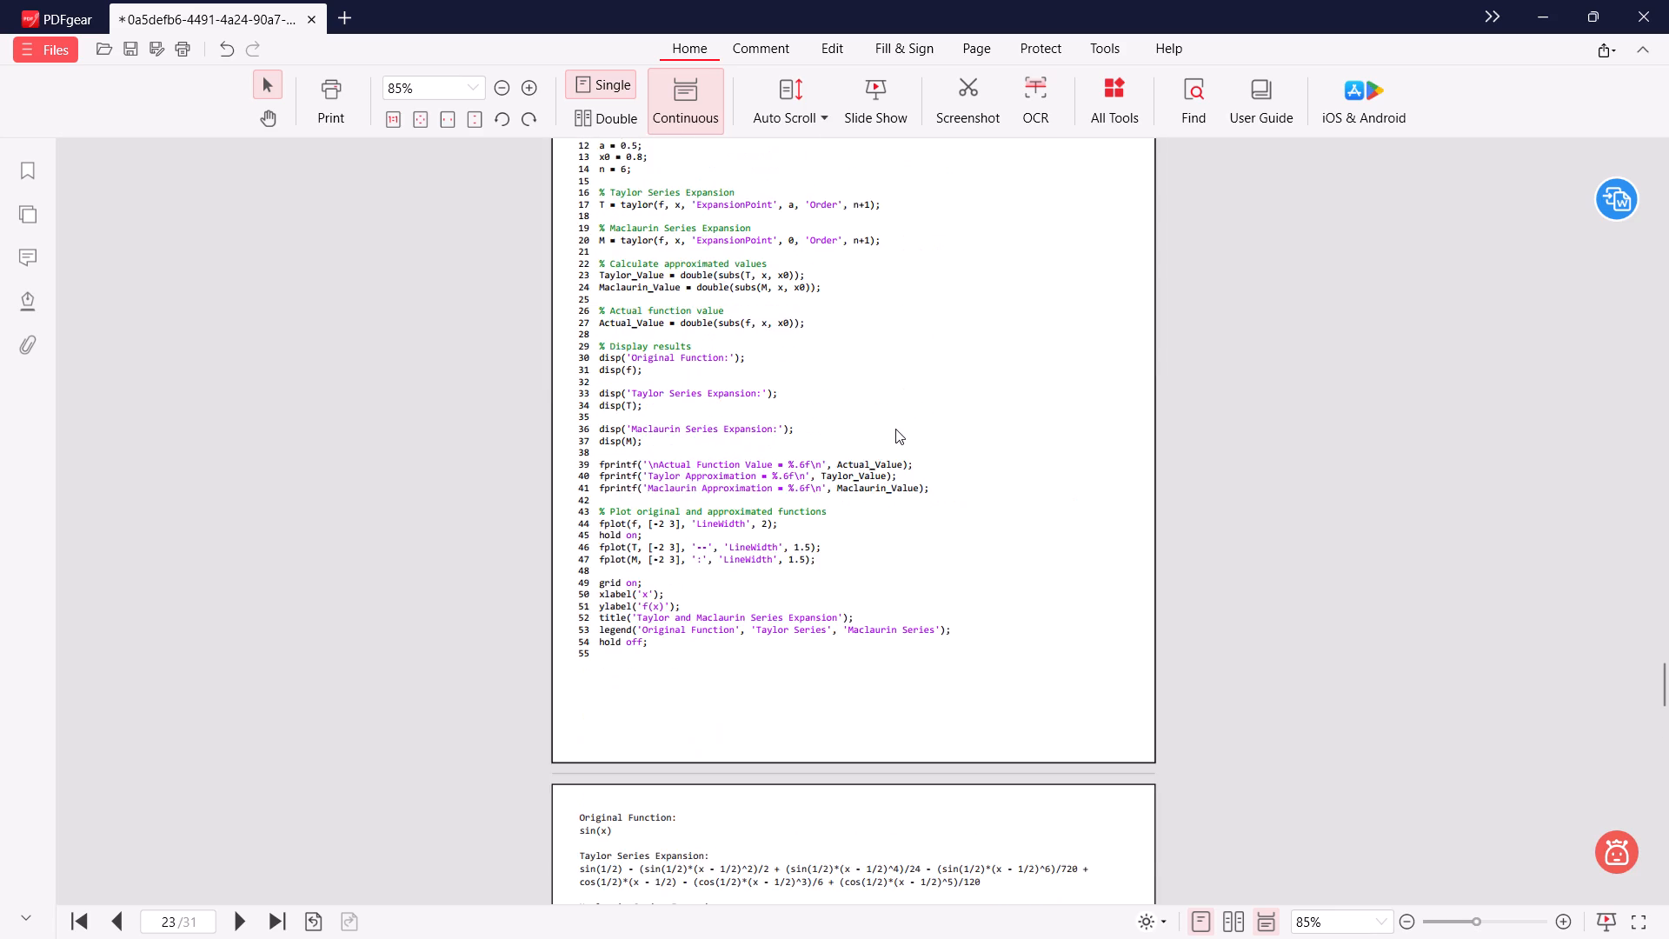
pyautogui.scroll(1, 895, 429)
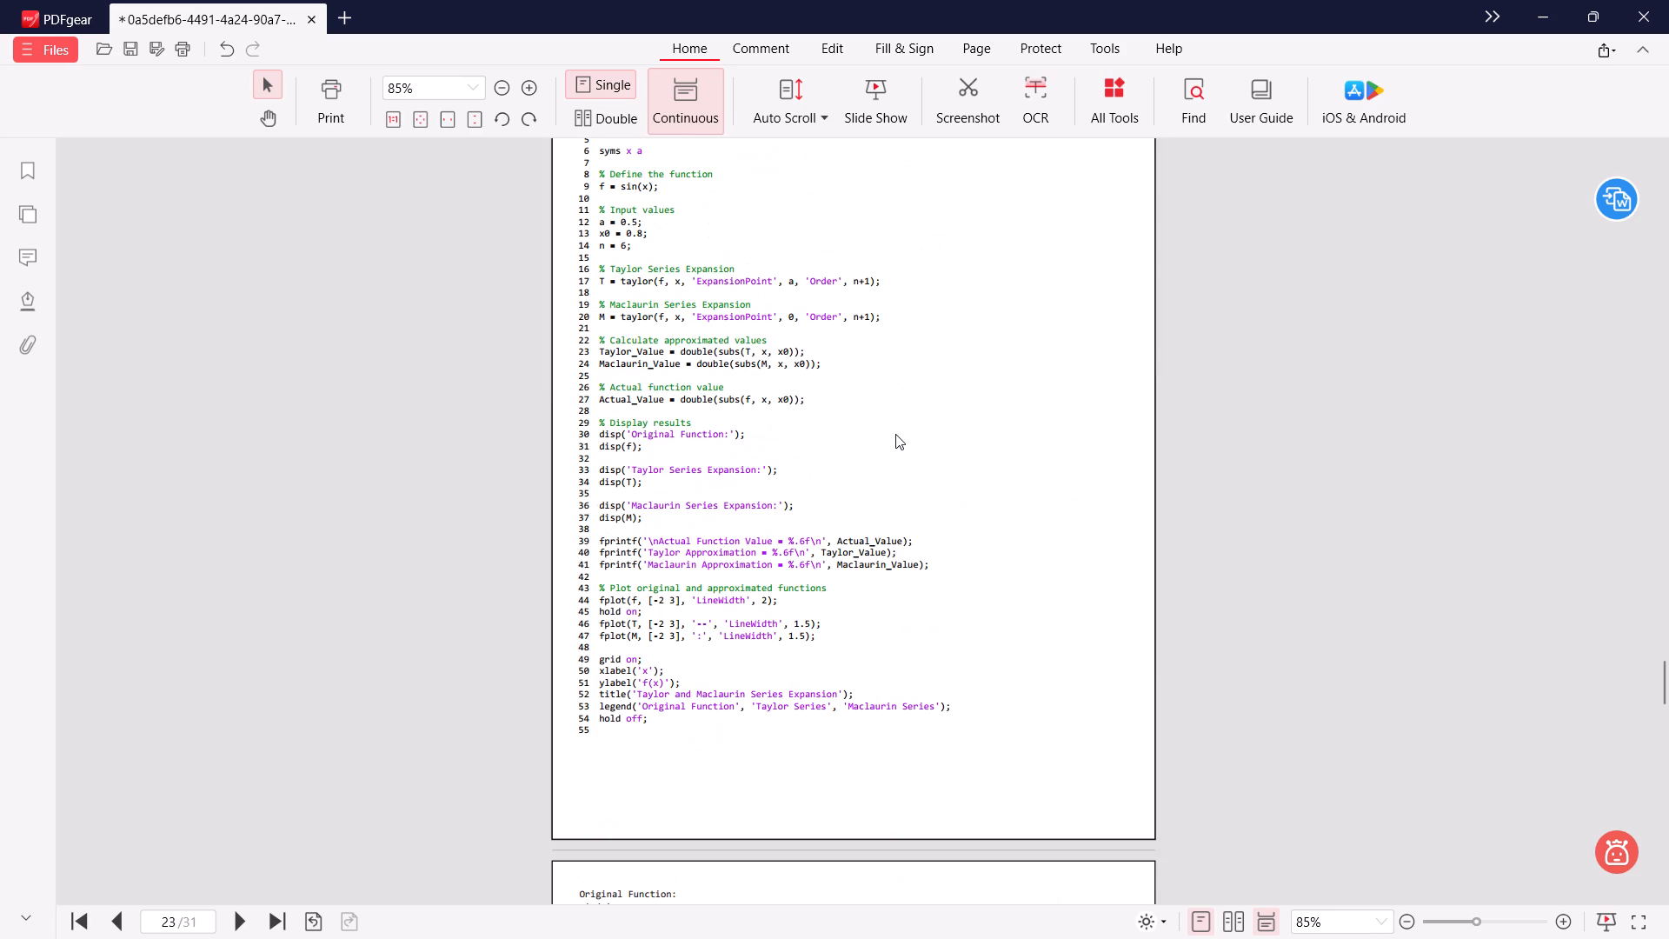
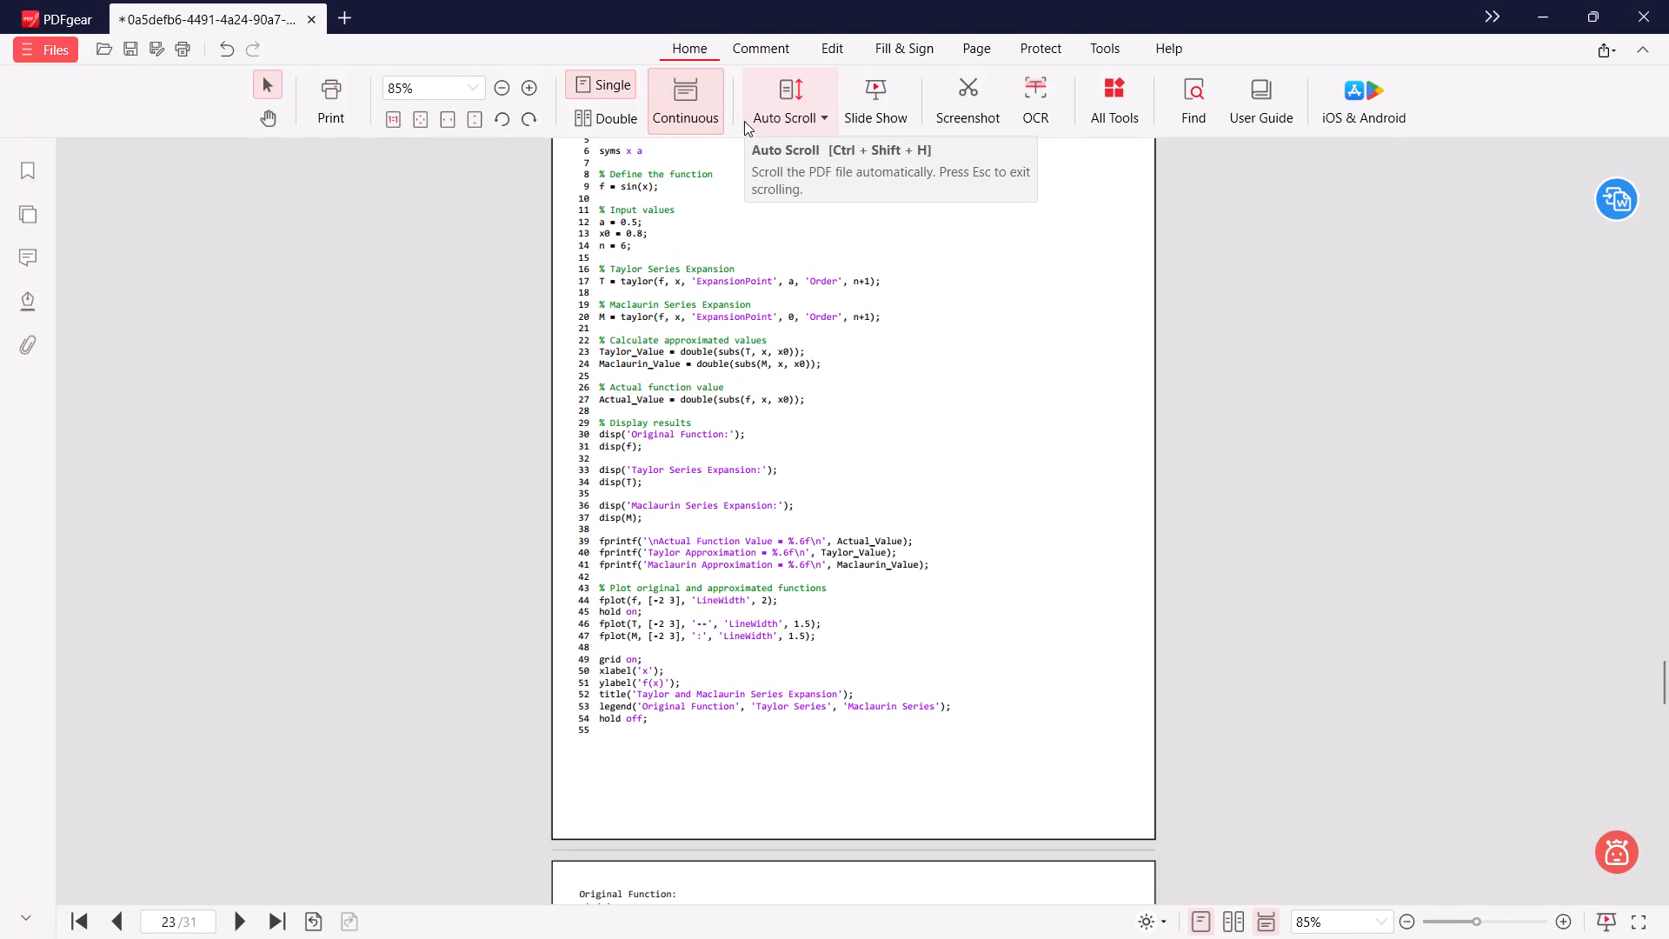
# Review the manual backwards from the Taylor series code through Experiments 5A and 4 to the early introductory MATLAB pages.
pyautogui.scroll(-1, 952, 434)
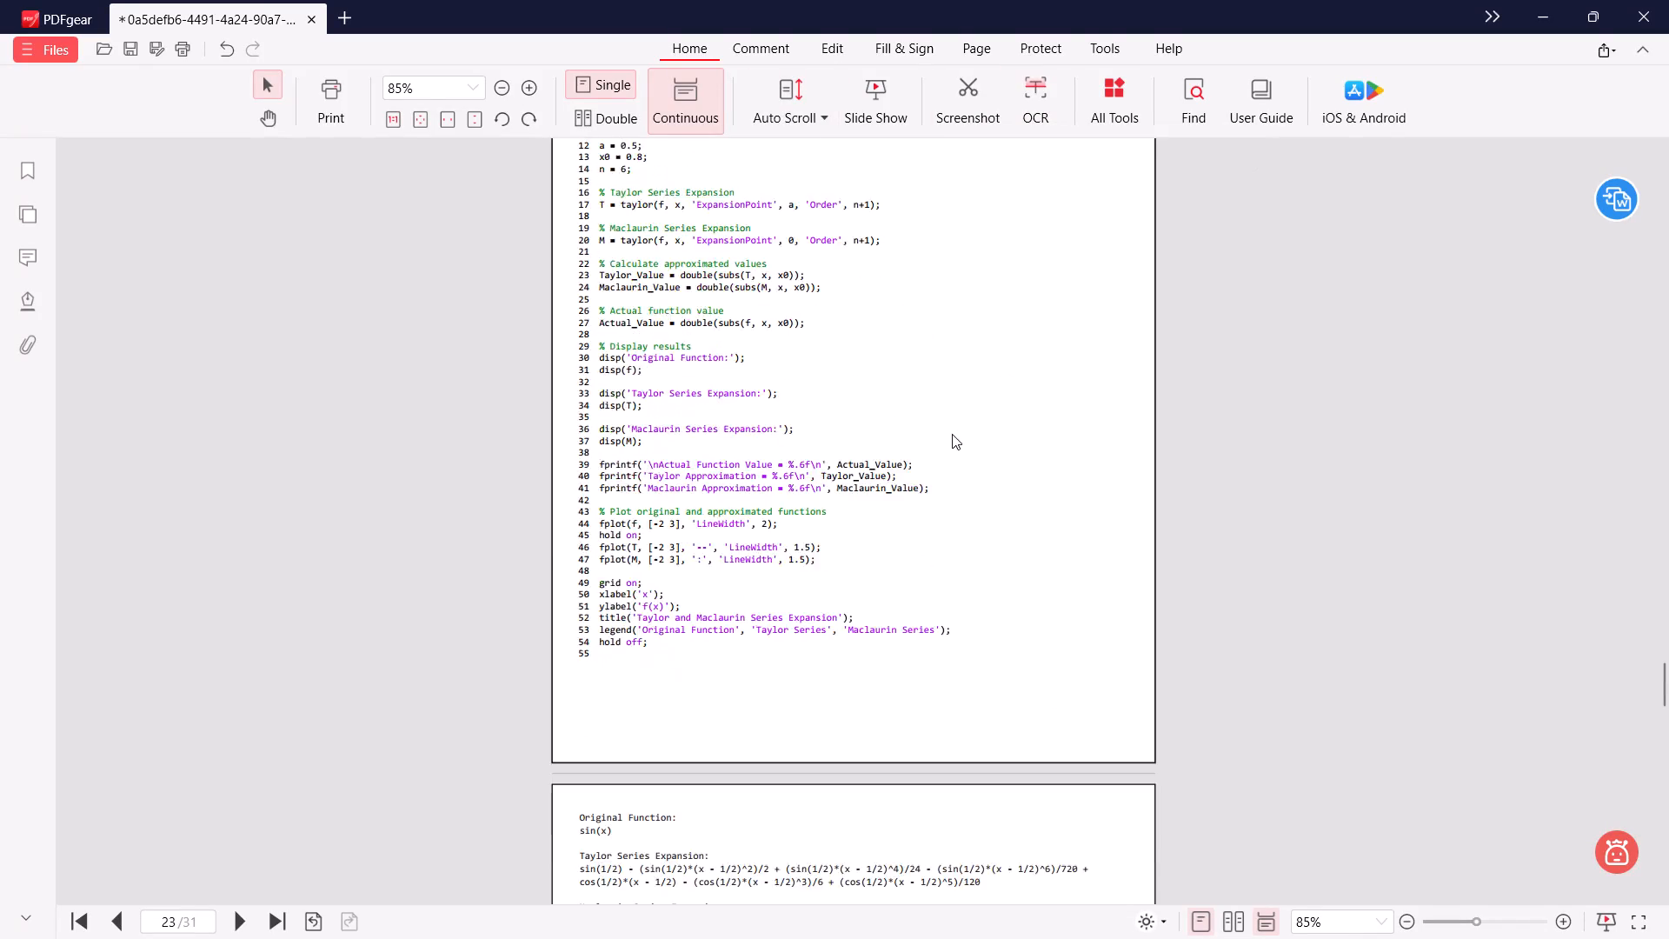
pyautogui.scroll(-7, 952, 434)
pyautogui.scroll(20, 965, 408)
pyautogui.scroll(1, 965, 408)
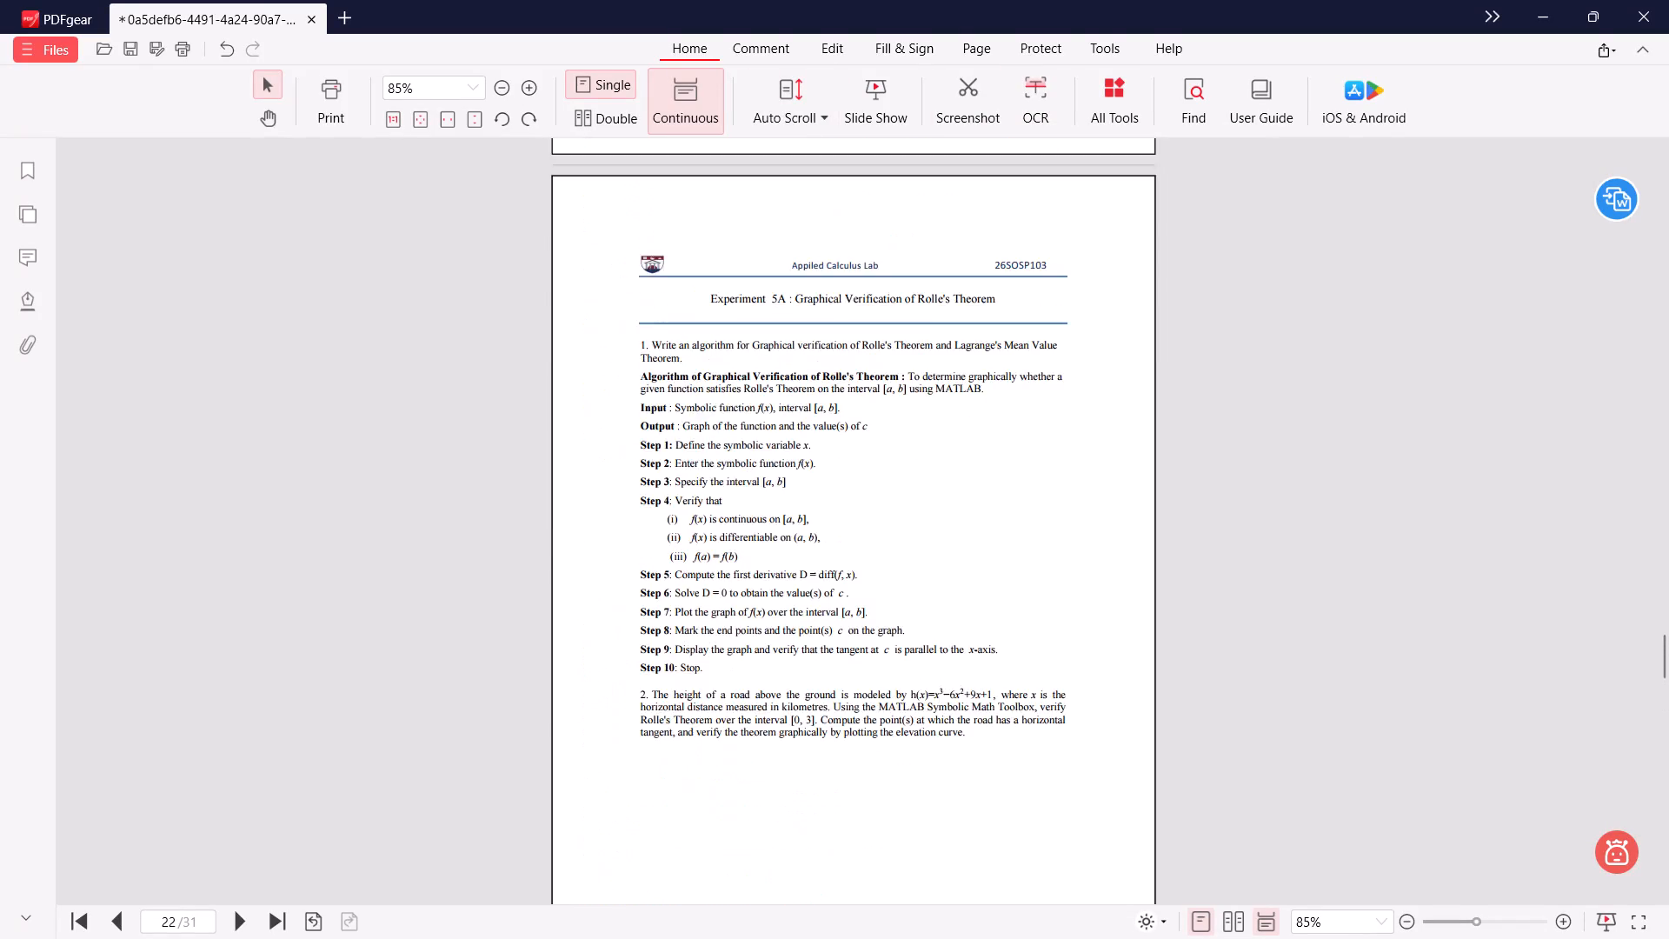
pyautogui.scroll(5, 957, 401)
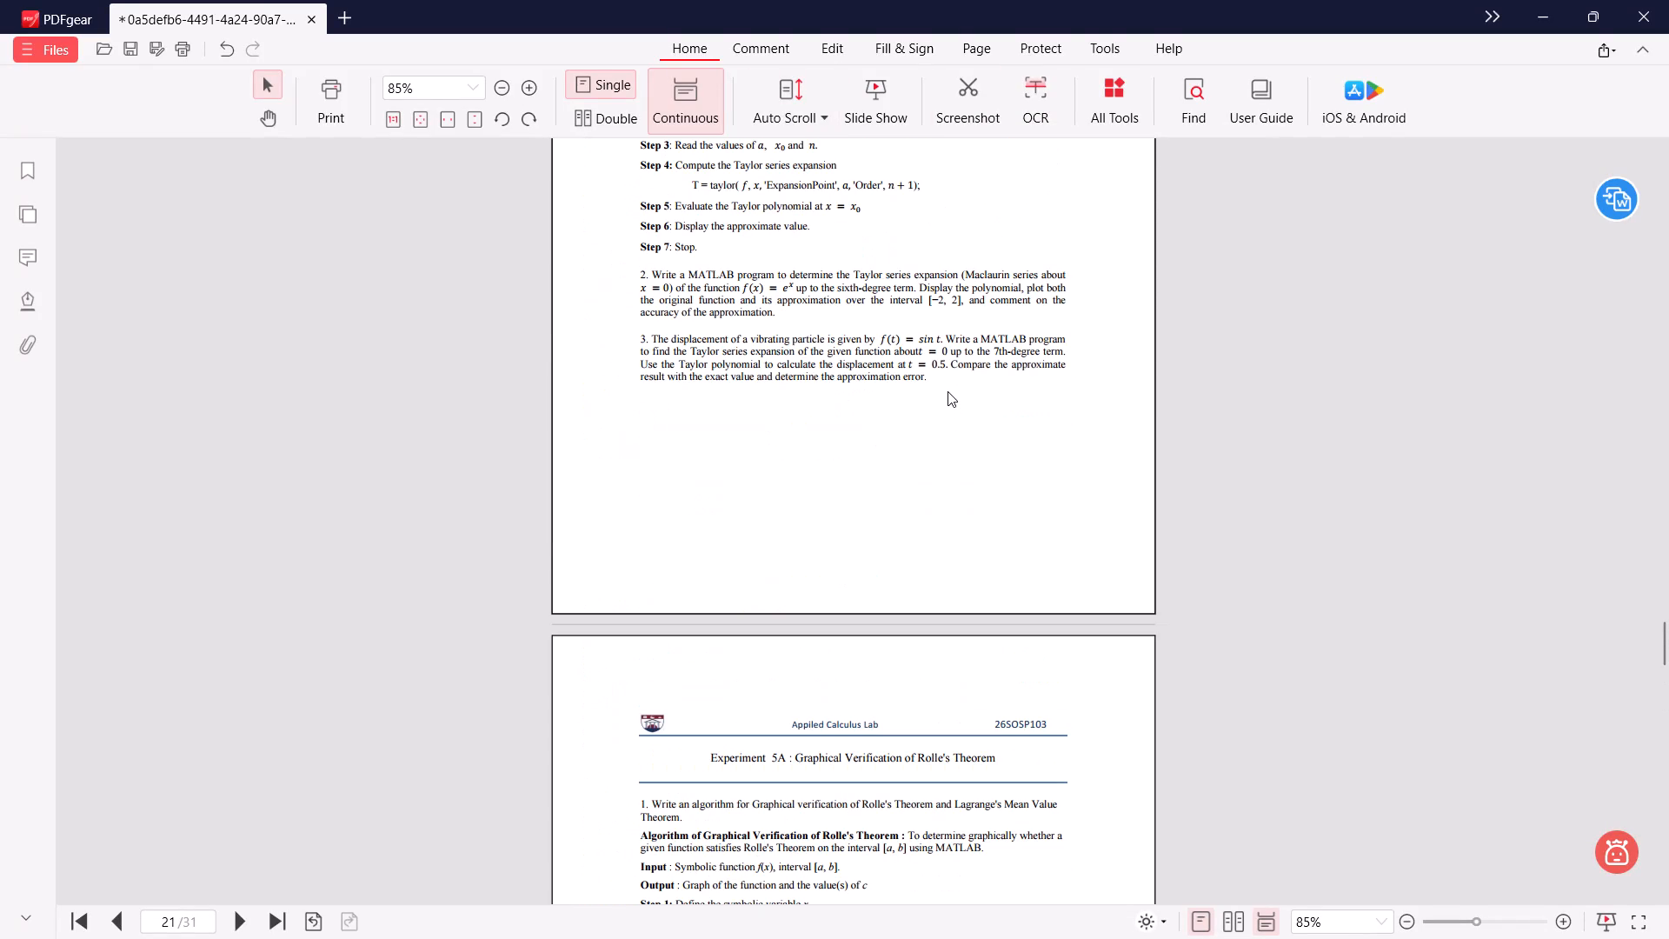
pyautogui.scroll(7, 948, 390)
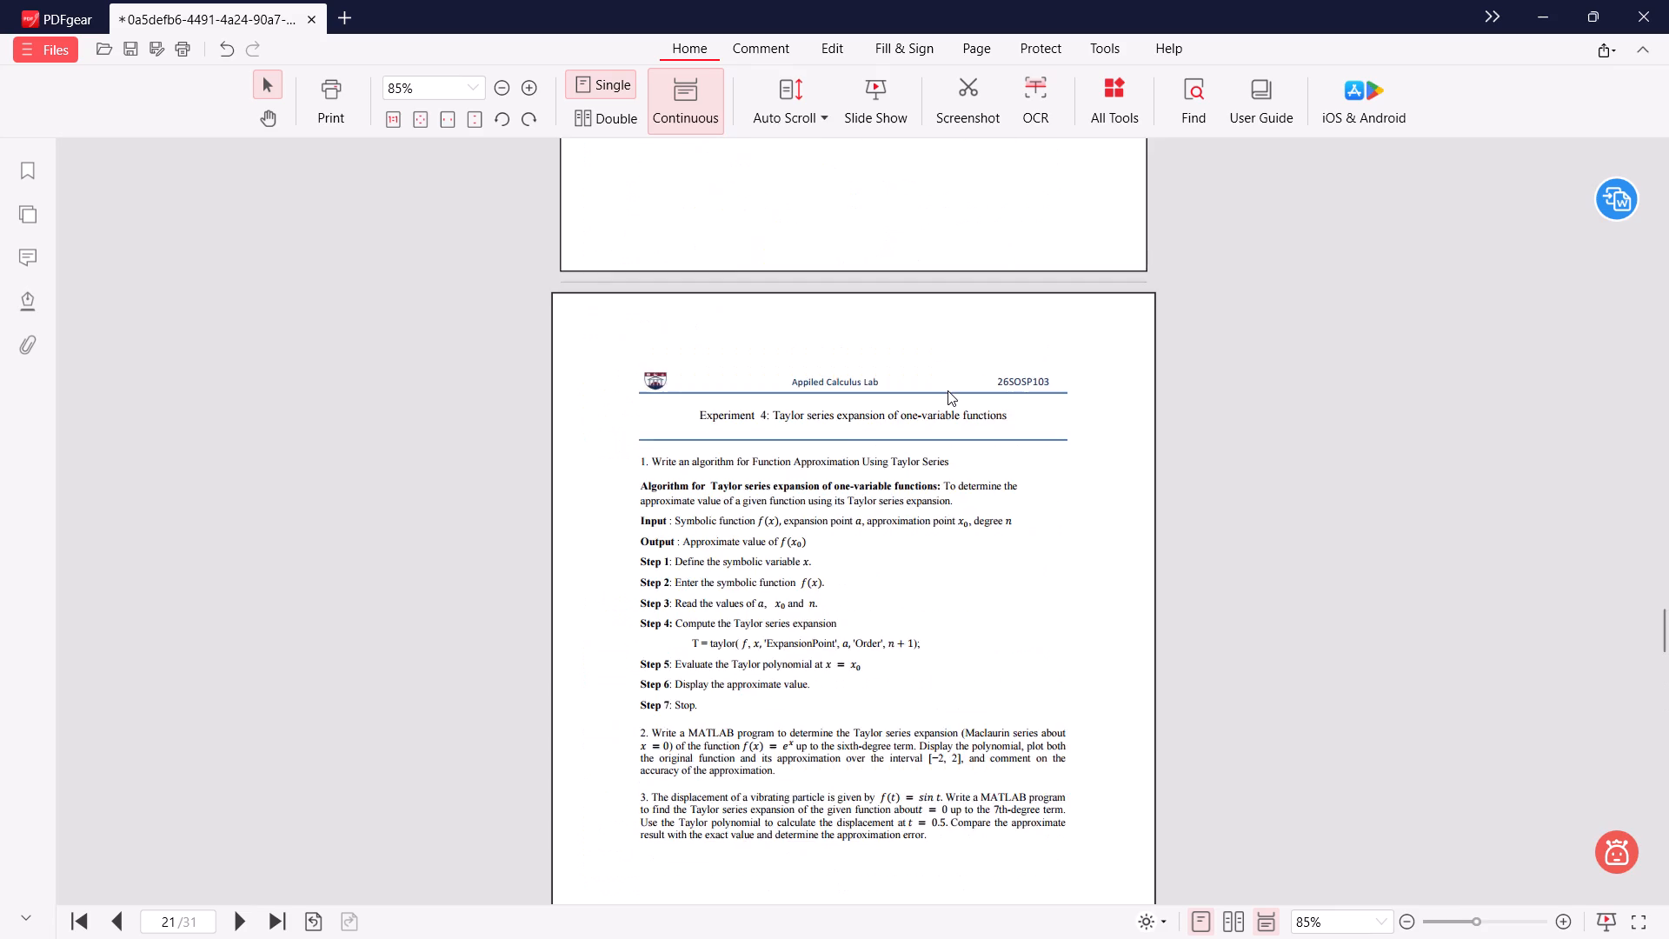
pyautogui.scroll(20, 948, 390)
pyautogui.scroll(9, 948, 390)
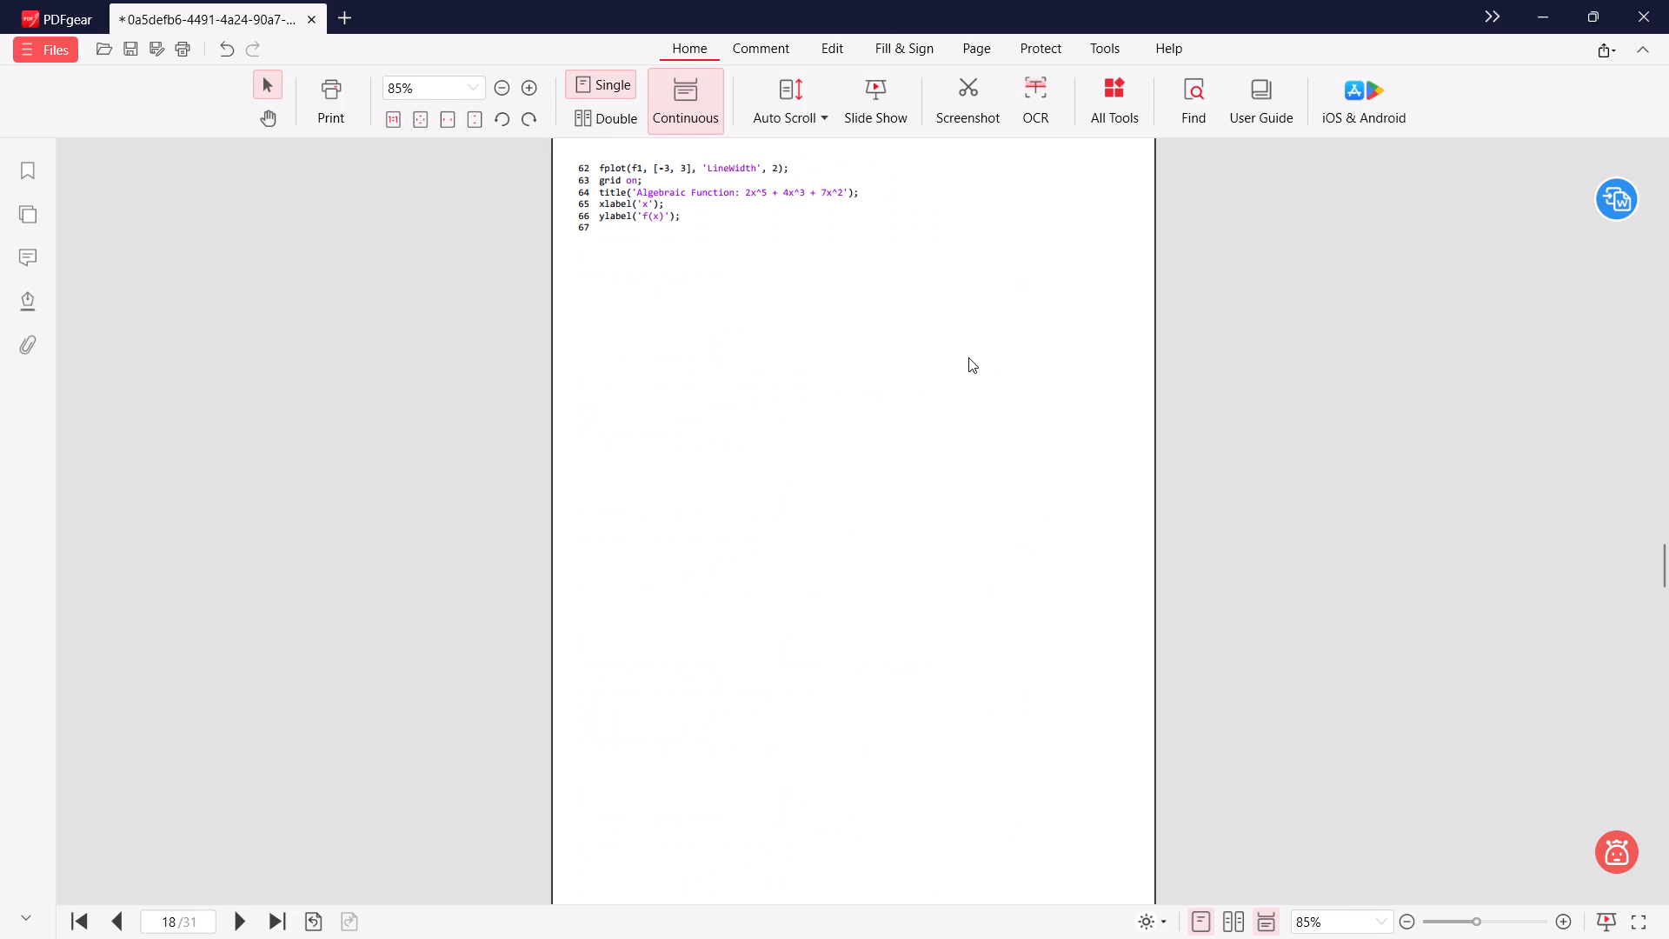
pyautogui.scroll(14, 809, 382)
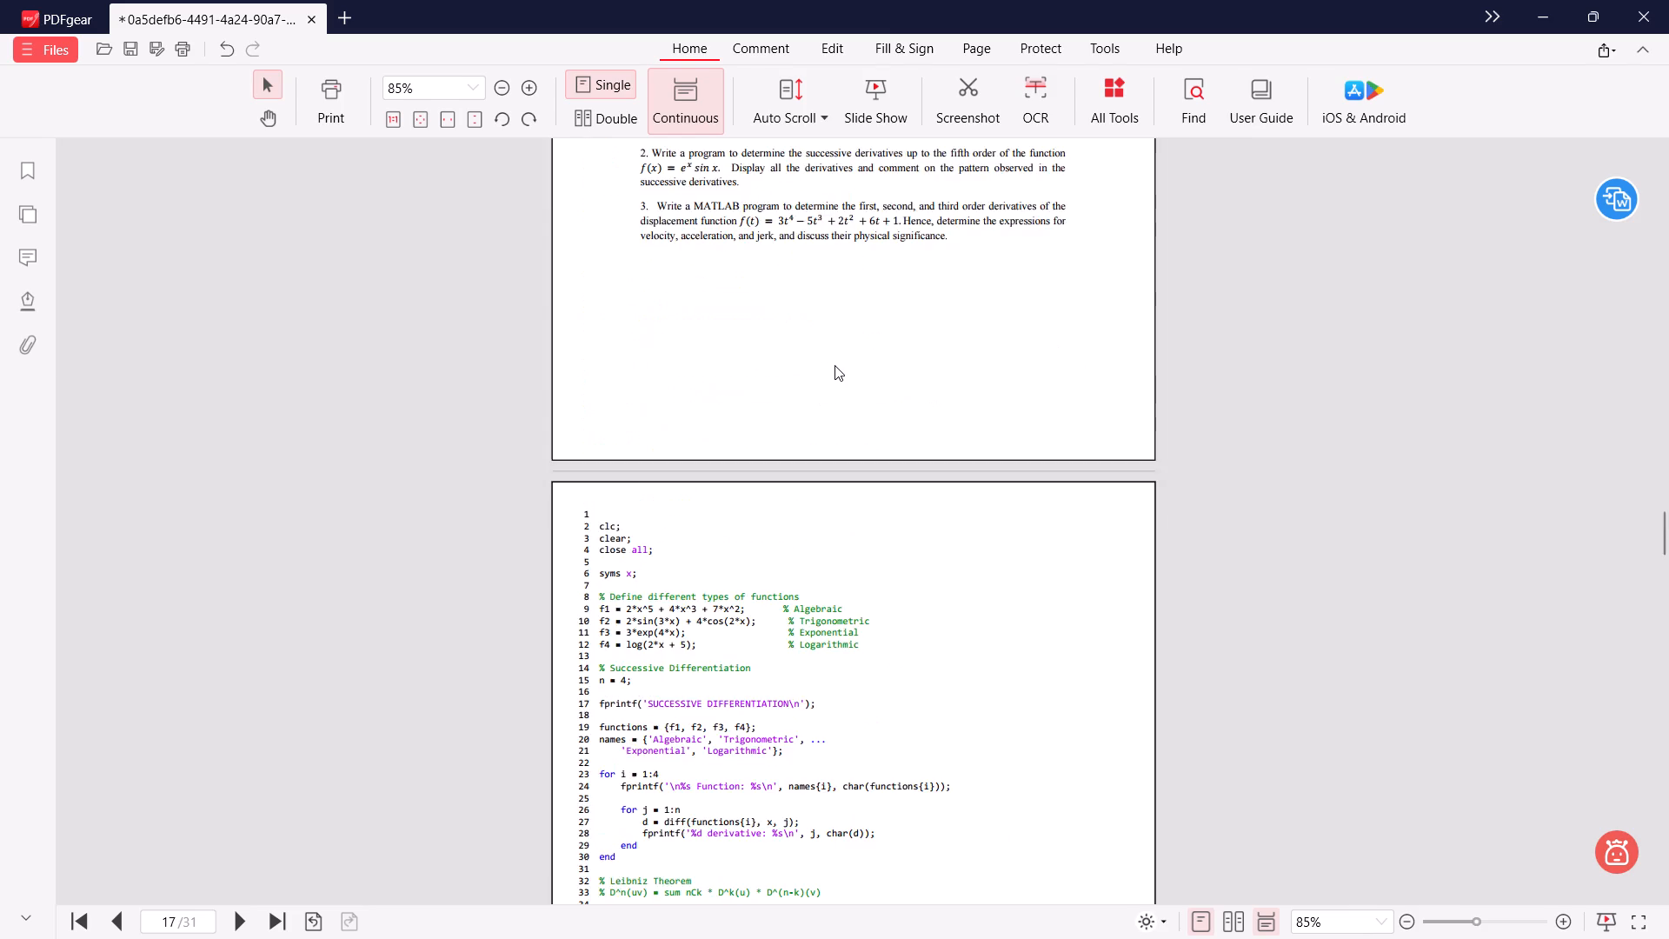
pyautogui.scroll(20, 834, 365)
pyautogui.scroll(15, 834, 365)
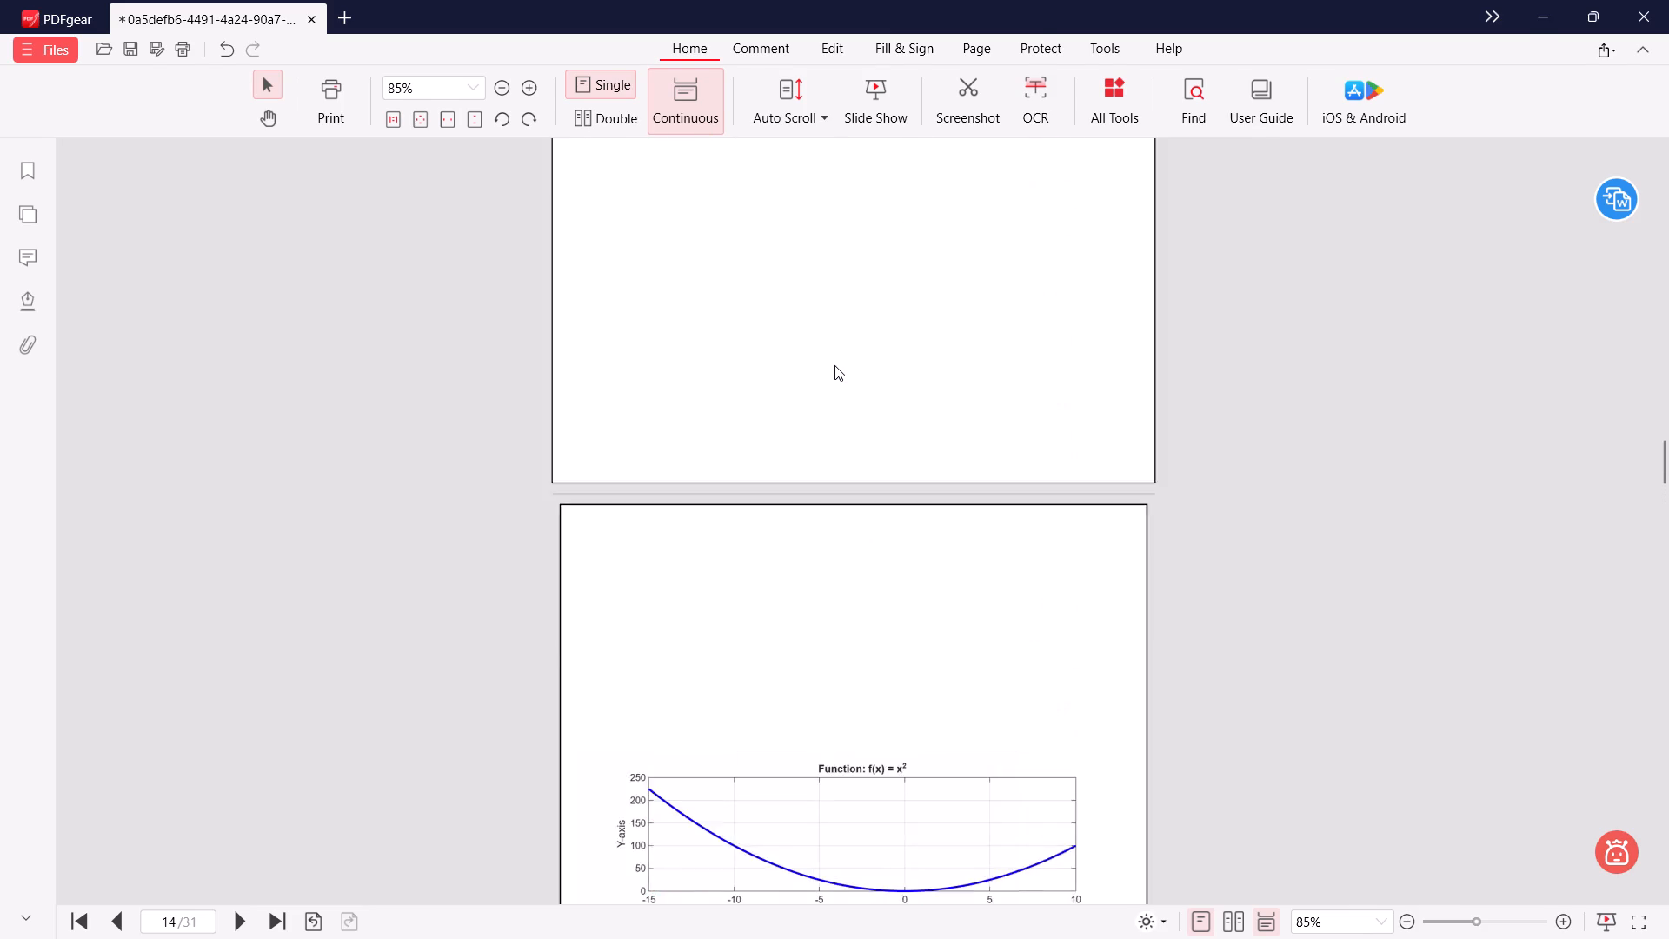
pyautogui.scroll(20, 834, 365)
pyautogui.scroll(15, 834, 365)
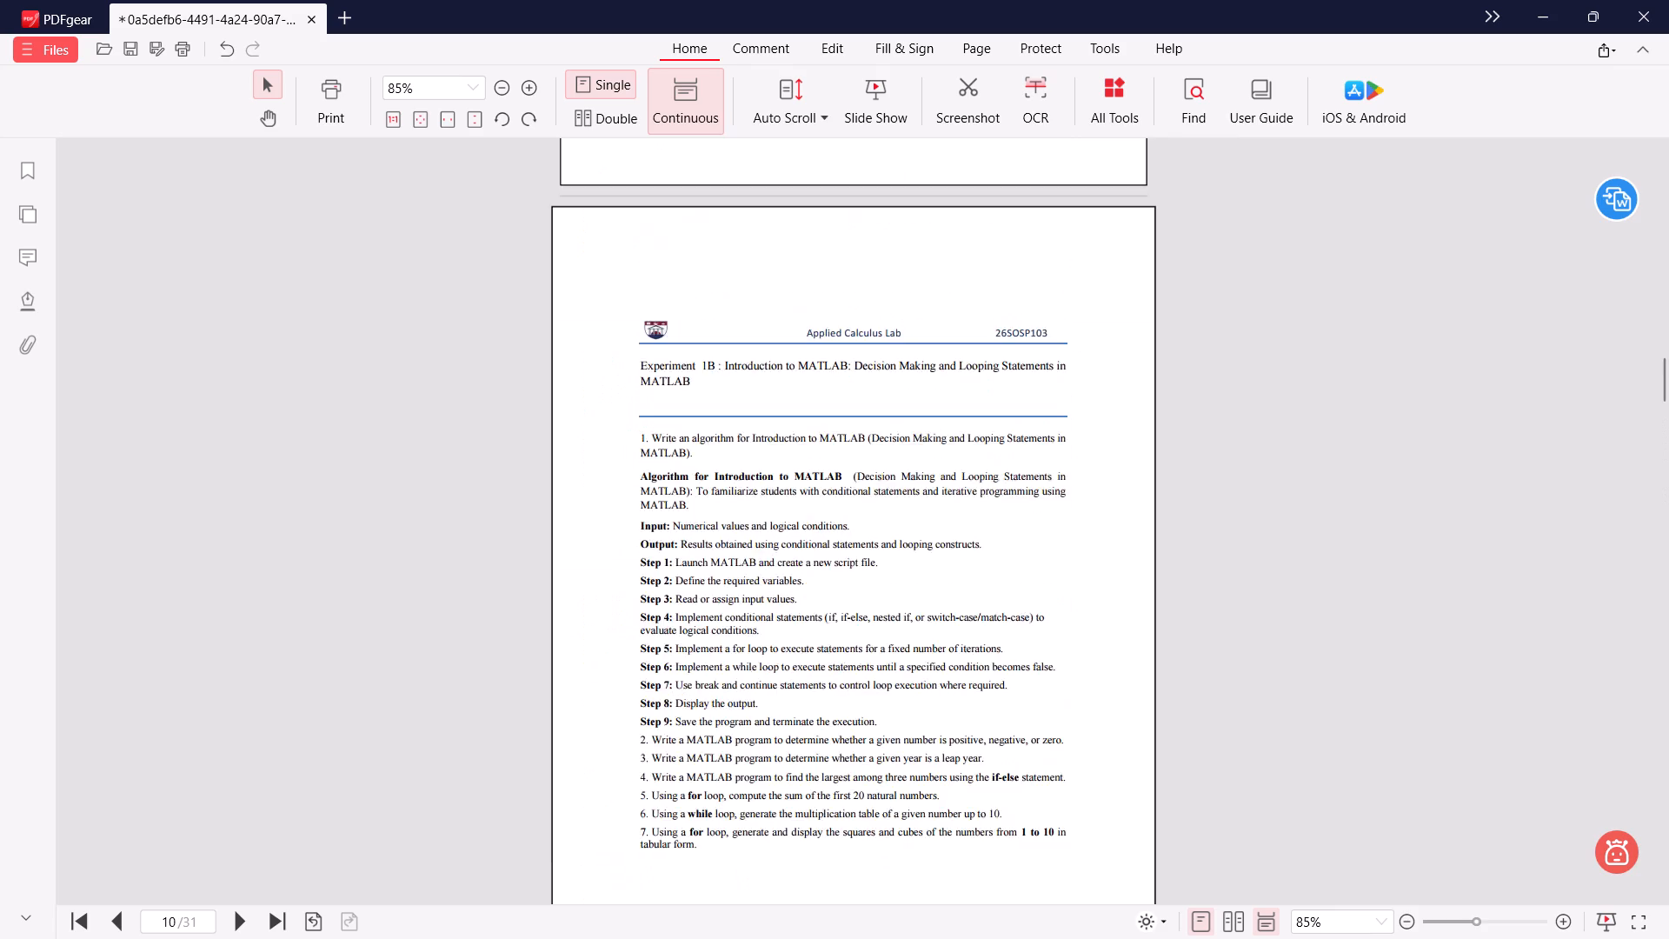
pyautogui.scroll(20, 834, 364)
pyautogui.scroll(15, 834, 364)
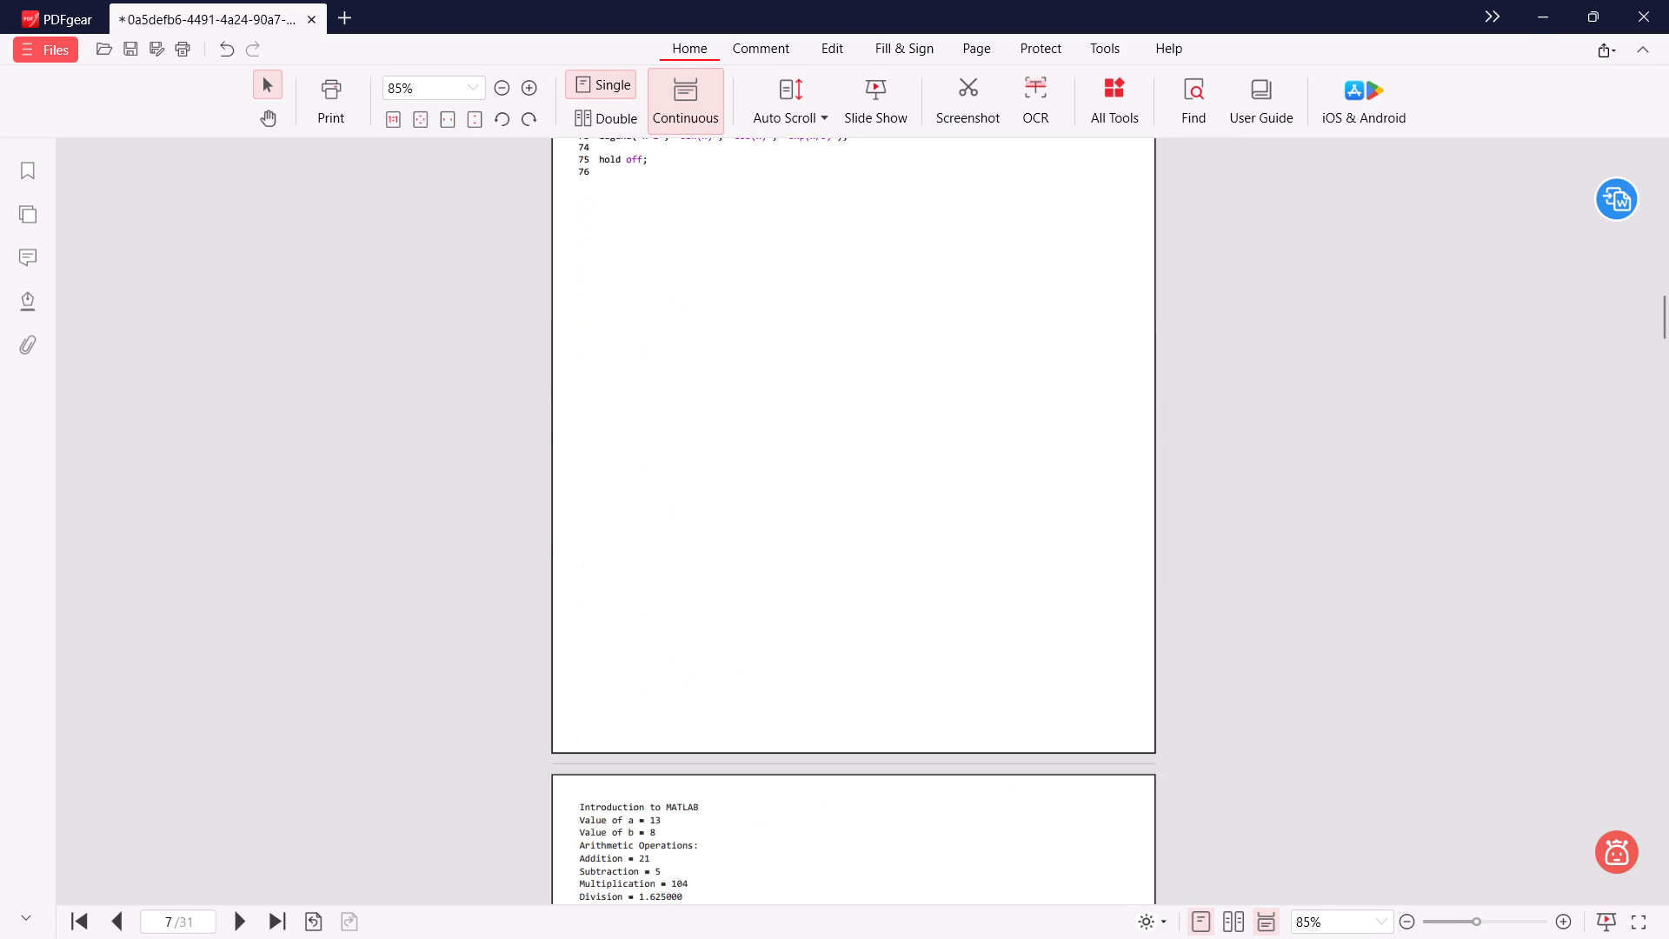
pyautogui.scroll(6, 834, 364)
# Check the Experiment 1B and 2 instruction pages and the Rolle's Theorem code and figure near the end of the manual.
pyautogui.scroll(-20, 834, 364)
pyautogui.scroll(-17, 834, 364)
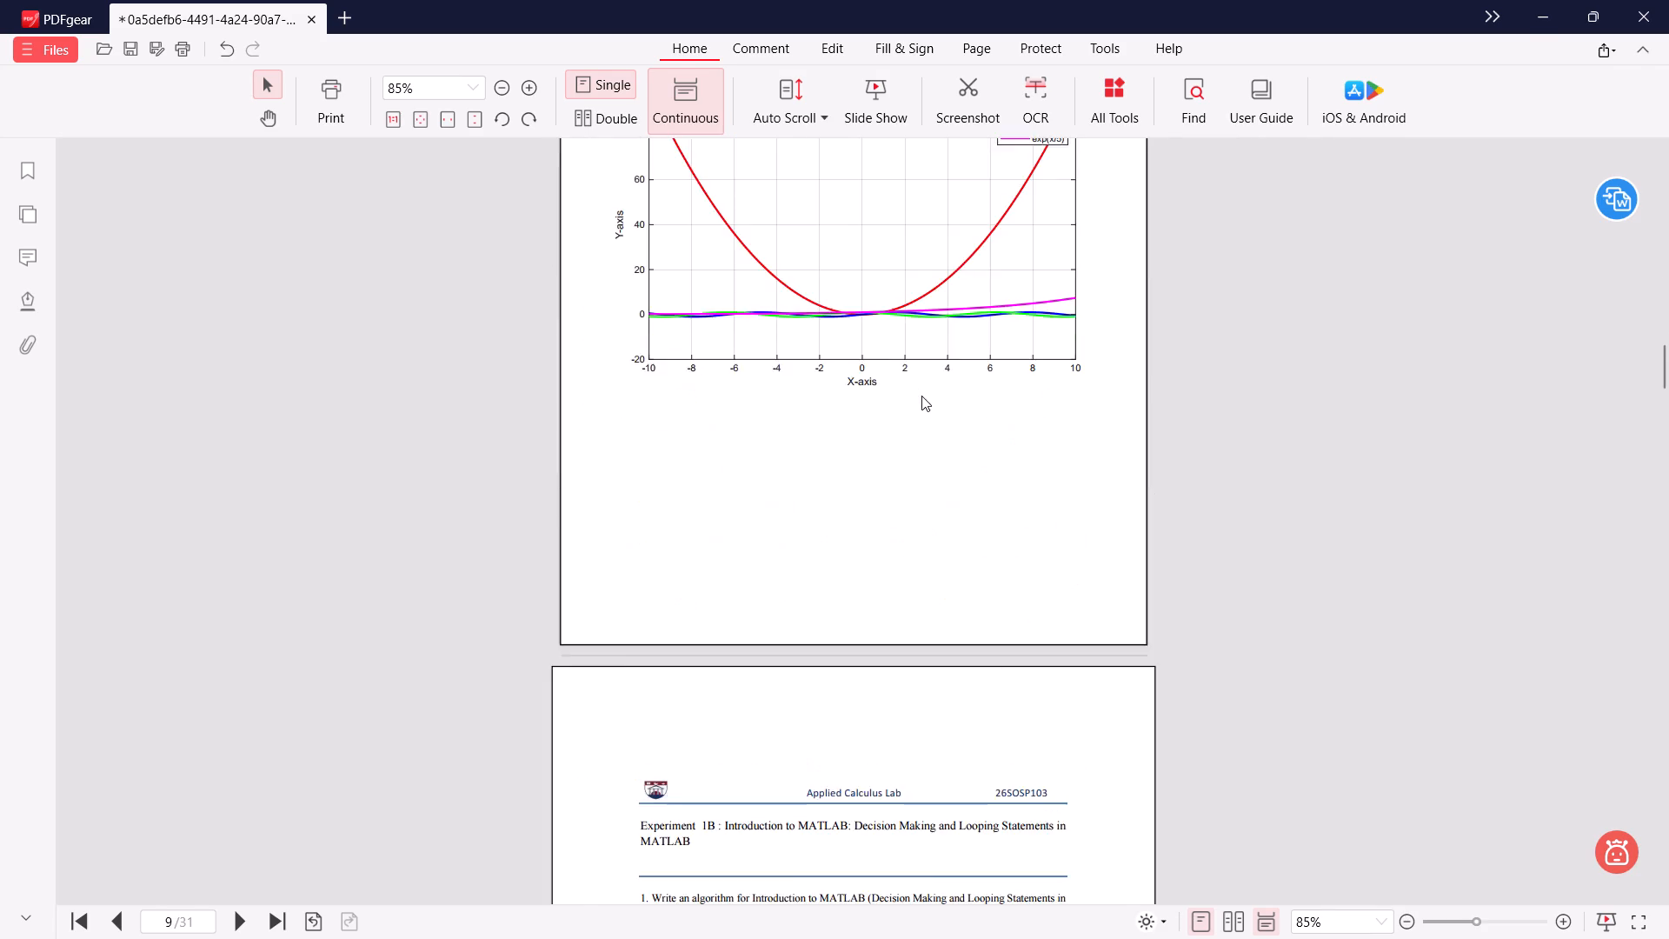
pyautogui.scroll(-10, 921, 396)
pyautogui.scroll(5, 843, 392)
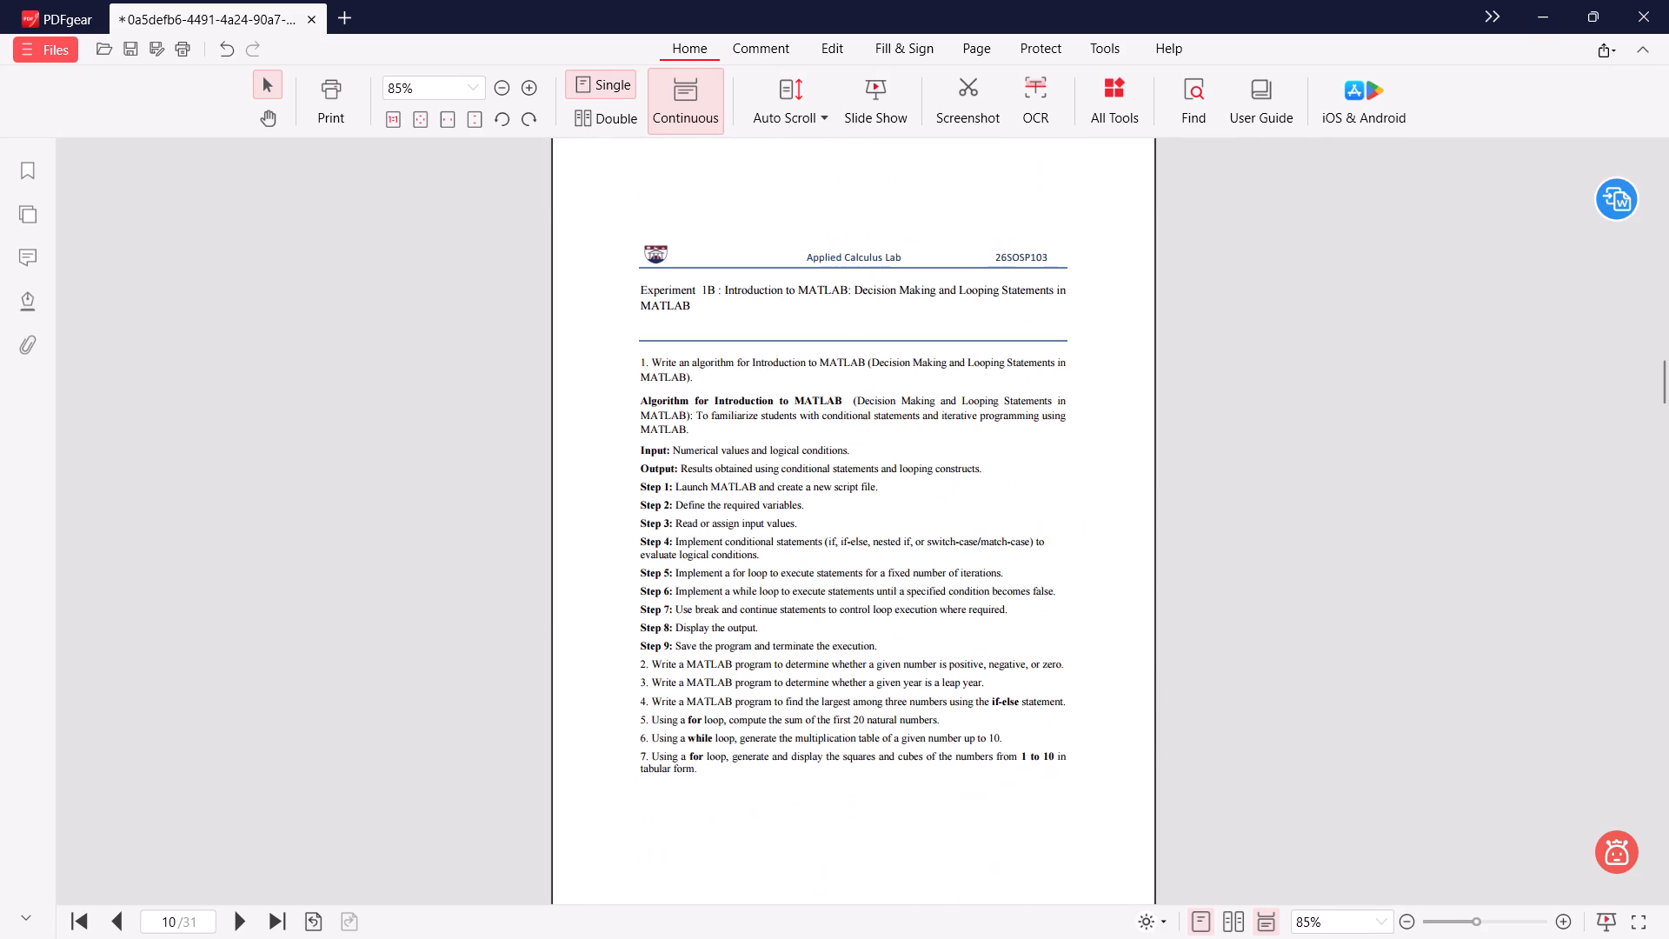
pyautogui.scroll(-16, 919, 423)
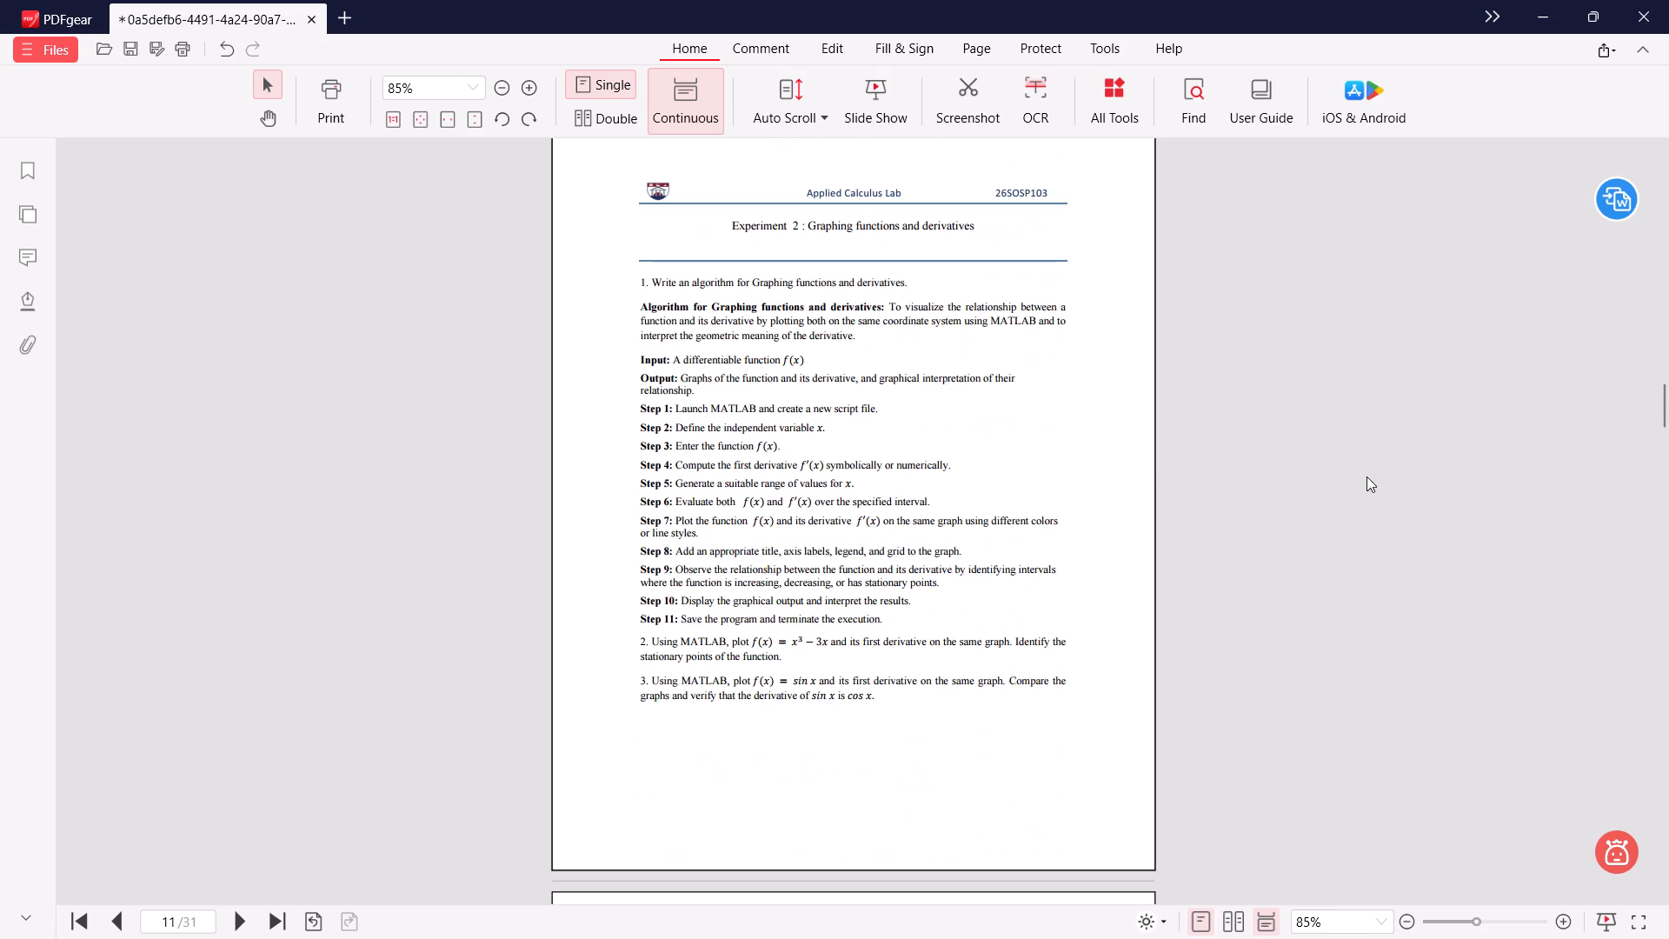
pyautogui.scroll(-4, 1366, 476)
pyautogui.moveTo(1657, 436); pyautogui.dragTo(1634, 776)
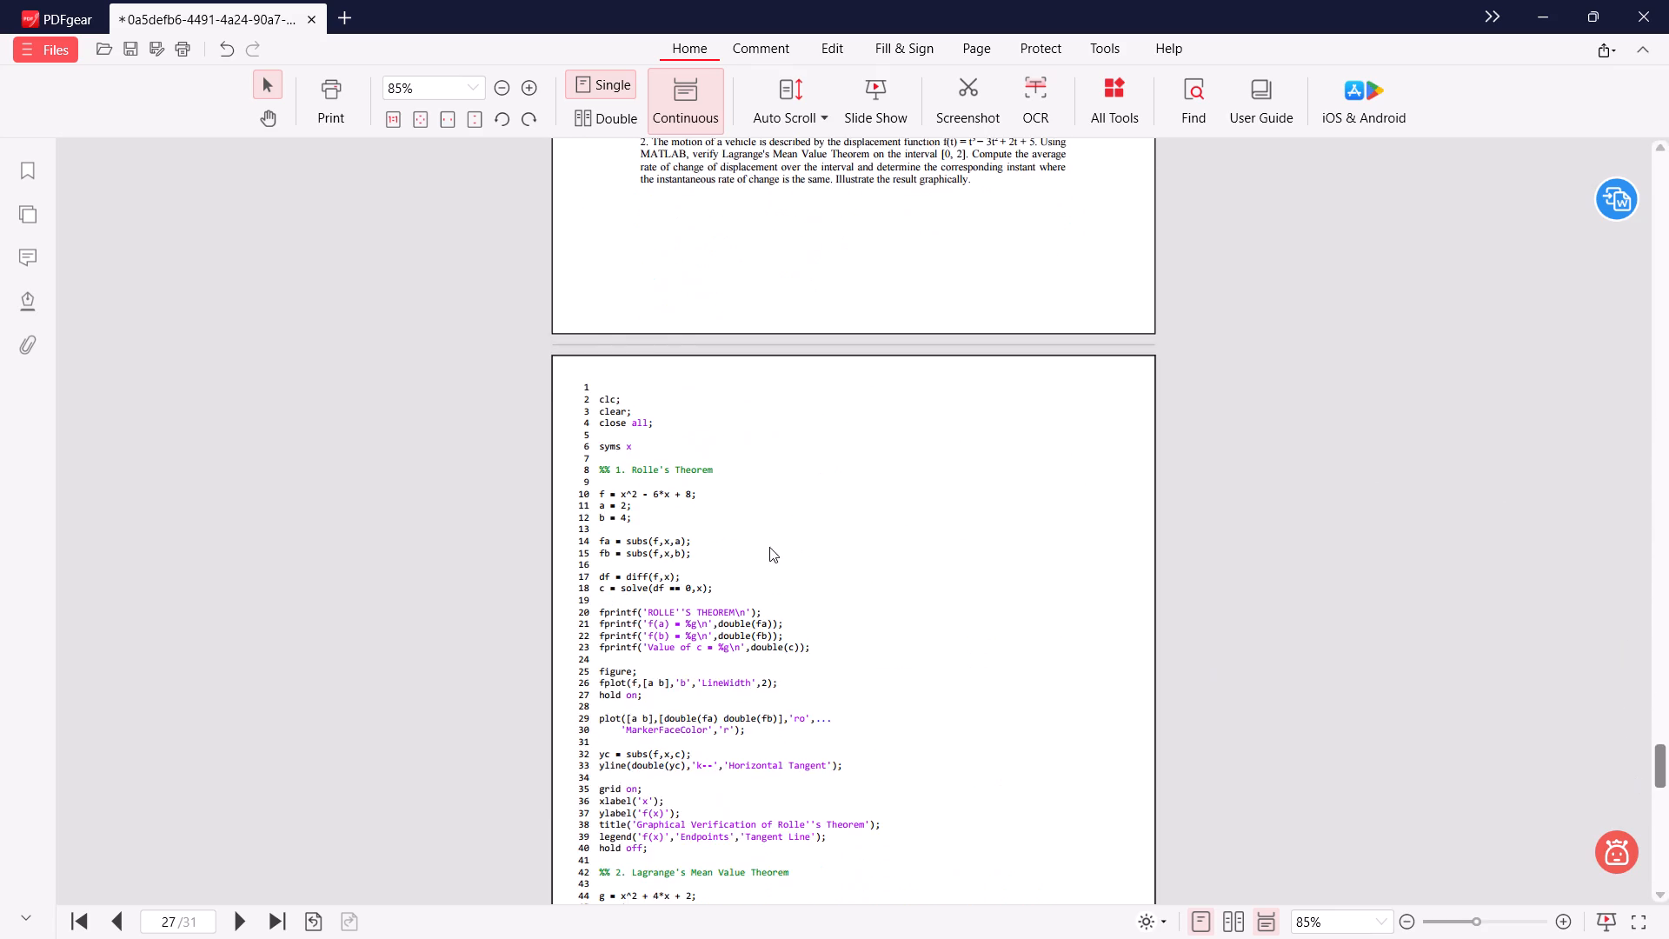
pyautogui.scroll(-11, 763, 529)
pyautogui.scroll(-18, 779, 479)
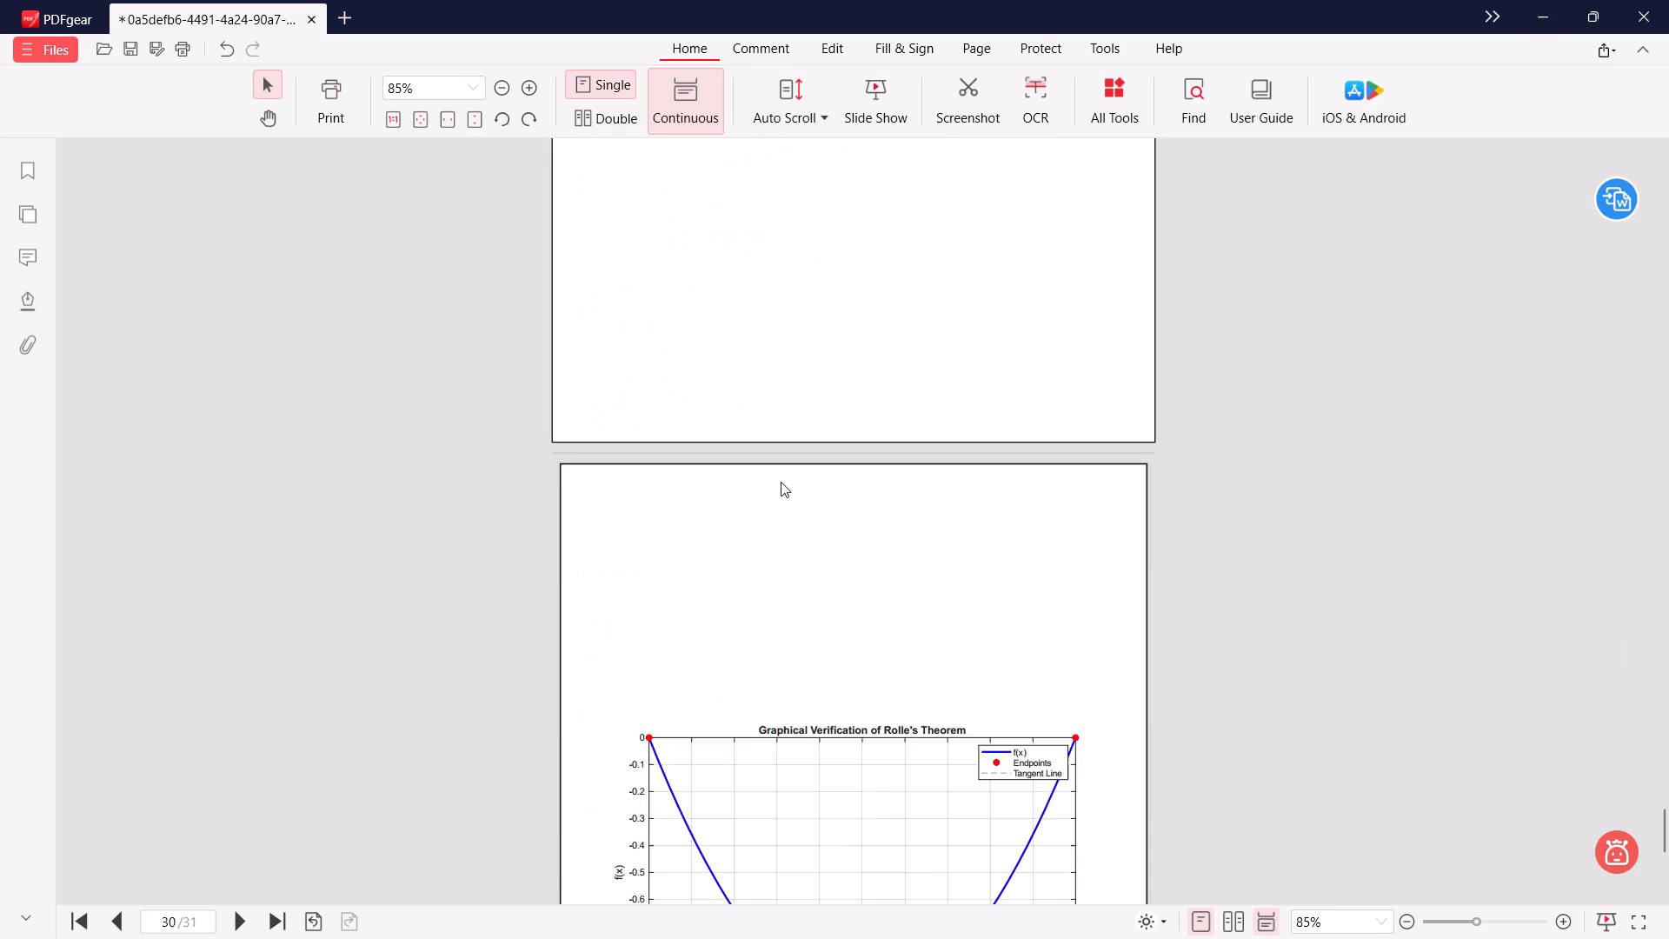
pyautogui.scroll(-20, 781, 482)
pyautogui.scroll(-9, 781, 482)
pyautogui.scroll(14, 792, 478)
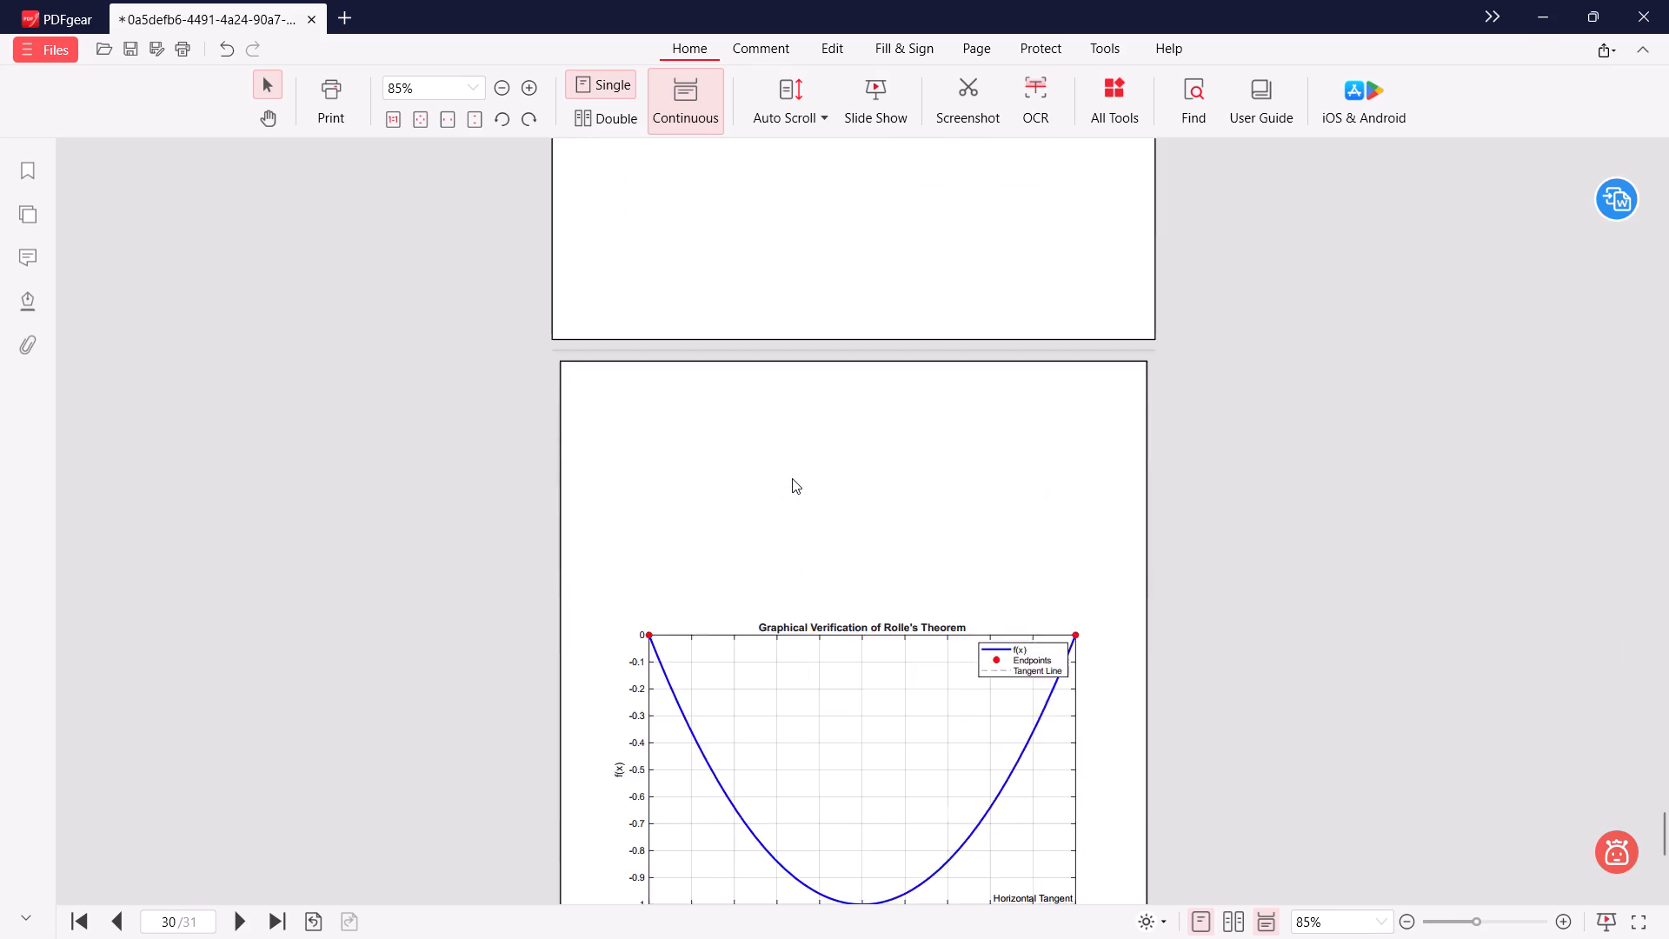
# Recheck the pages backwards from the Experiment 5B instructions through the Taylor series output to the Experiment 5A instructions.
pyautogui.scroll(20, 792, 478)
pyautogui.scroll(20, 792, 478)
pyautogui.scroll(2, 792, 478)
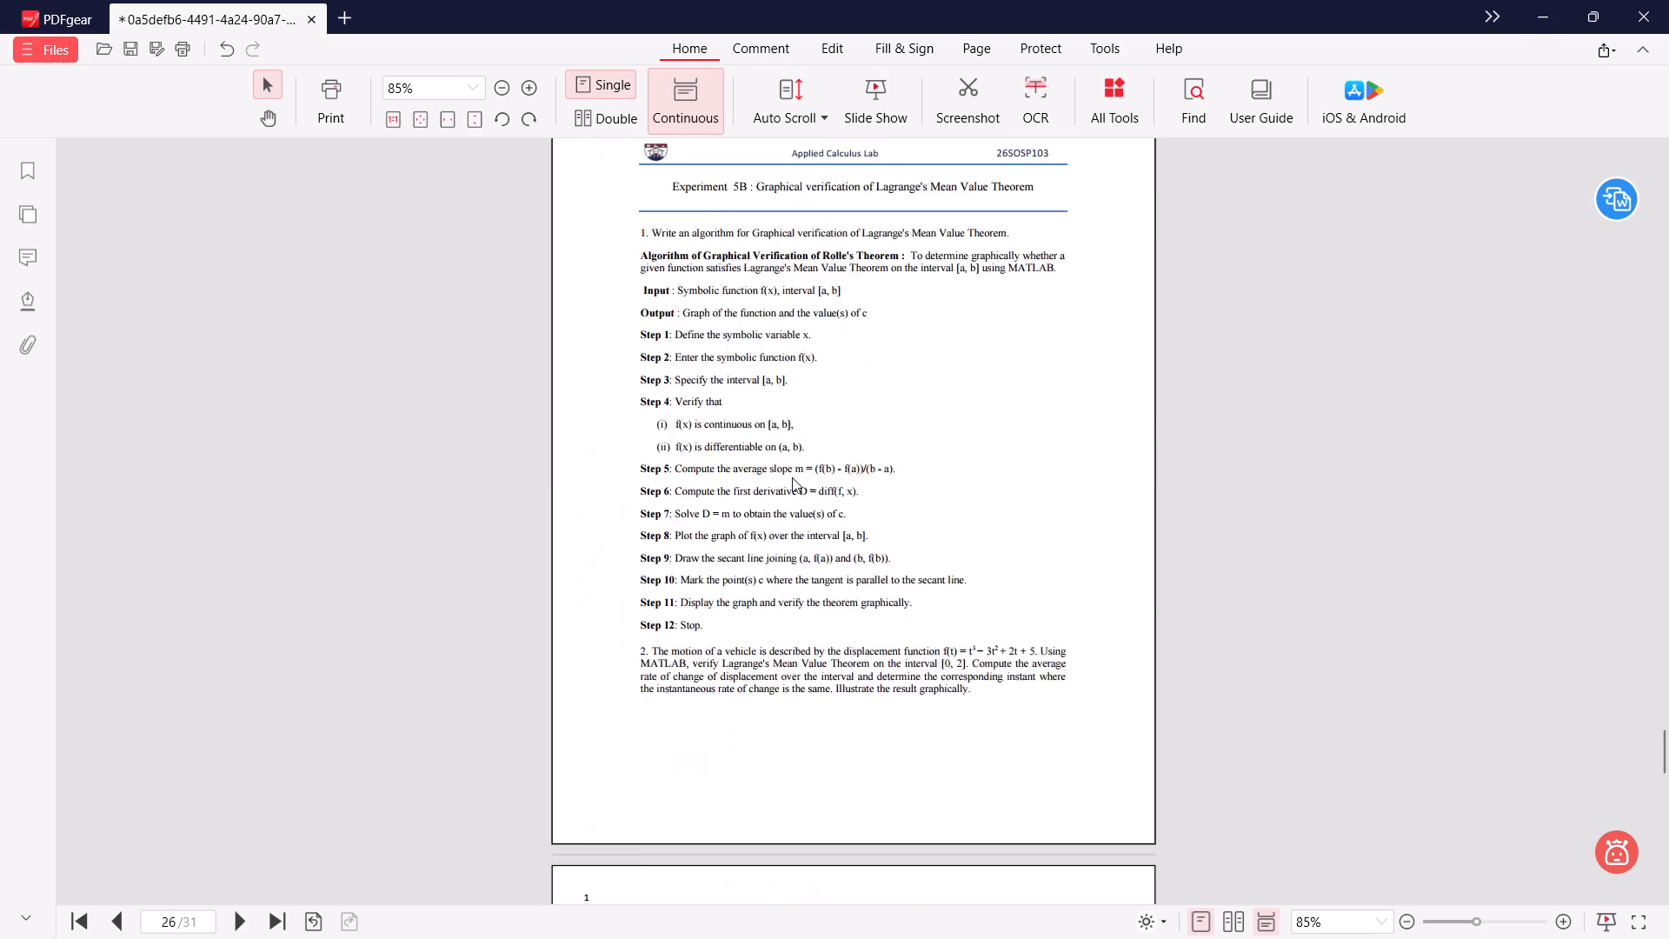
pyautogui.scroll(3, 792, 477)
pyautogui.scroll(-8, 792, 477)
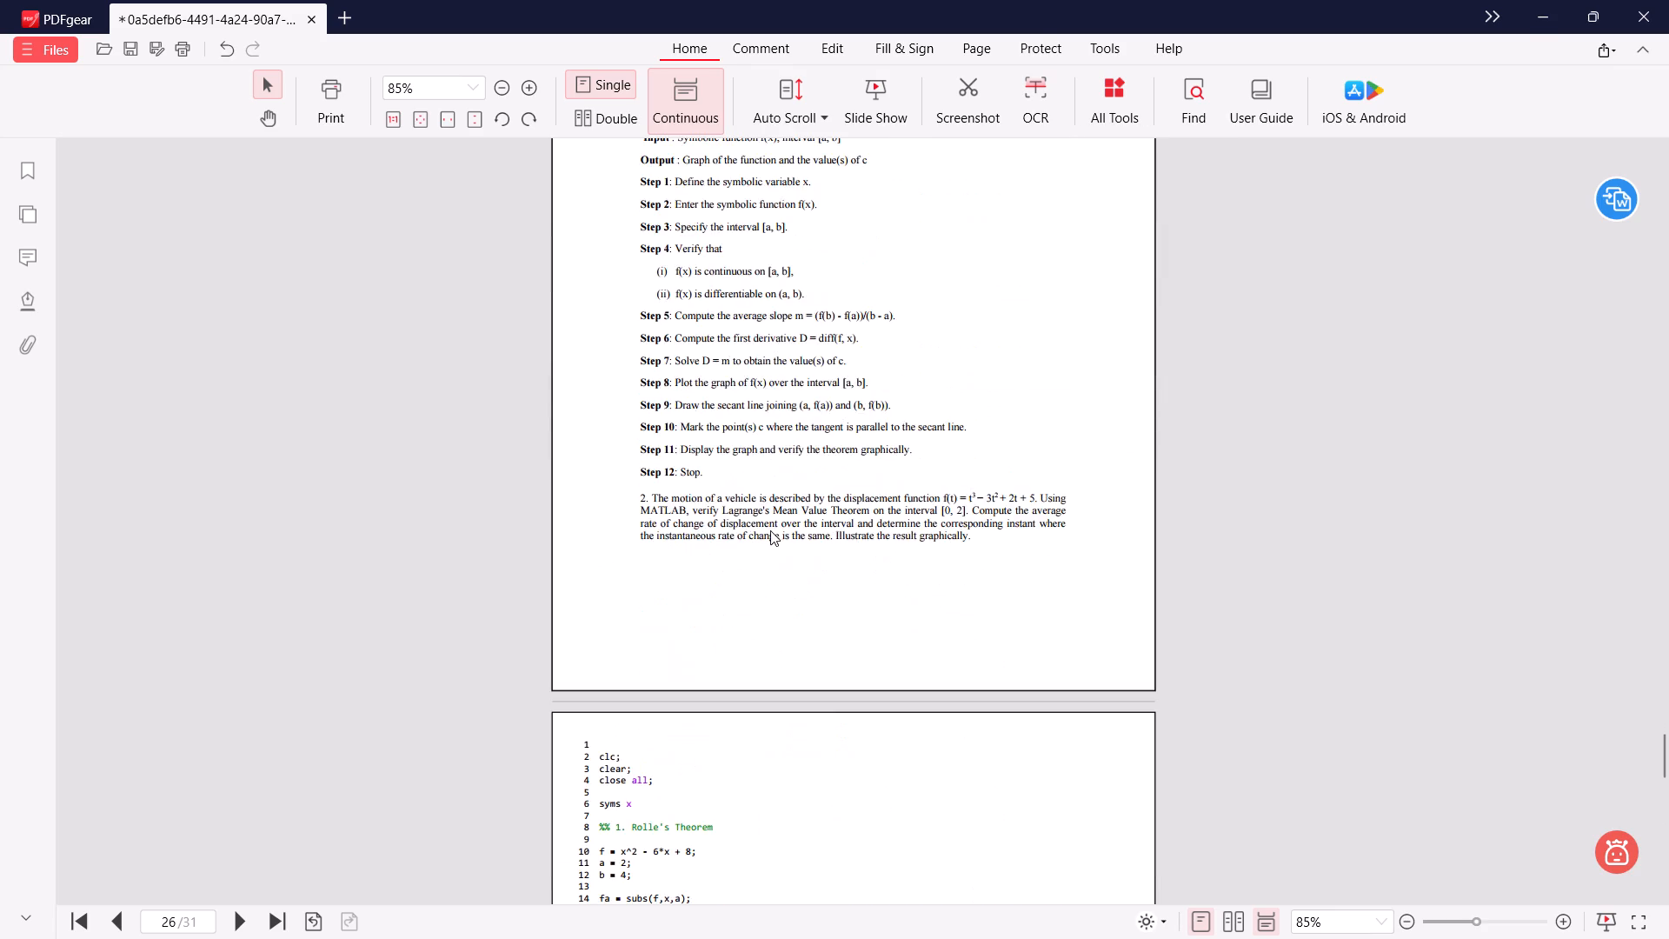
pyautogui.scroll(-4, 770, 529)
pyautogui.scroll(20, 770, 526)
pyautogui.scroll(8, 770, 526)
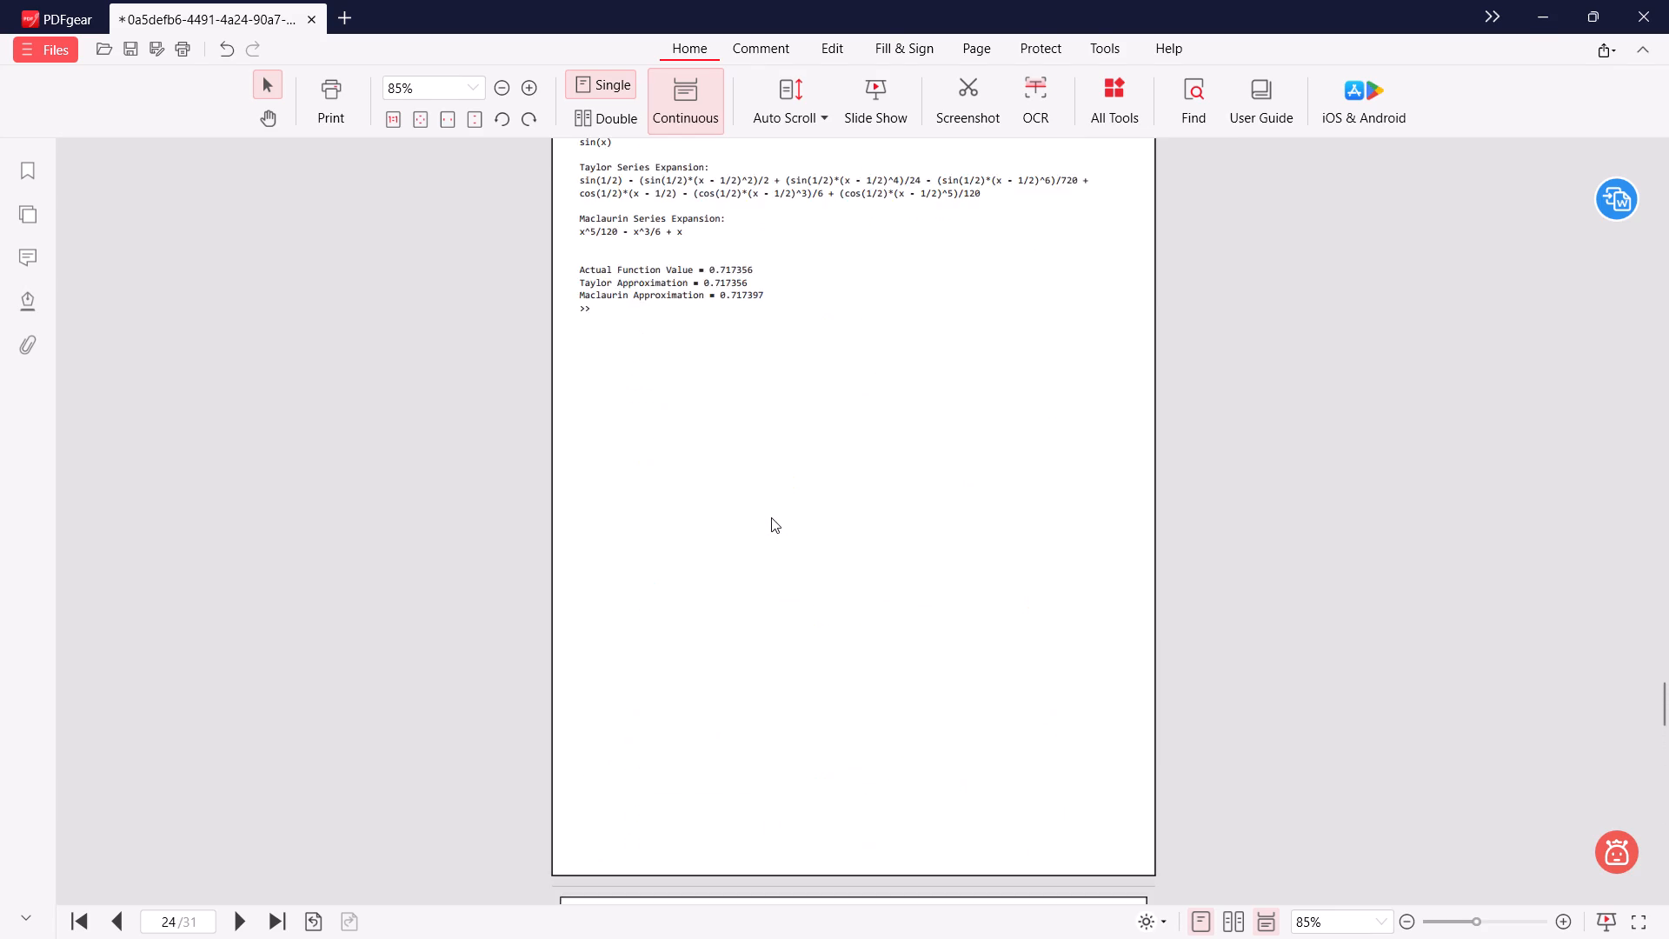
pyautogui.scroll(7, 771, 517)
pyautogui.scroll(18, 772, 512)
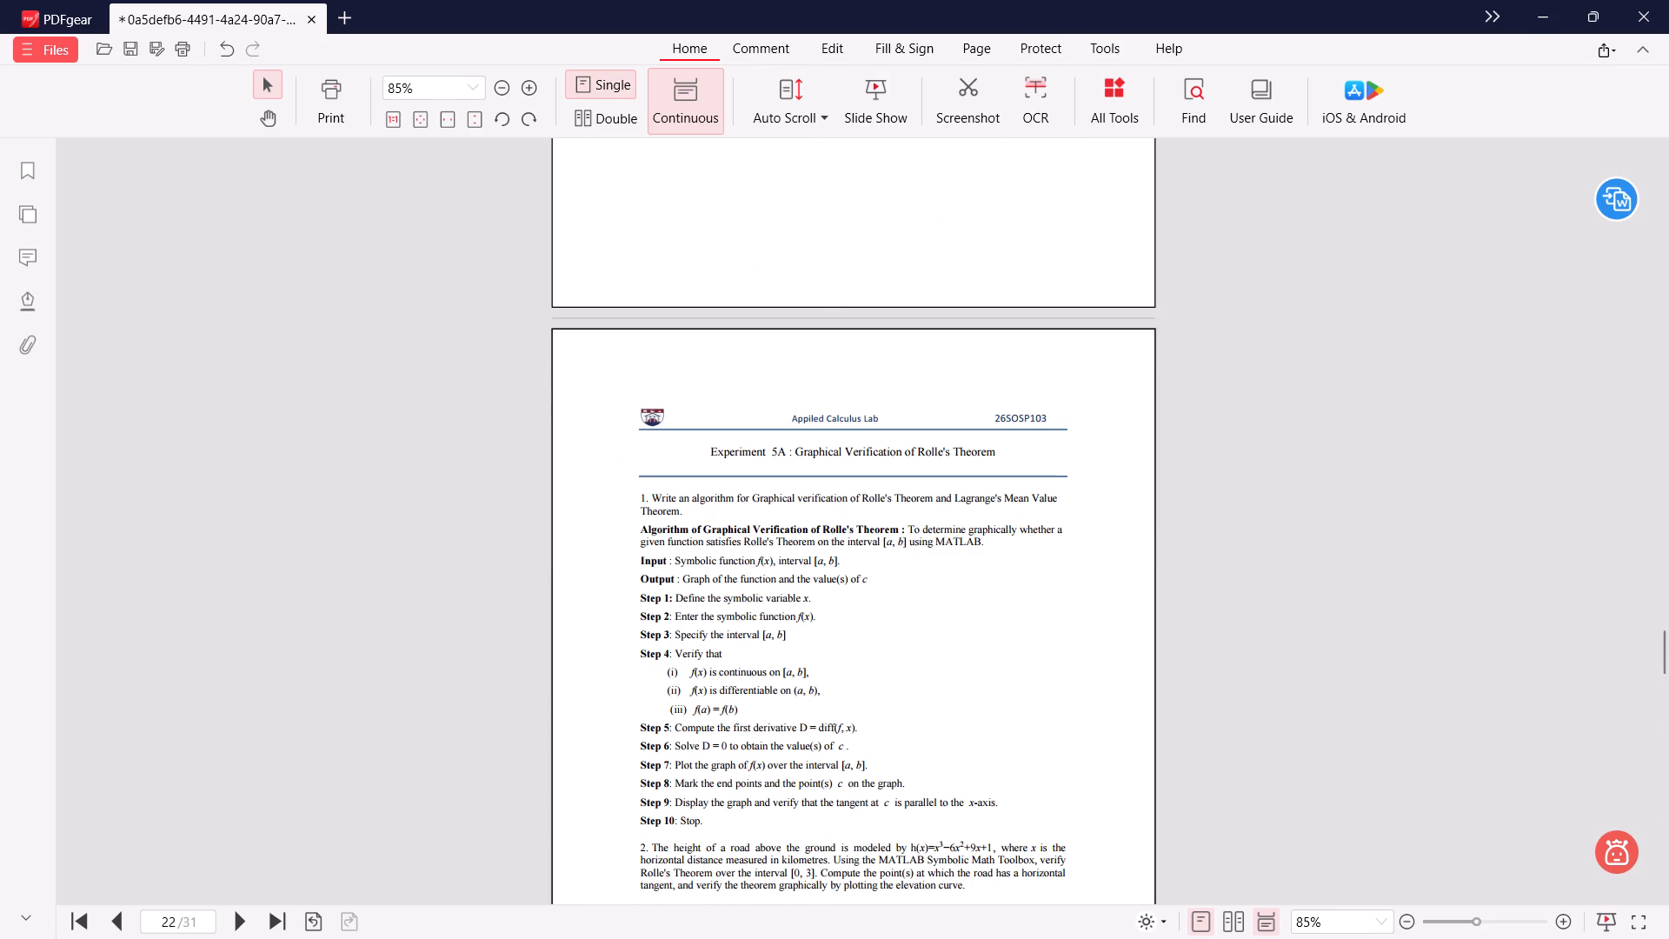
# Examine the Taylor and Maclaurin series code, output and figure pages against the Experiment 5A instructions that precede them.
pyautogui.scroll(-19, 901, 528)
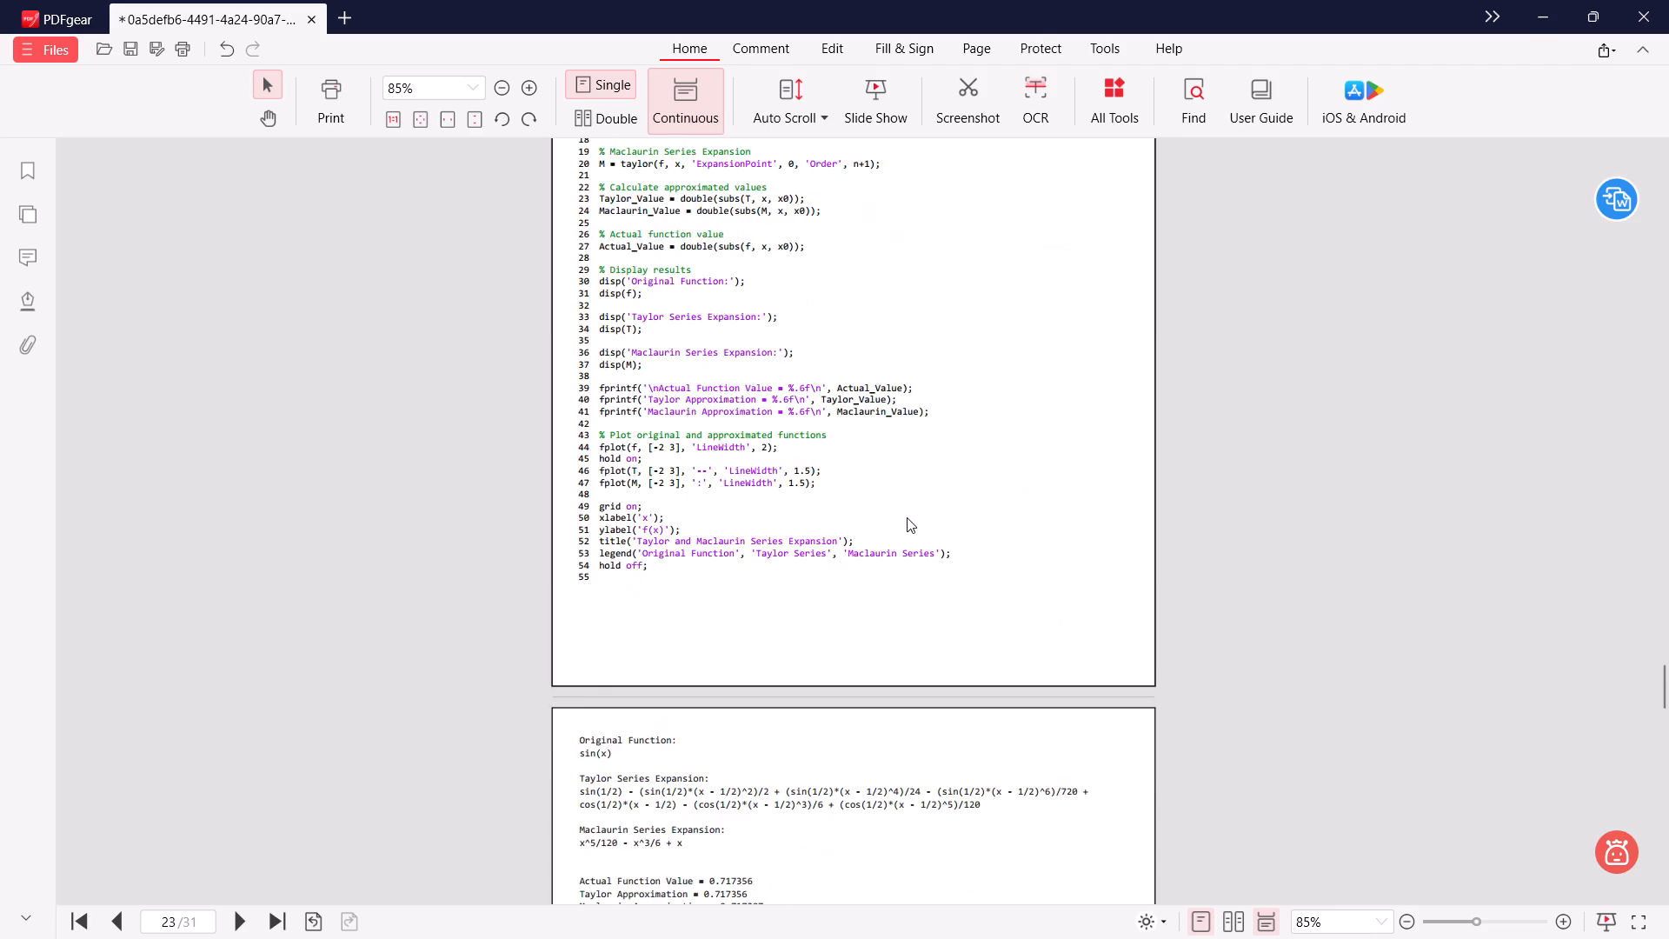
pyautogui.scroll(-15, 907, 517)
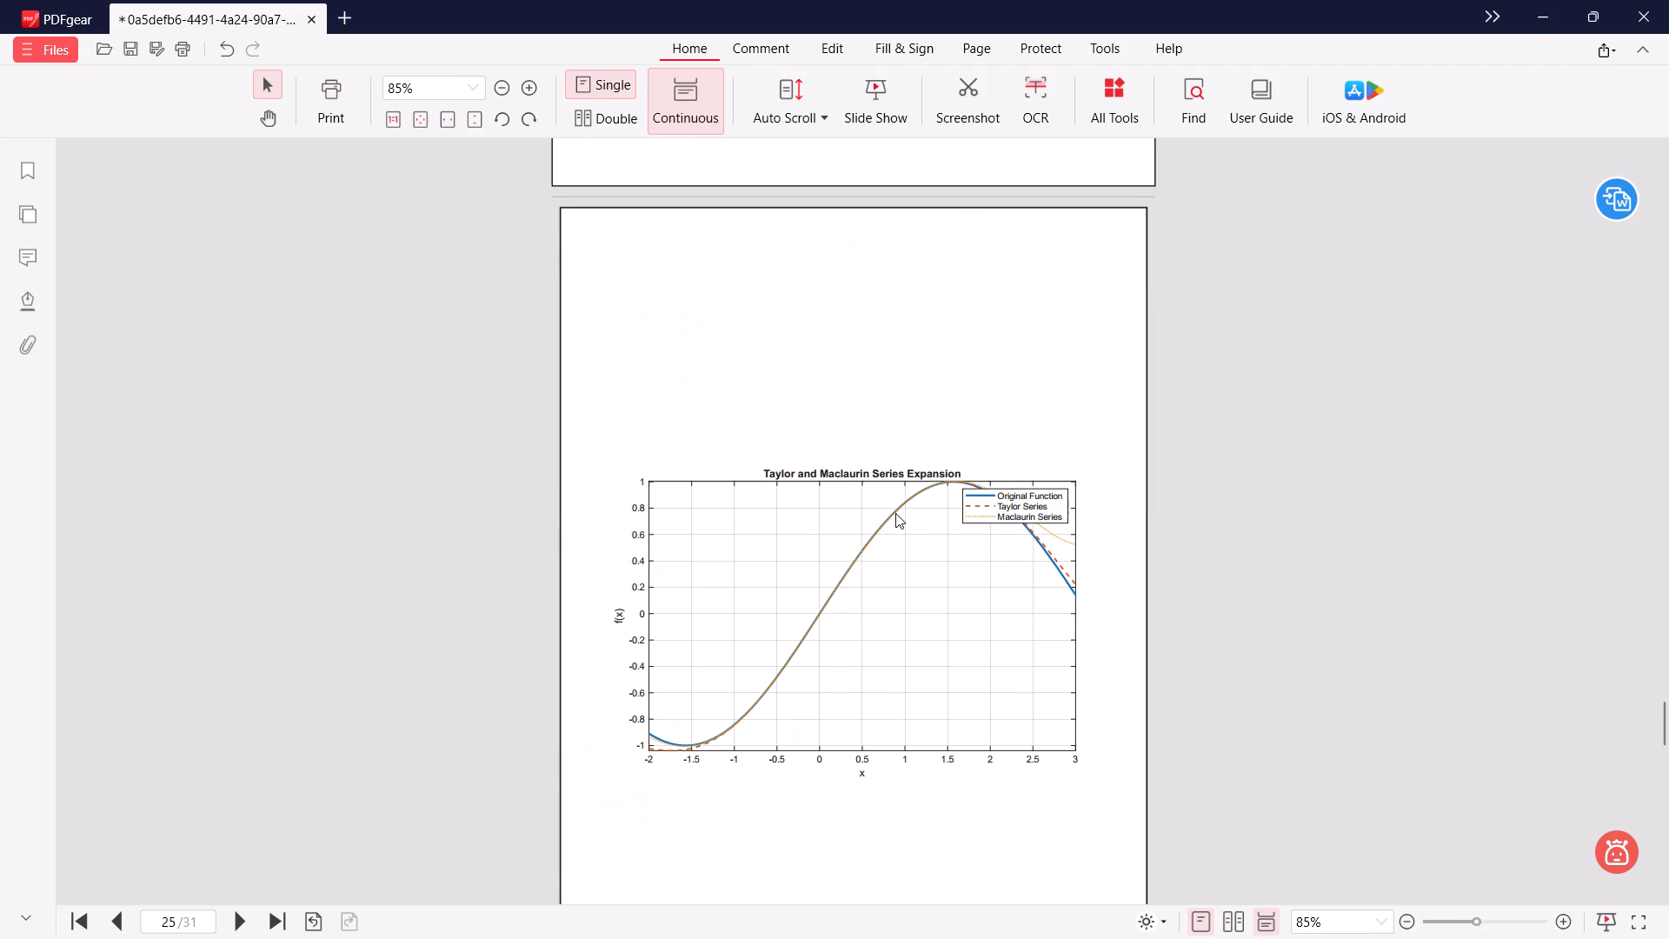
pyautogui.scroll(15, 895, 513)
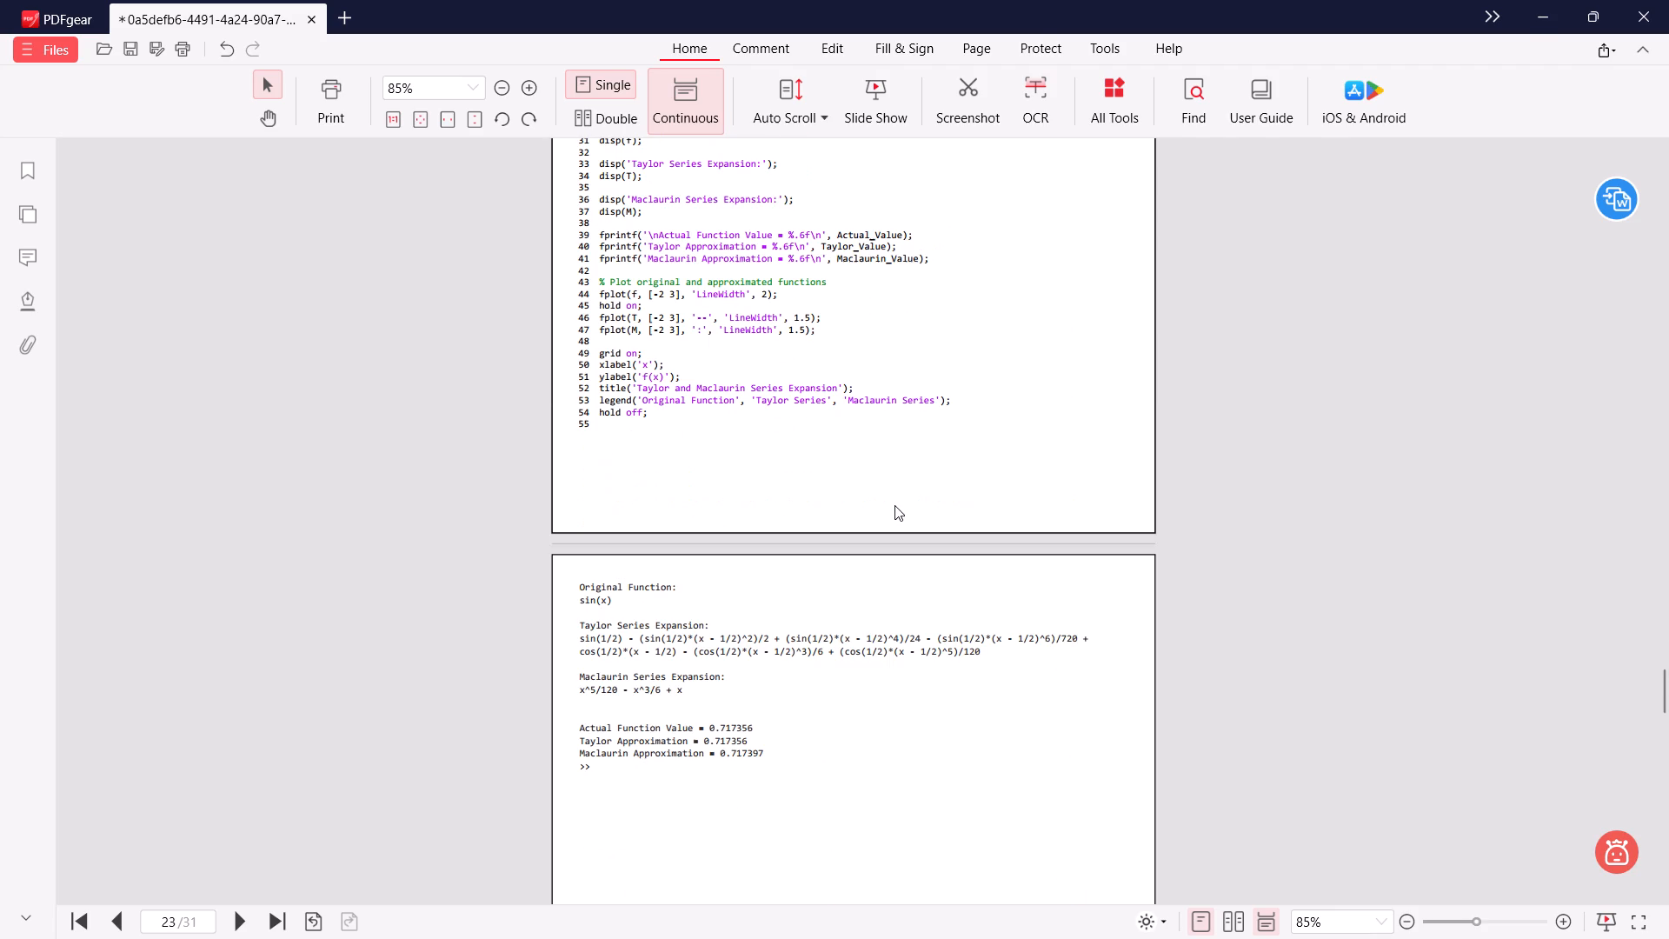
pyautogui.scroll(6, 894, 505)
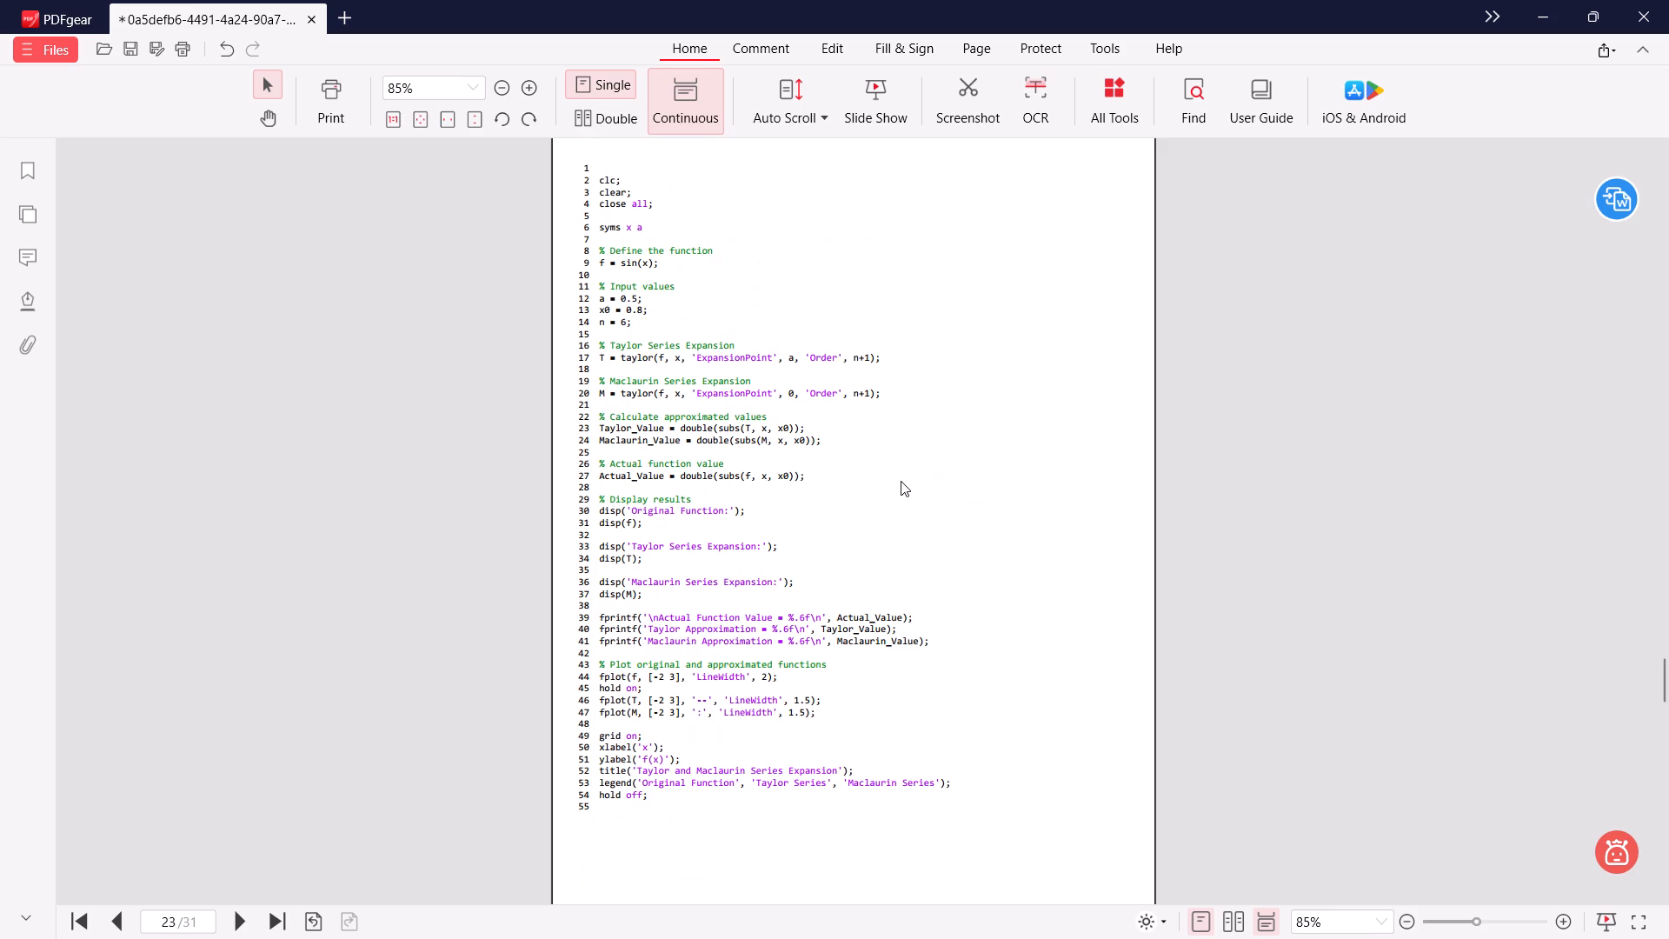
pyautogui.scroll(12, 899, 481)
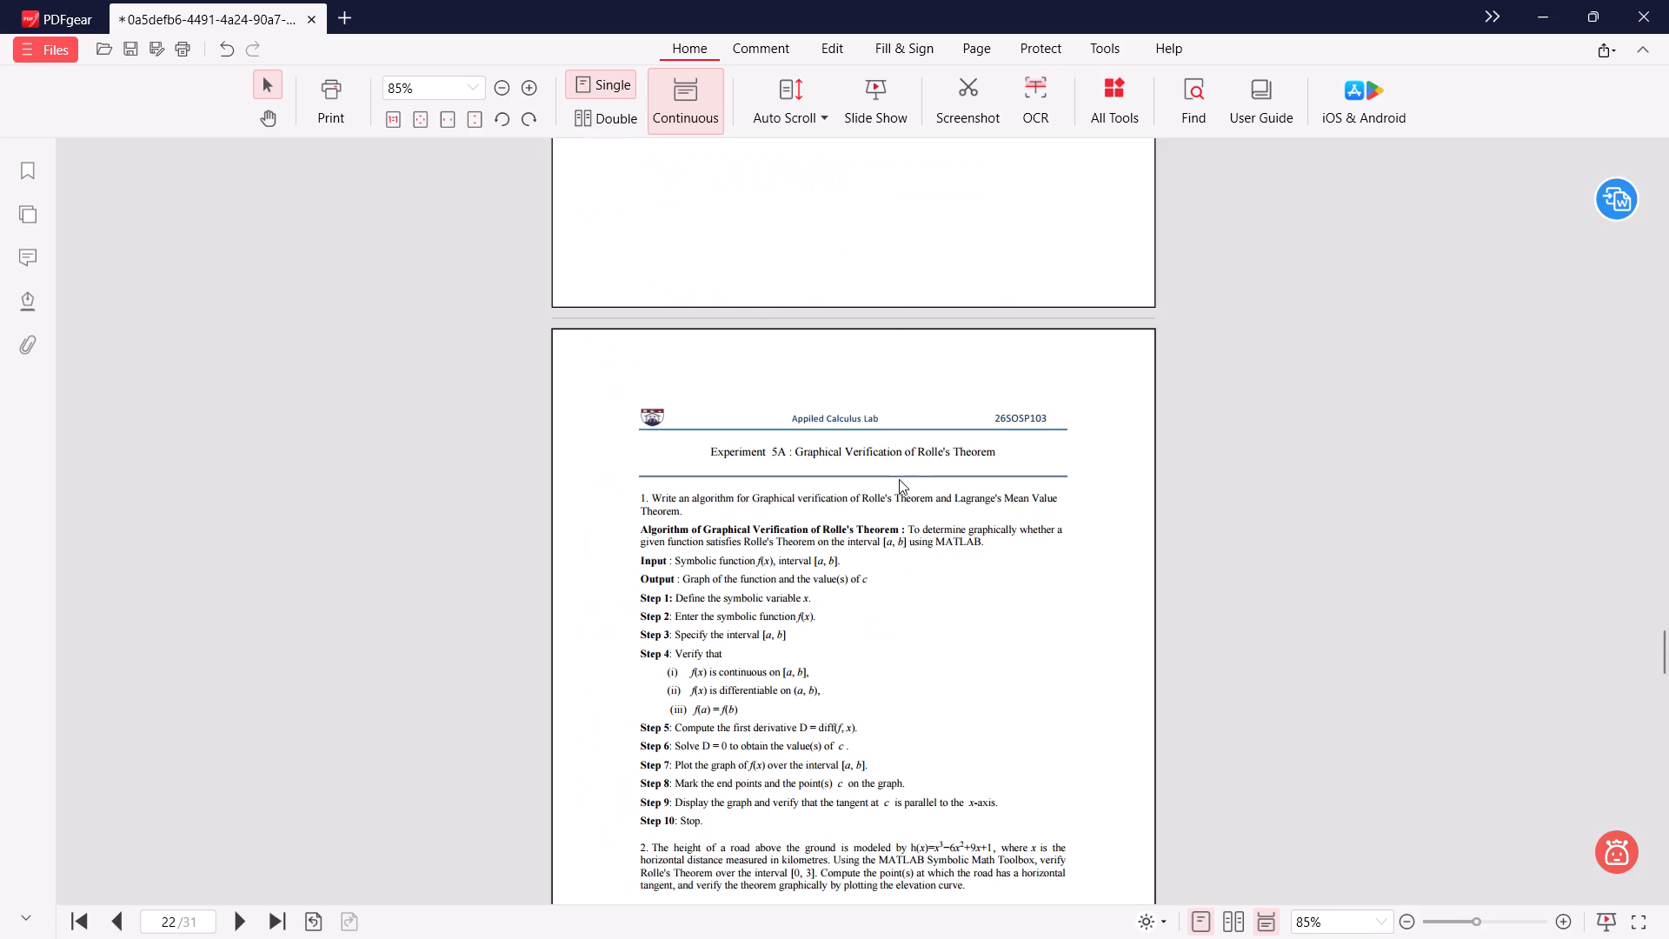
# Check the page order of the Taylor series code, the Experiment 5A instructions and the Experiment 4 instructions.
pyautogui.scroll(-2, 896, 477)
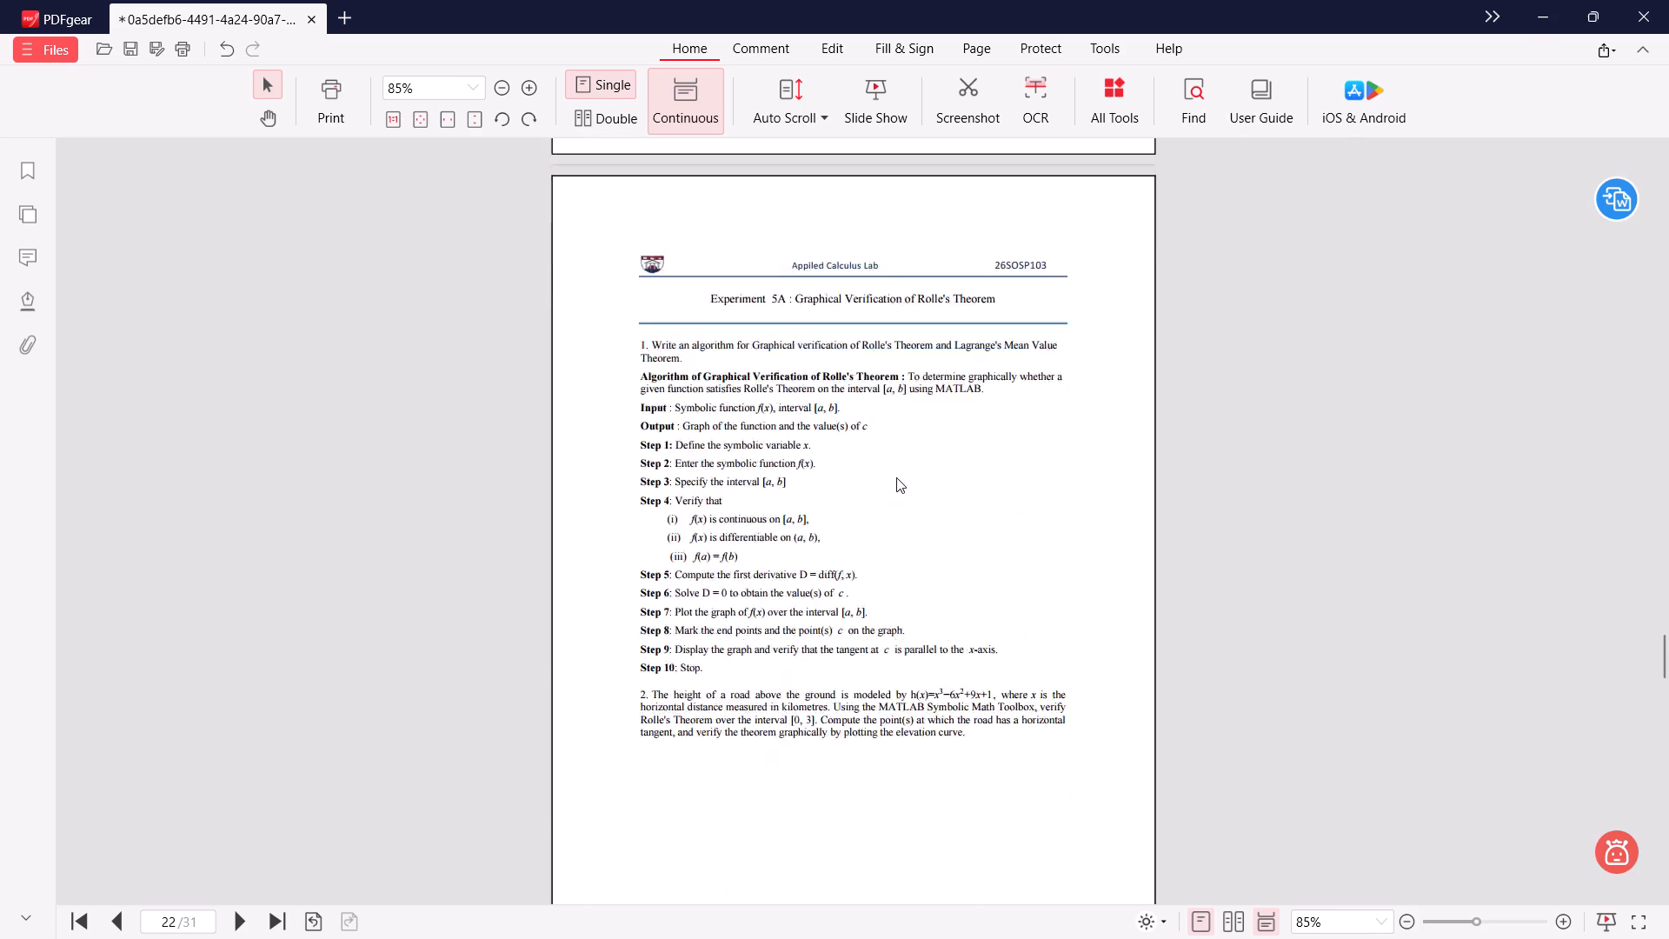
pyautogui.scroll(-10, 896, 477)
pyautogui.rightClick(814, 490)
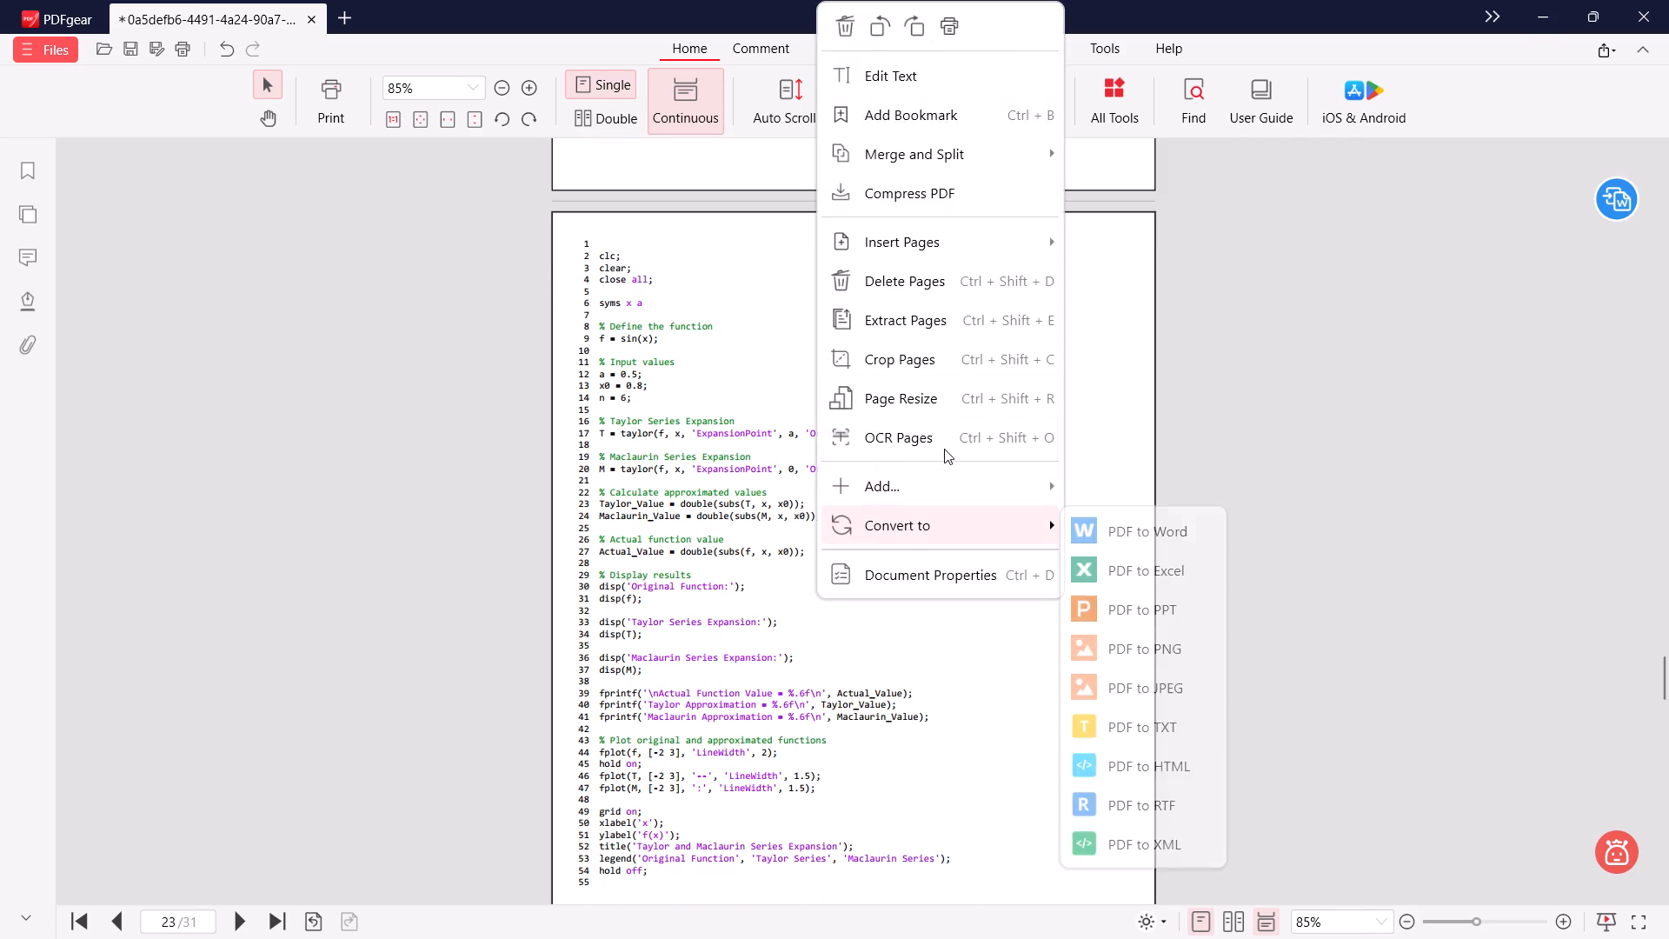
pyautogui.click(662, 325)
pyautogui.scroll(5, 668, 324)
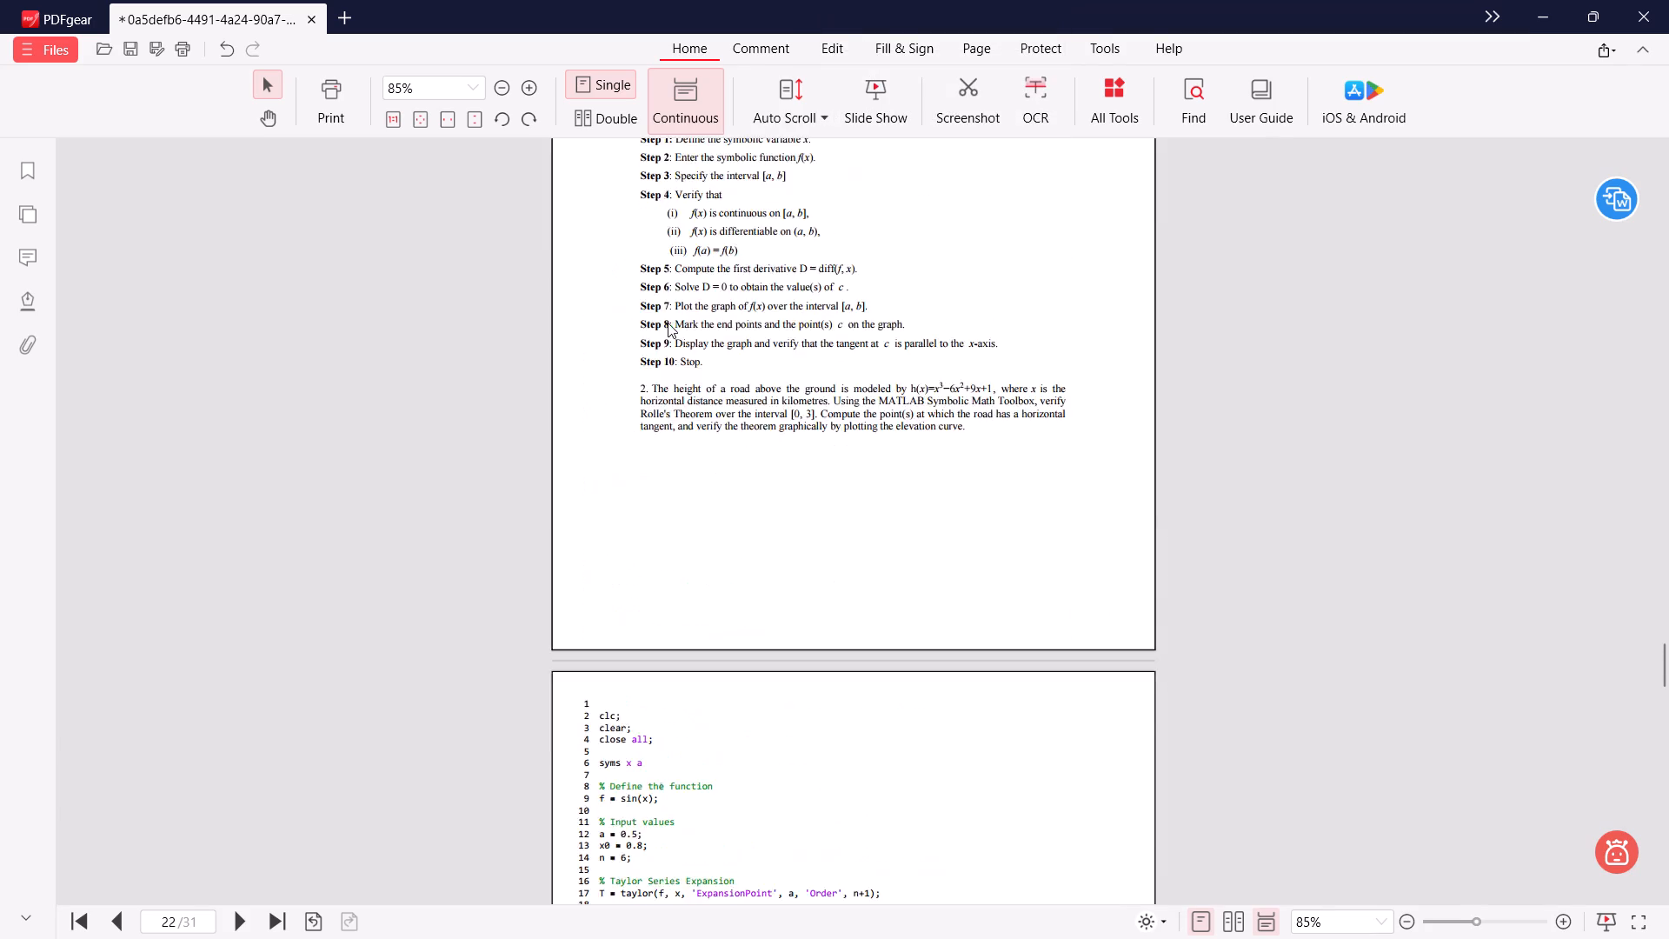
pyautogui.scroll(16, 668, 323)
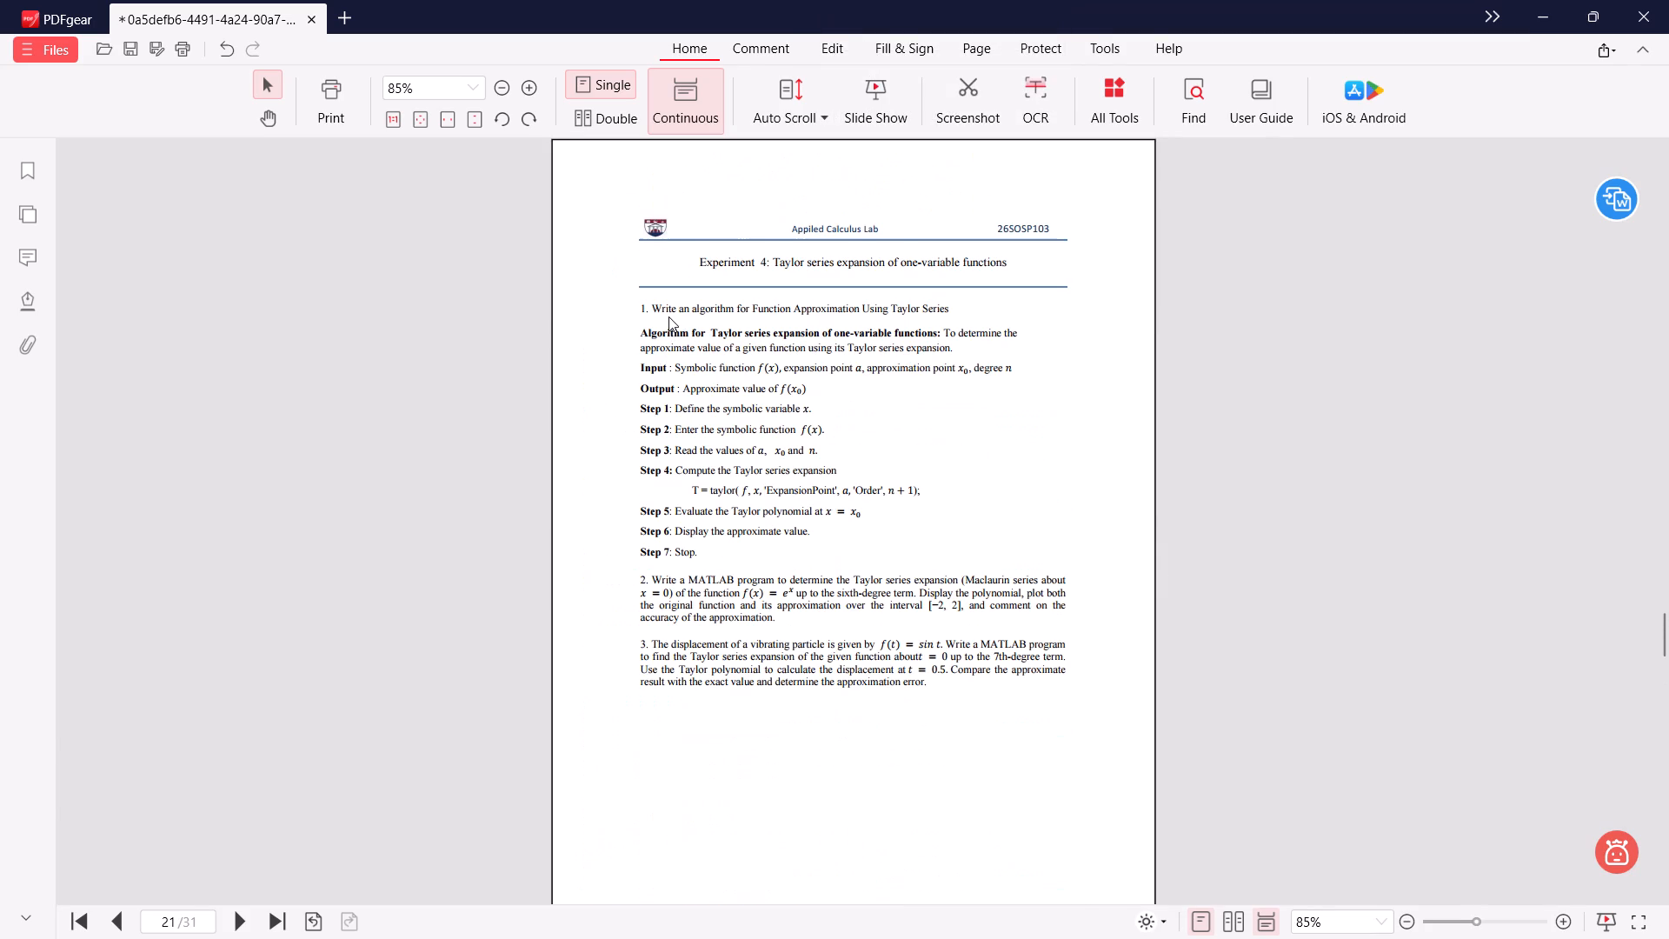
# Review the pages in order from the Experiment 4 instructions through the Taylor series pages to Experiment 5B and its code.
pyautogui.scroll(-7, 668, 316)
pyautogui.scroll(-15, 668, 316)
pyautogui.scroll(-8, 668, 319)
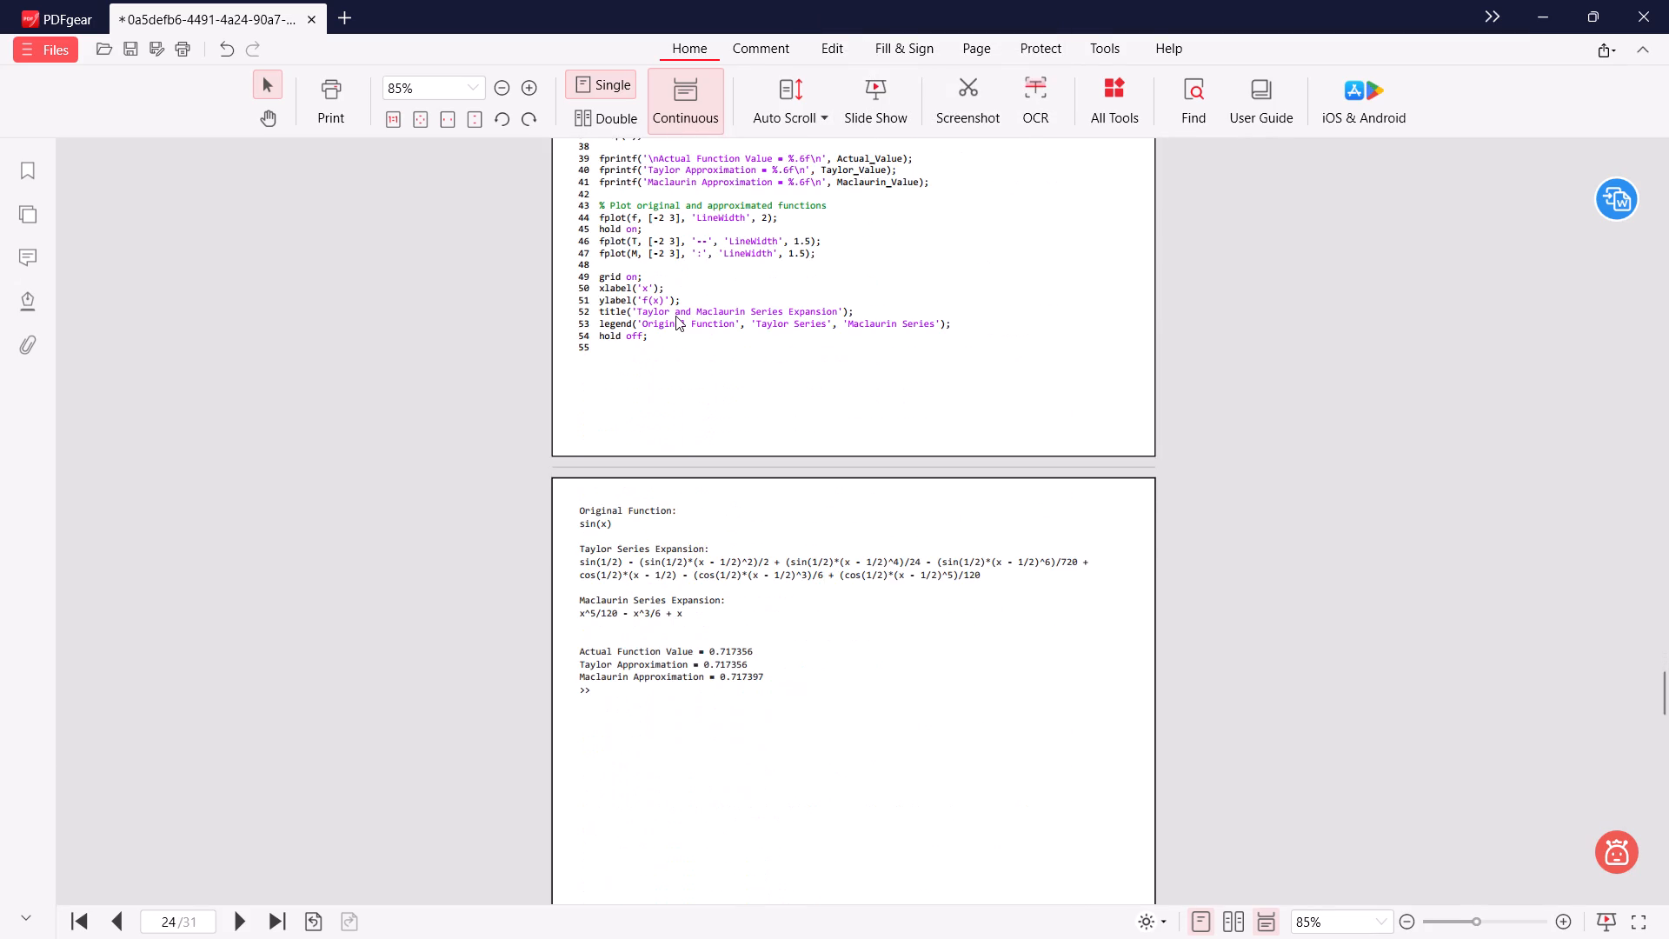
pyautogui.scroll(-14, 675, 316)
pyautogui.scroll(-13, 676, 314)
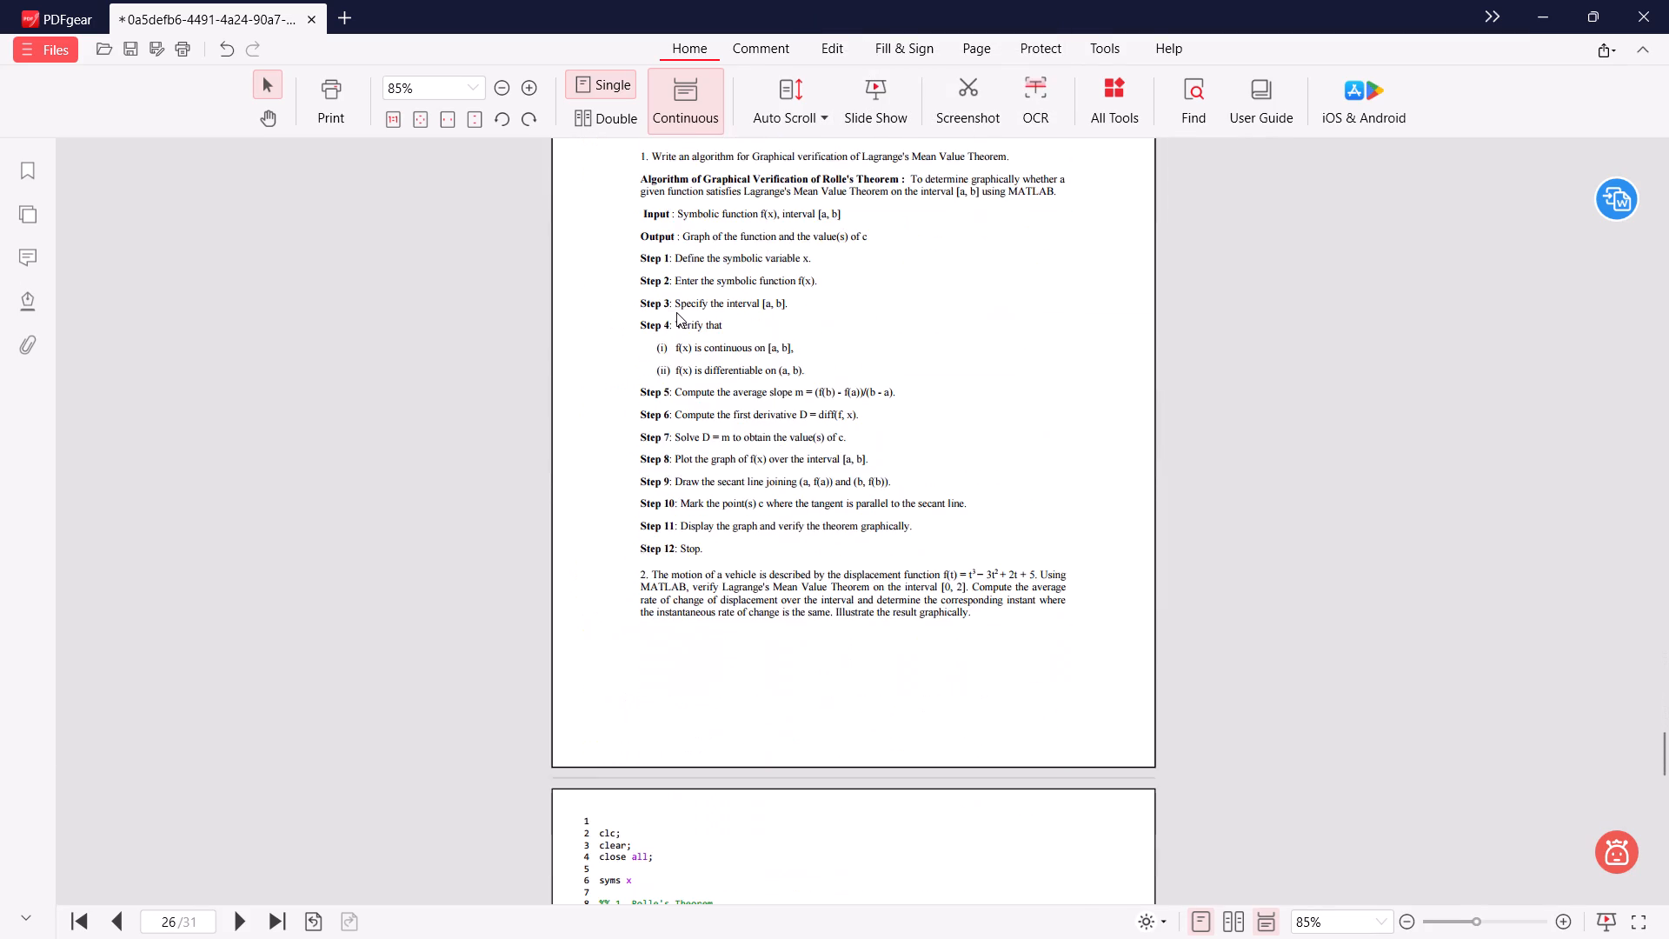
pyautogui.scroll(-4, 676, 312)
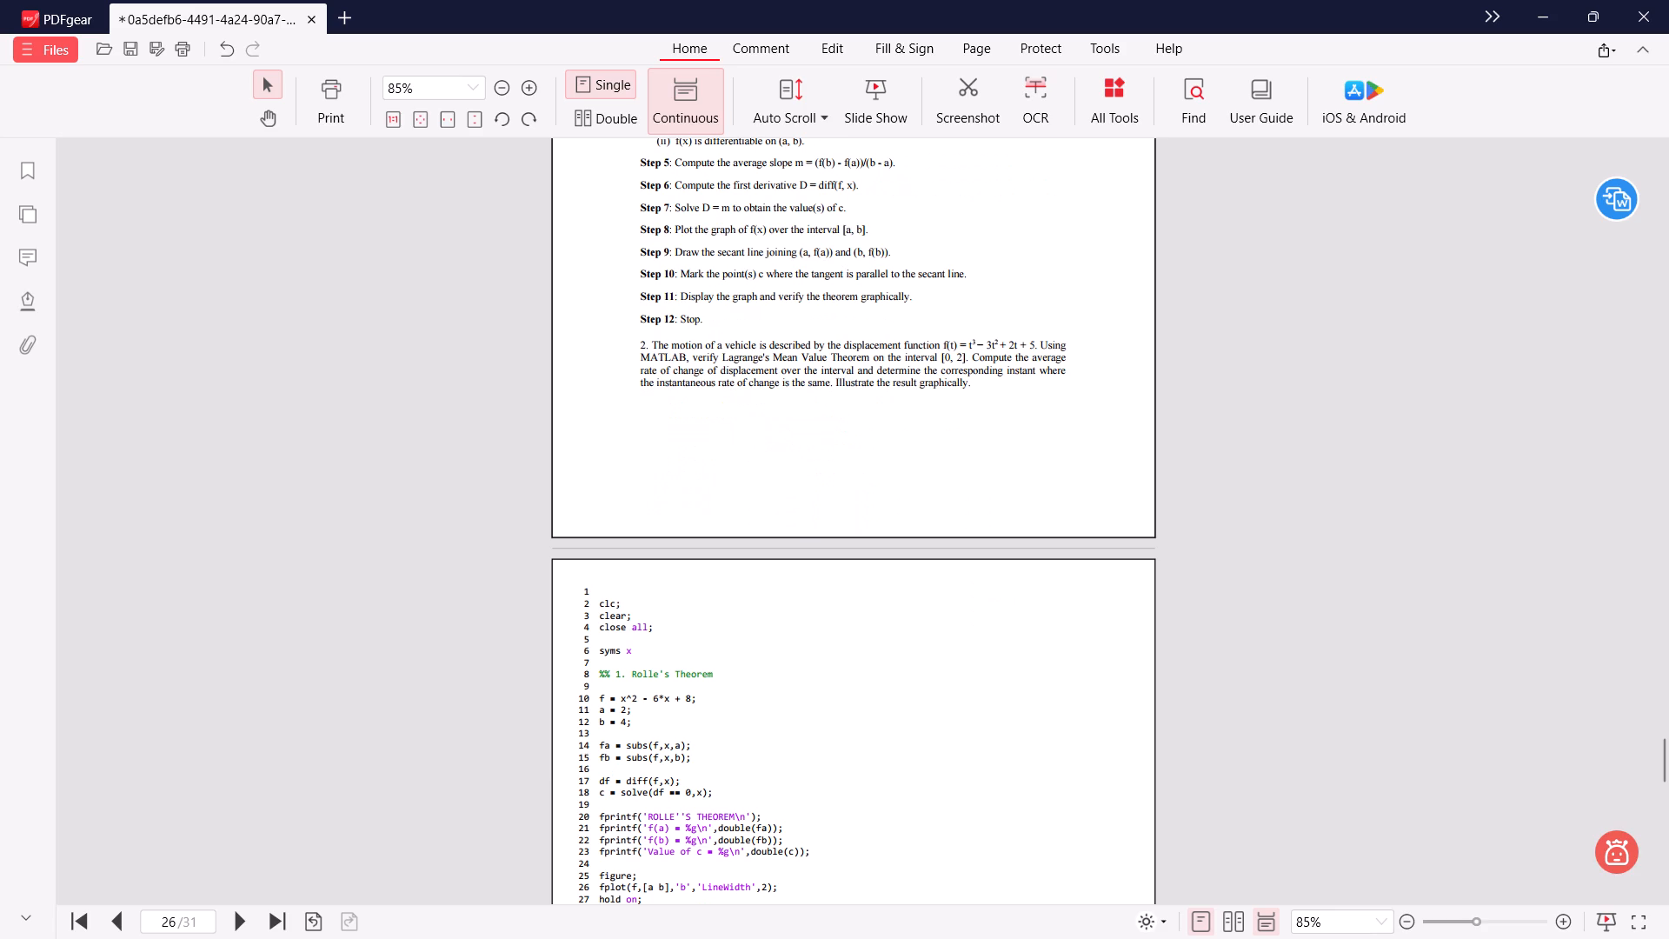
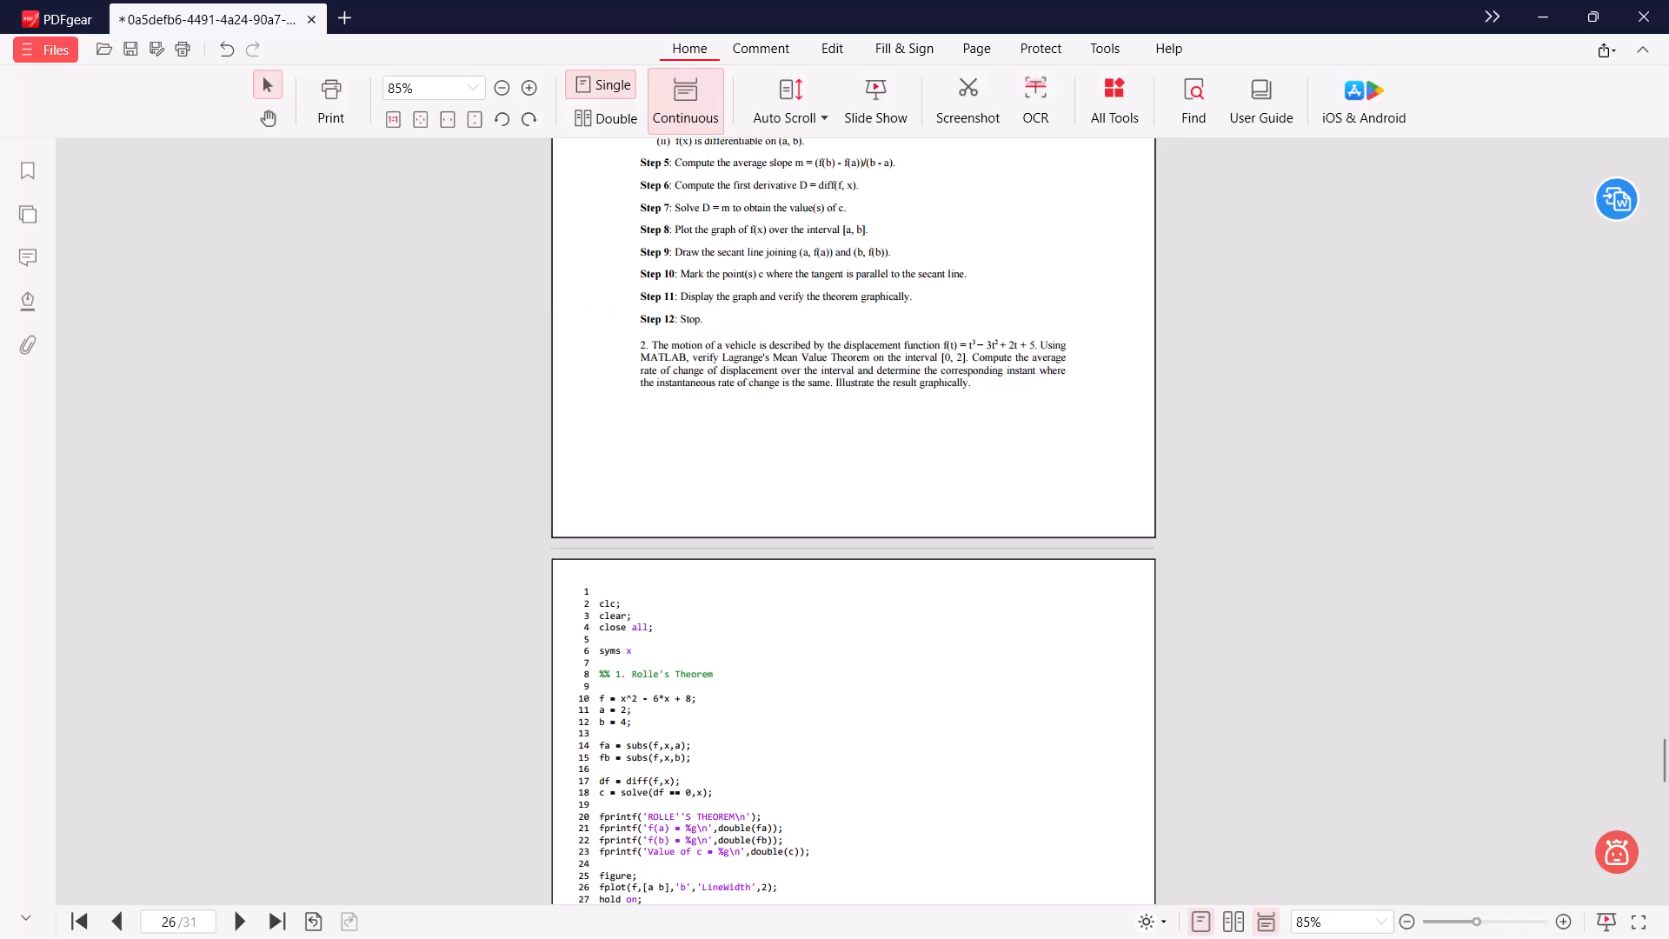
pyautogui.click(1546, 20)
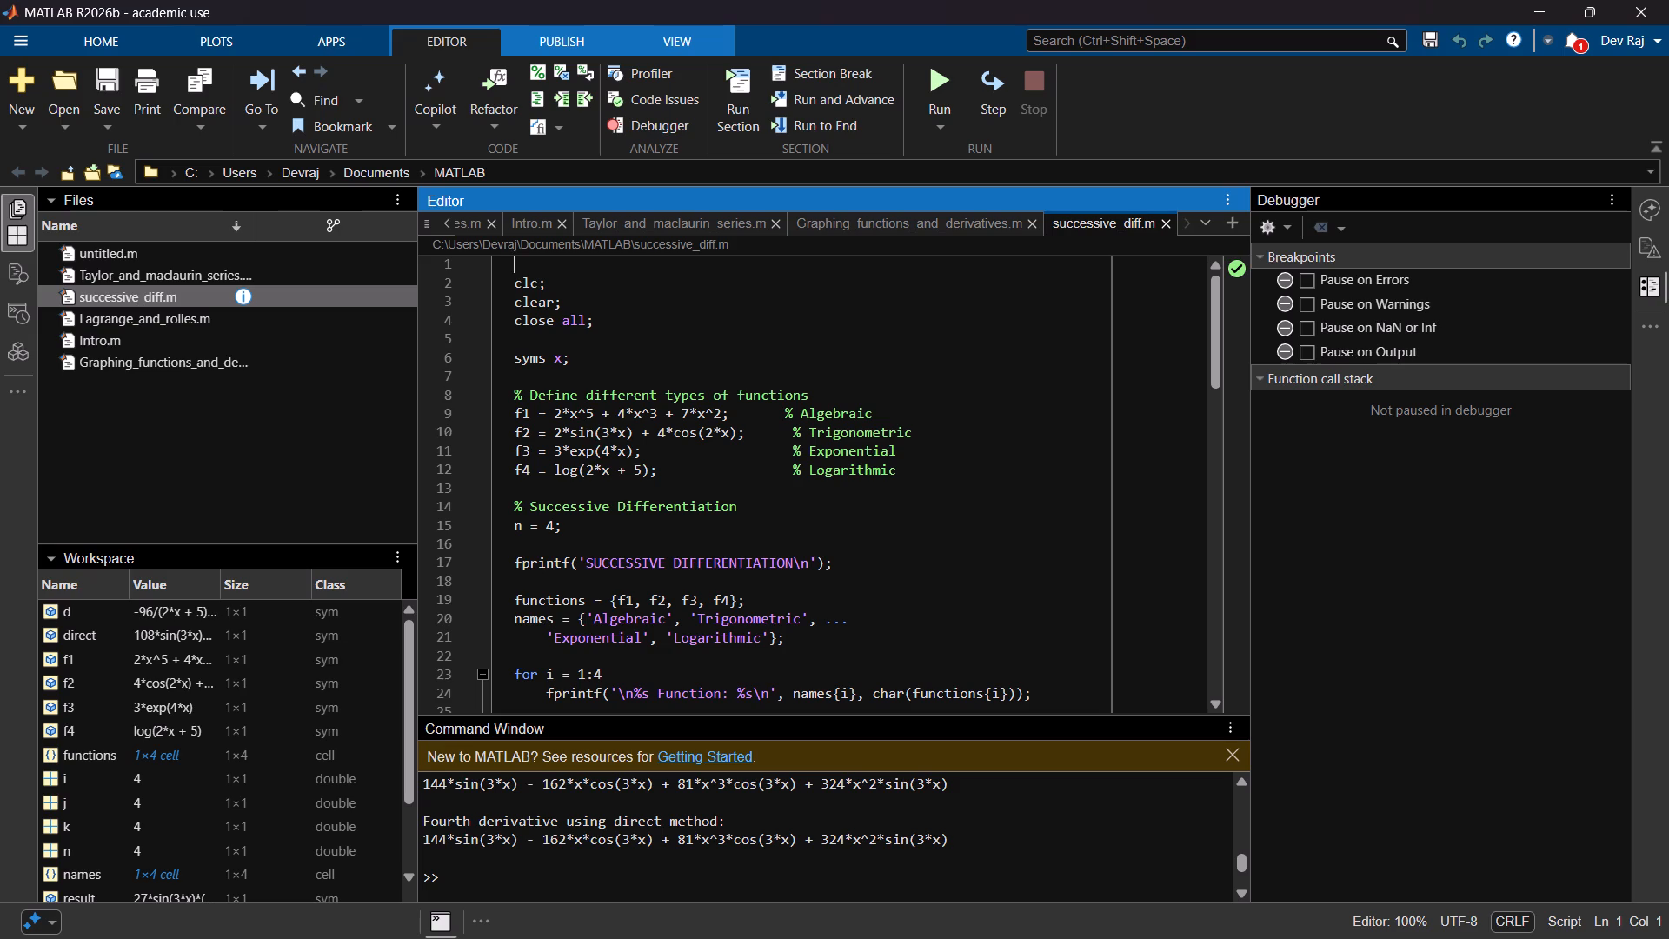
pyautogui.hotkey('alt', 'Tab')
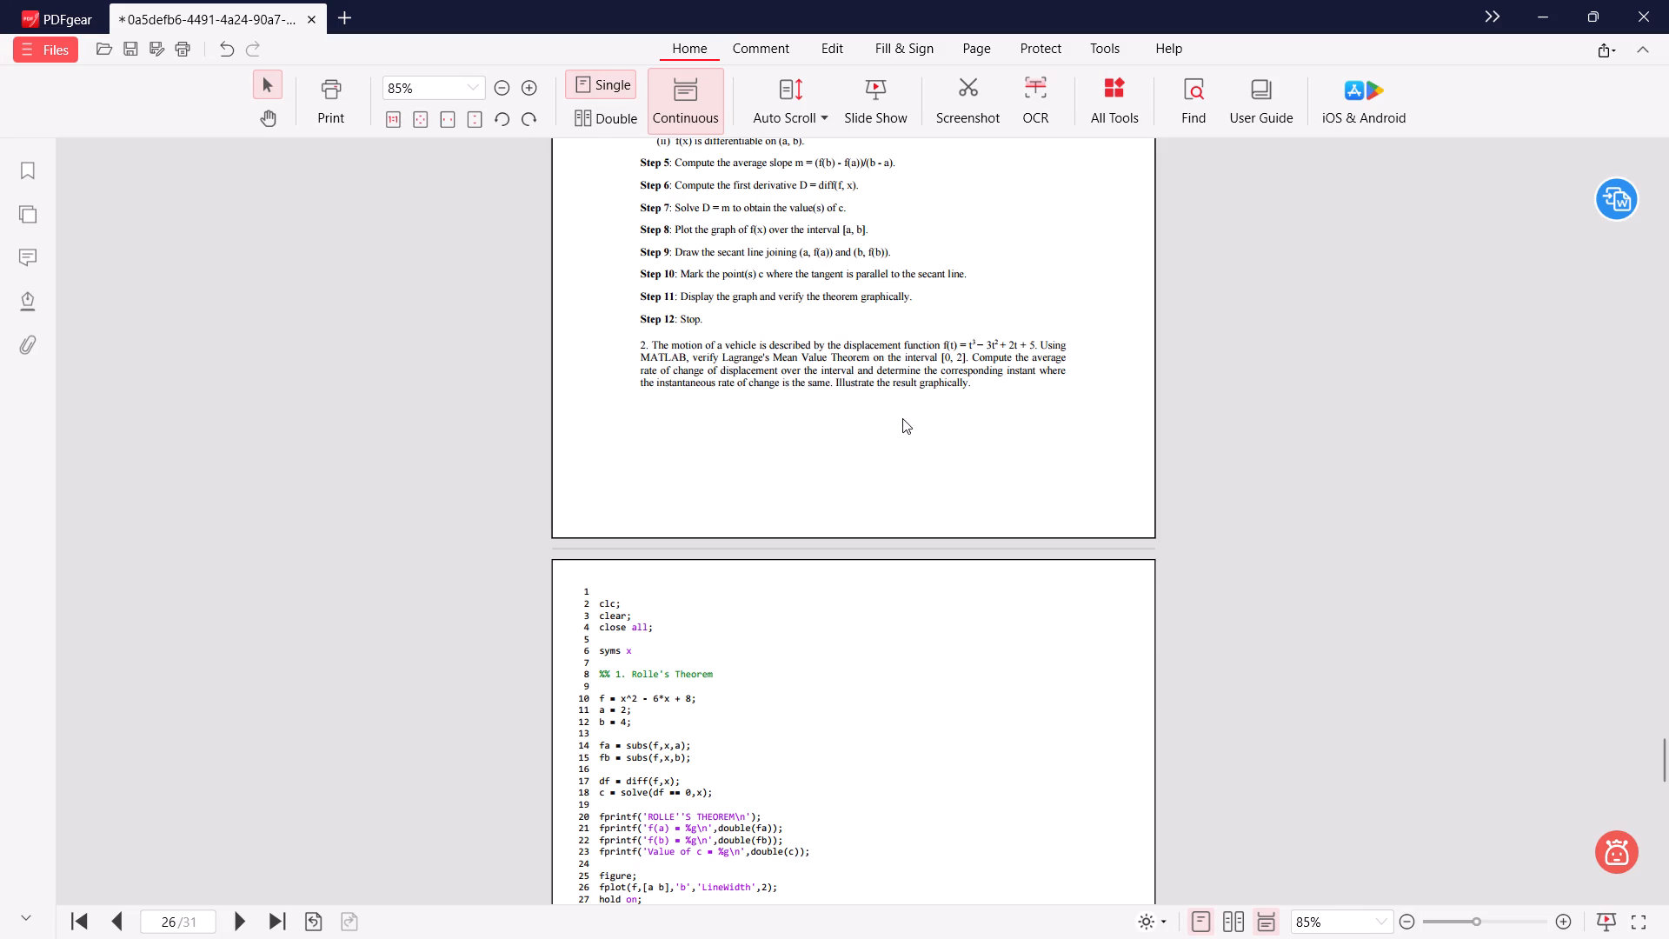
# Review the pages backwards from the Experiment 5B code through the Taylor series pages and Experiment 5A to the Experiment 4 instructions.
pyautogui.scroll(8, 719, 539)
pyautogui.scroll(-12, 730, 526)
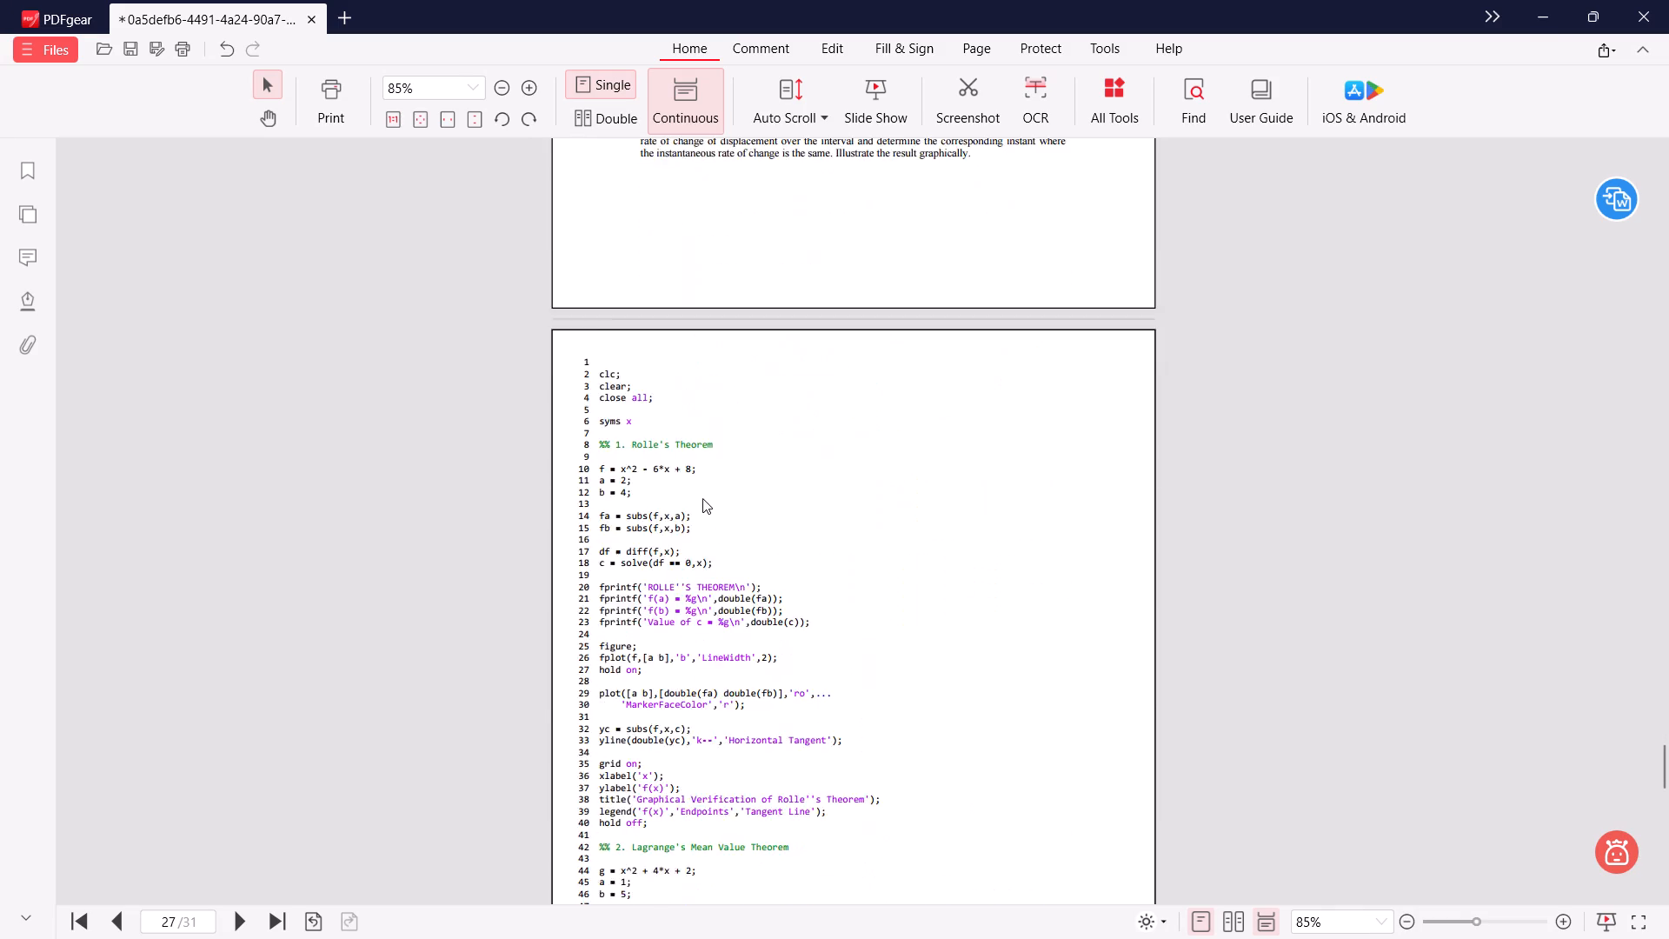
pyautogui.scroll(-9, 702, 498)
pyautogui.scroll(-12, 702, 497)
pyautogui.scroll(20, 733, 471)
pyautogui.scroll(9, 733, 471)
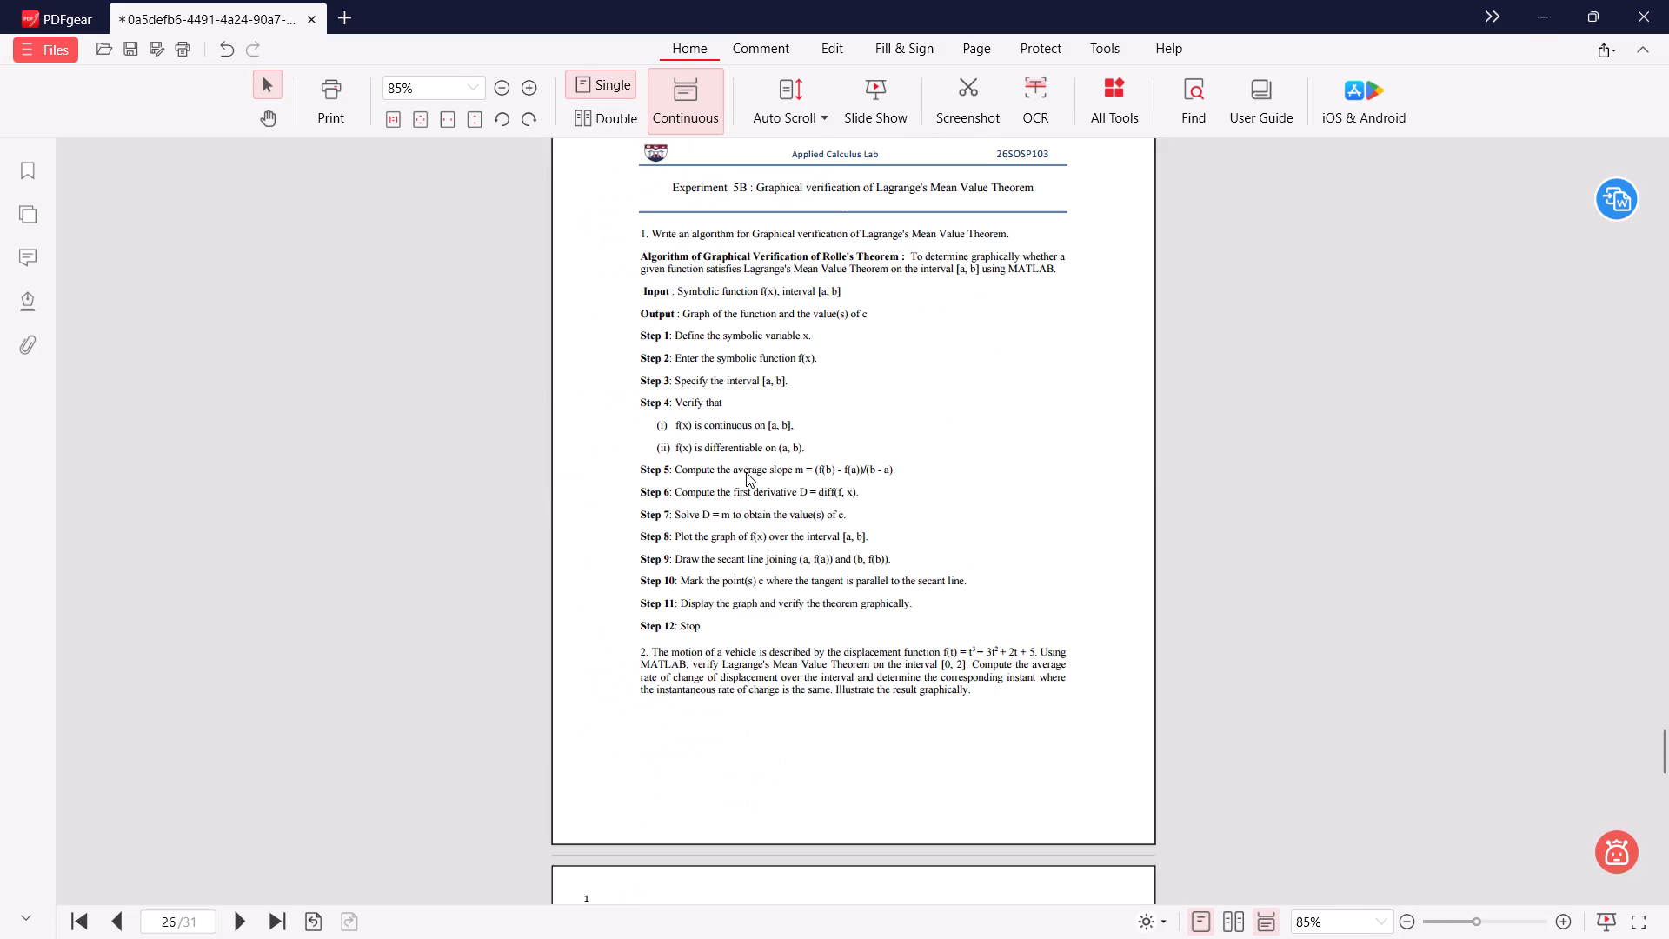
pyautogui.scroll(7, 749, 463)
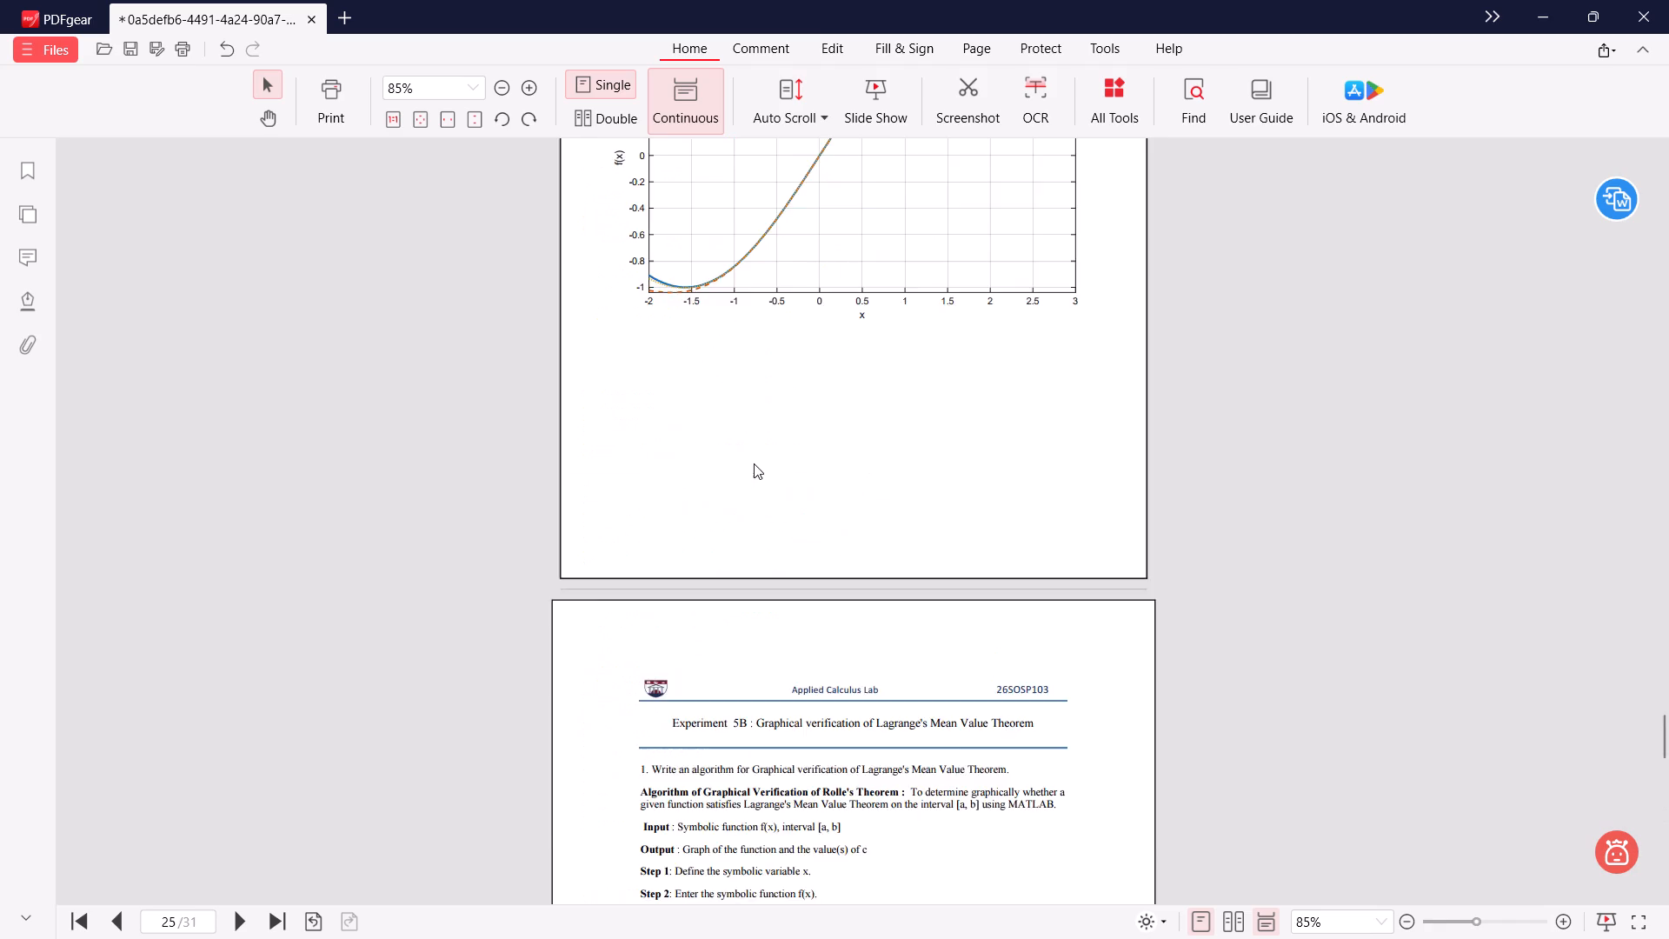
pyautogui.scroll(20, 754, 463)
pyautogui.scroll(19, 751, 460)
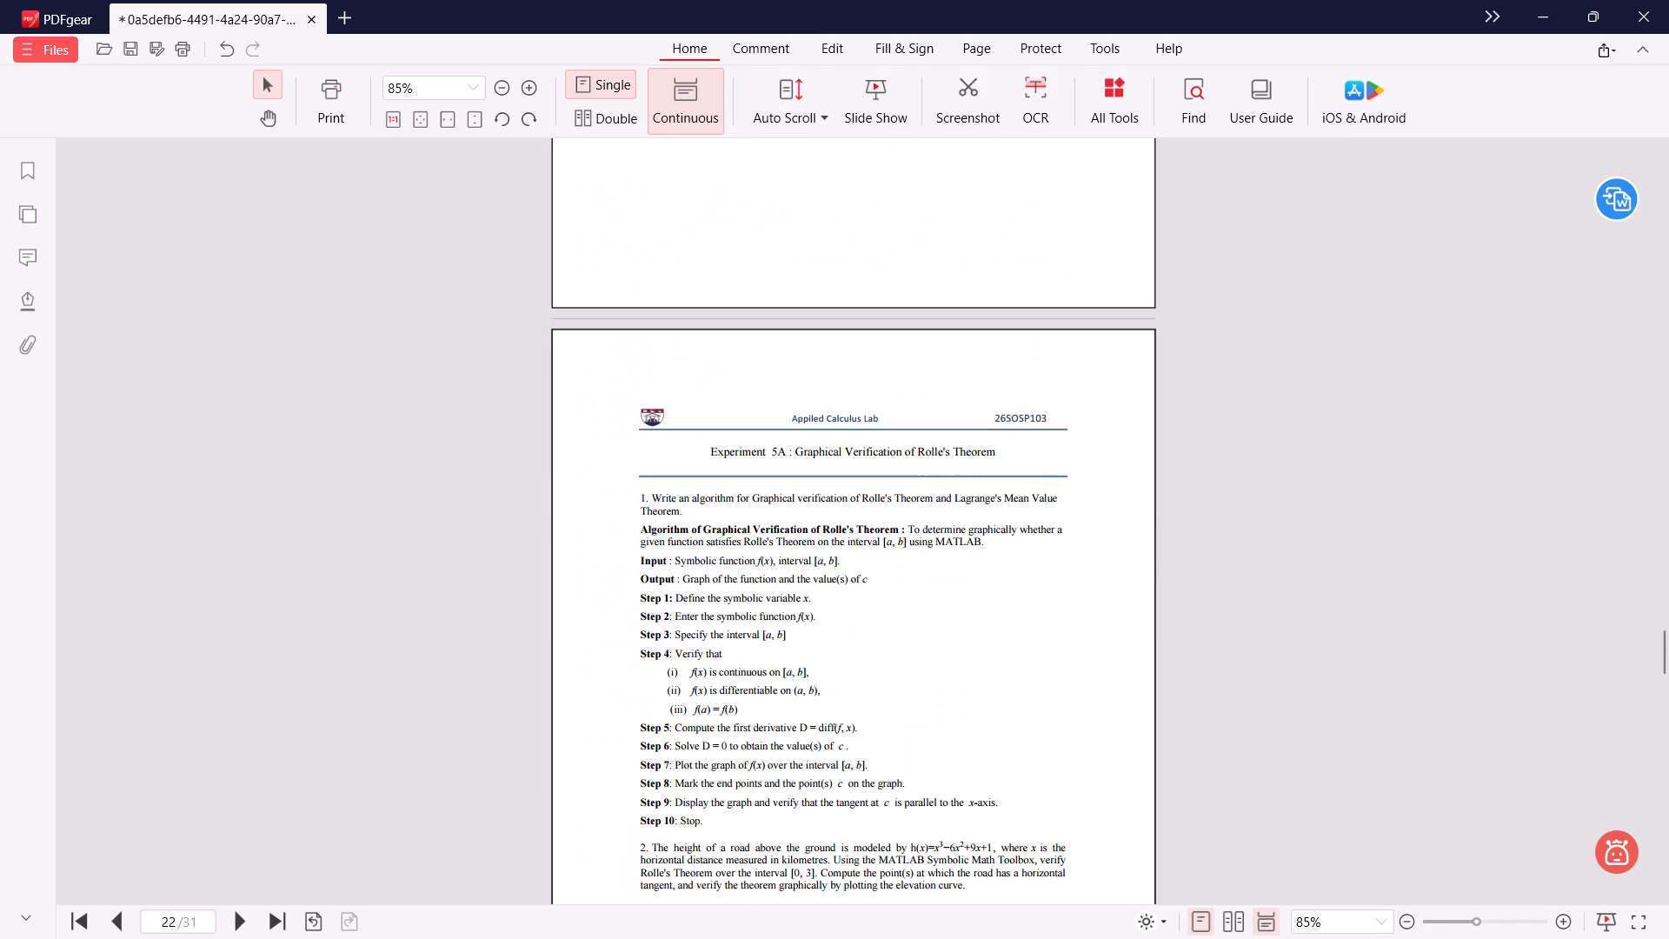
pyautogui.scroll(10, 751, 458)
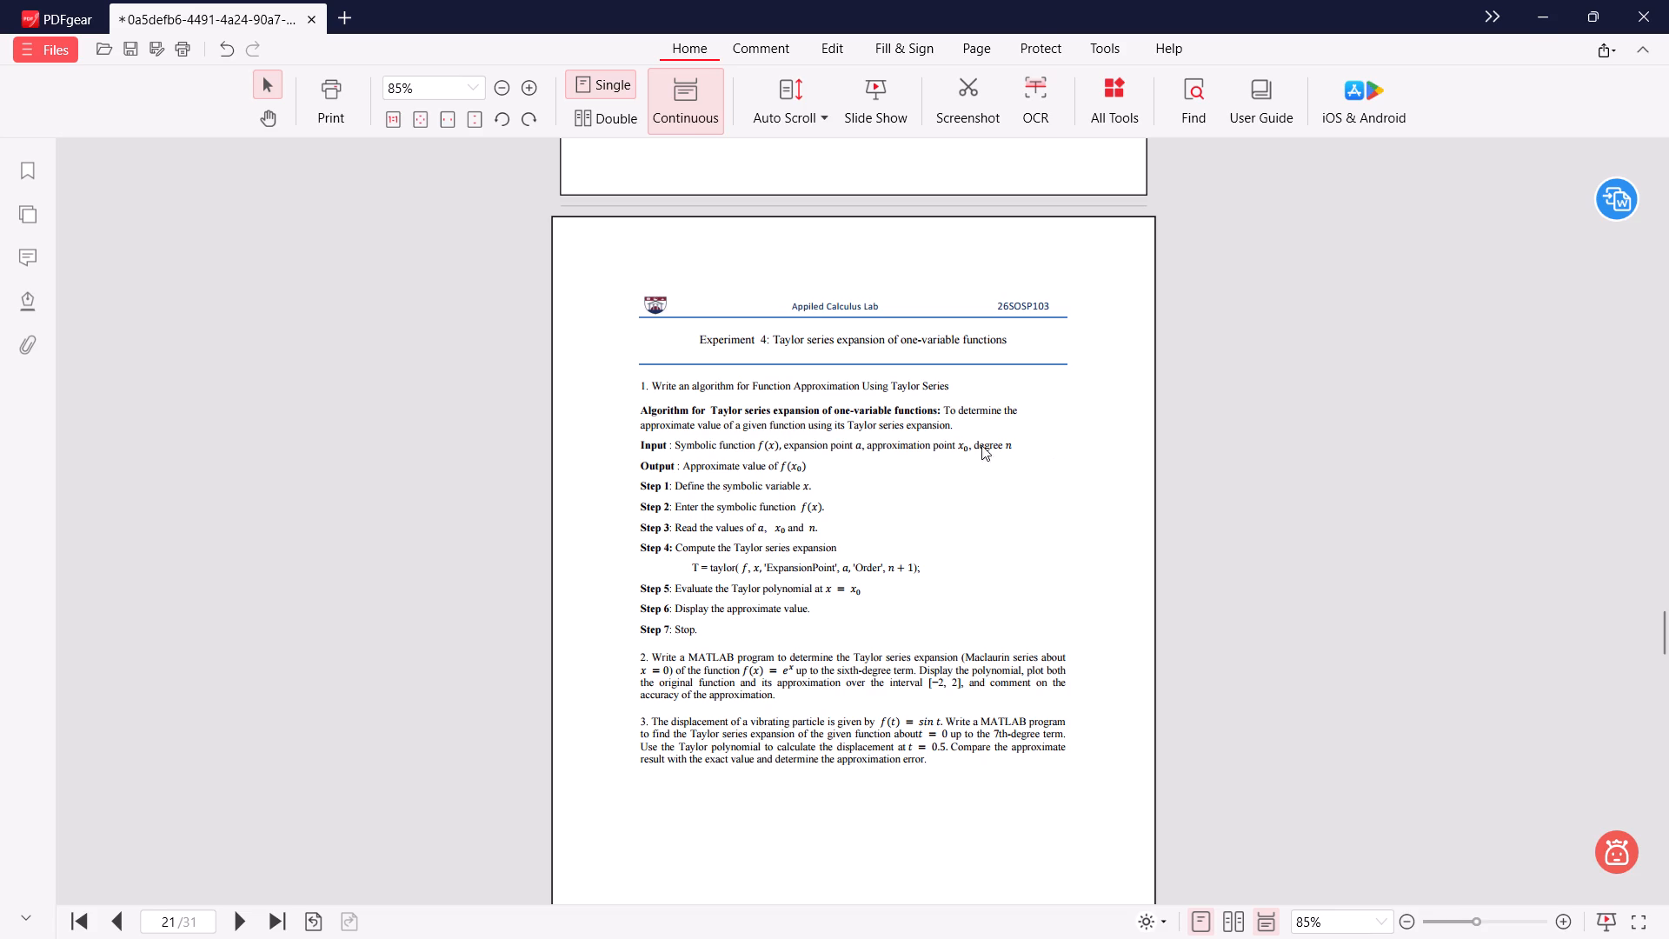
pyautogui.moveTo(1021, 517); pyautogui.dragTo(1007, 520)
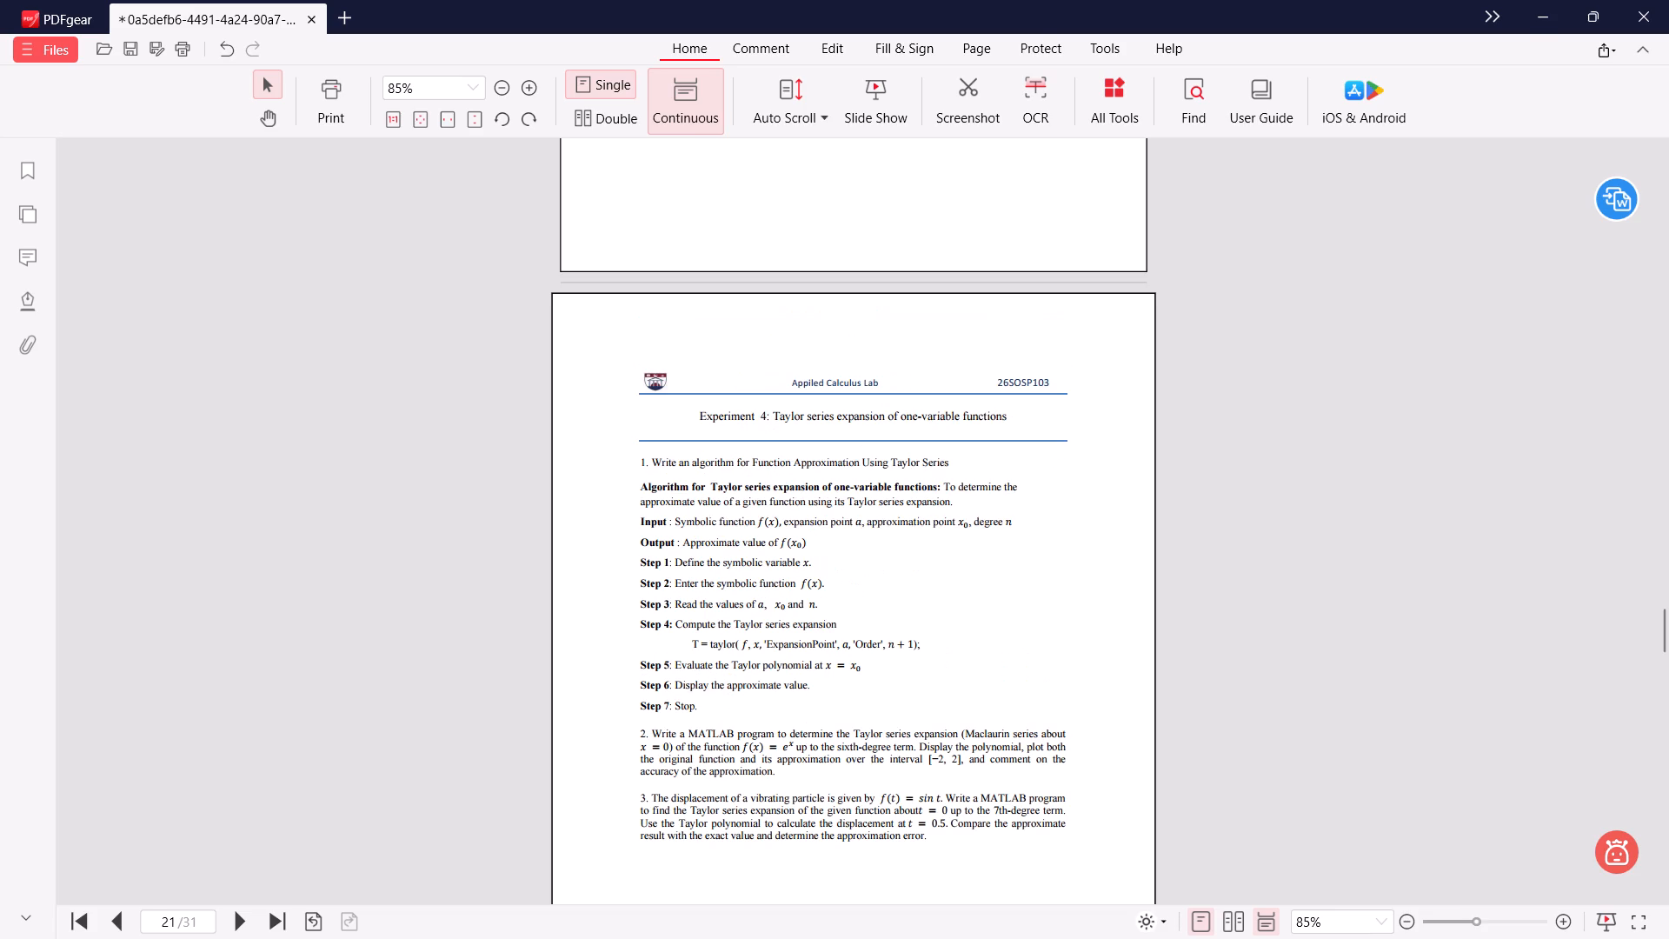
pyautogui.moveTo(1007, 520); pyautogui.dragTo(807, 513)
pyautogui.click(940, 567)
# Check the page order forward from the Experiment 4 instructions to the Lagrange Mean Value Theorem graph on the last page.
pyautogui.scroll(-4, 957, 559)
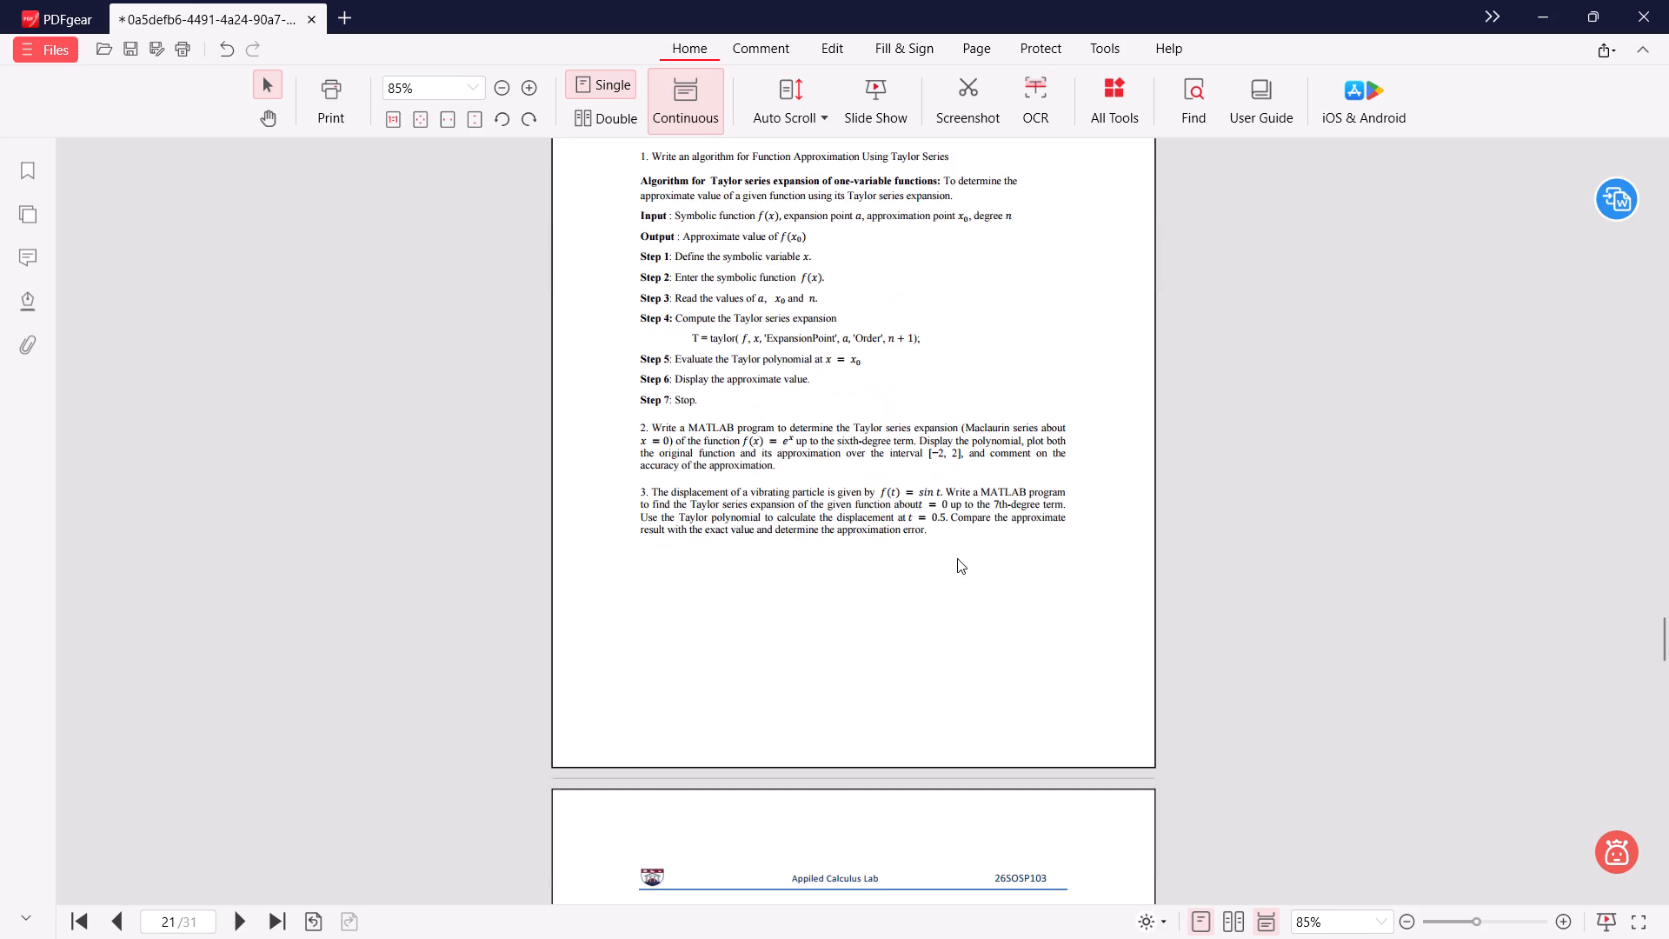
pyautogui.scroll(-17, 964, 549)
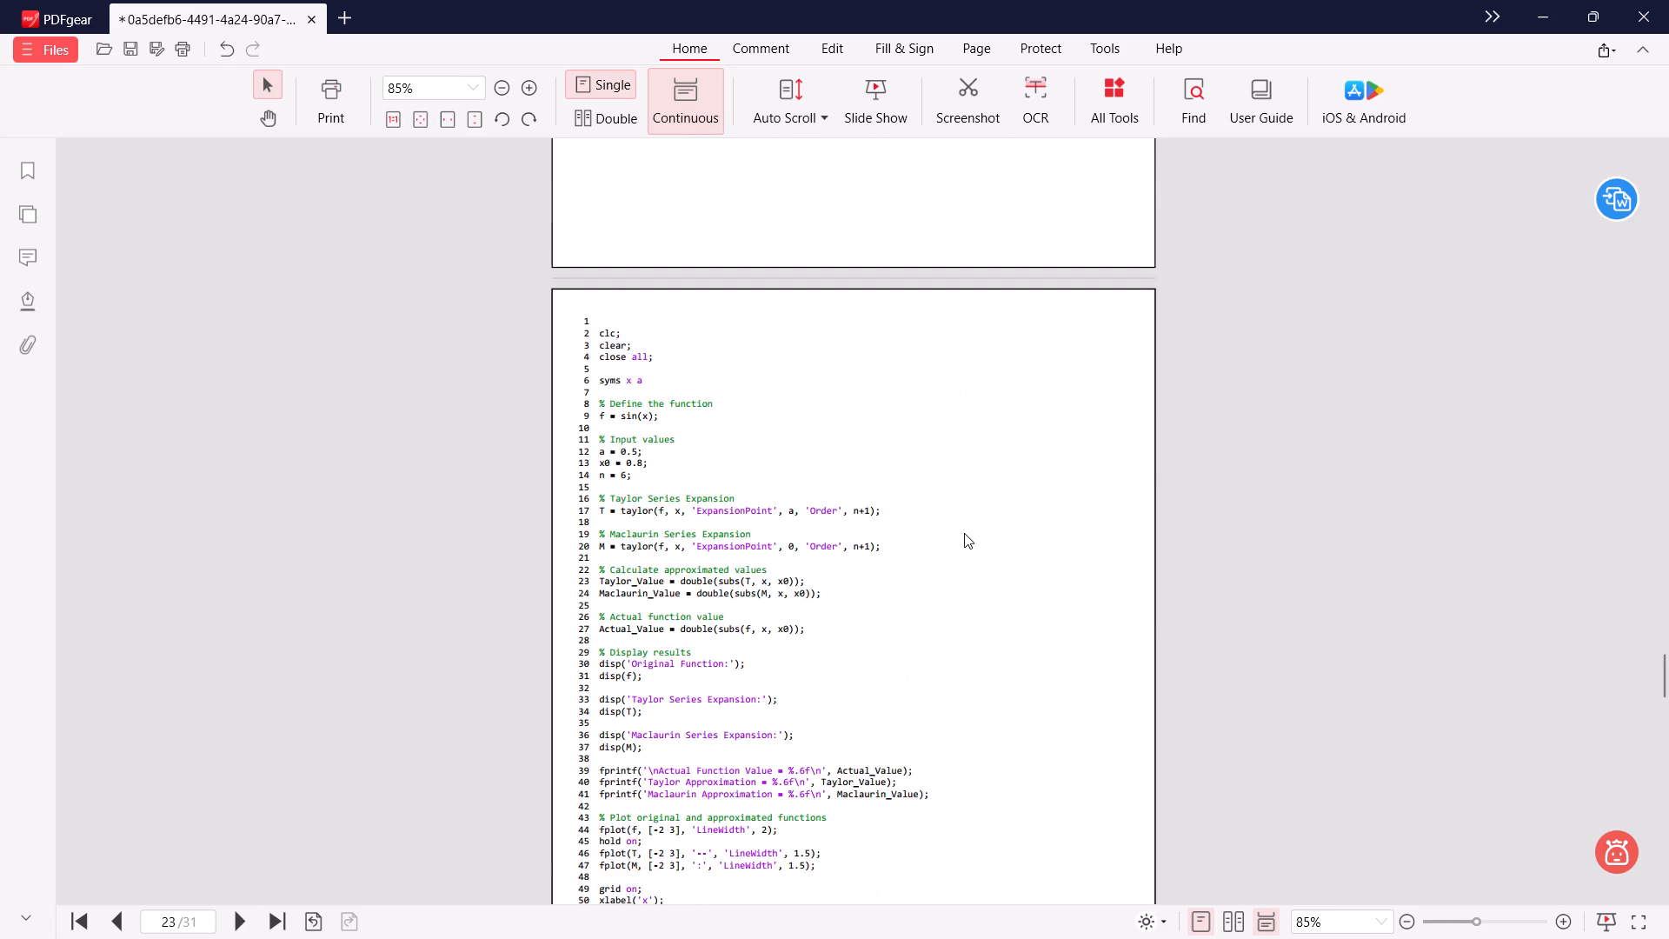
pyautogui.scroll(-17, 964, 533)
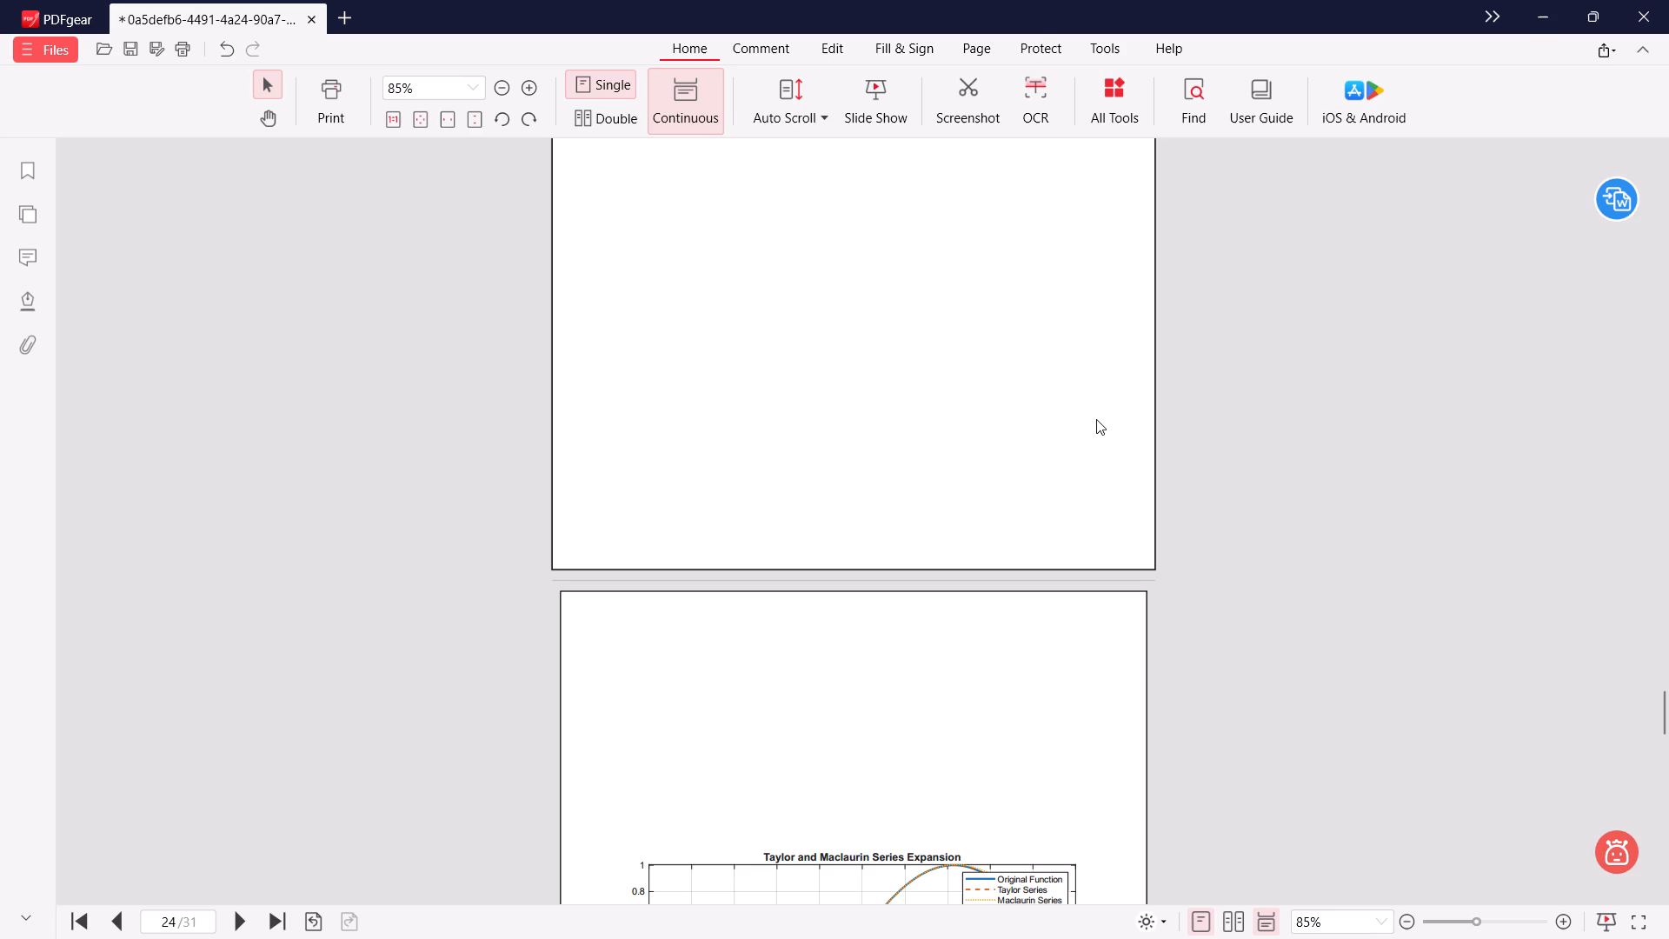
pyautogui.scroll(3, 1053, 442)
pyautogui.scroll(-14, 1053, 442)
pyautogui.scroll(-10, 1051, 413)
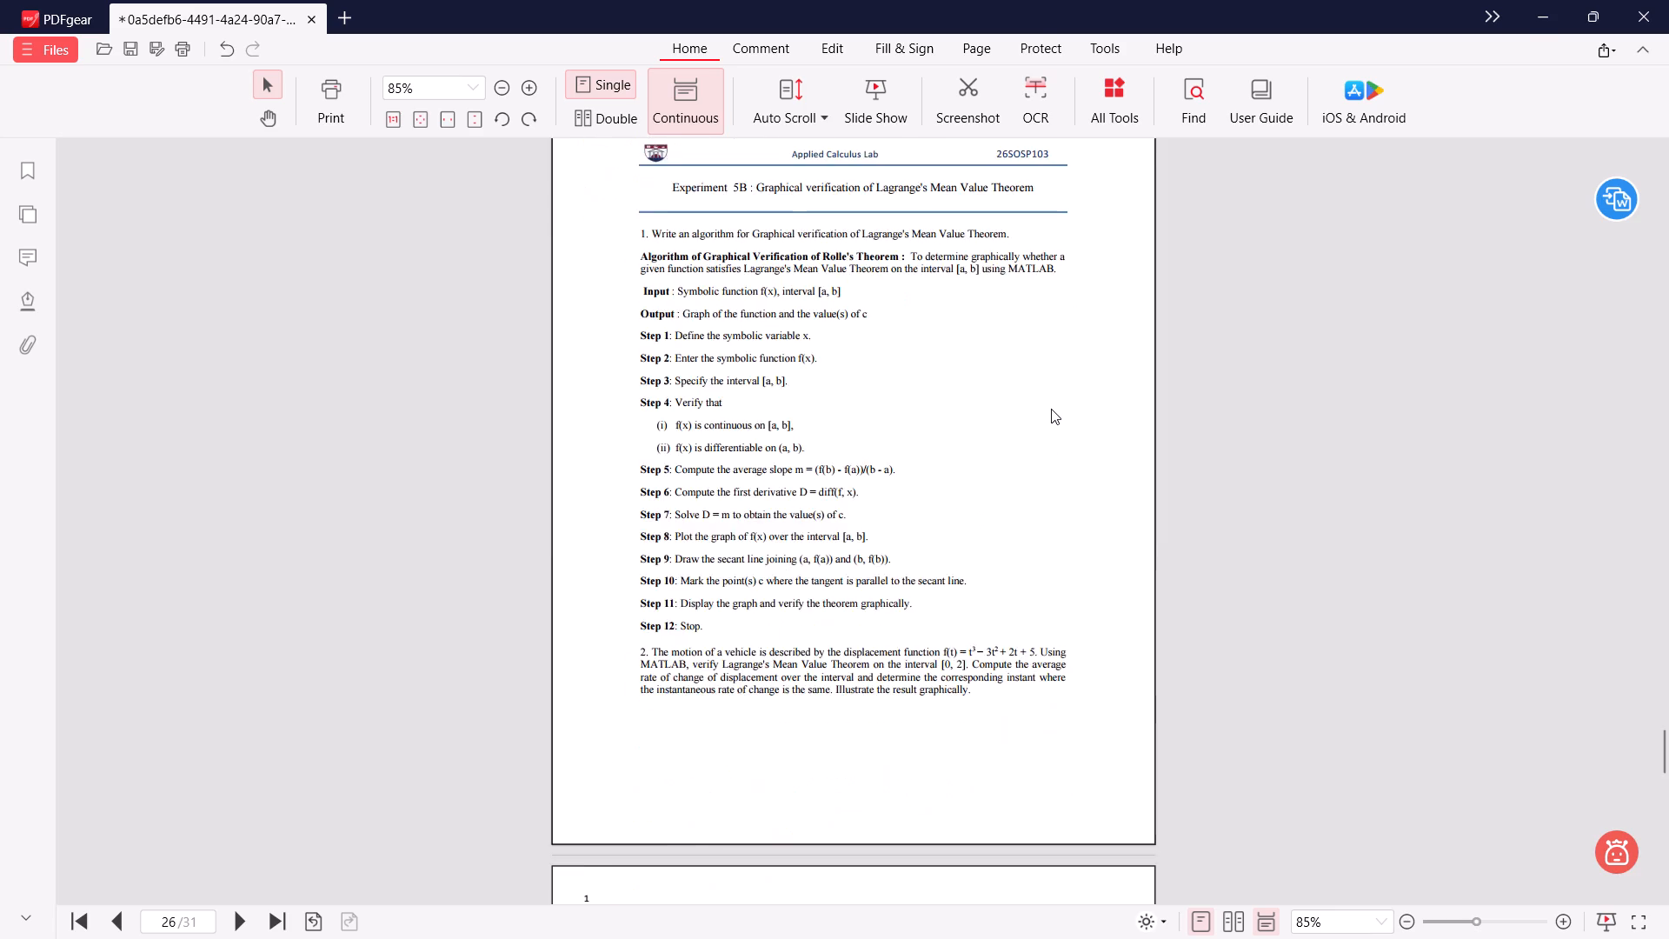
pyautogui.scroll(-18, 1051, 409)
pyautogui.scroll(-14, 1049, 396)
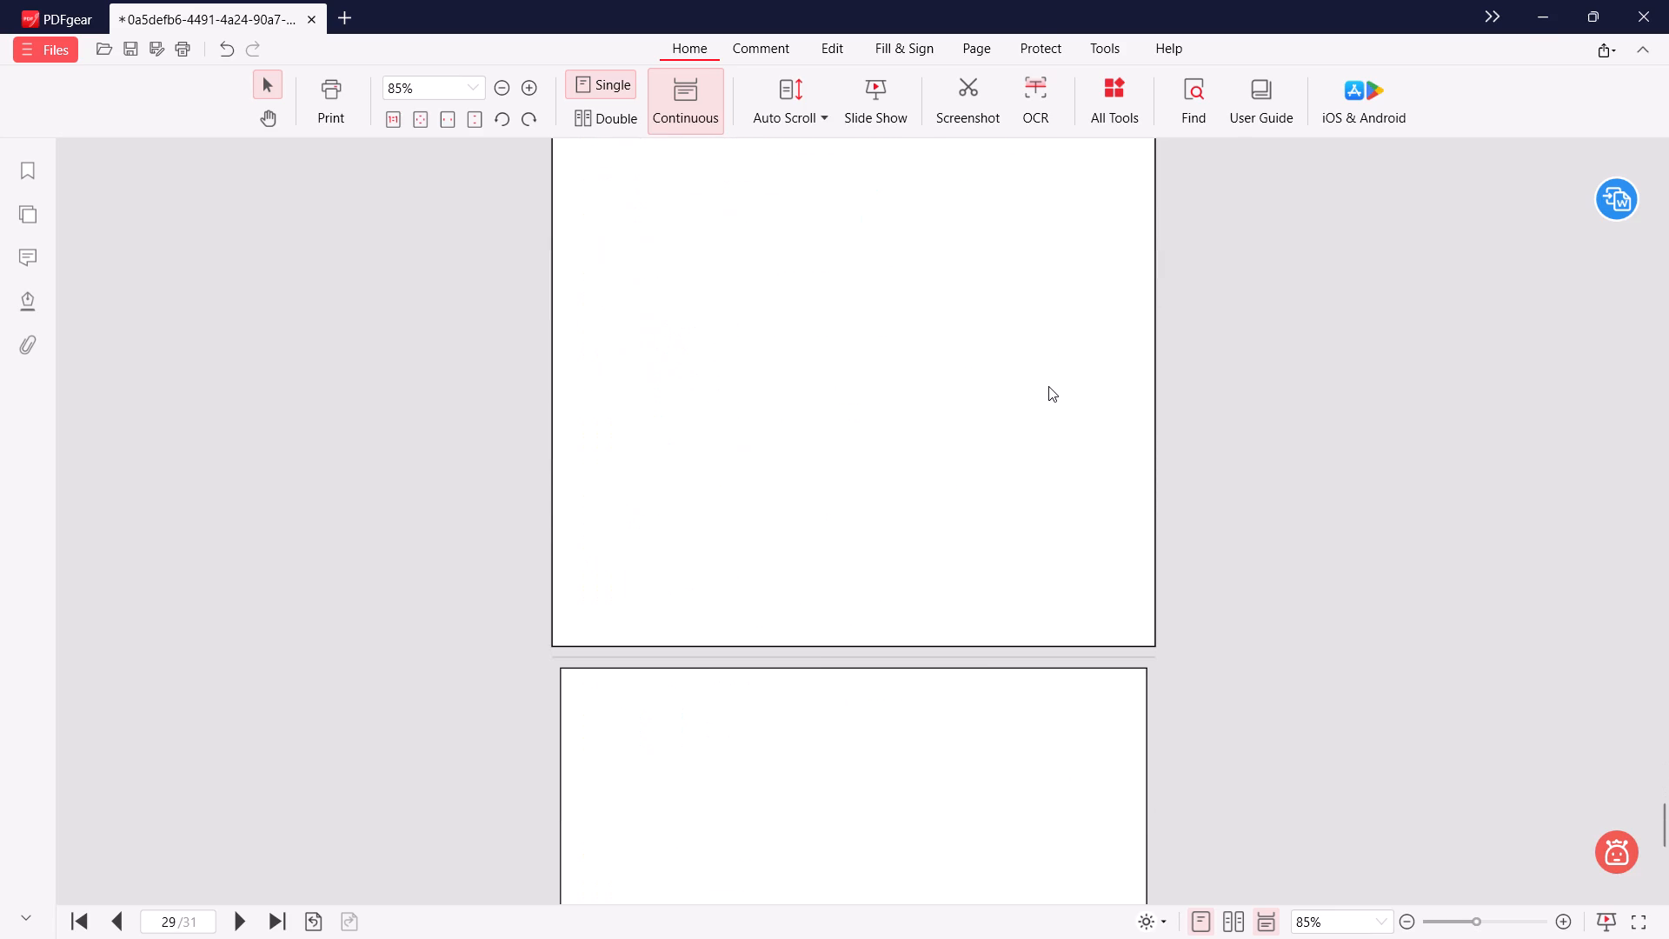
pyautogui.scroll(-13, 1048, 385)
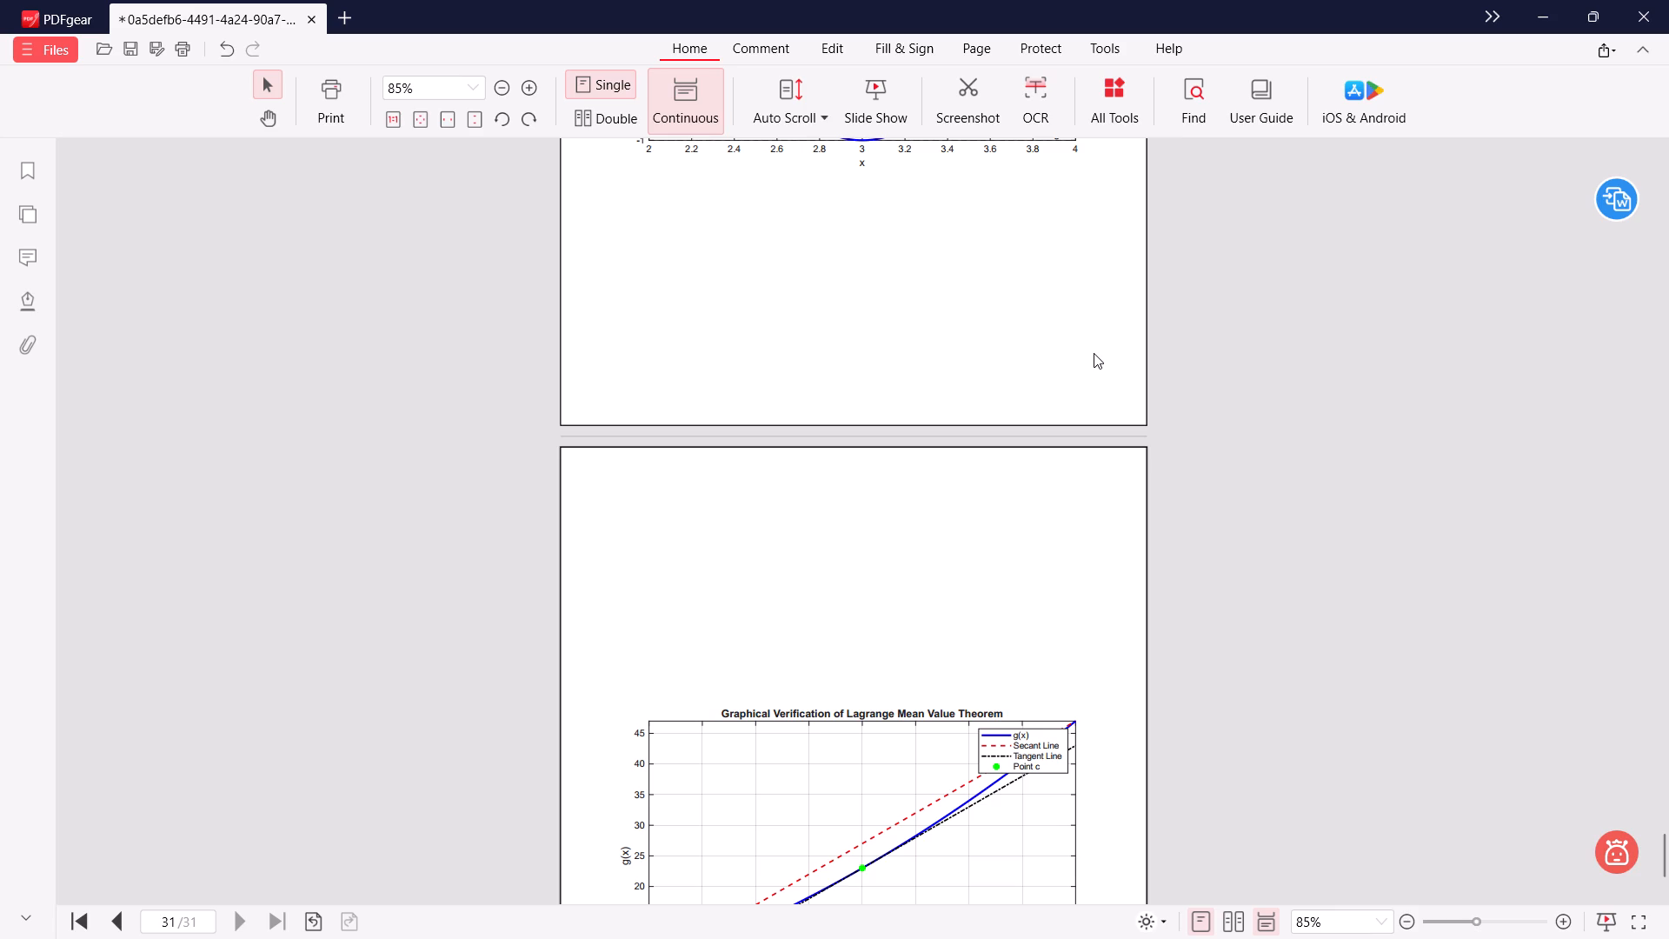
# Compare the Rolle's and Lagrange's theorem code and graph pages with the Experiment 5B instructions that precede them.
pyautogui.scroll(16, 966, 328)
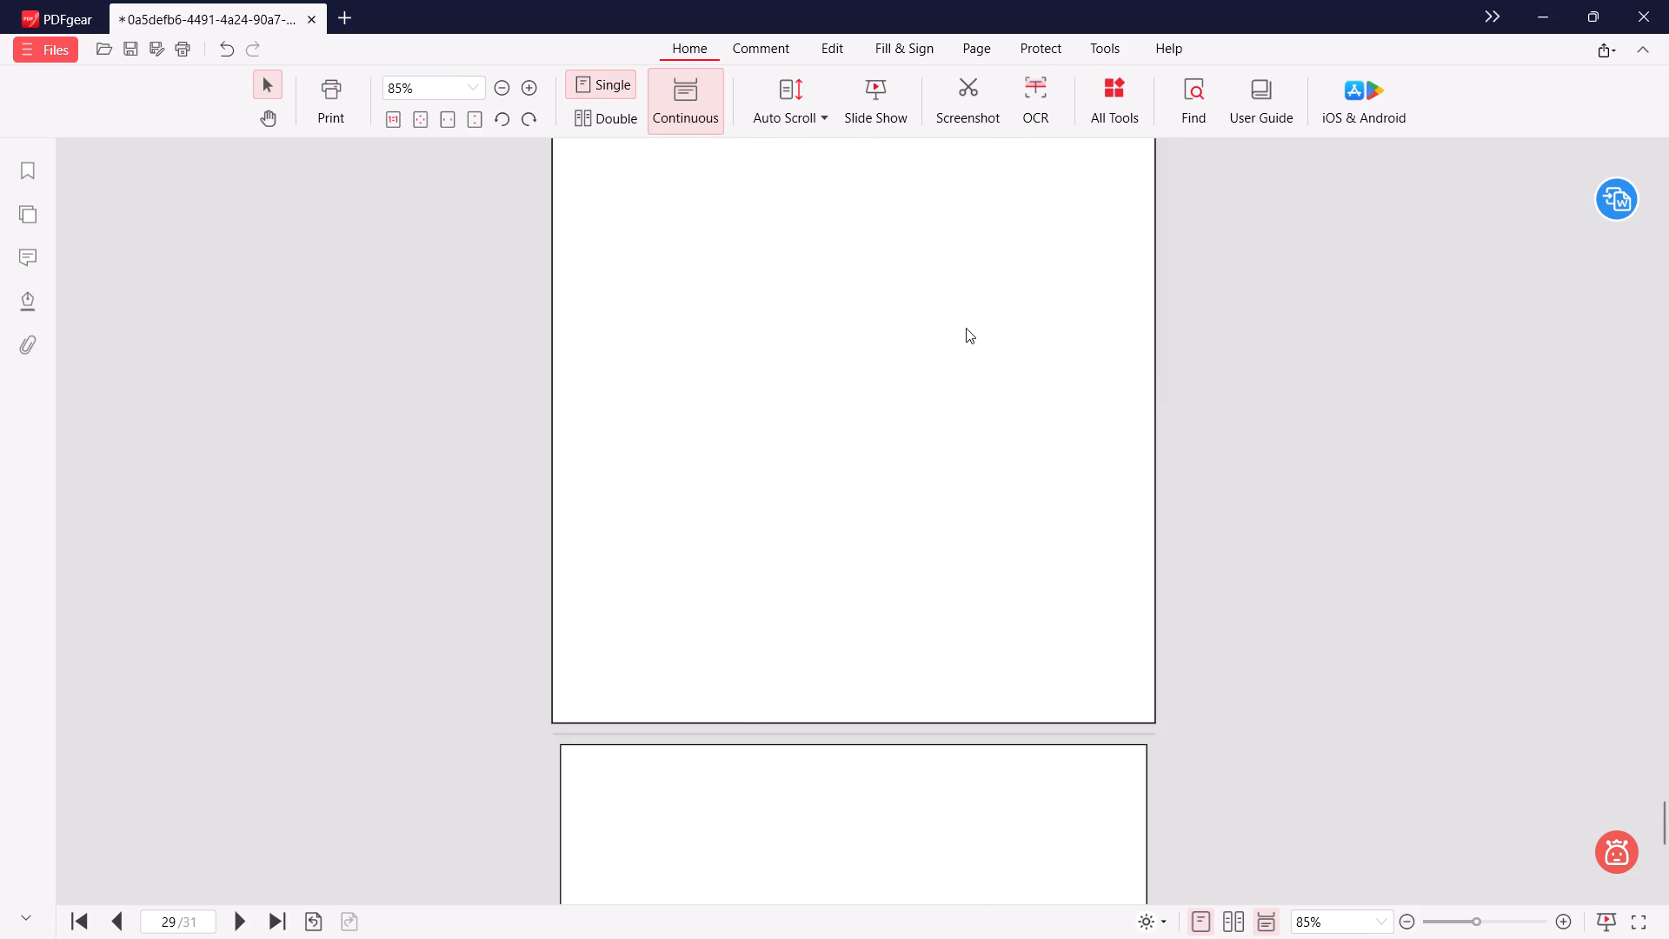
pyautogui.scroll(15, 966, 328)
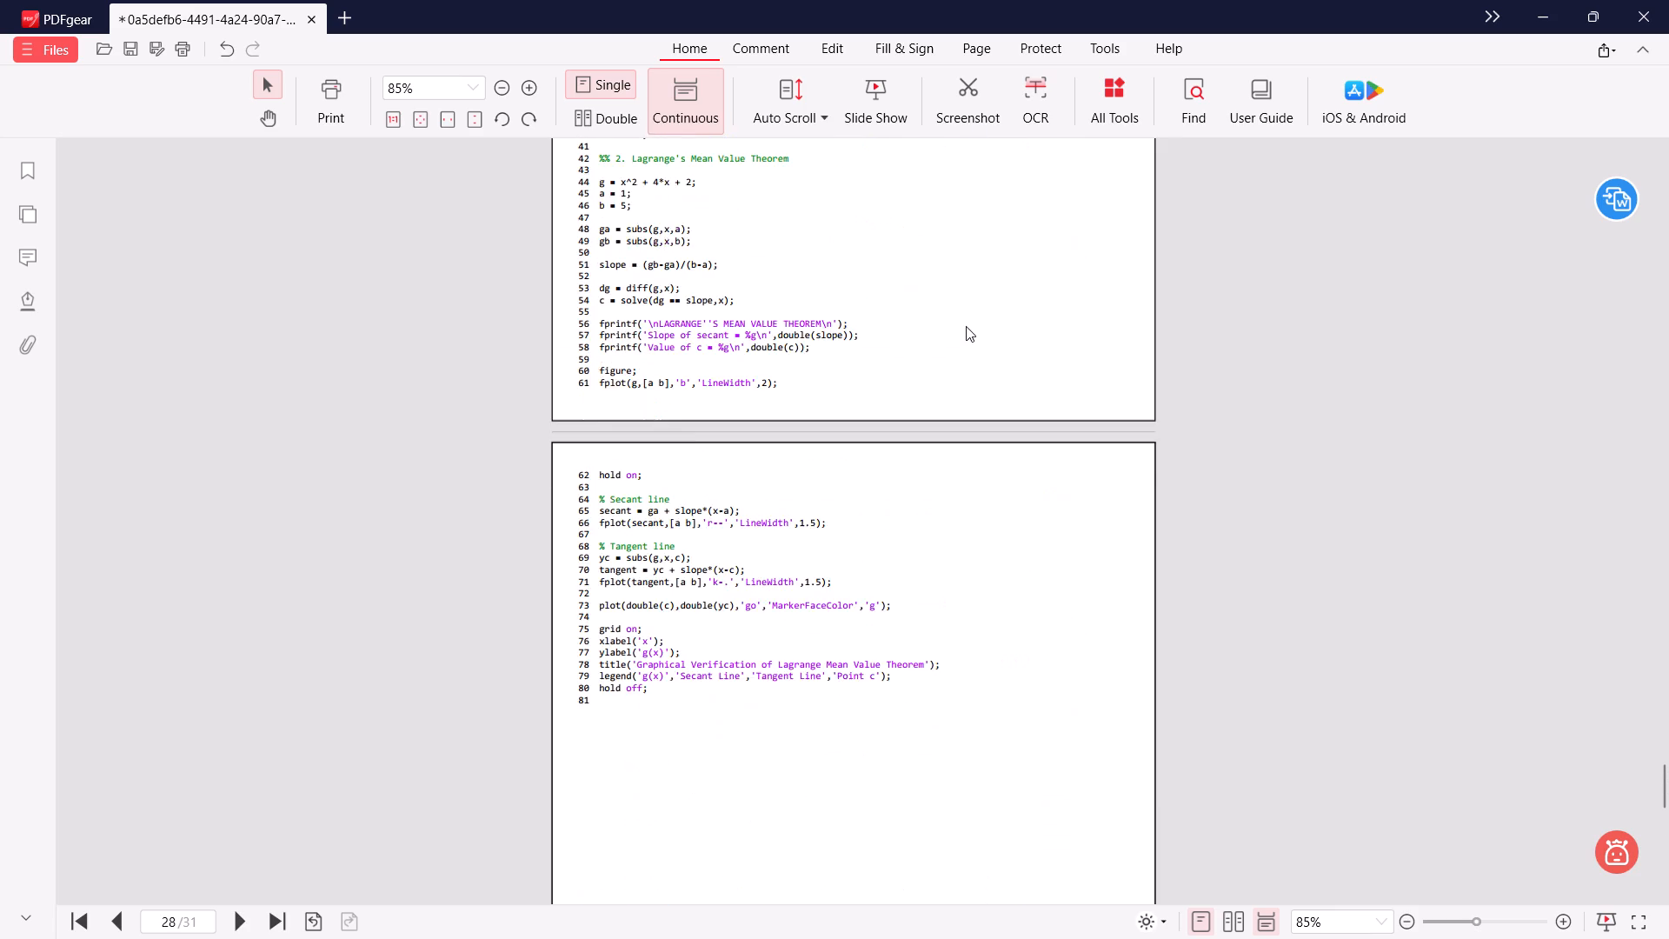
pyautogui.scroll(17, 966, 326)
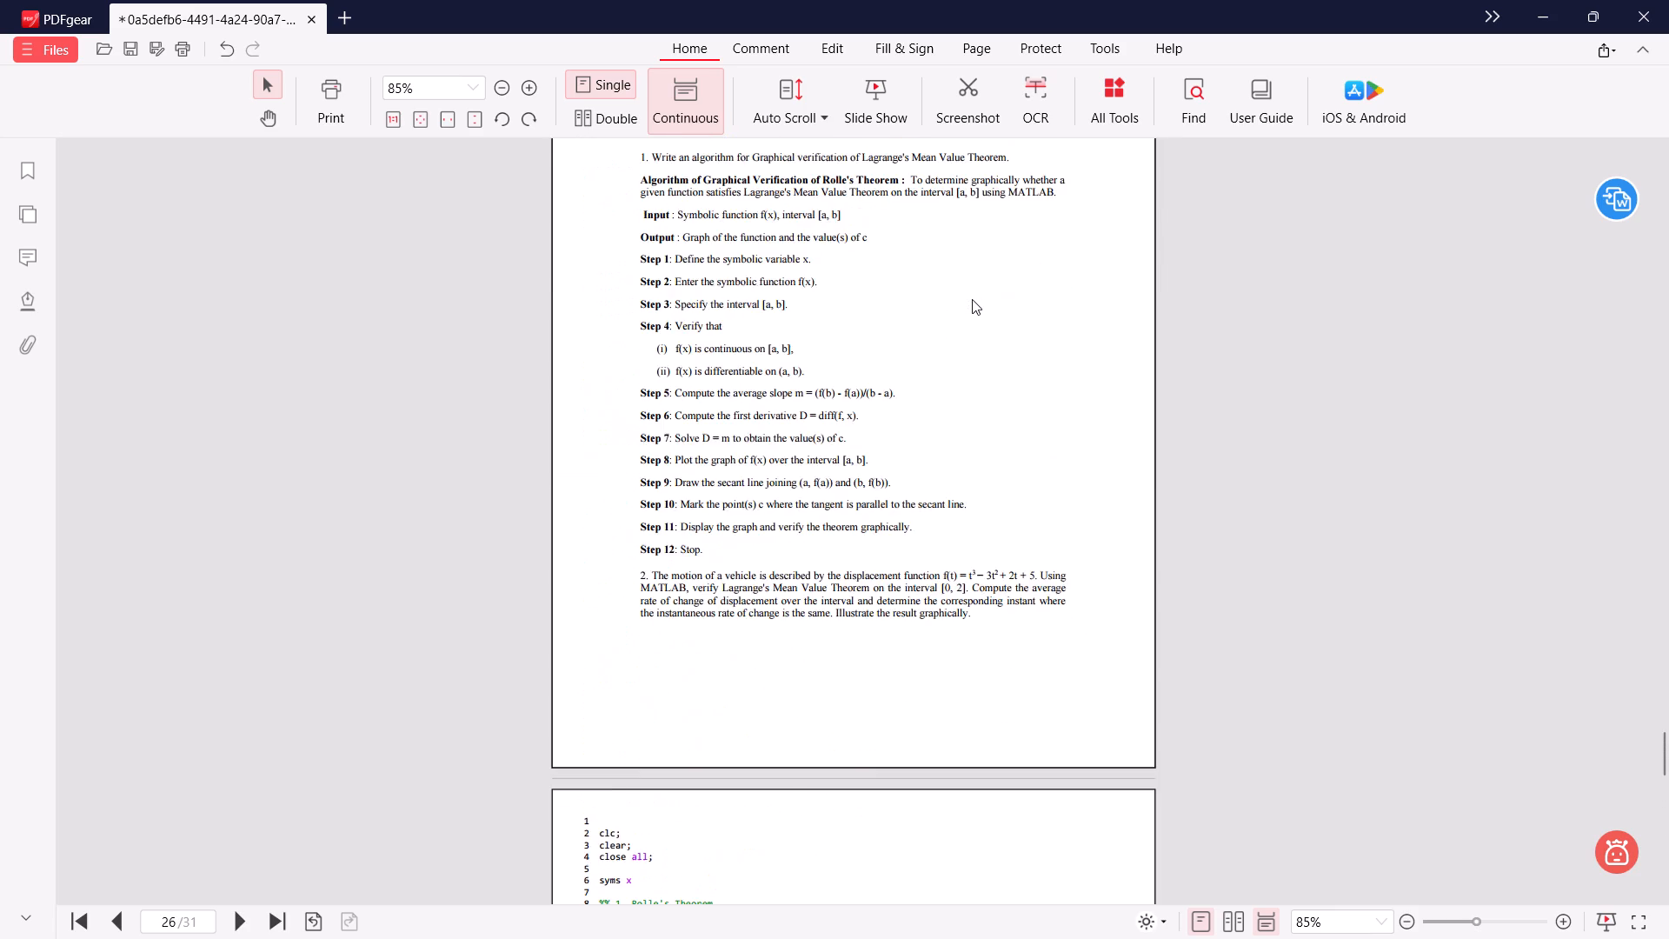
pyautogui.scroll(3, 972, 299)
pyautogui.scroll(-4, 960, 343)
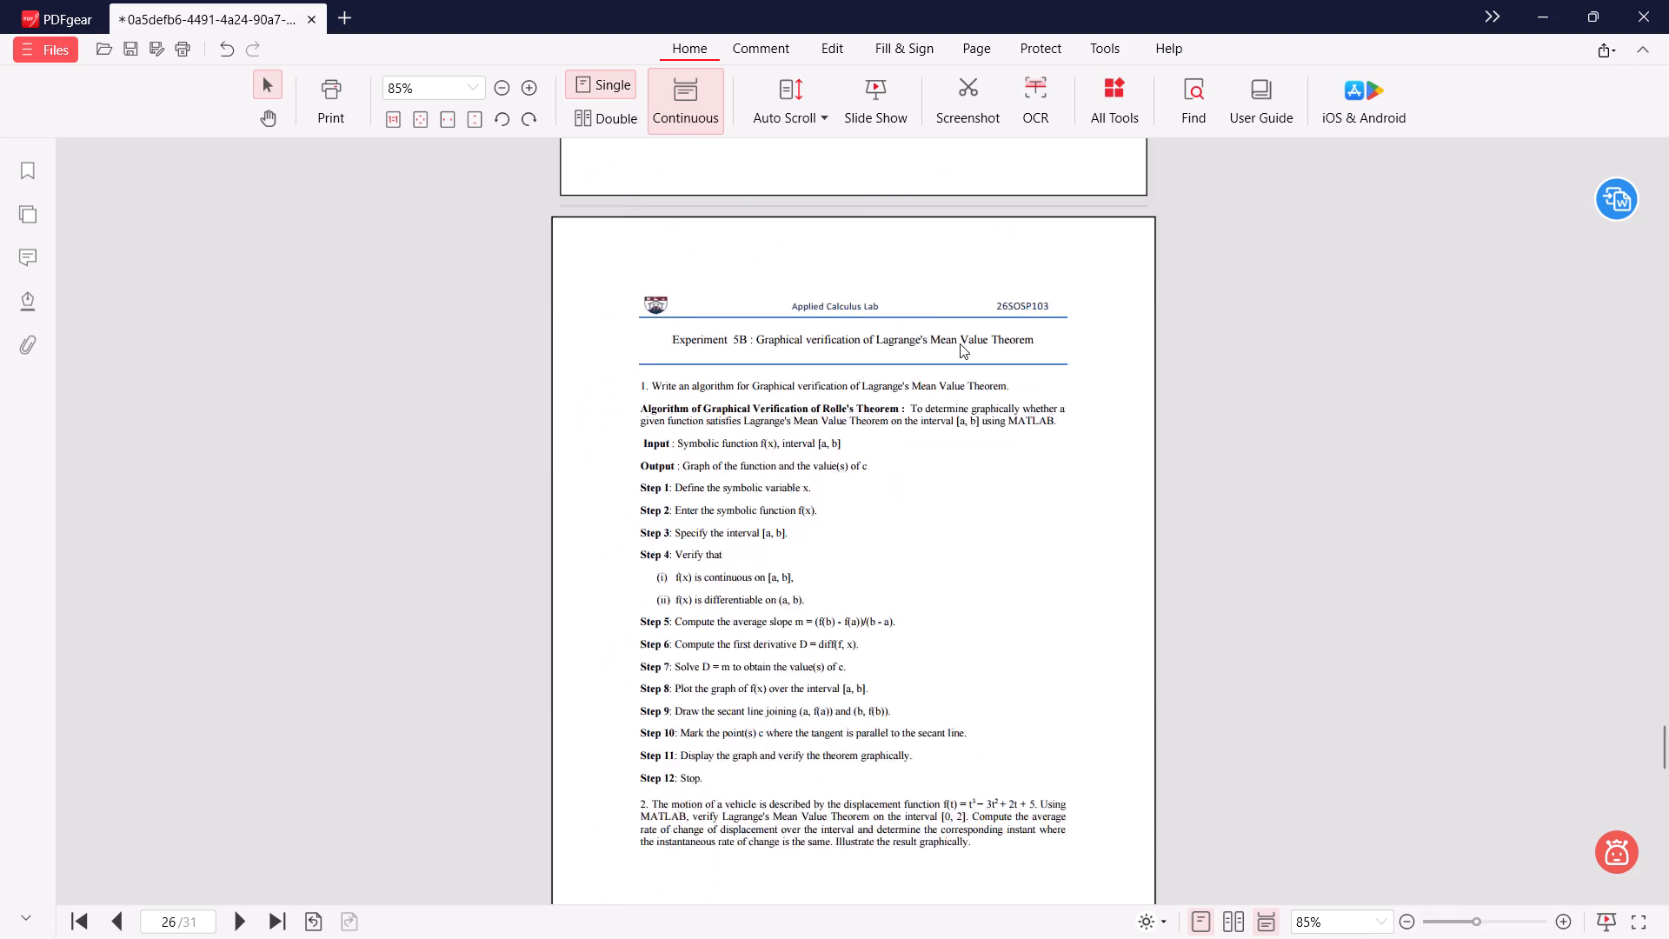
pyautogui.scroll(-7, 960, 343)
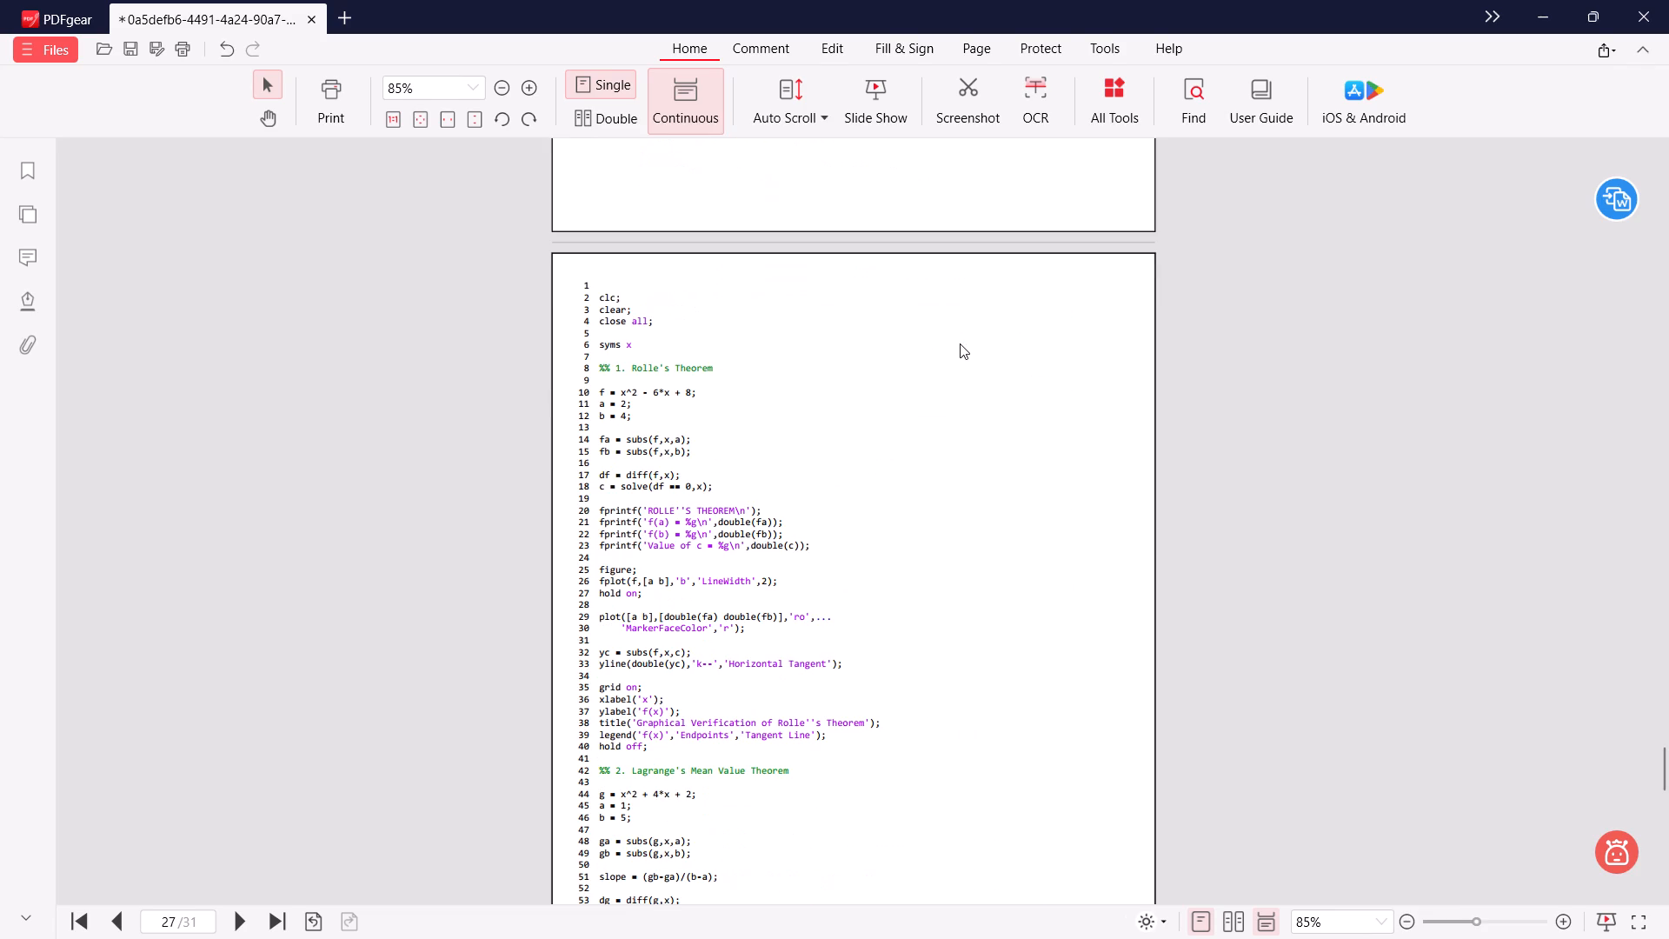
pyautogui.scroll(-7, 960, 343)
pyautogui.scroll(14, 960, 343)
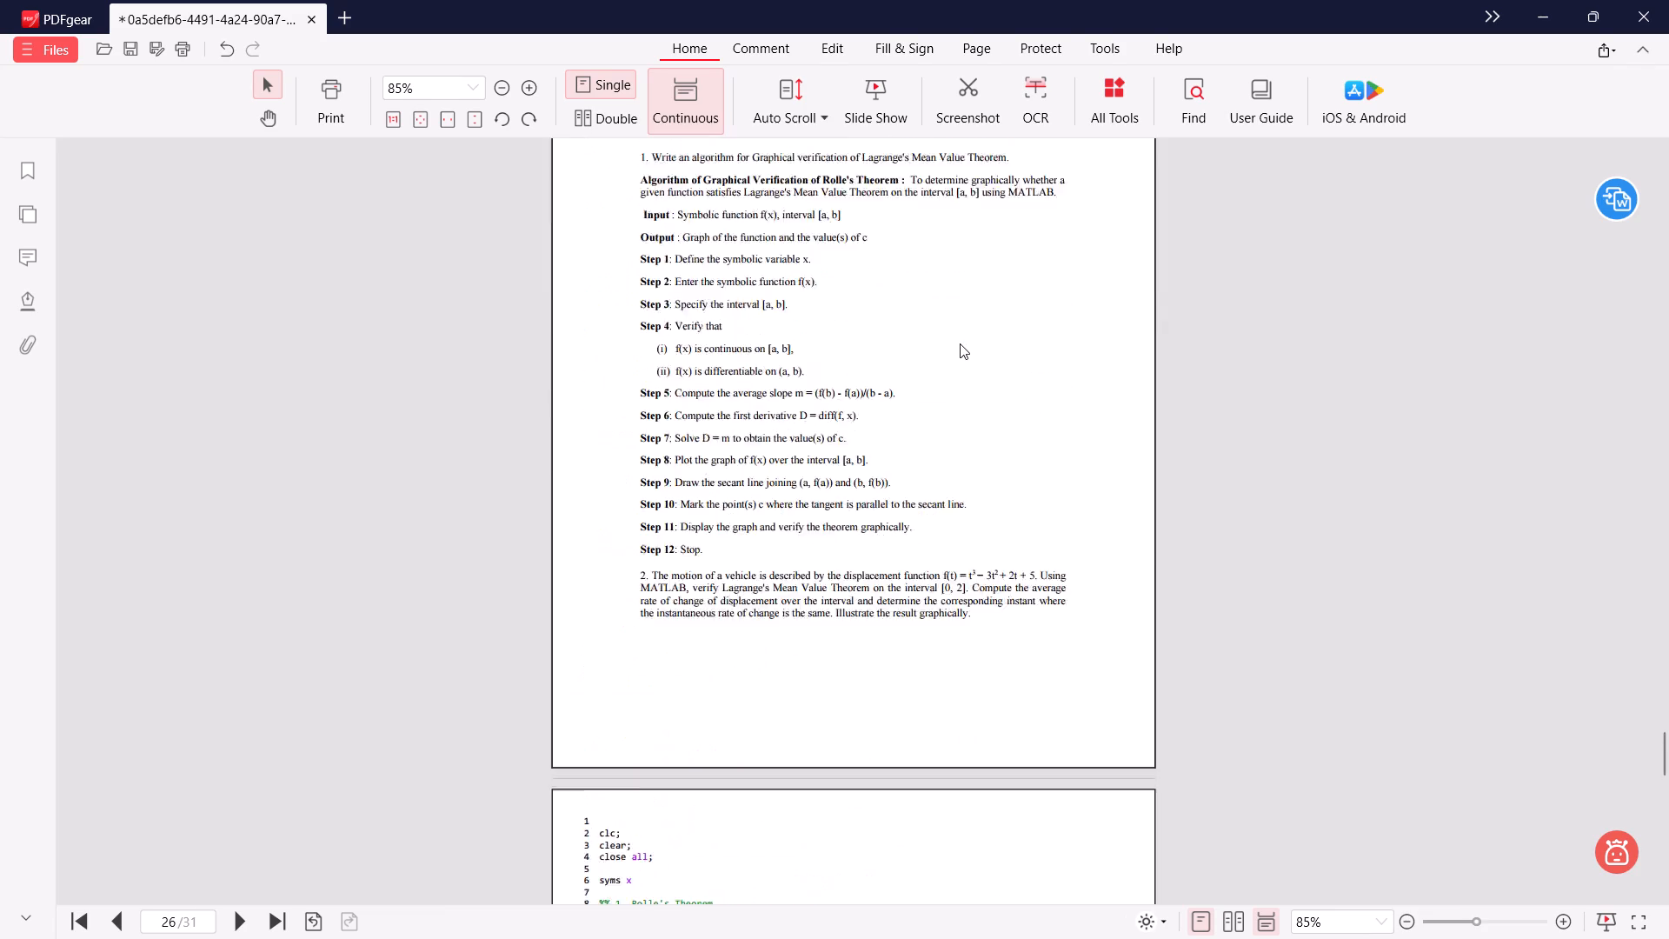
# Recheck the pages backwards from Experiment 5B through the Taylor series output and code to the Experiment 4 instructions.
pyautogui.scroll(18, 960, 343)
pyautogui.scroll(10, 956, 334)
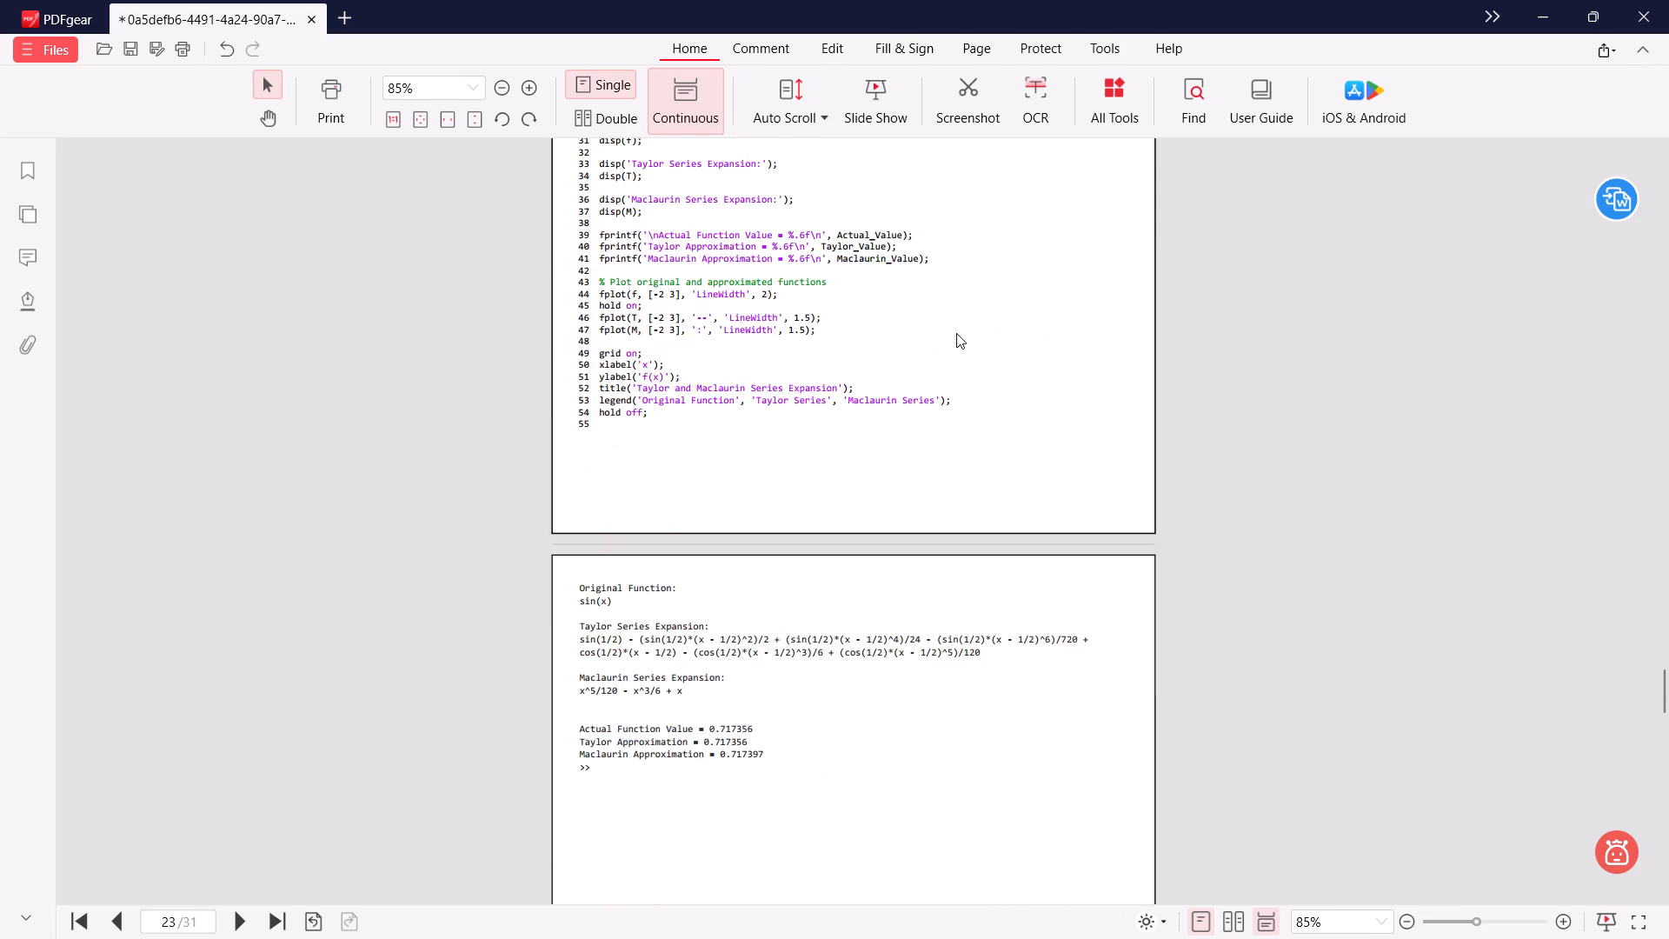
pyautogui.scroll(8, 956, 333)
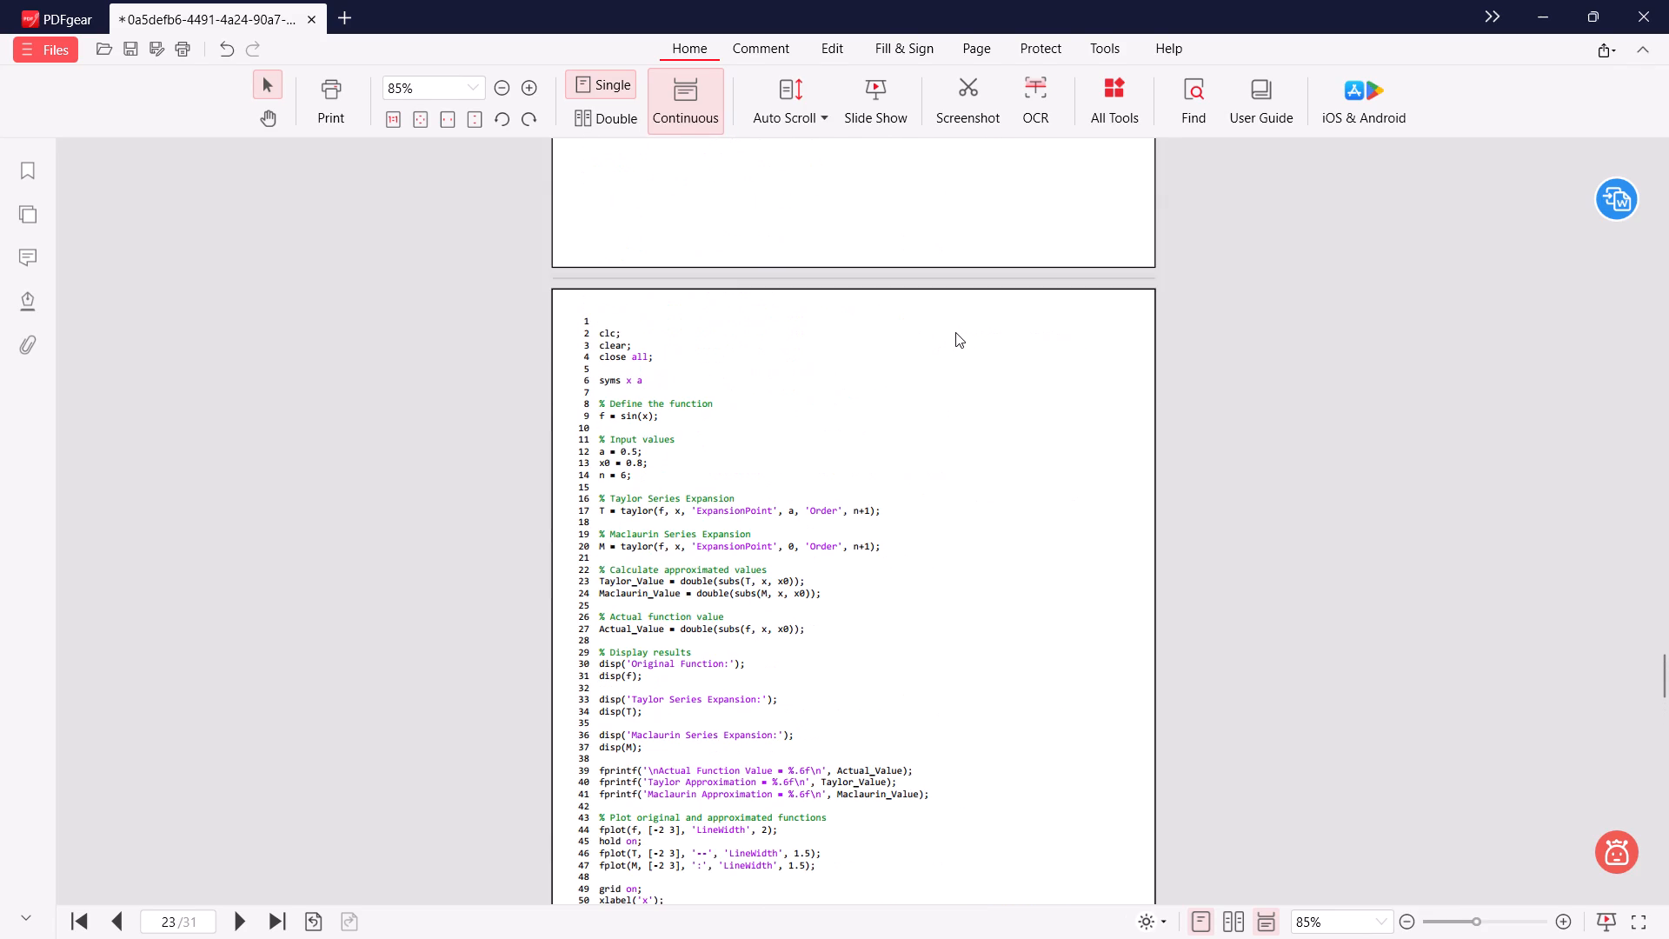
pyautogui.scroll(8, 955, 332)
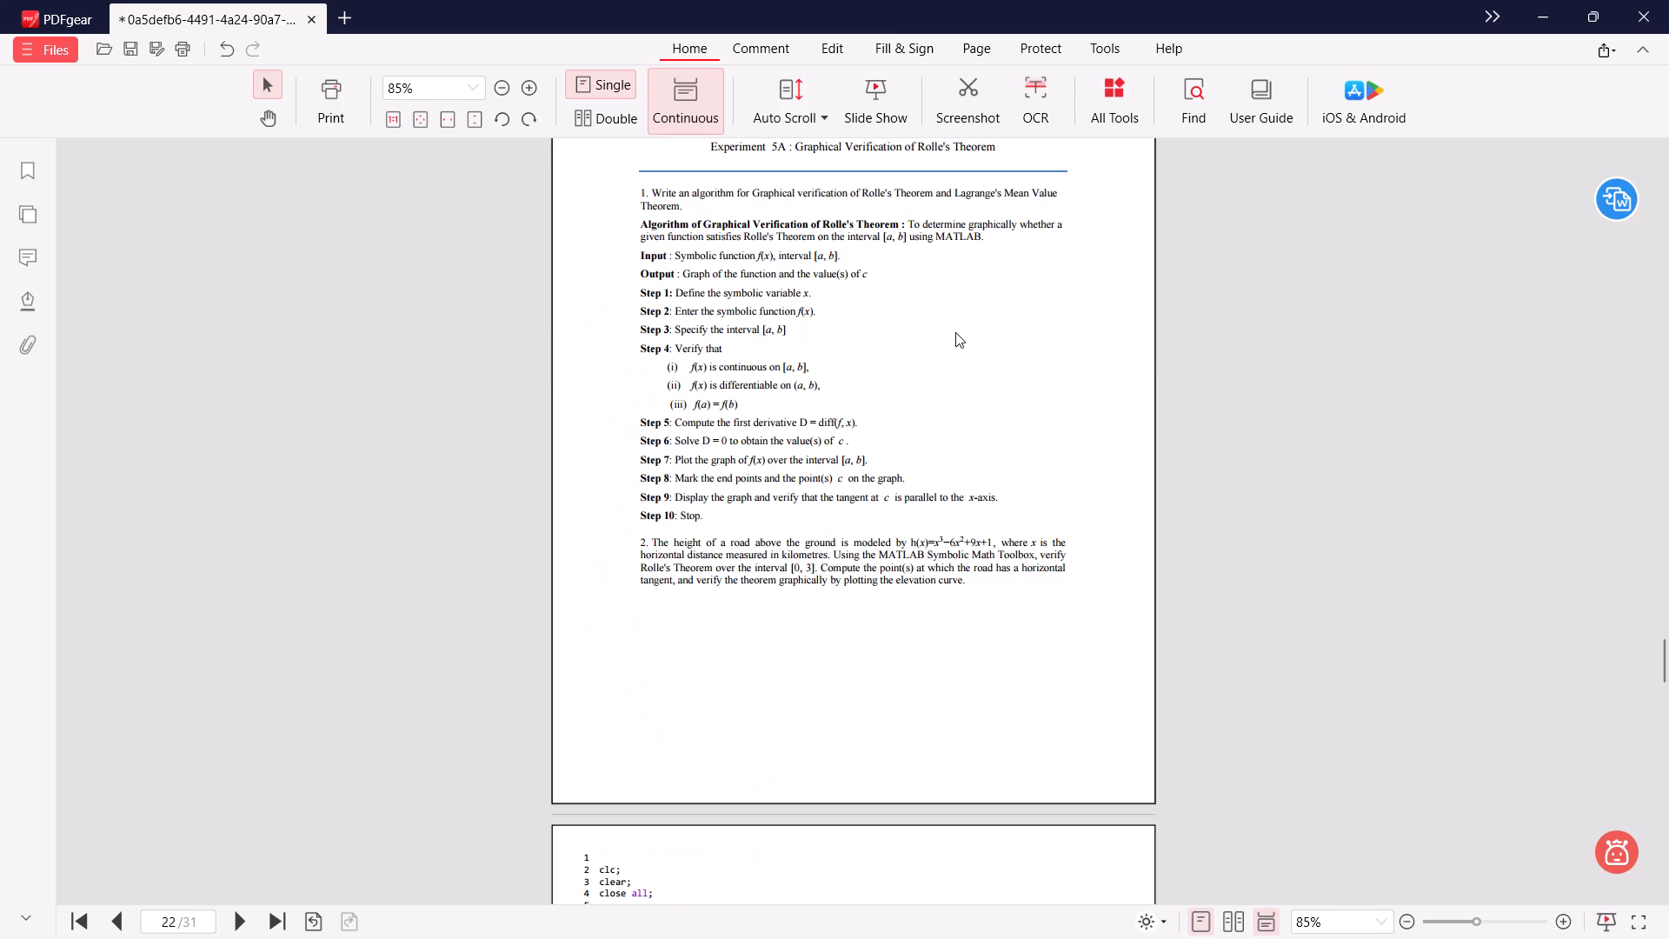
pyautogui.scroll(14, 955, 332)
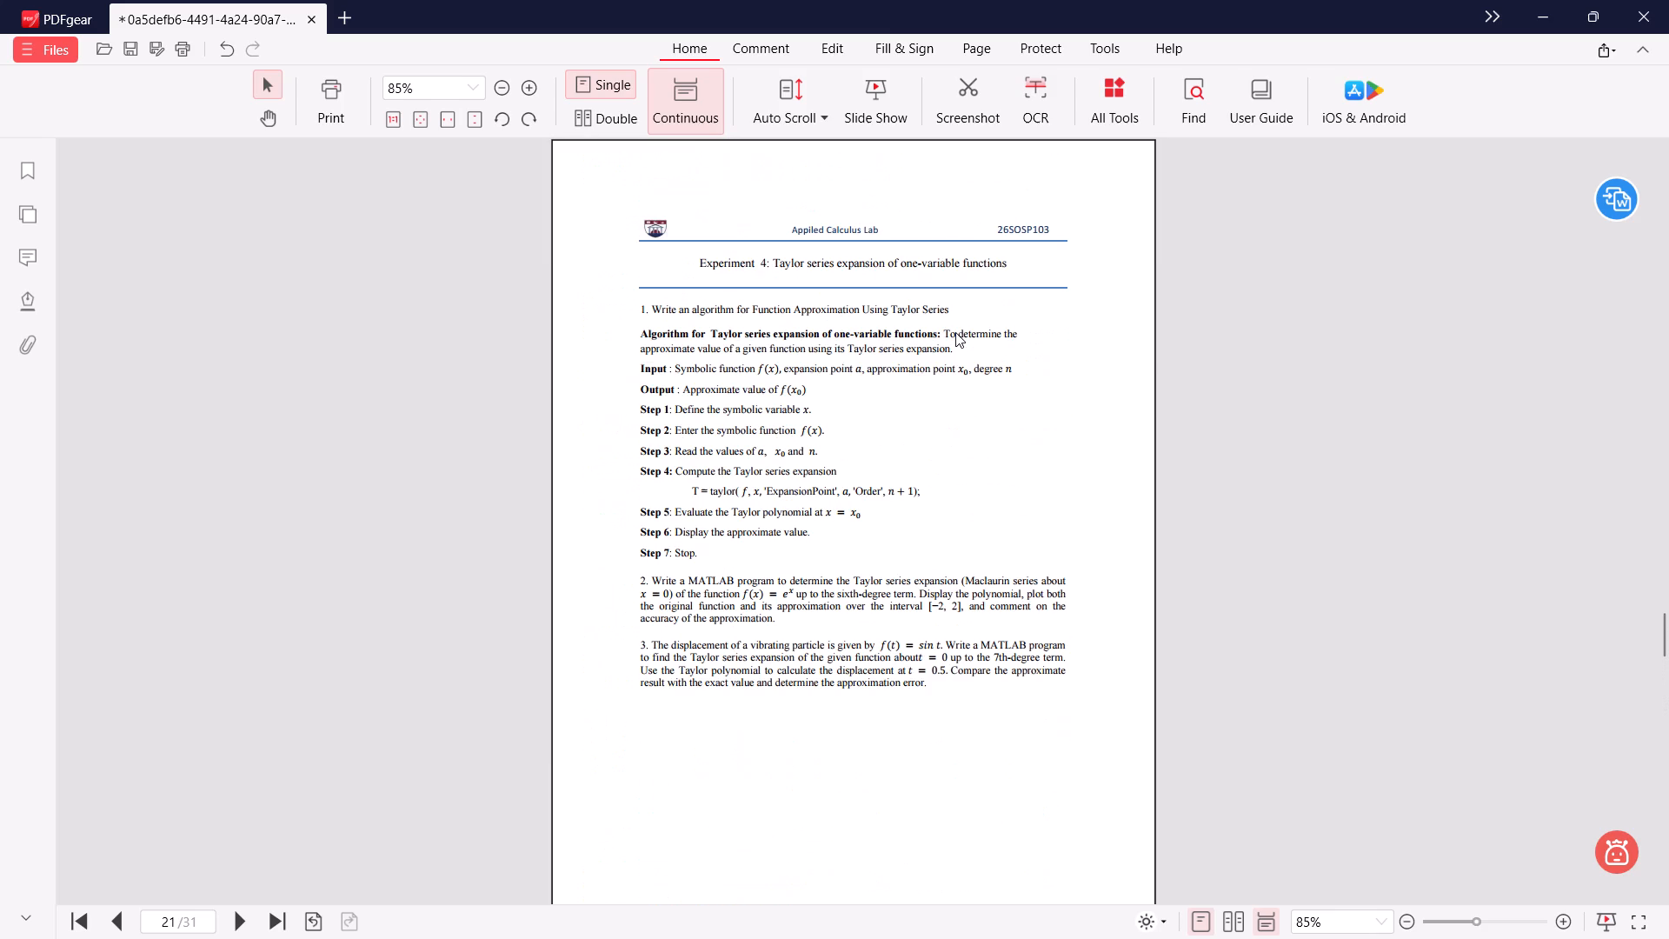
# Delete page 23, the Taylor and Maclaurin series code page following the Experiment 5A instructions.
pyautogui.scroll(-18, 955, 332)
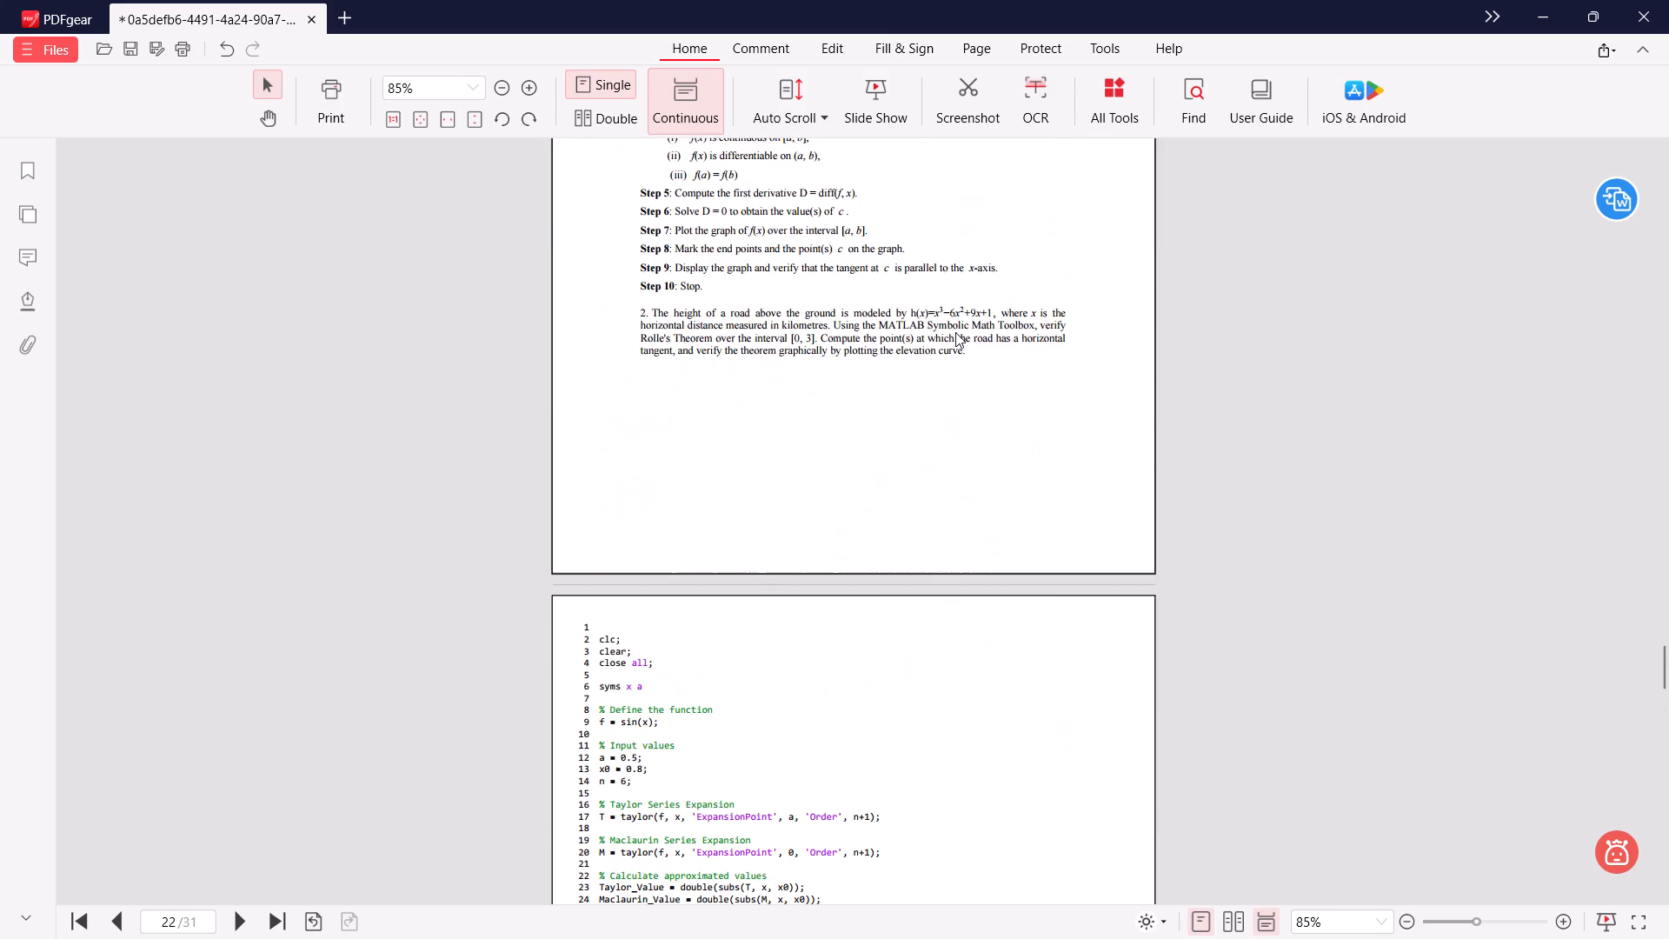
pyautogui.scroll(-12, 955, 332)
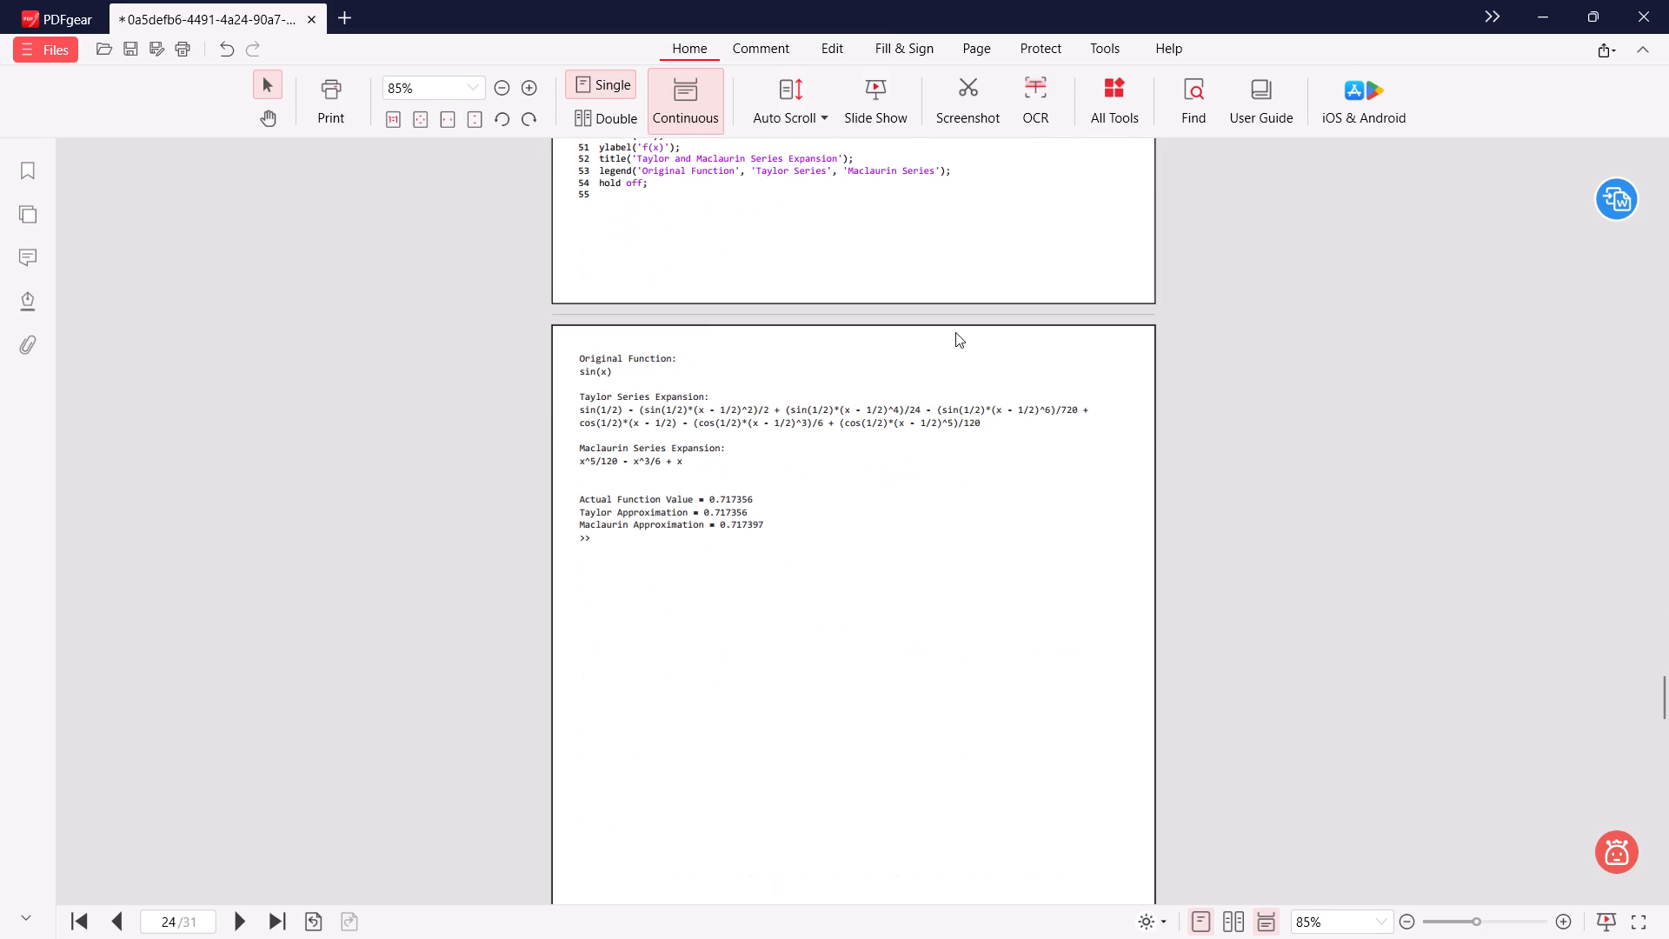
pyautogui.scroll(16, 955, 332)
pyautogui.scroll(-9, 955, 337)
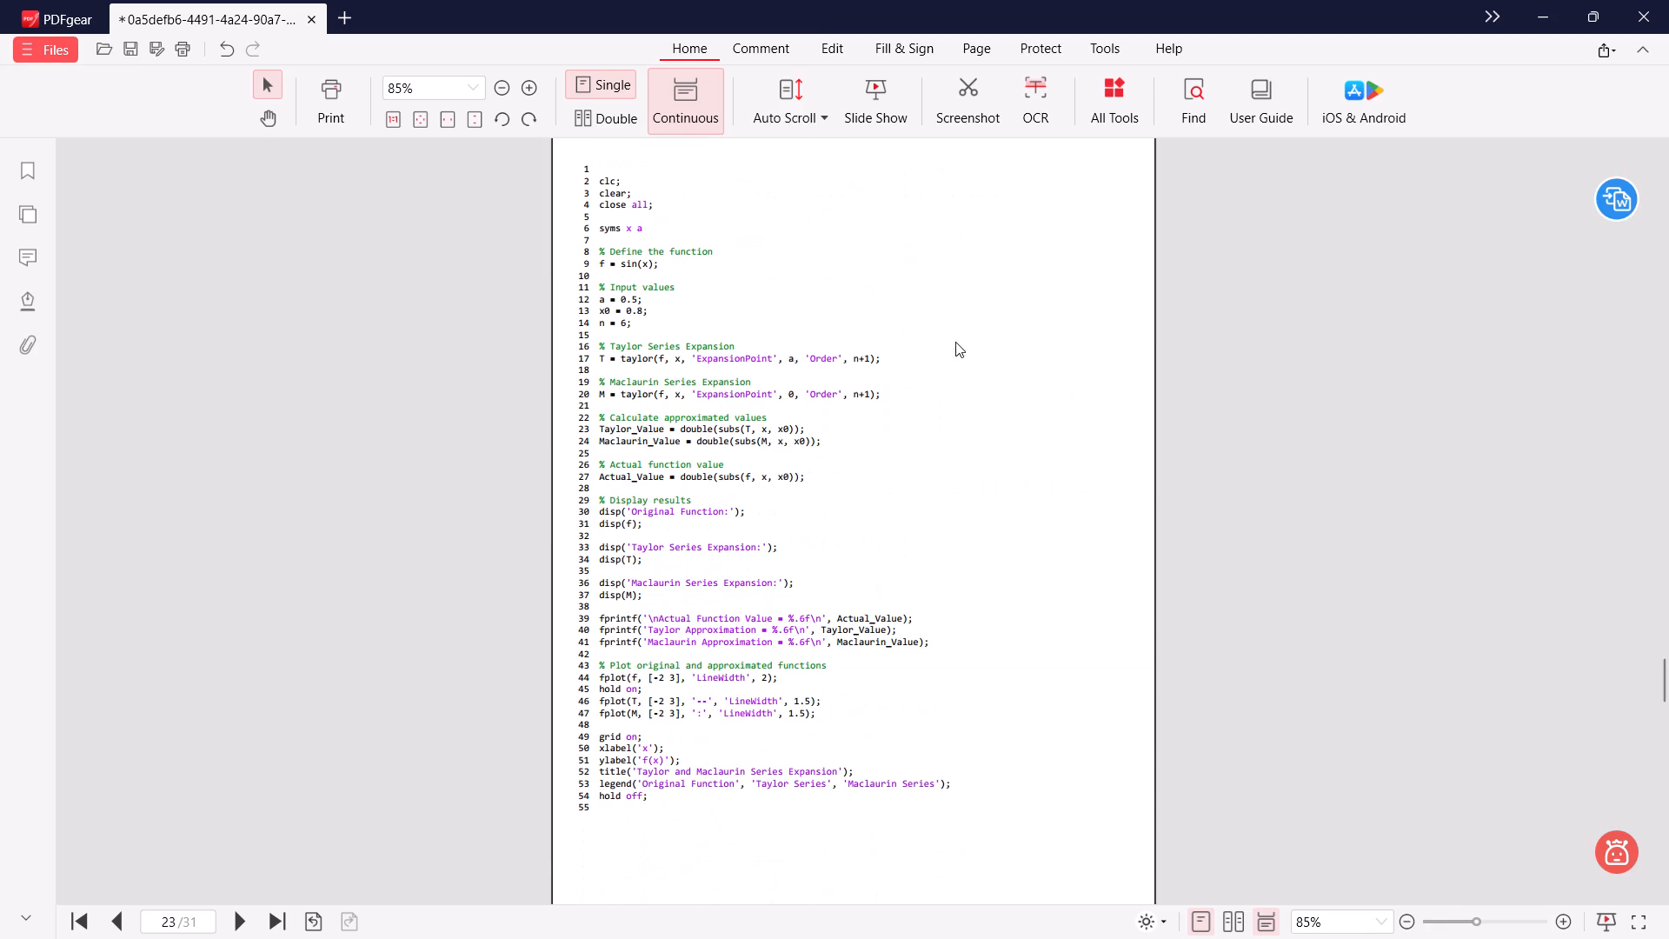
pyautogui.rightClick(866, 356)
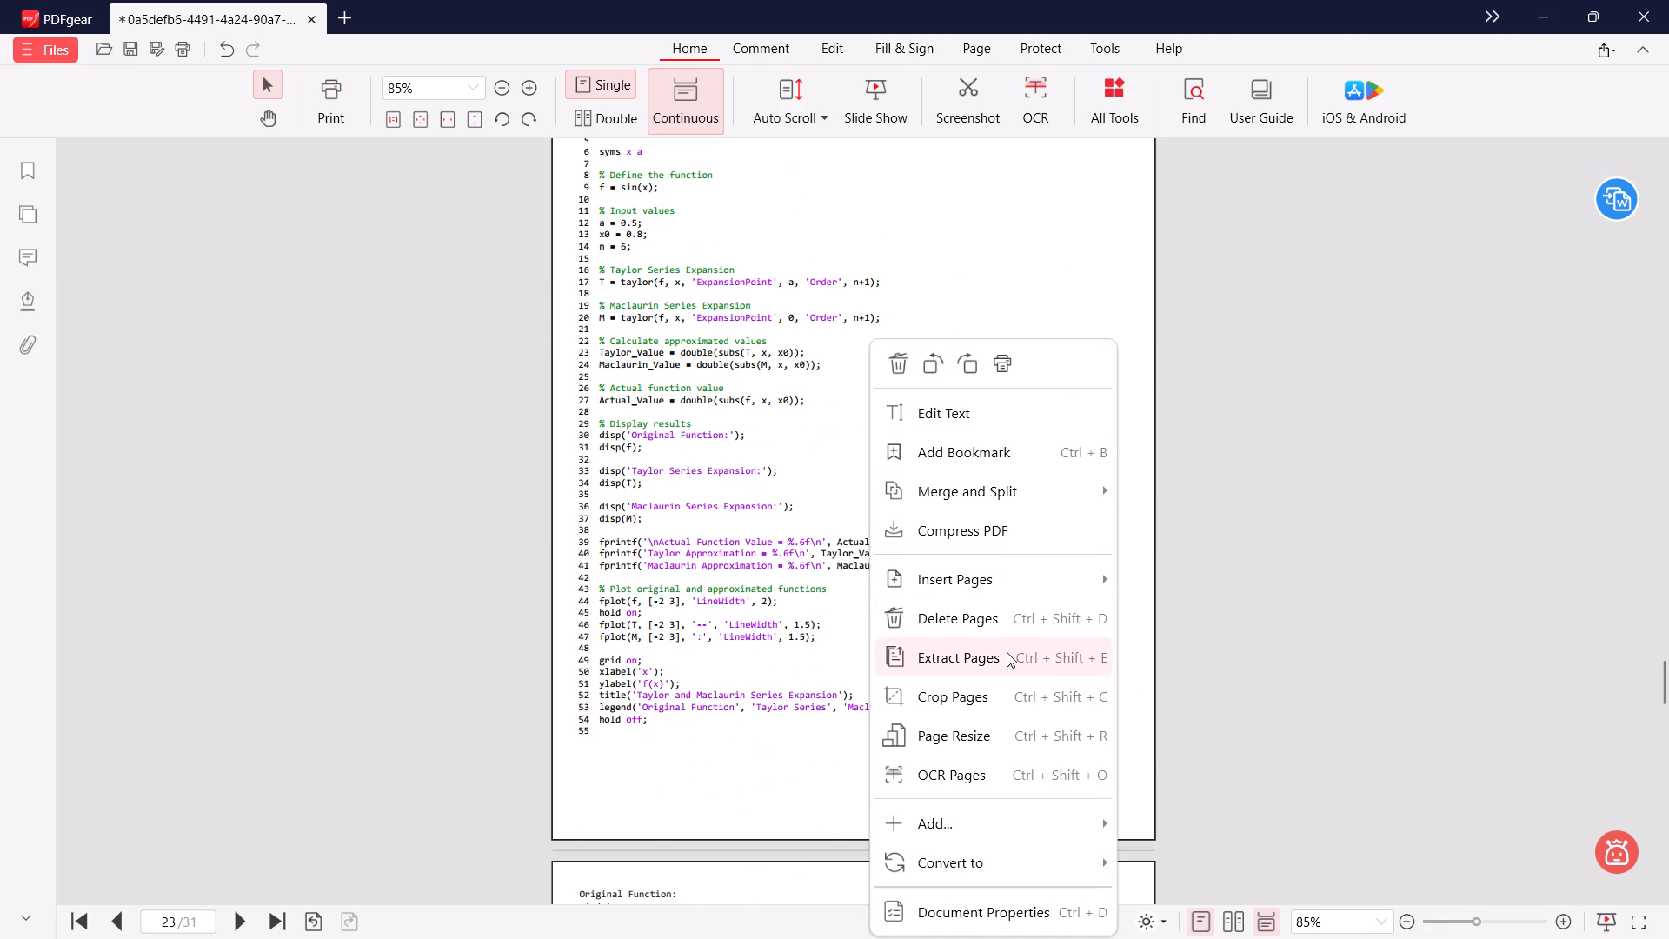
pyautogui.click(949, 609)
pyautogui.click(1039, 593)
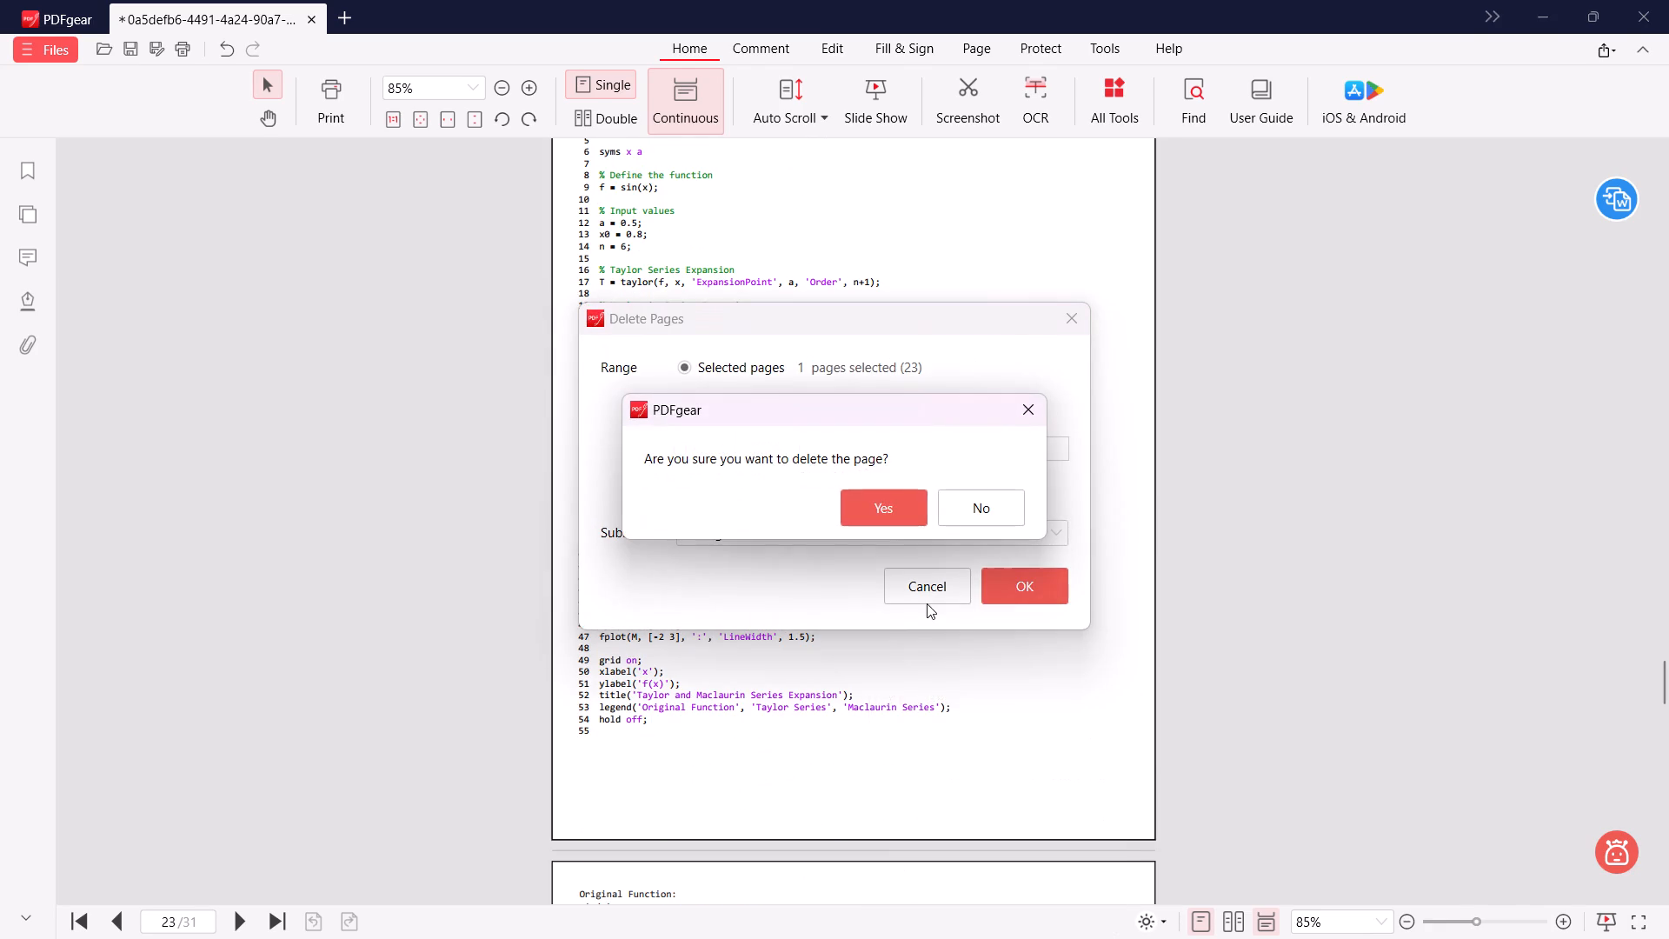
pyautogui.click(889, 507)
# Delete the Taylor and Maclaurin series text output page that follows the Experiment 5A instructions.
pyautogui.rightClick(818, 497)
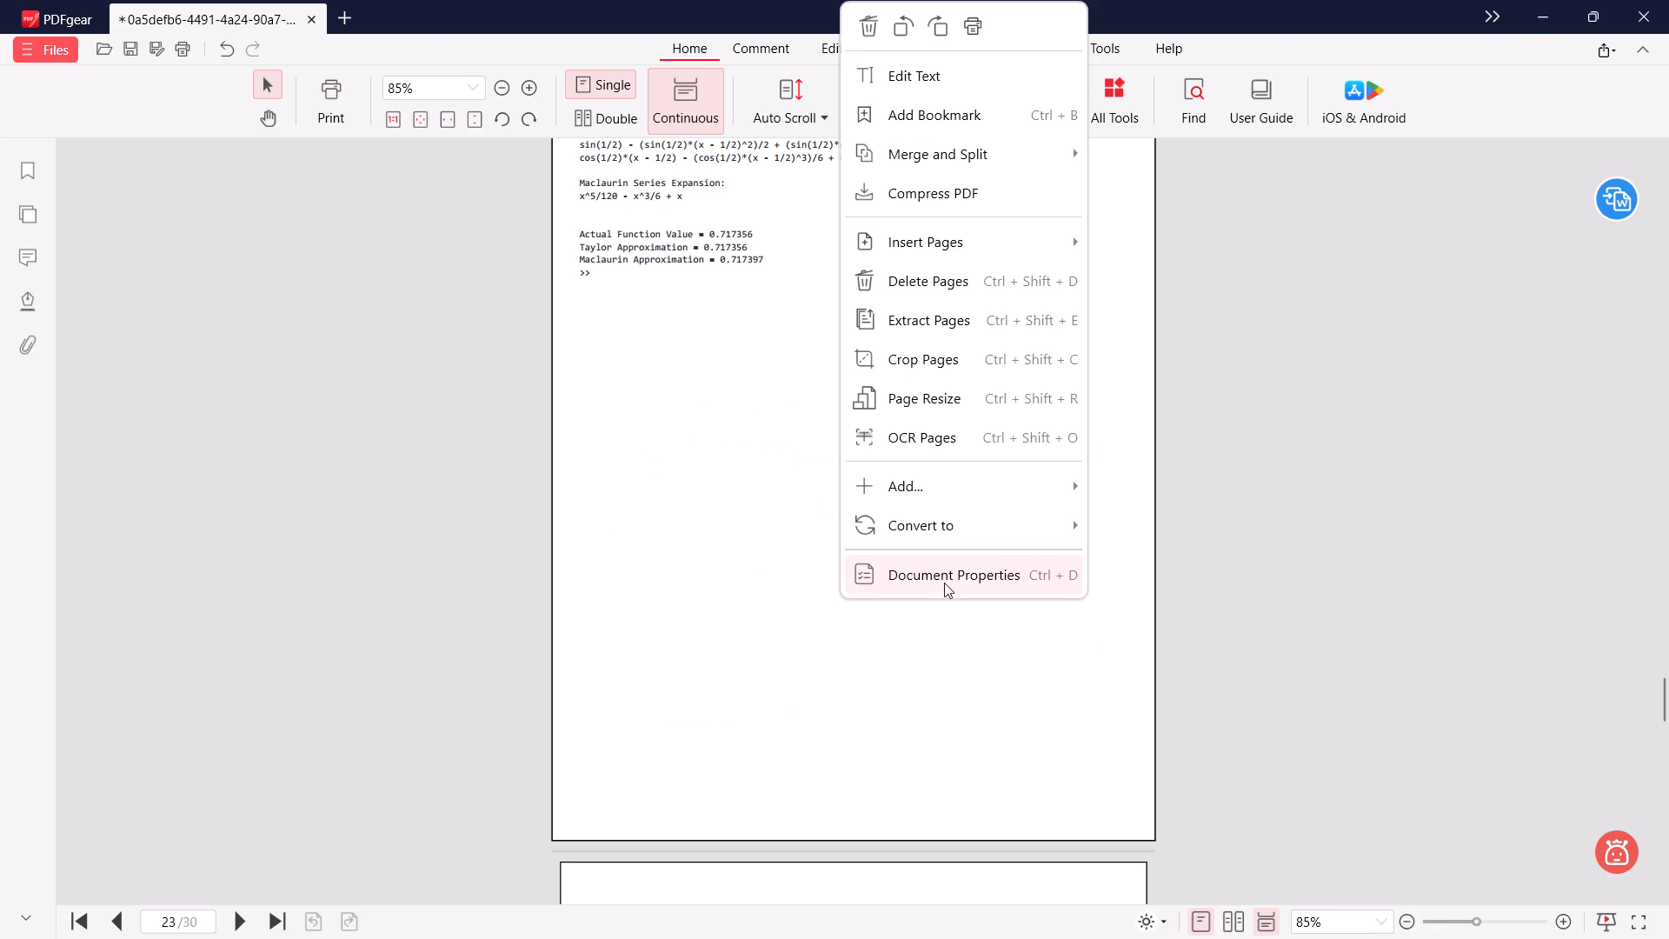
pyautogui.click(942, 290)
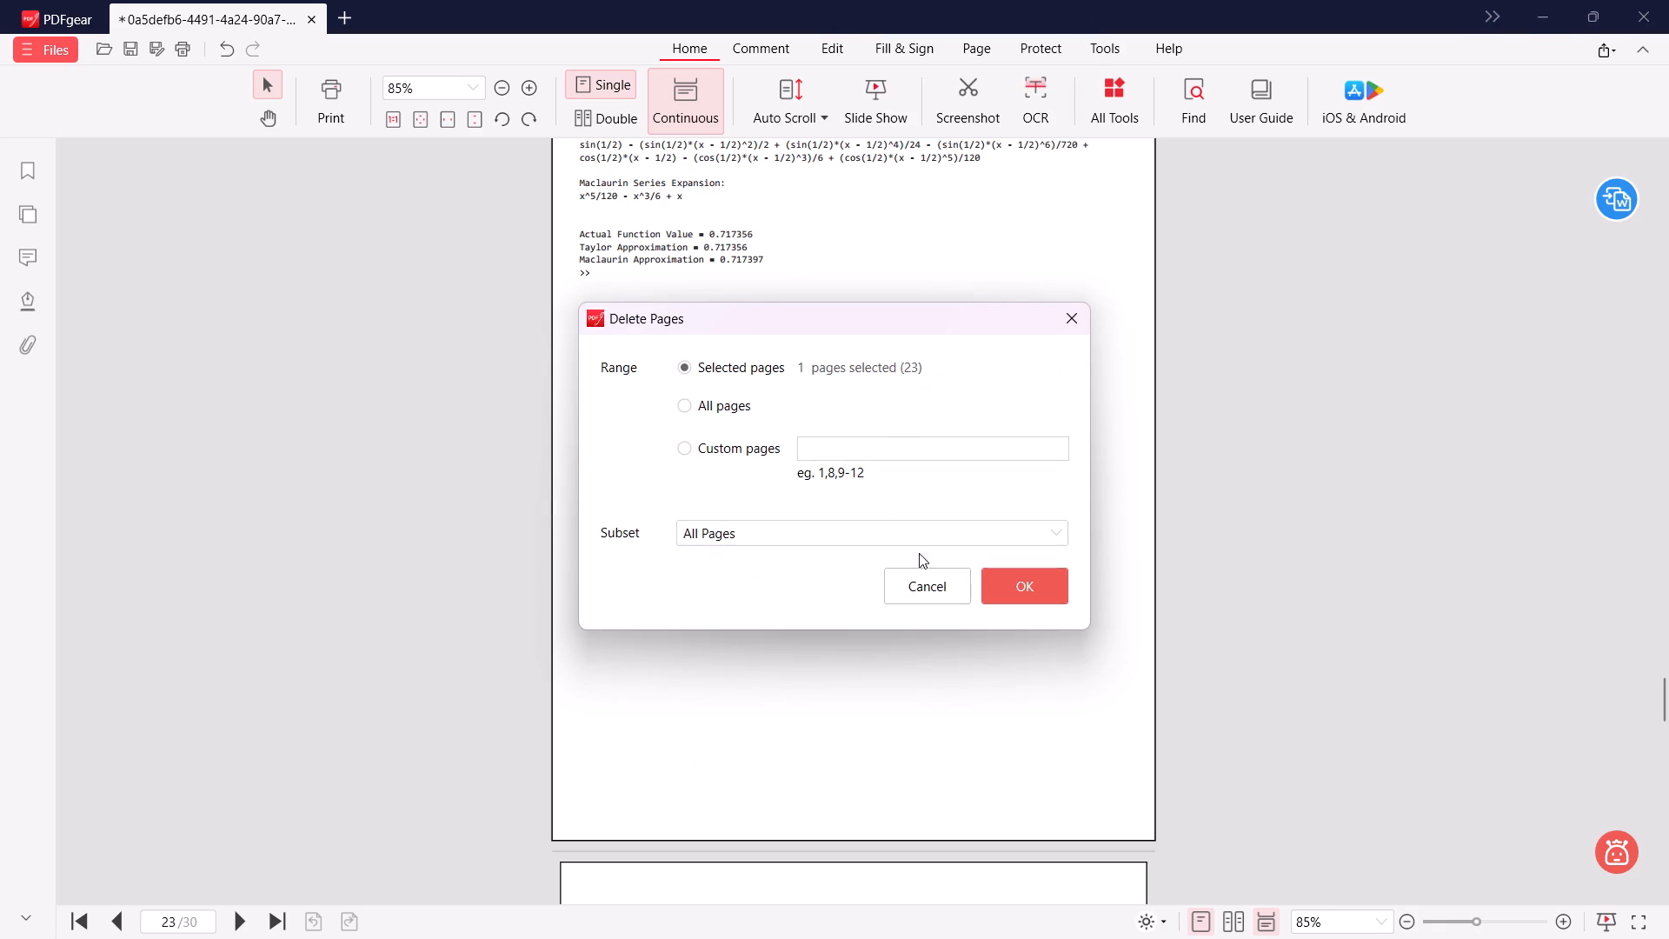
pyautogui.click(989, 584)
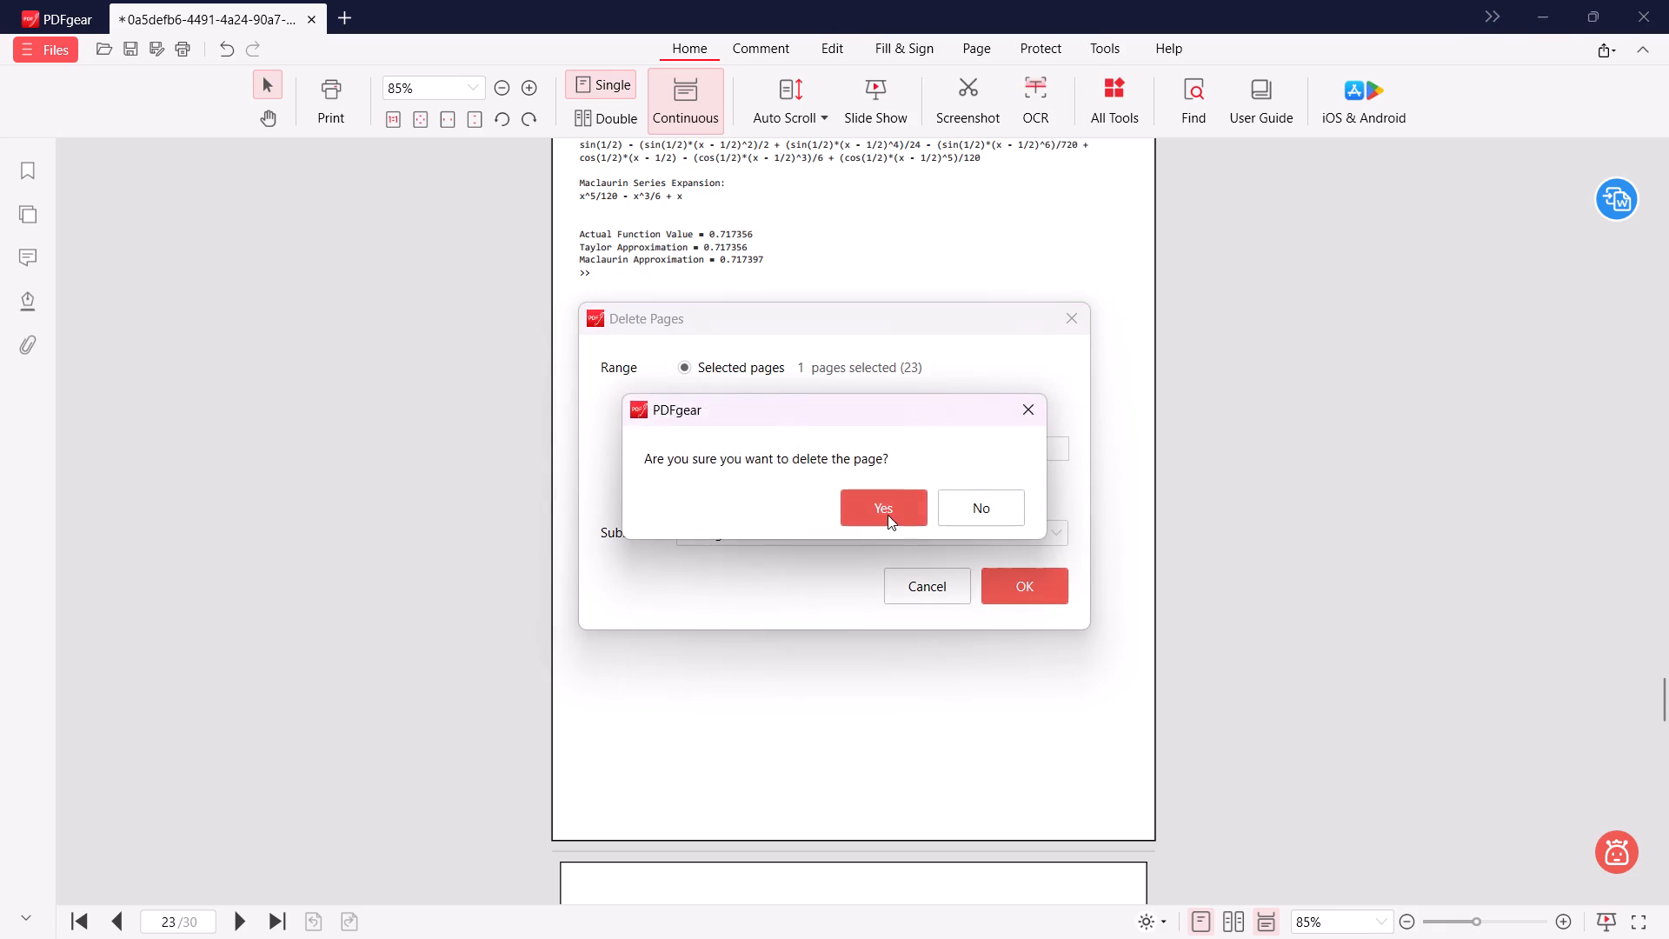
pyautogui.click(888, 513)
# Delete the Taylor and Maclaurin Series Expansion graph page that follows the Experiment 5A instructions.
pyautogui.rightClick(848, 524)
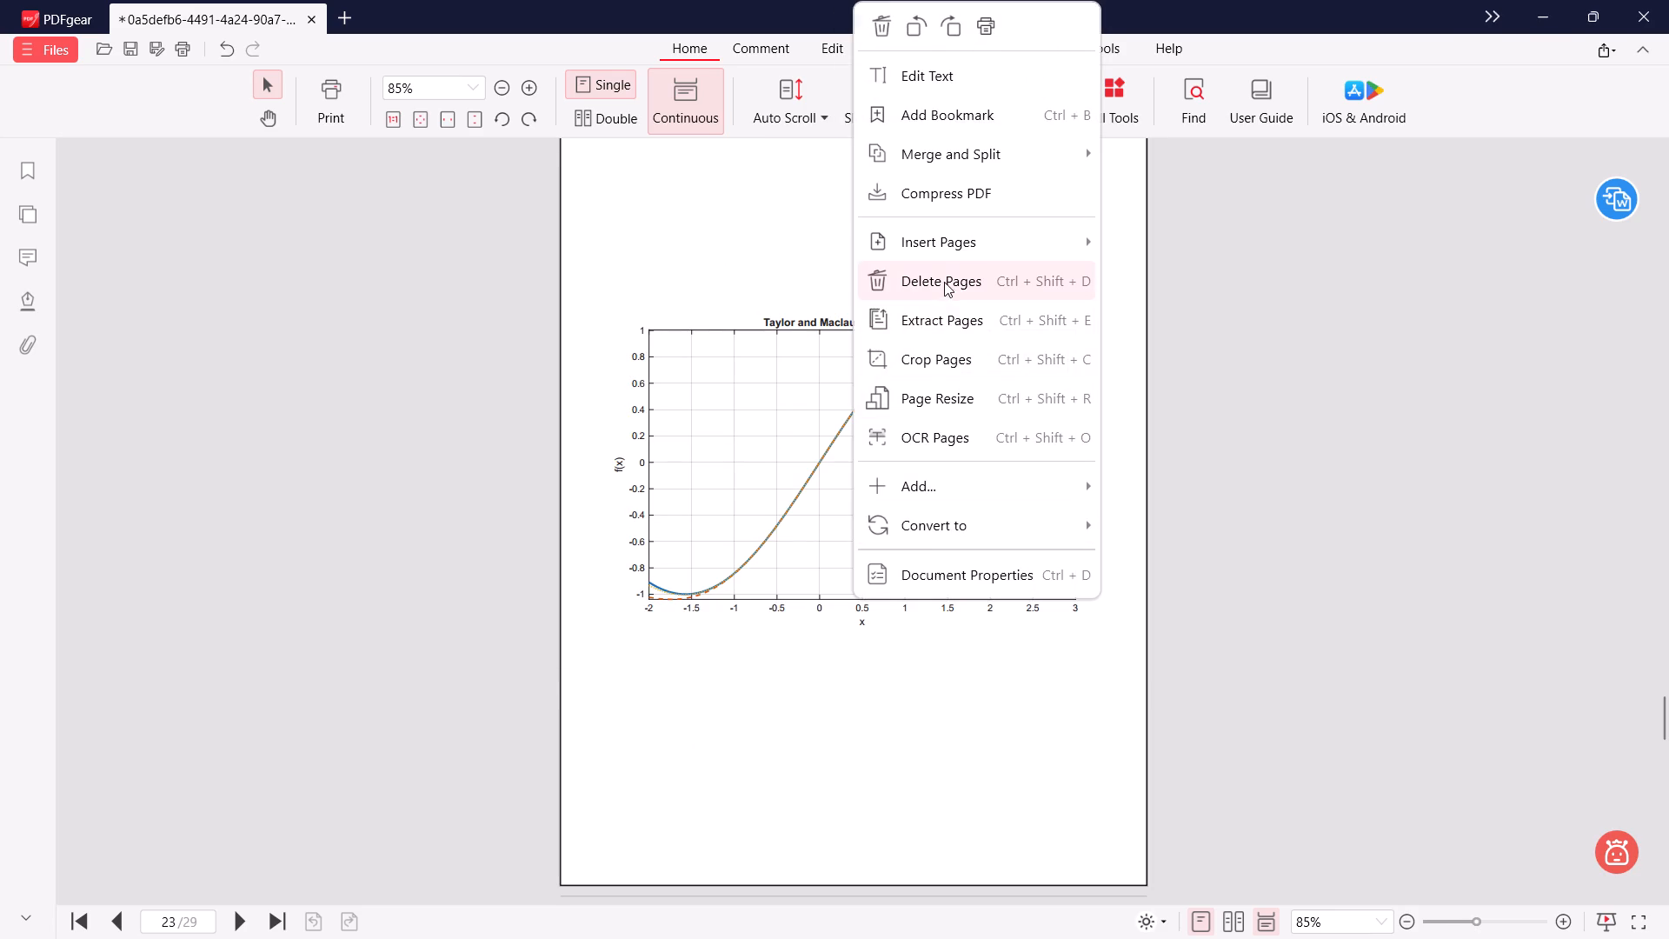
pyautogui.click(944, 281)
pyautogui.click(1025, 589)
pyautogui.click(885, 513)
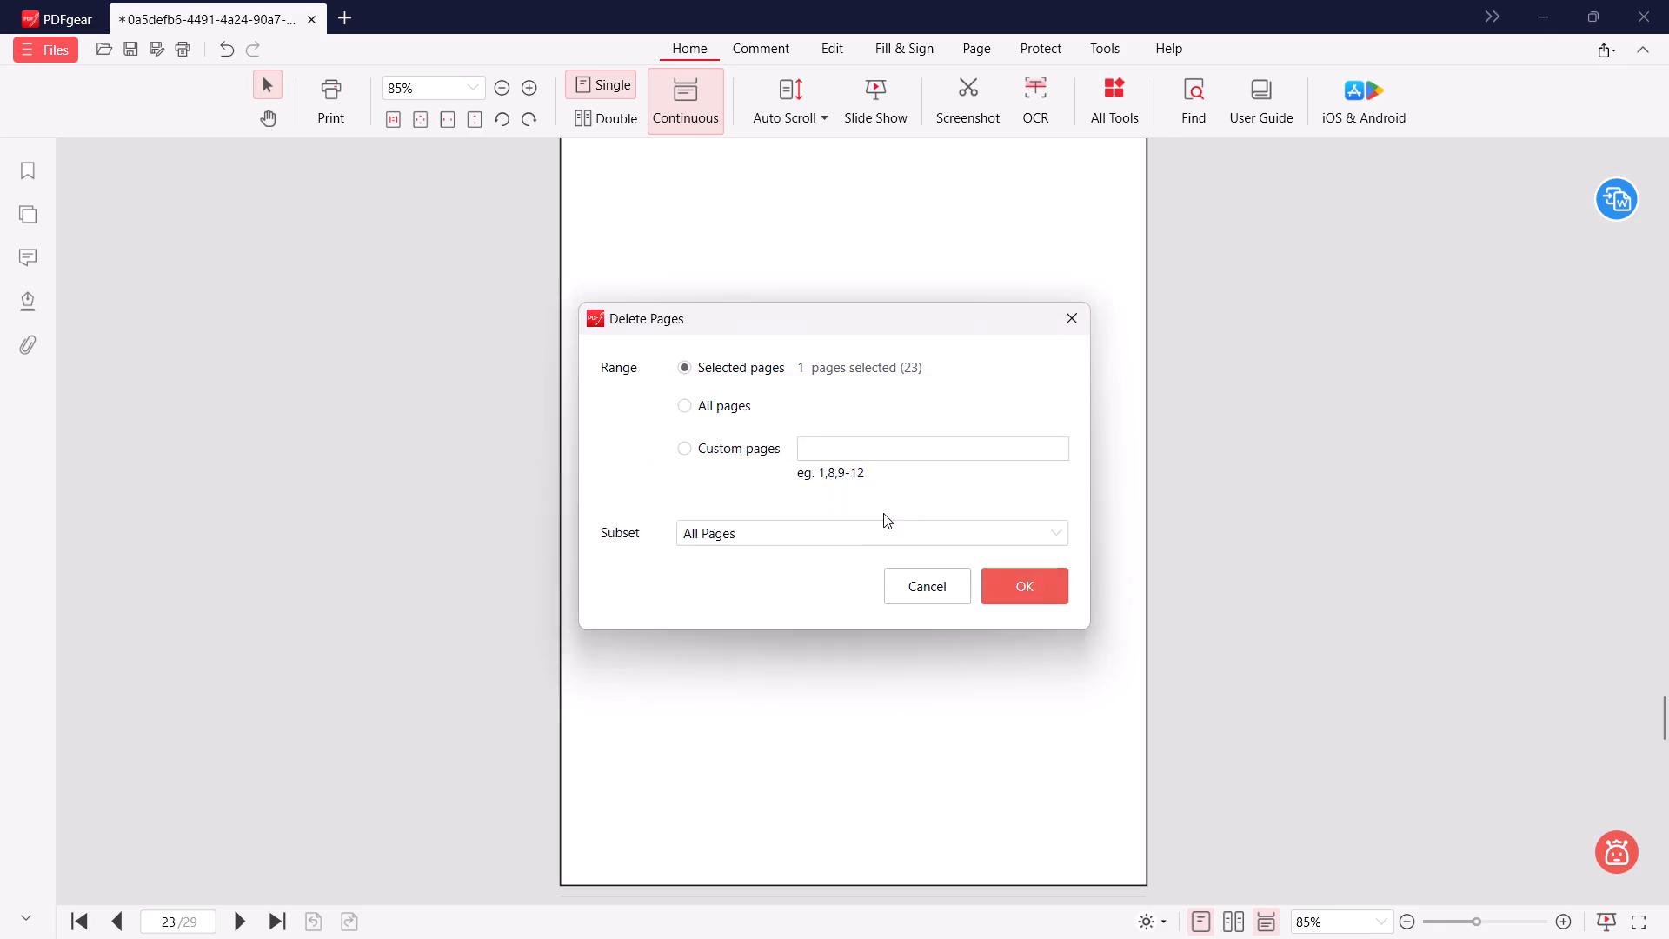
pyautogui.scroll(10, 924, 555)
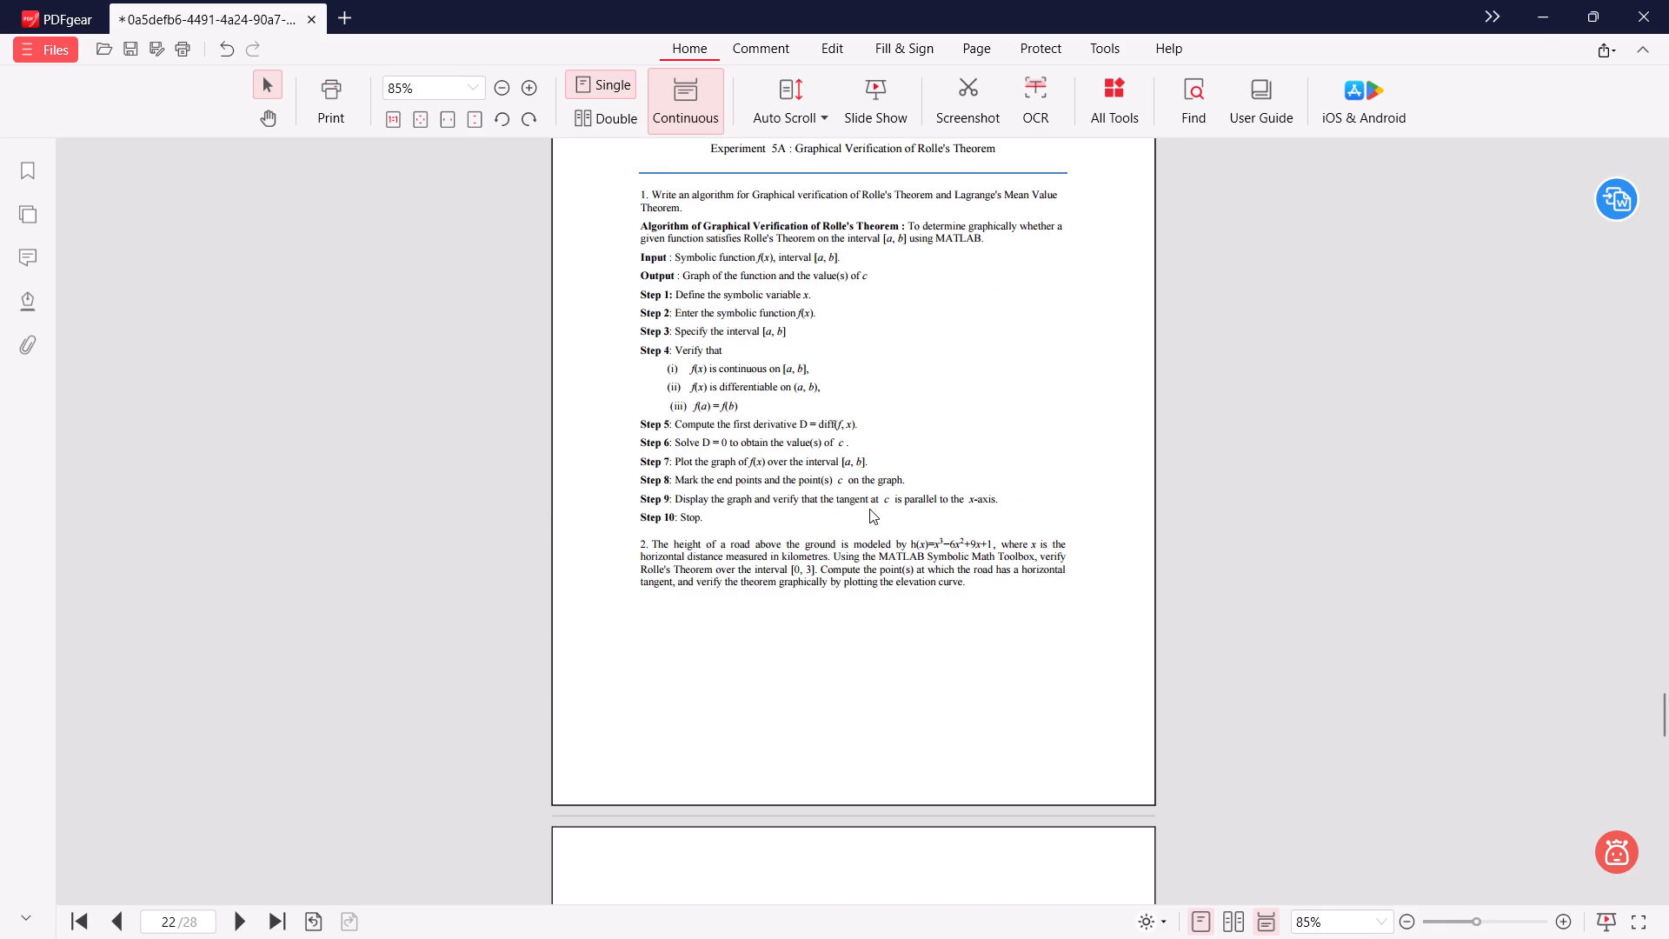
# Insert all pages of the Editor PDF from the Taylor and maclaurin series folder after page 21, the Experiment 4 instructions.
pyautogui.scroll(11, 869, 509)
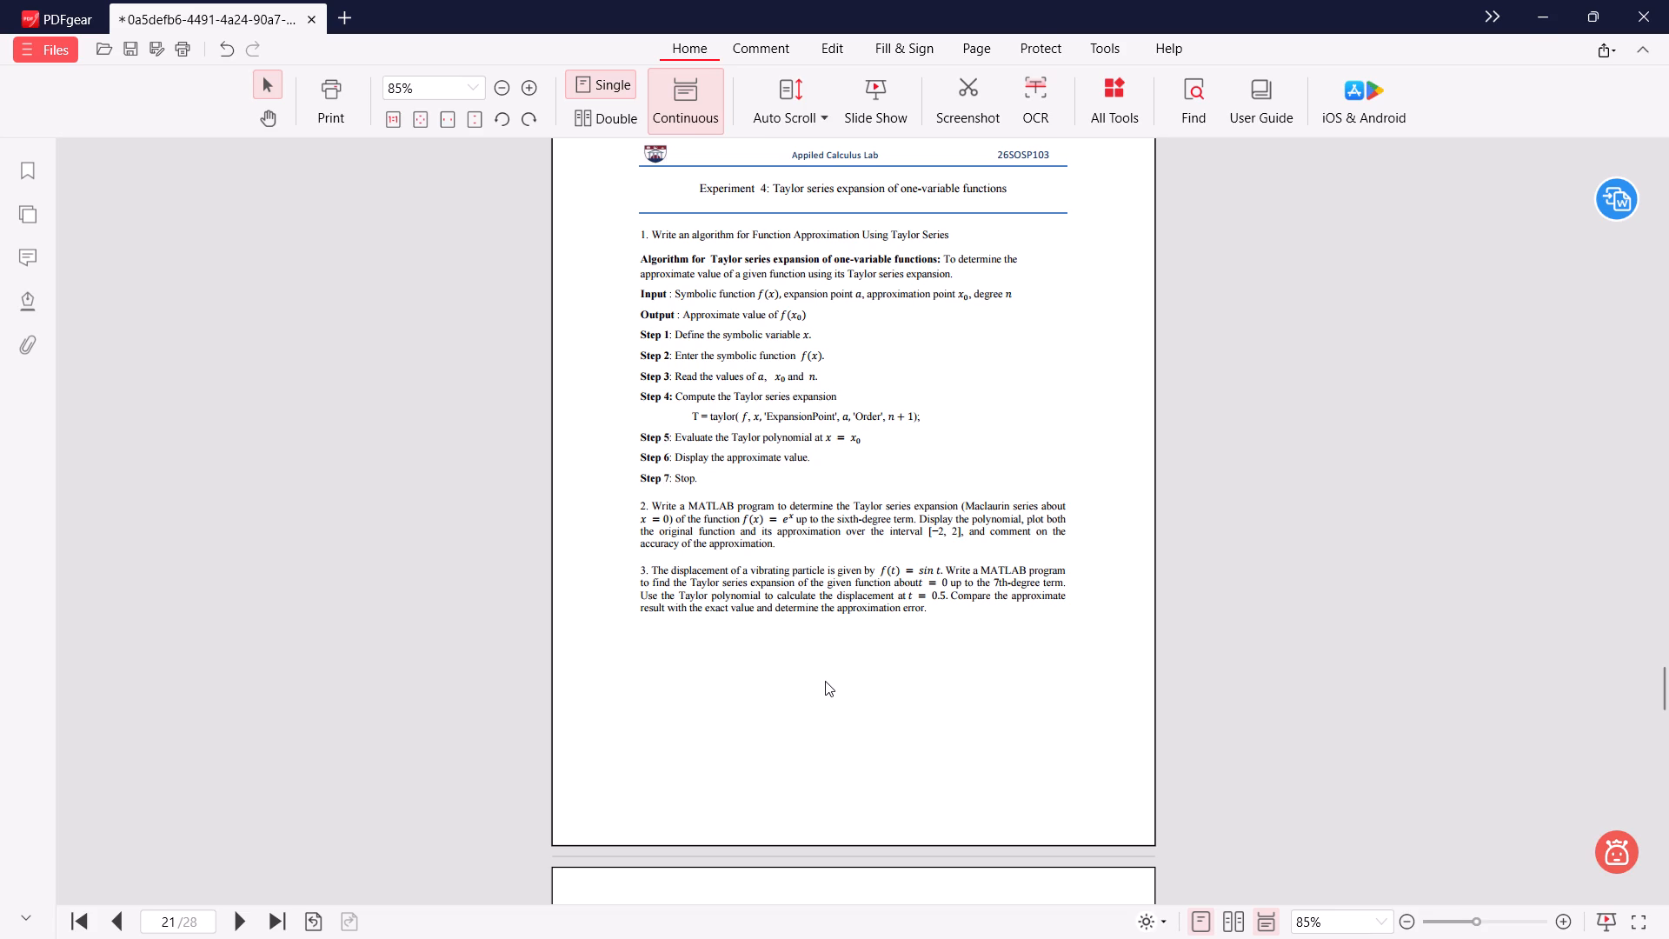
pyautogui.scroll(3, 868, 344)
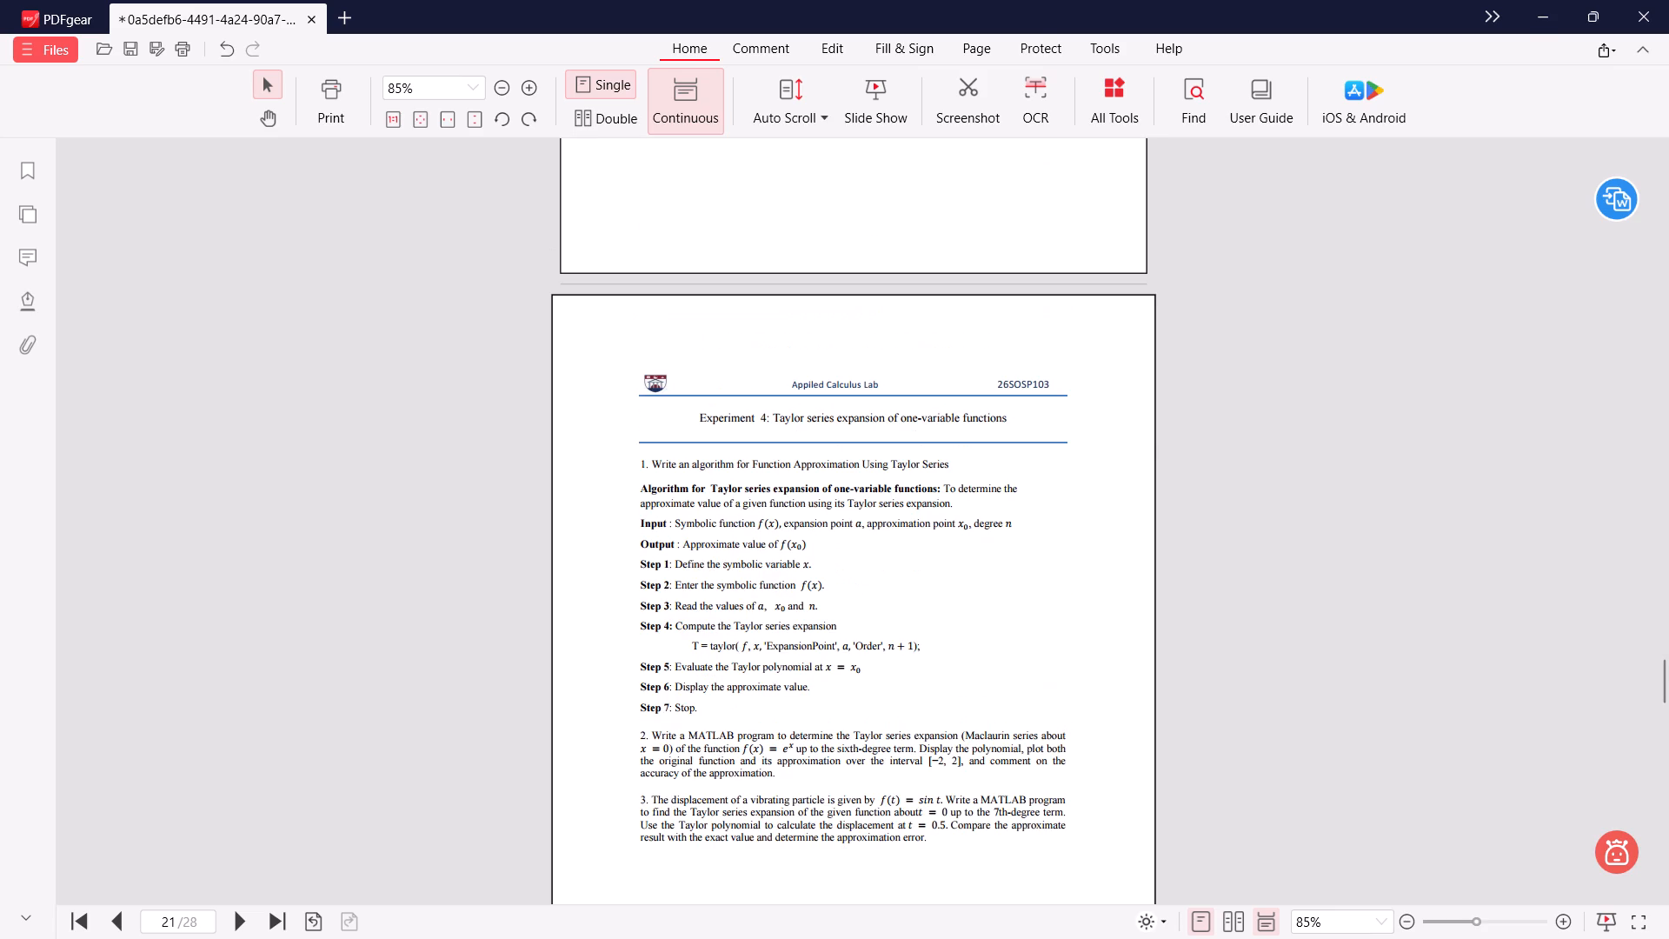
pyautogui.scroll(2, 872, 520)
pyautogui.scroll(-5, 872, 520)
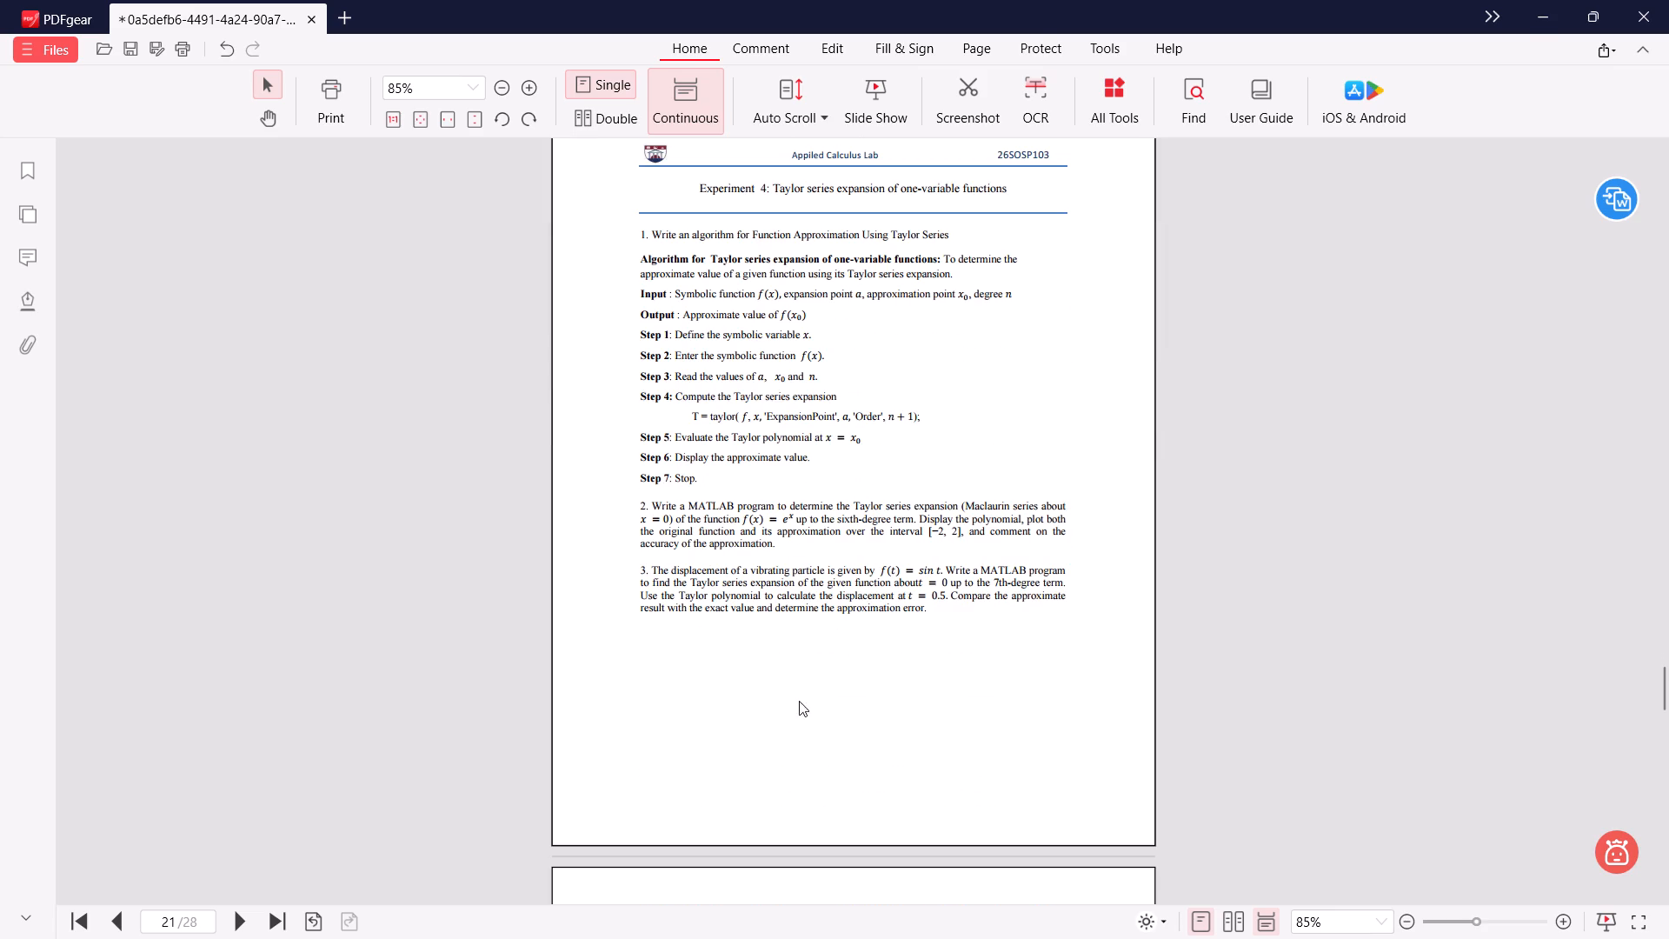
pyautogui.rightClick(759, 763)
pyautogui.click(678, 722)
pyautogui.rightClick(705, 731)
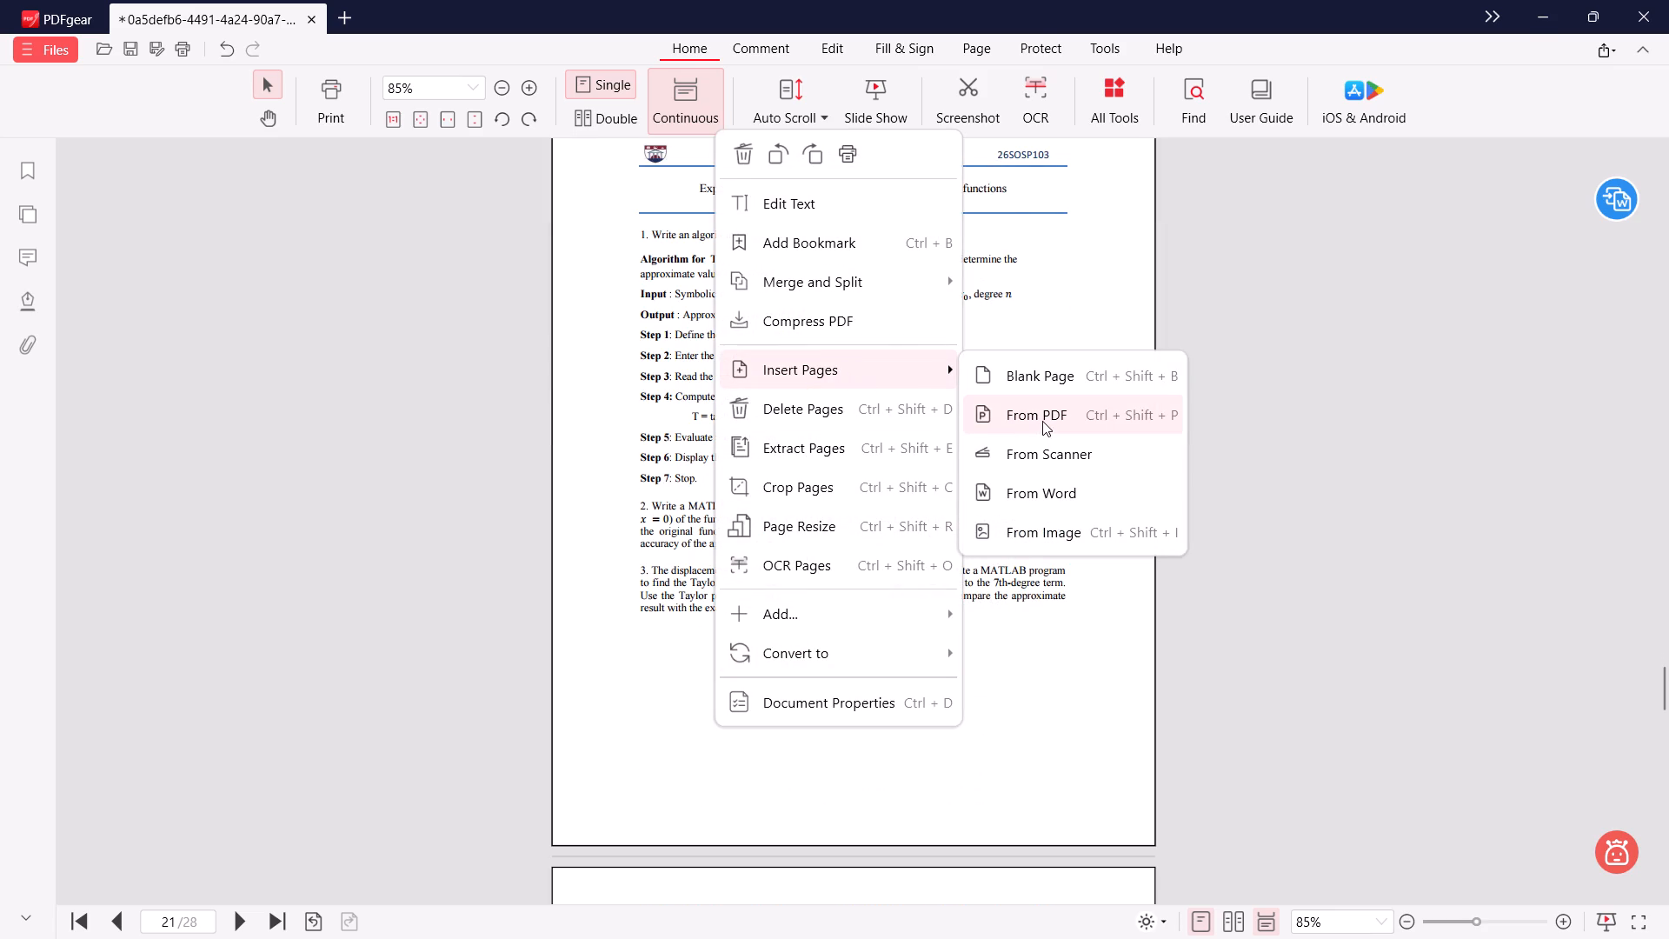
pyautogui.click(1042, 421)
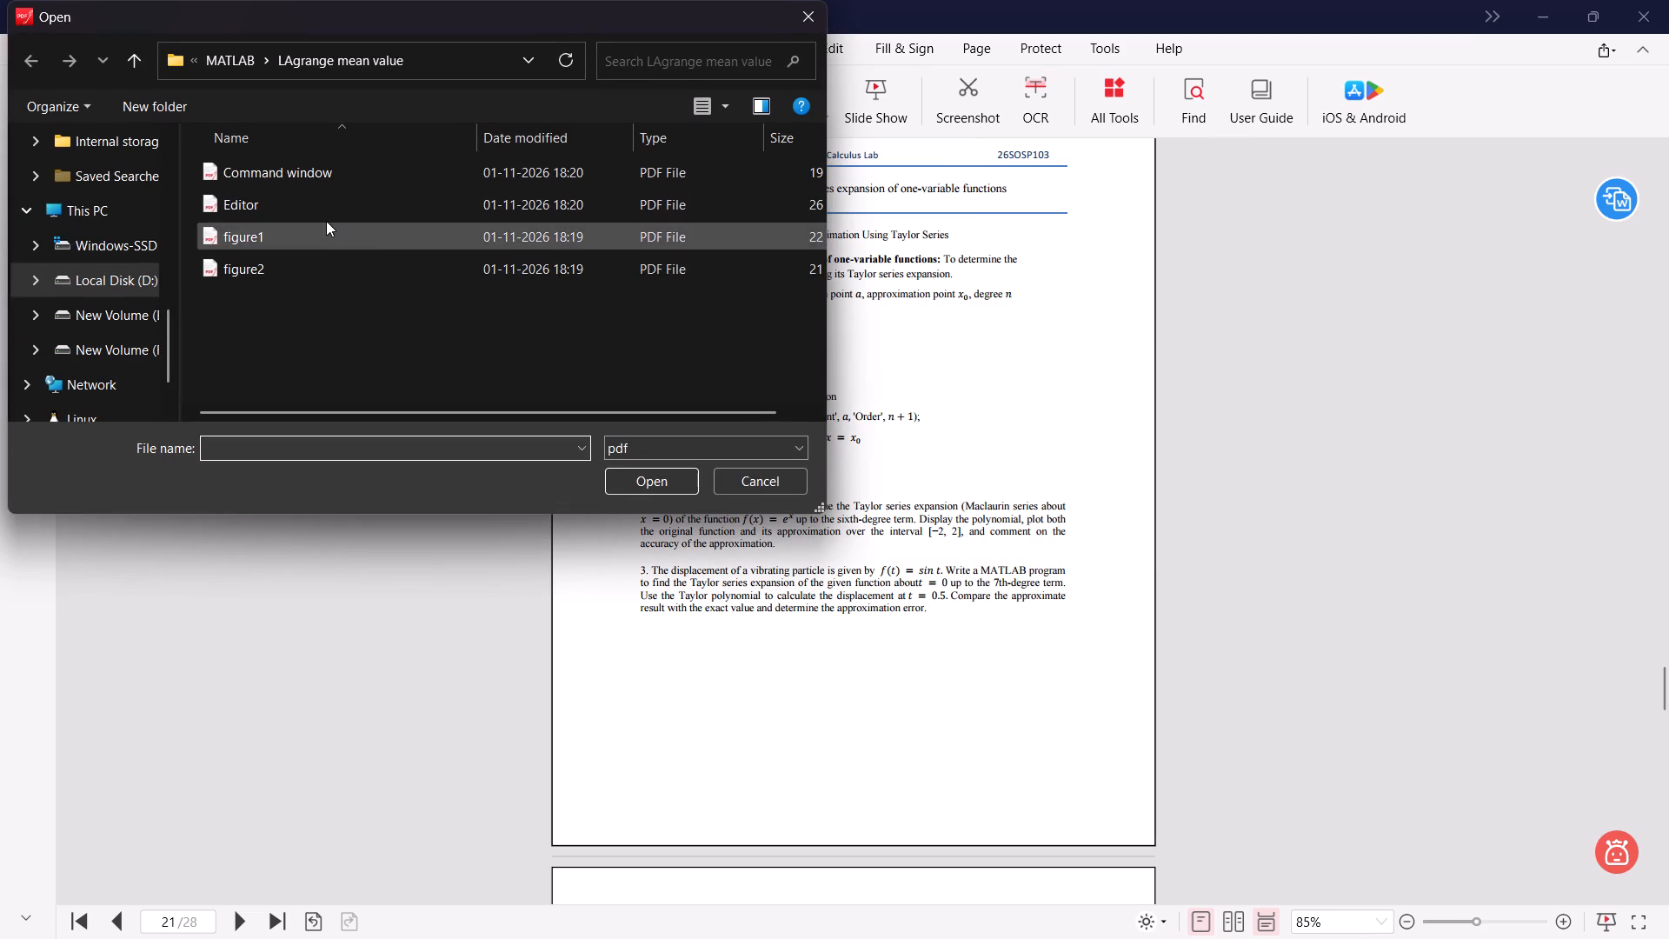
pyautogui.click(138, 67)
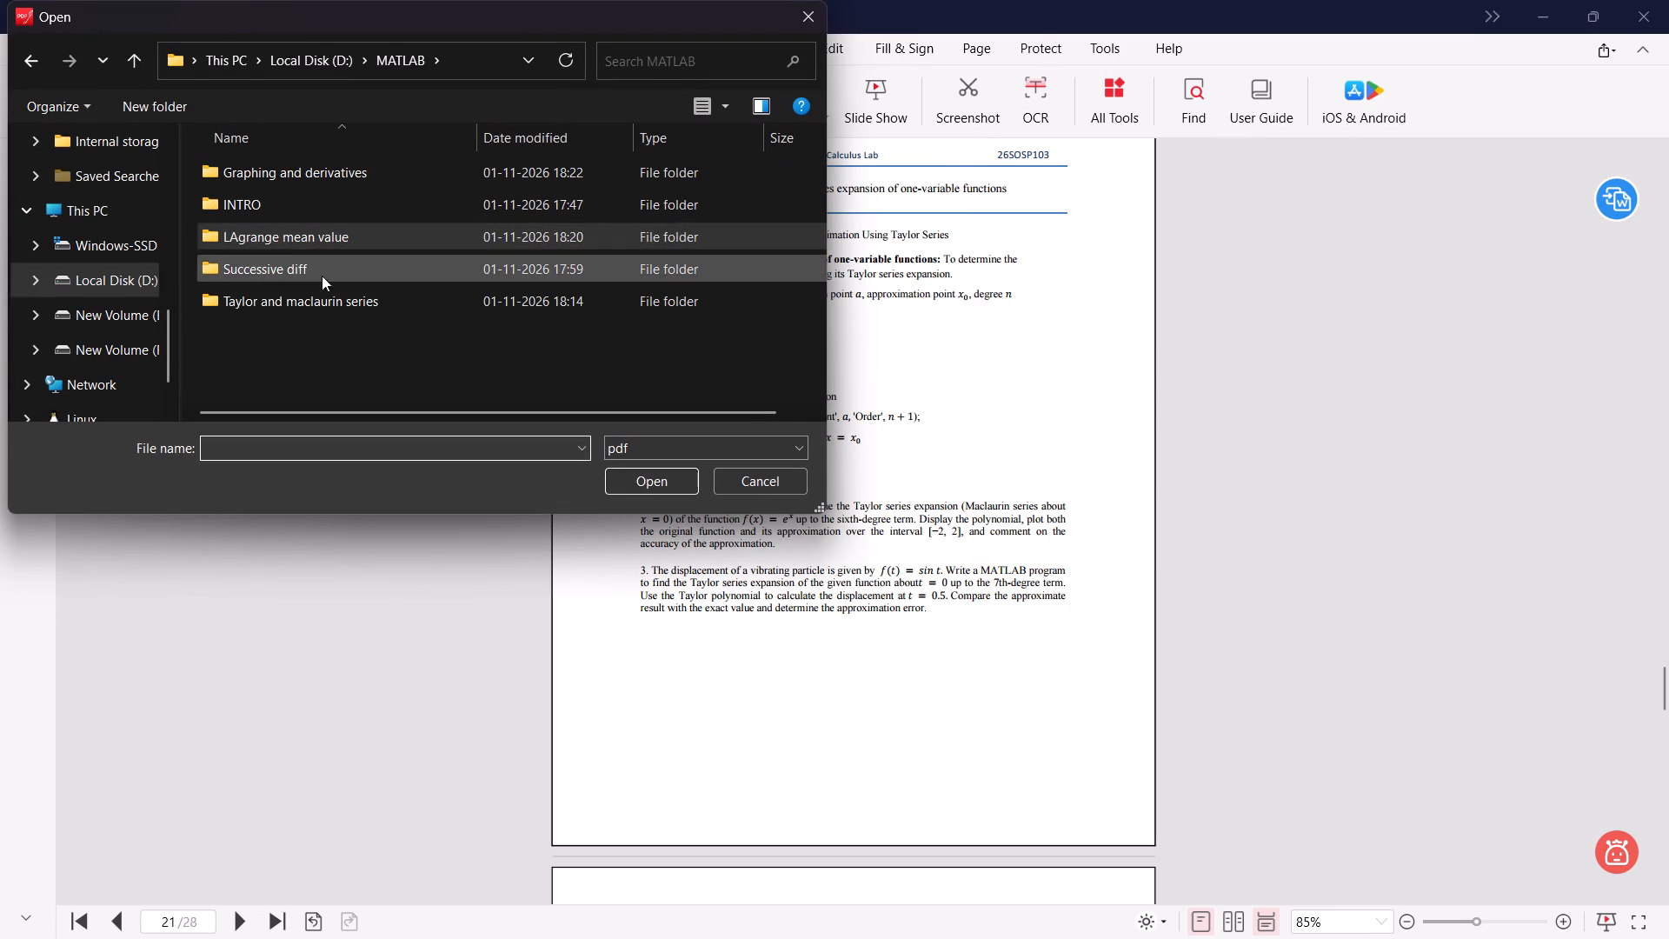
pyautogui.click(324, 303)
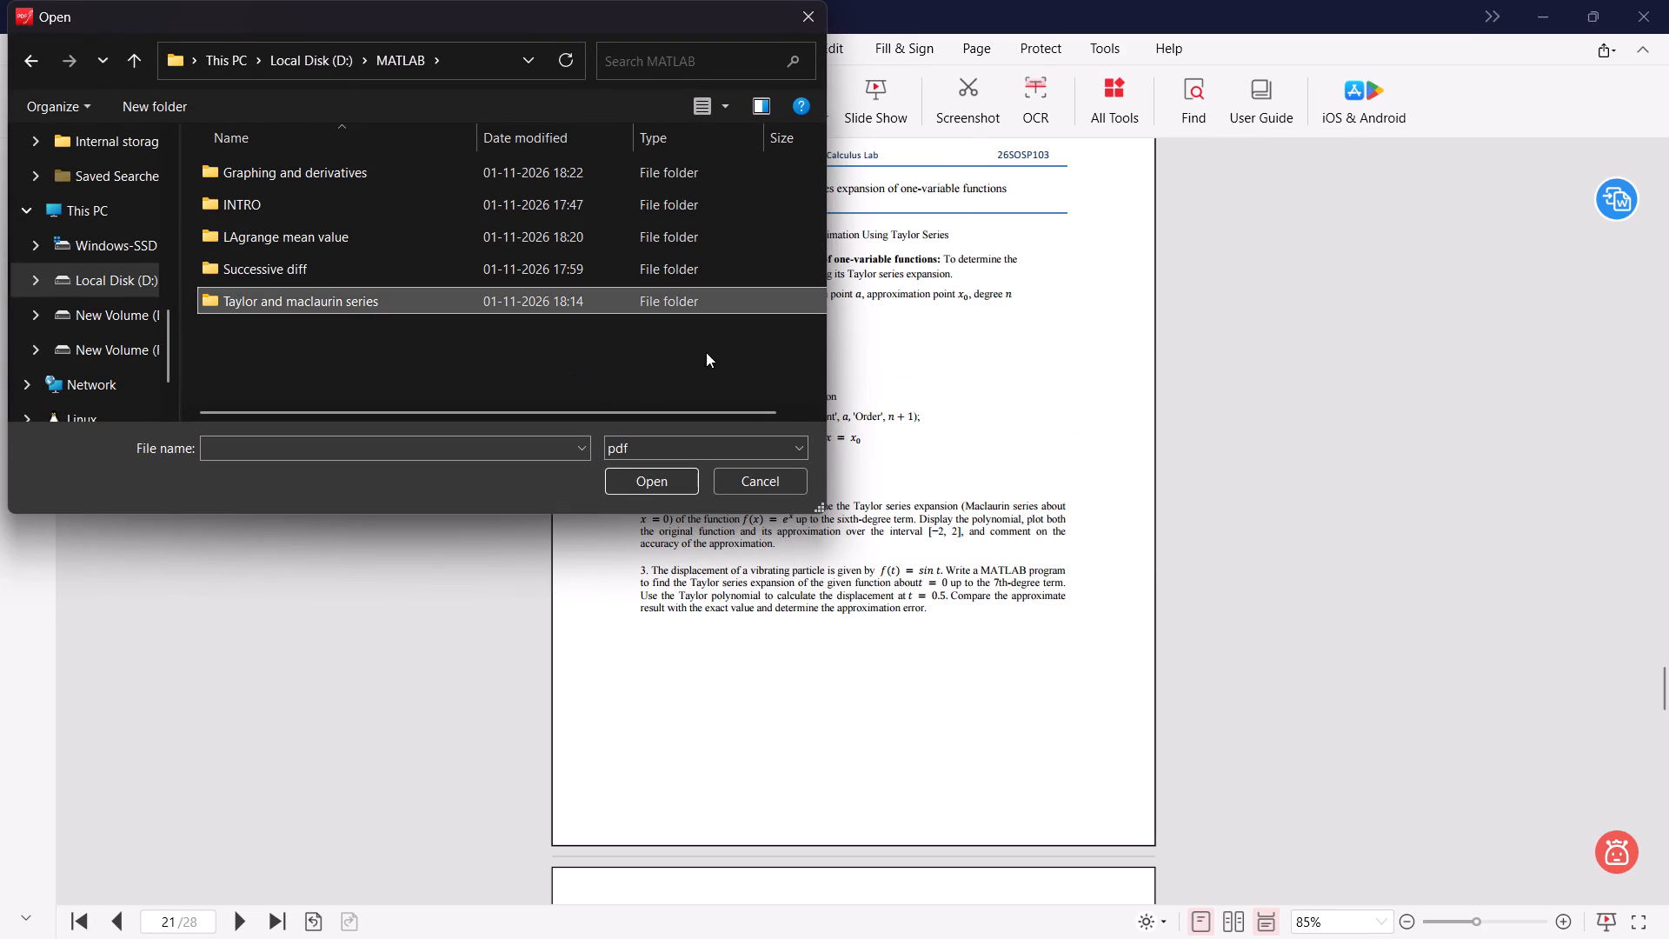
pyautogui.moveTo(597, 30); pyautogui.dragTo(463, 330)
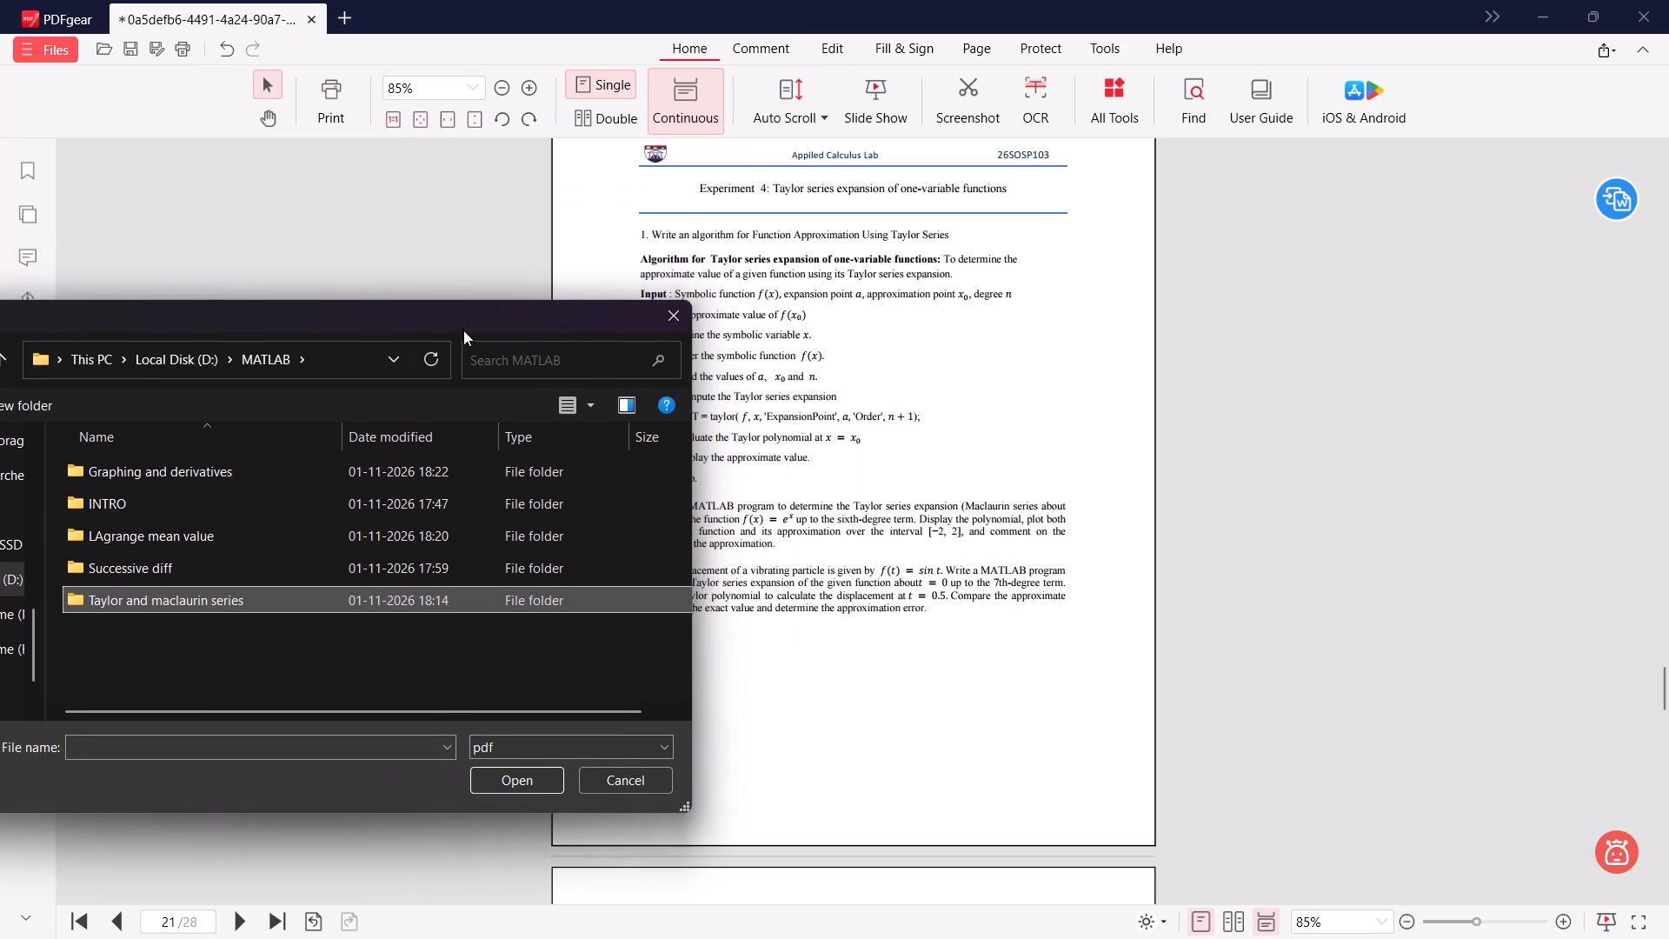
pyautogui.moveTo(463, 330); pyautogui.dragTo(603, 89)
pyautogui.doubleClick(390, 366)
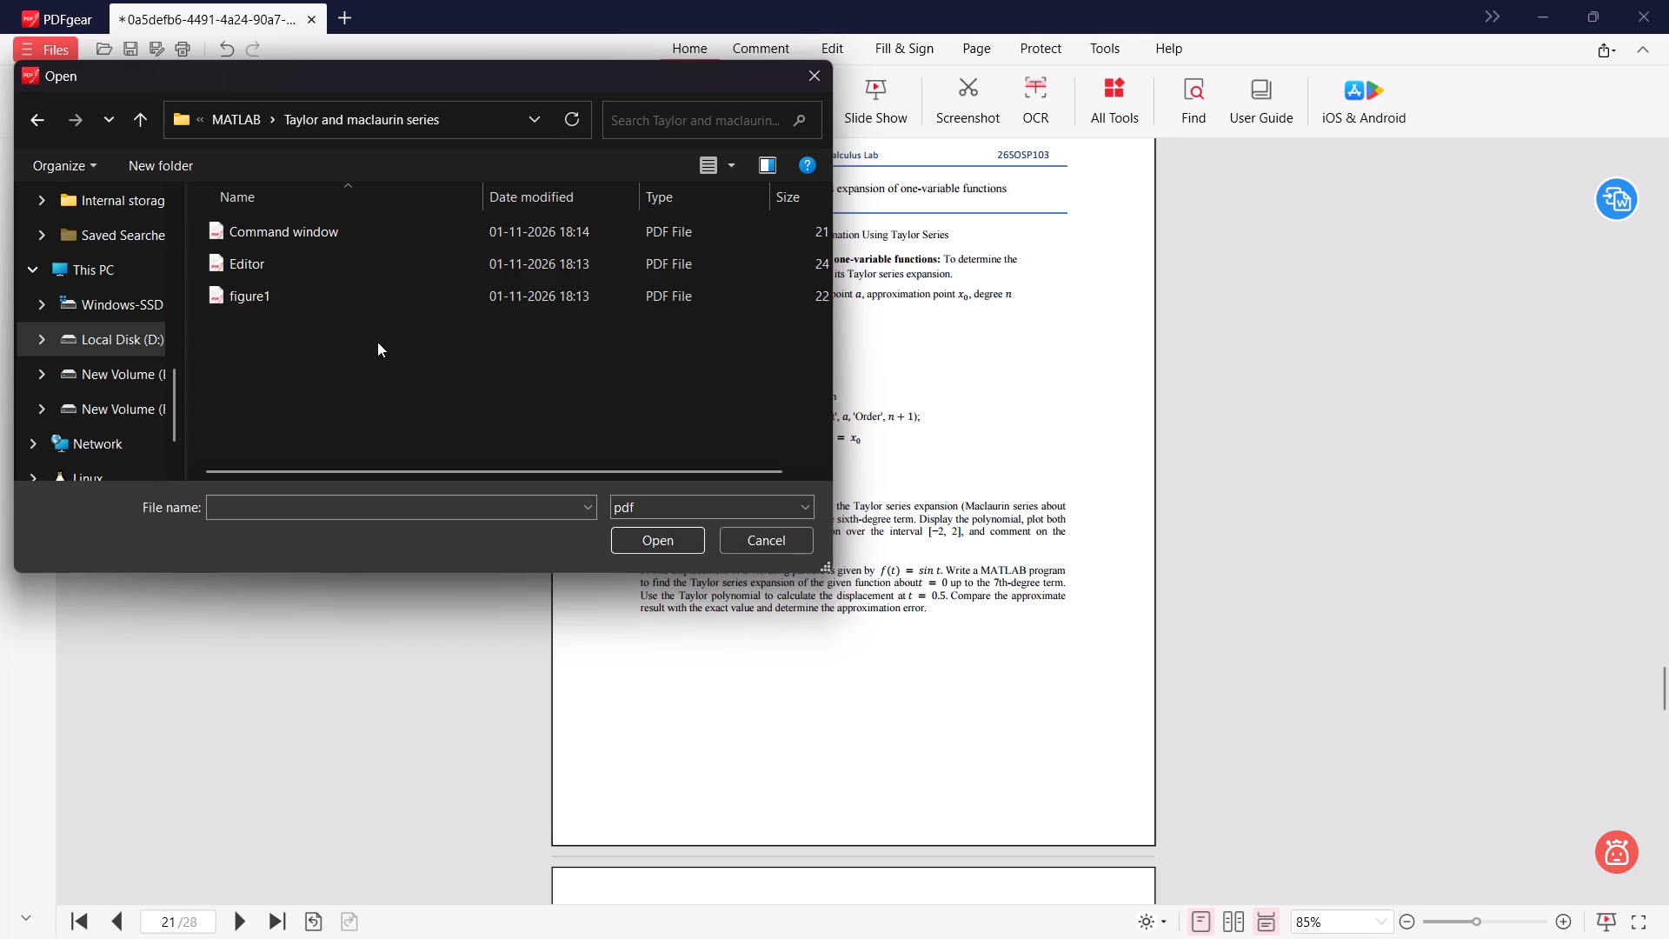
pyautogui.click(325, 230)
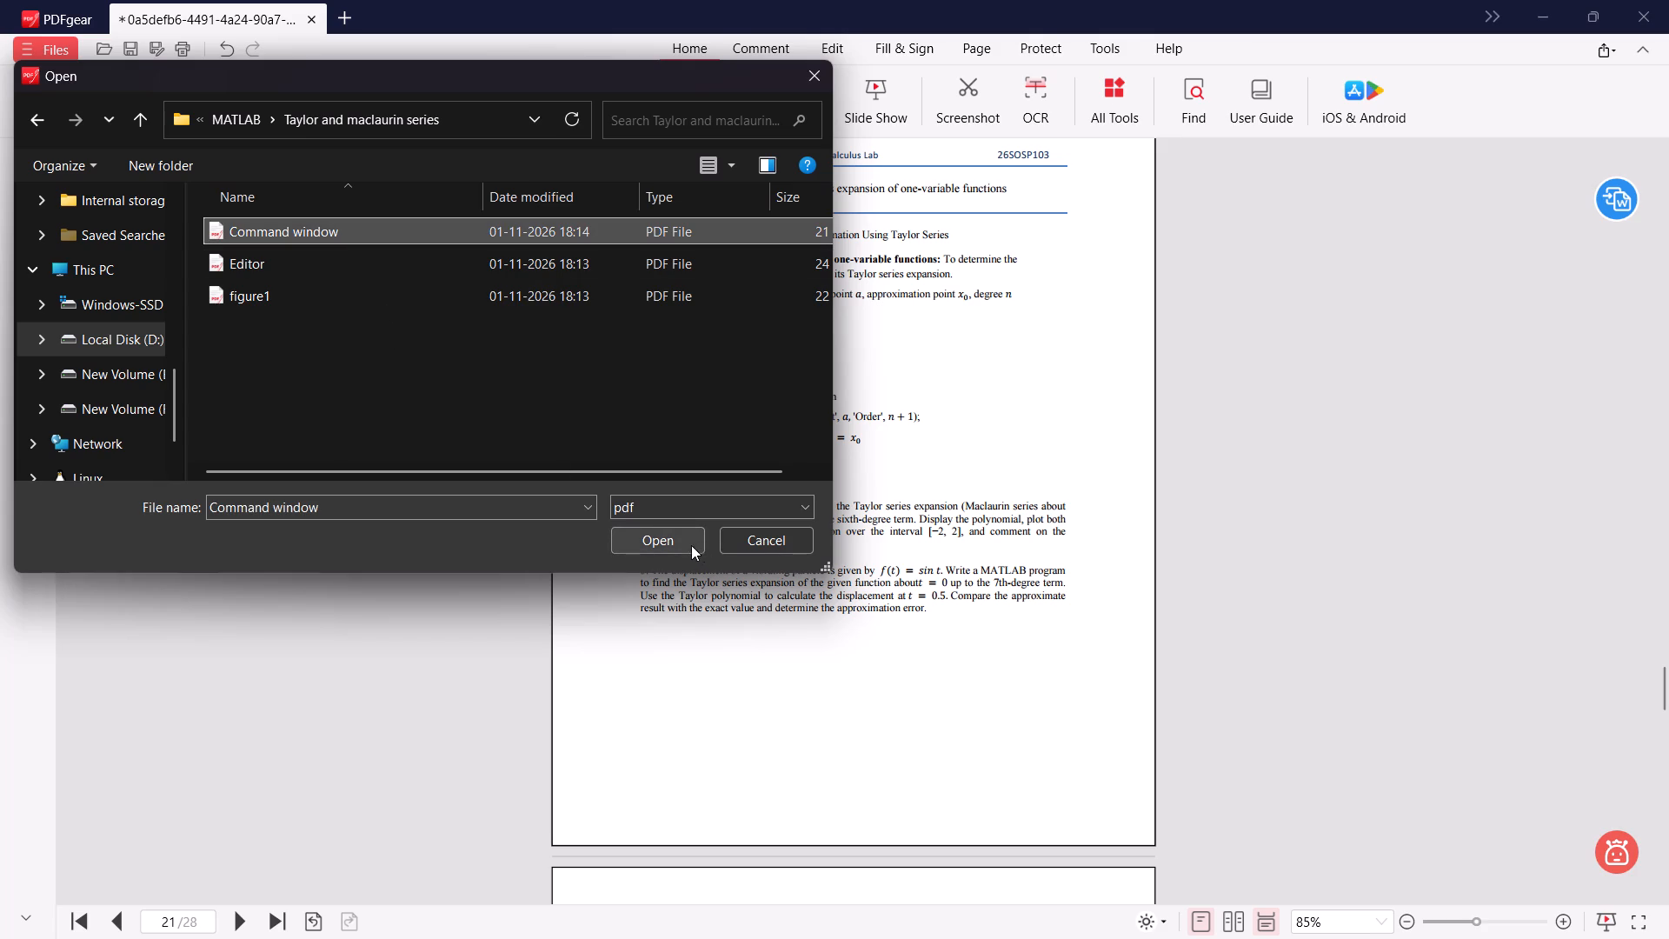
pyautogui.click(319, 271)
pyautogui.click(663, 545)
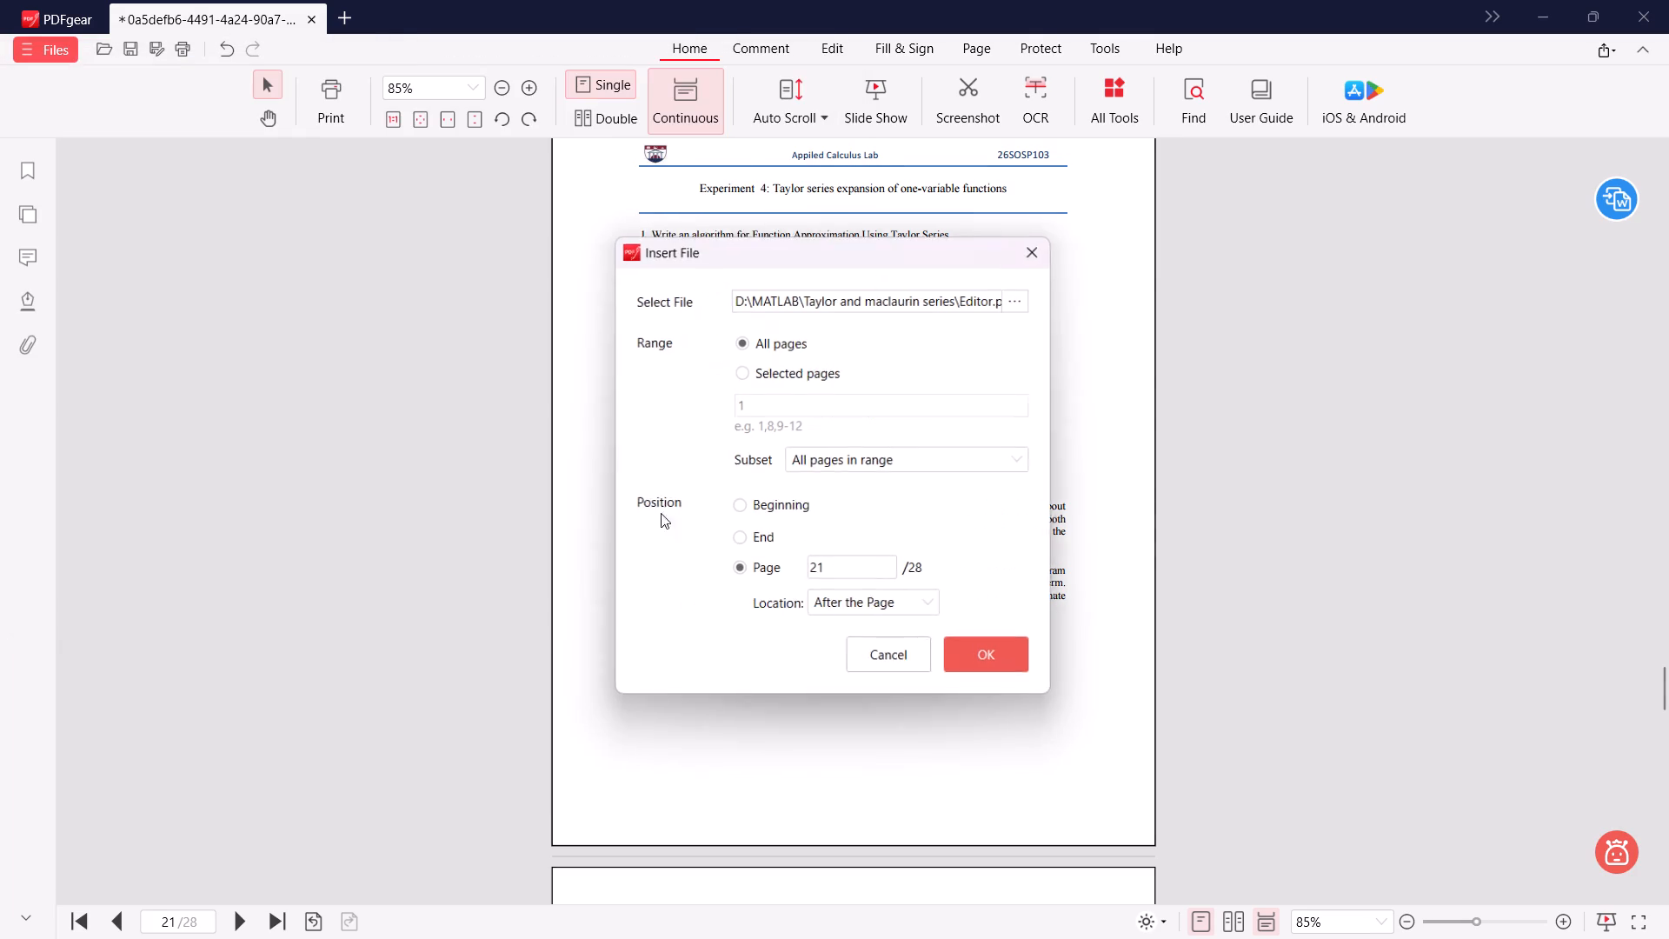
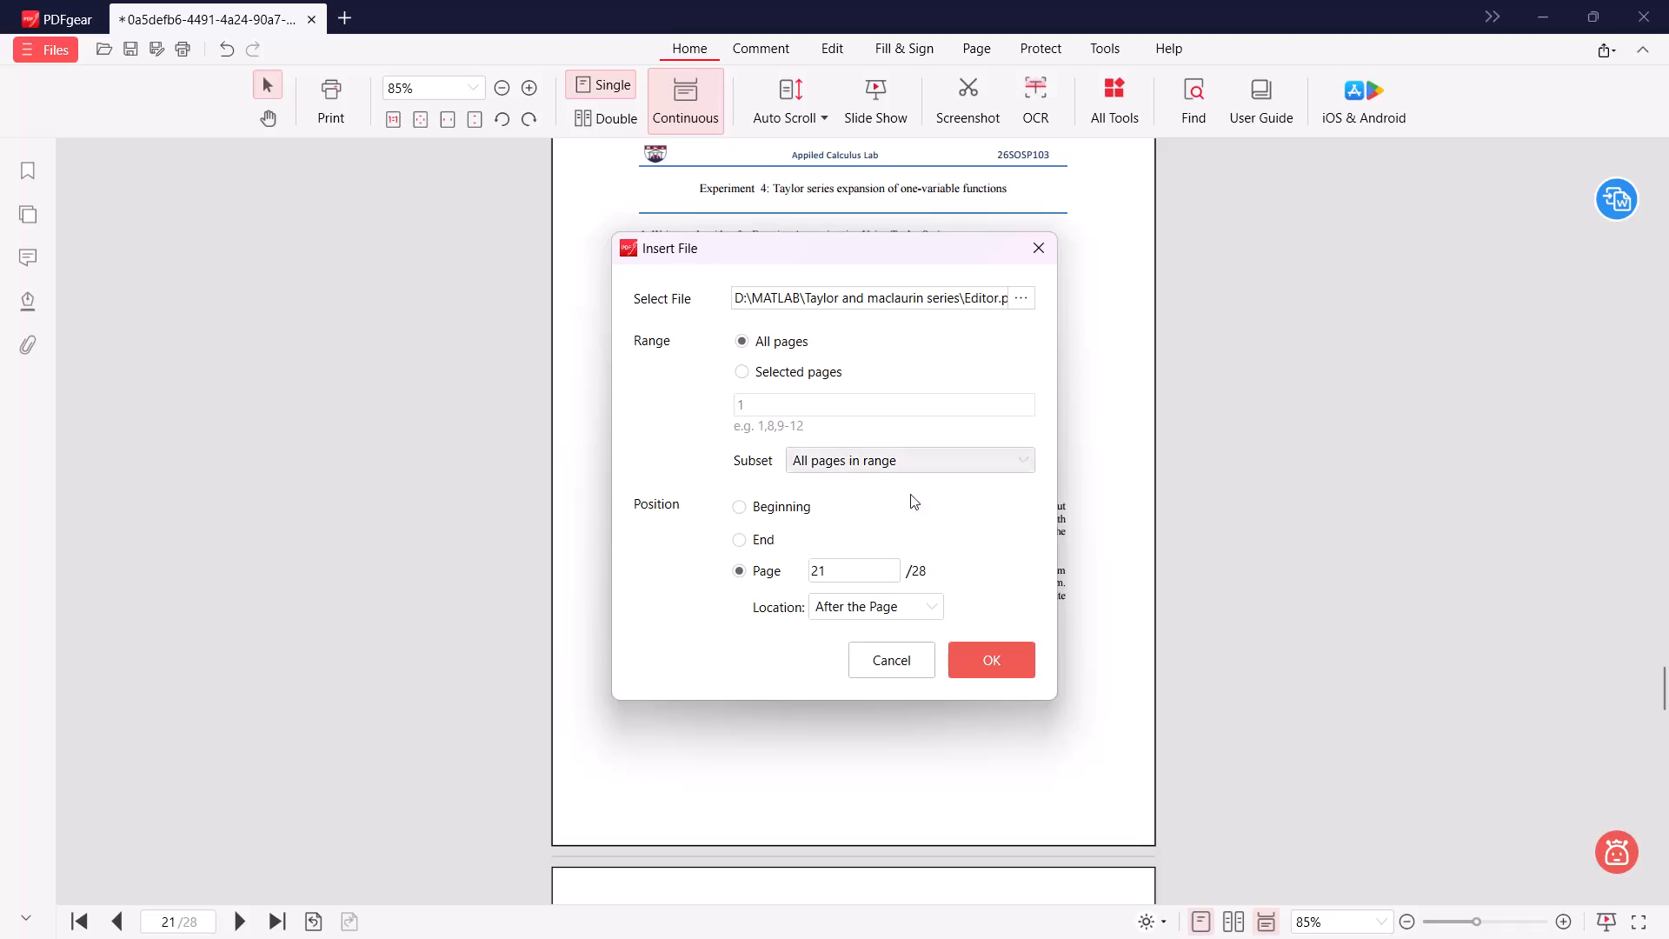
# Insert all pages of the Taylor and maclaurin series Editor PDF after page 21, the Experiment 4 instructions.
pyautogui.click(1003, 655)
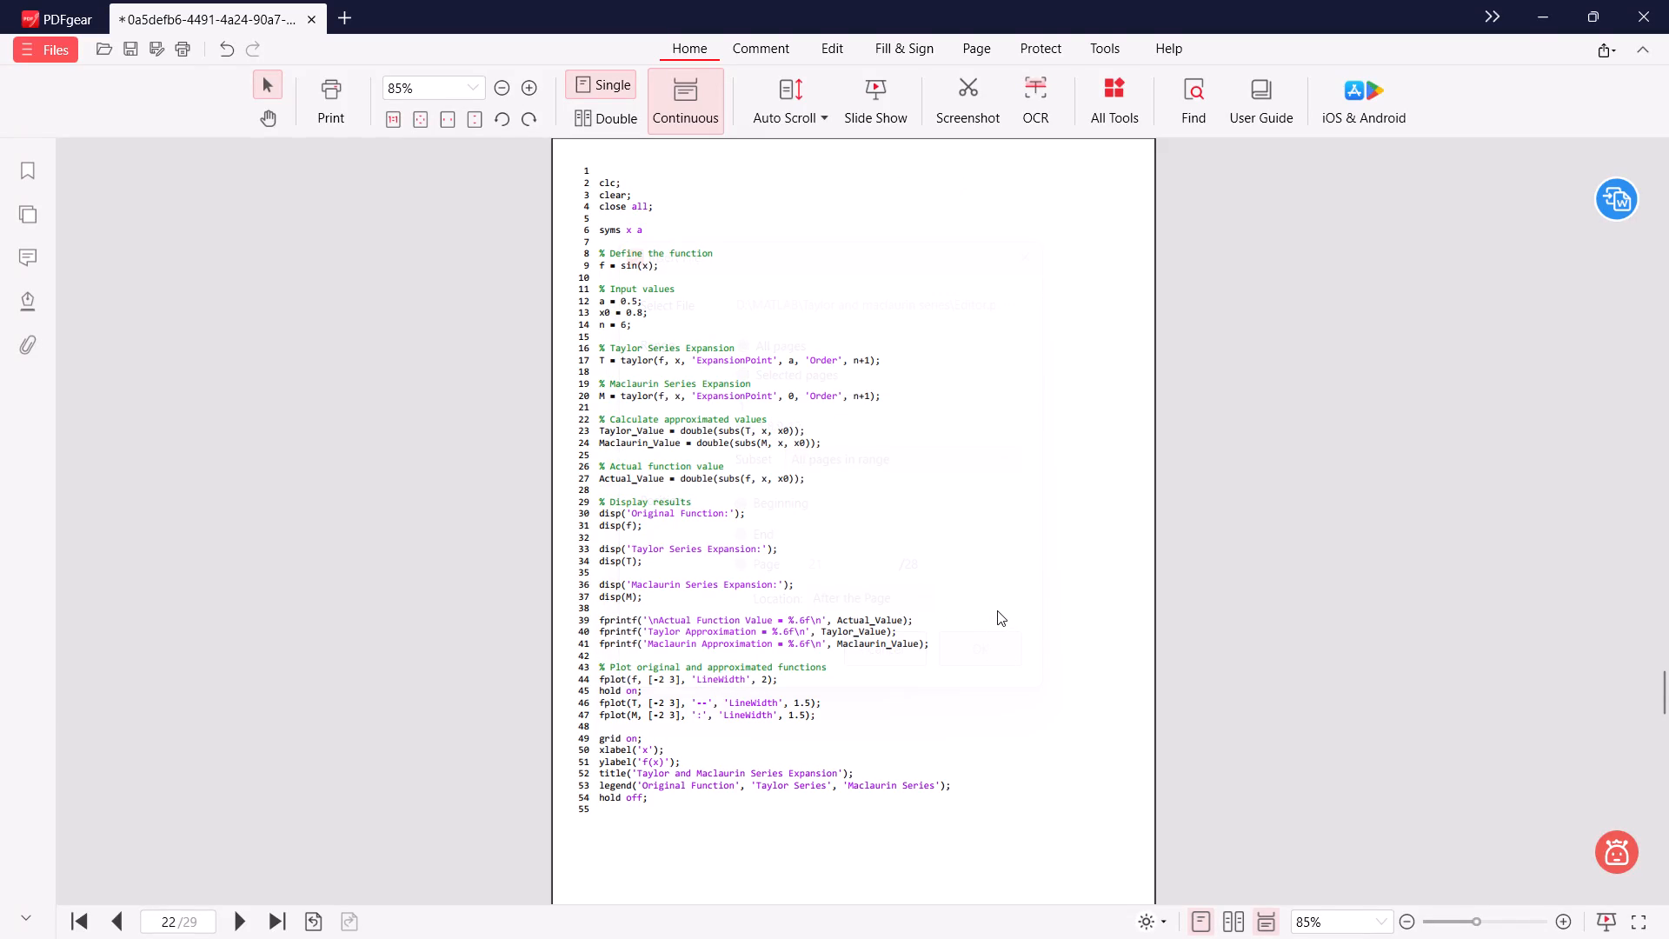
# Insert all pages of the Command window PDF from the Taylor and maclaurin series folder after page 22, the Taylor series code.
pyautogui.scroll(4, 1002, 589)
pyautogui.scroll(-11, 1003, 580)
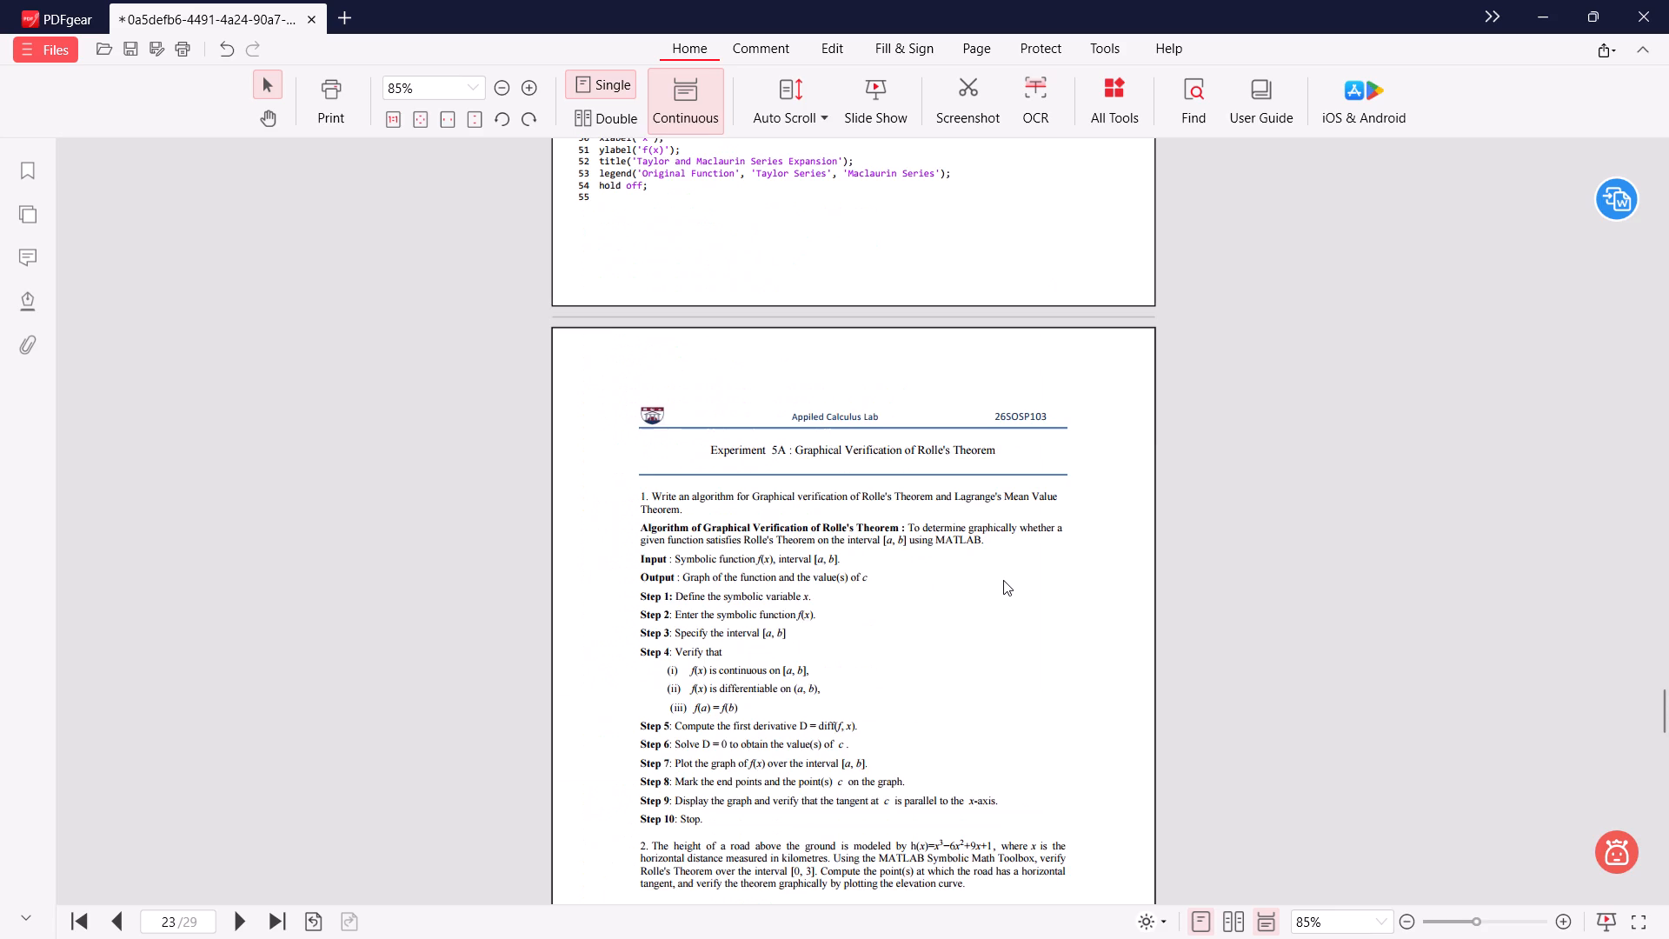
pyautogui.scroll(-6, 1003, 580)
pyautogui.scroll(5, 1003, 580)
pyautogui.scroll(3, 822, 438)
pyautogui.rightClick(715, 497)
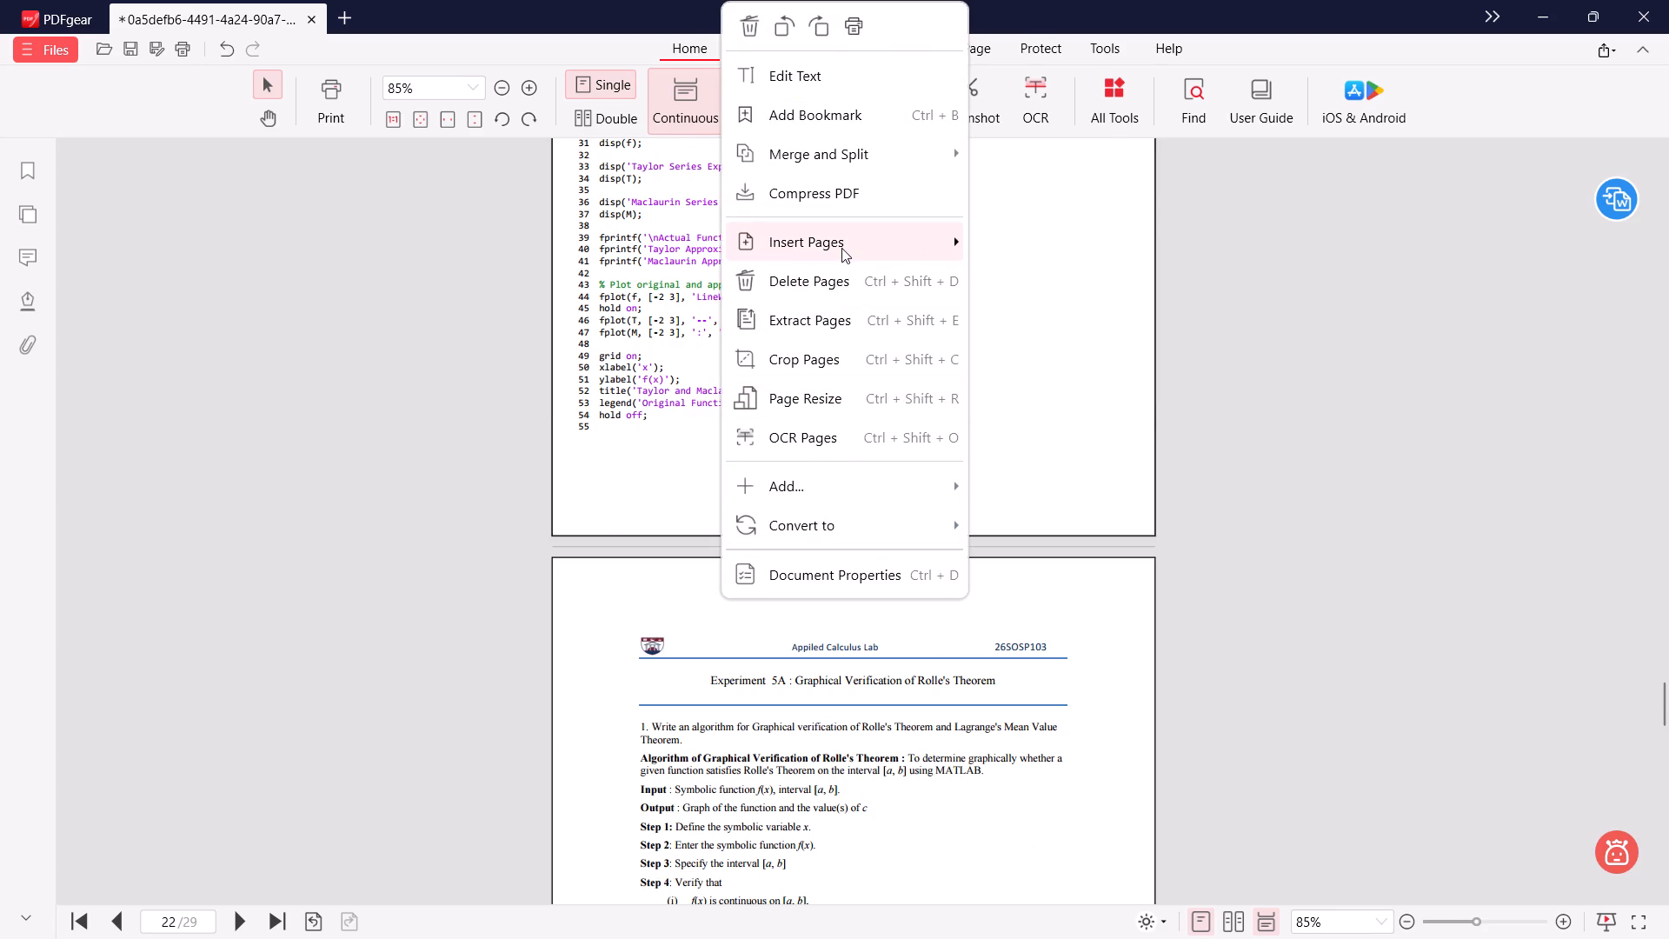
pyautogui.click(1060, 294)
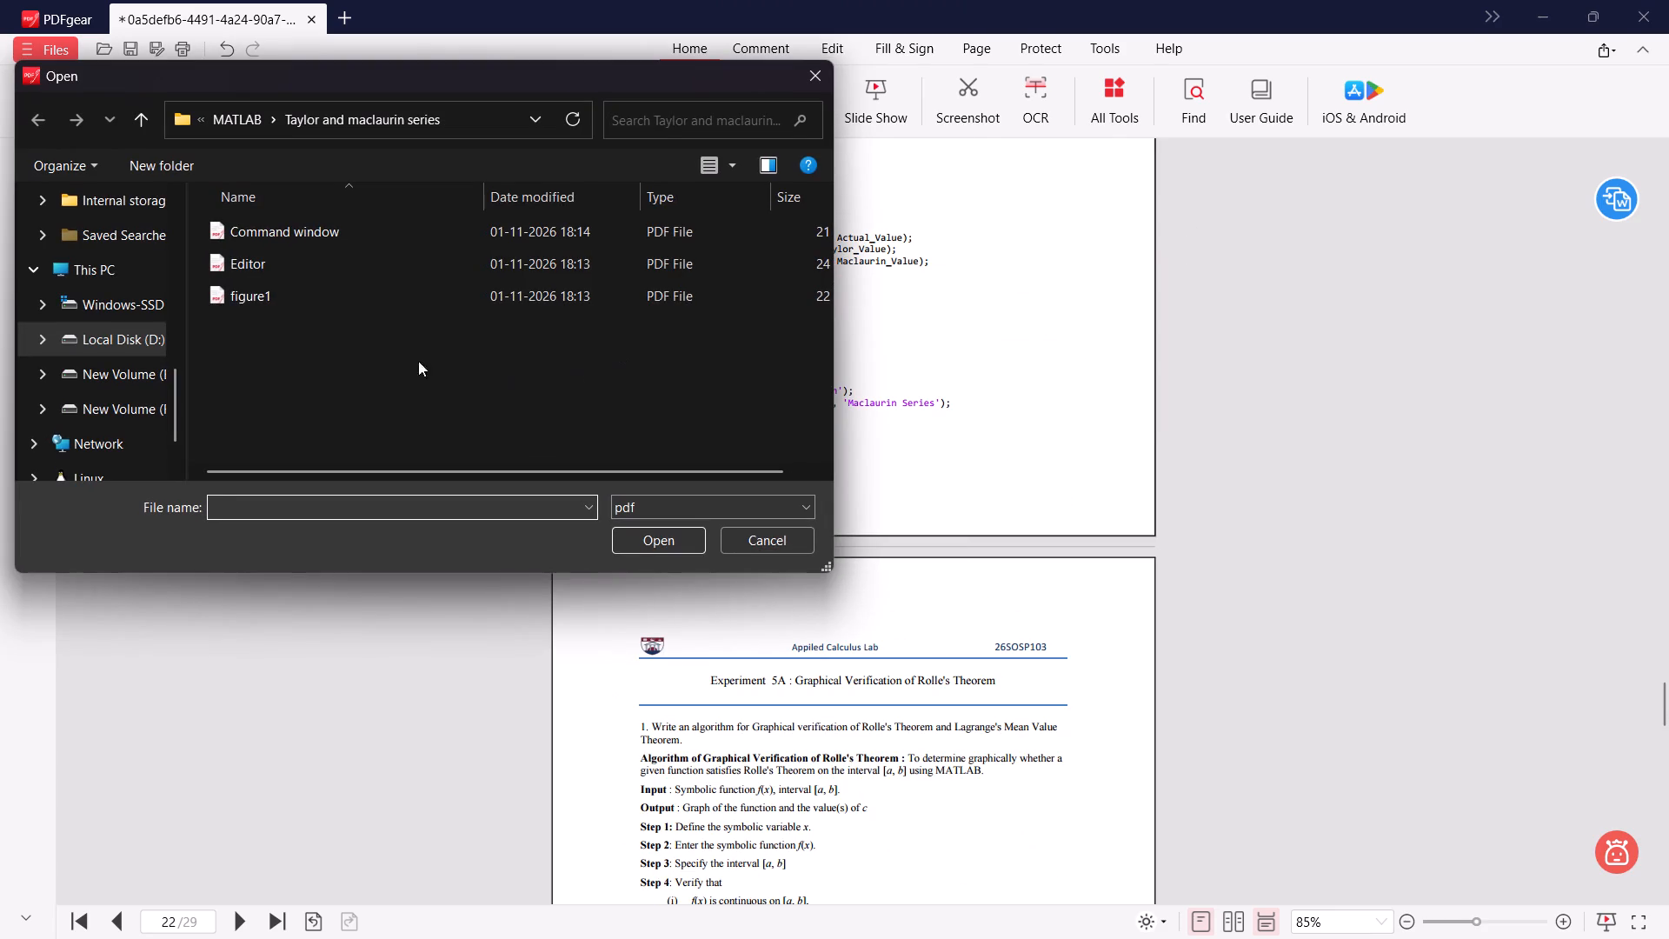
pyautogui.click(314, 239)
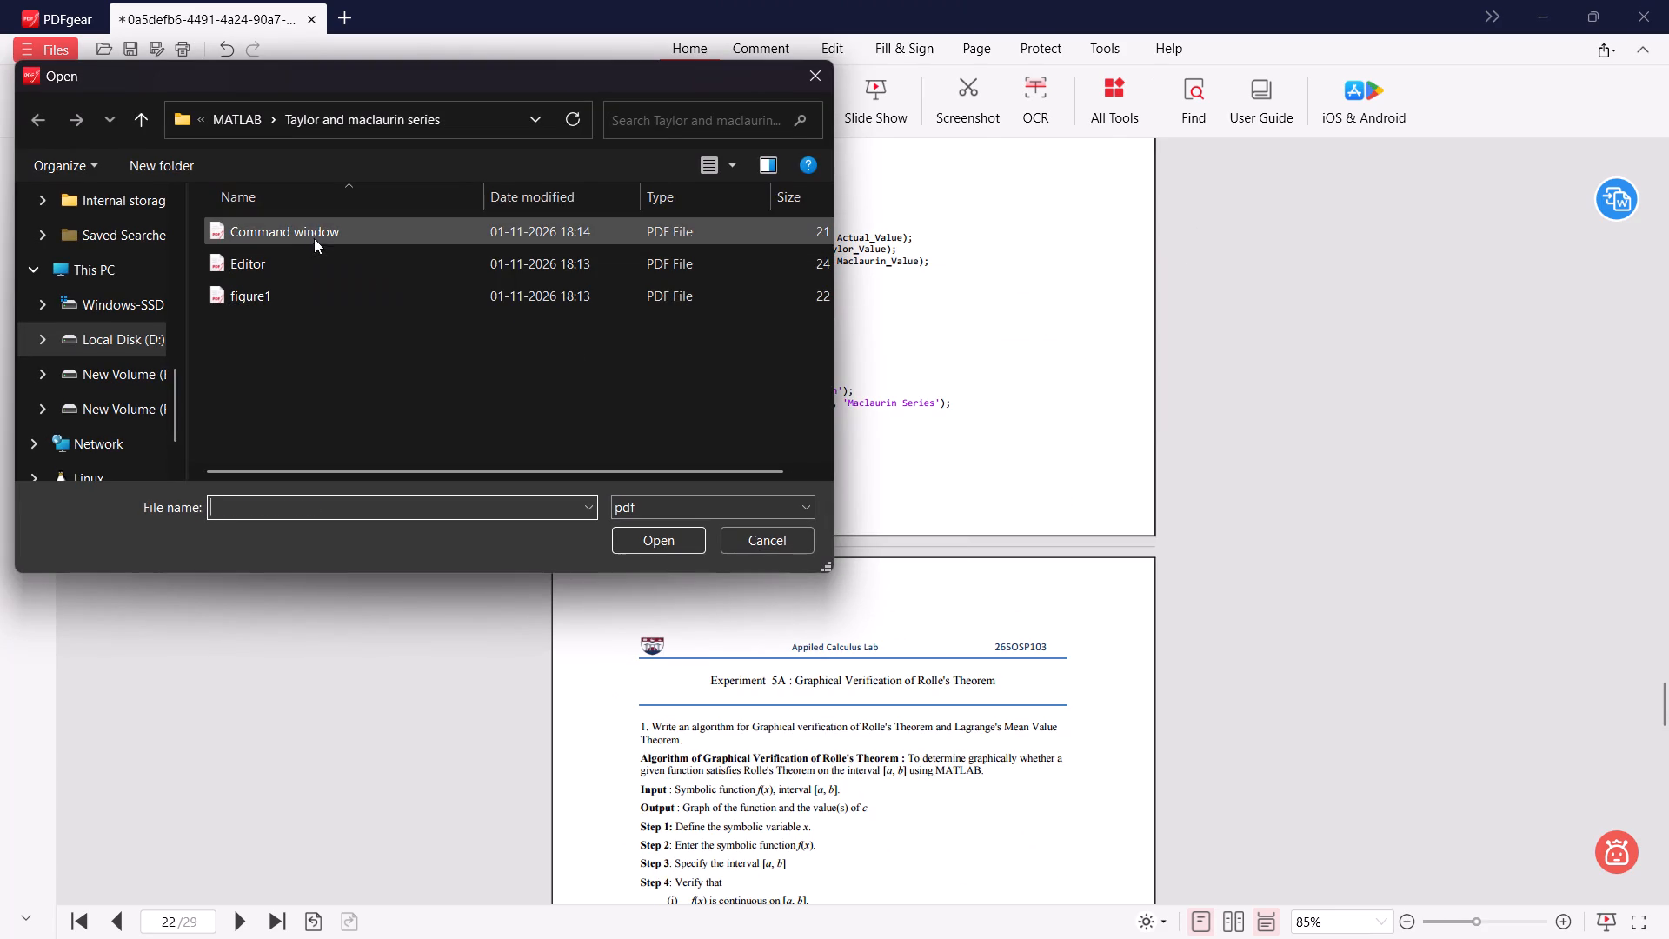
pyautogui.click(651, 535)
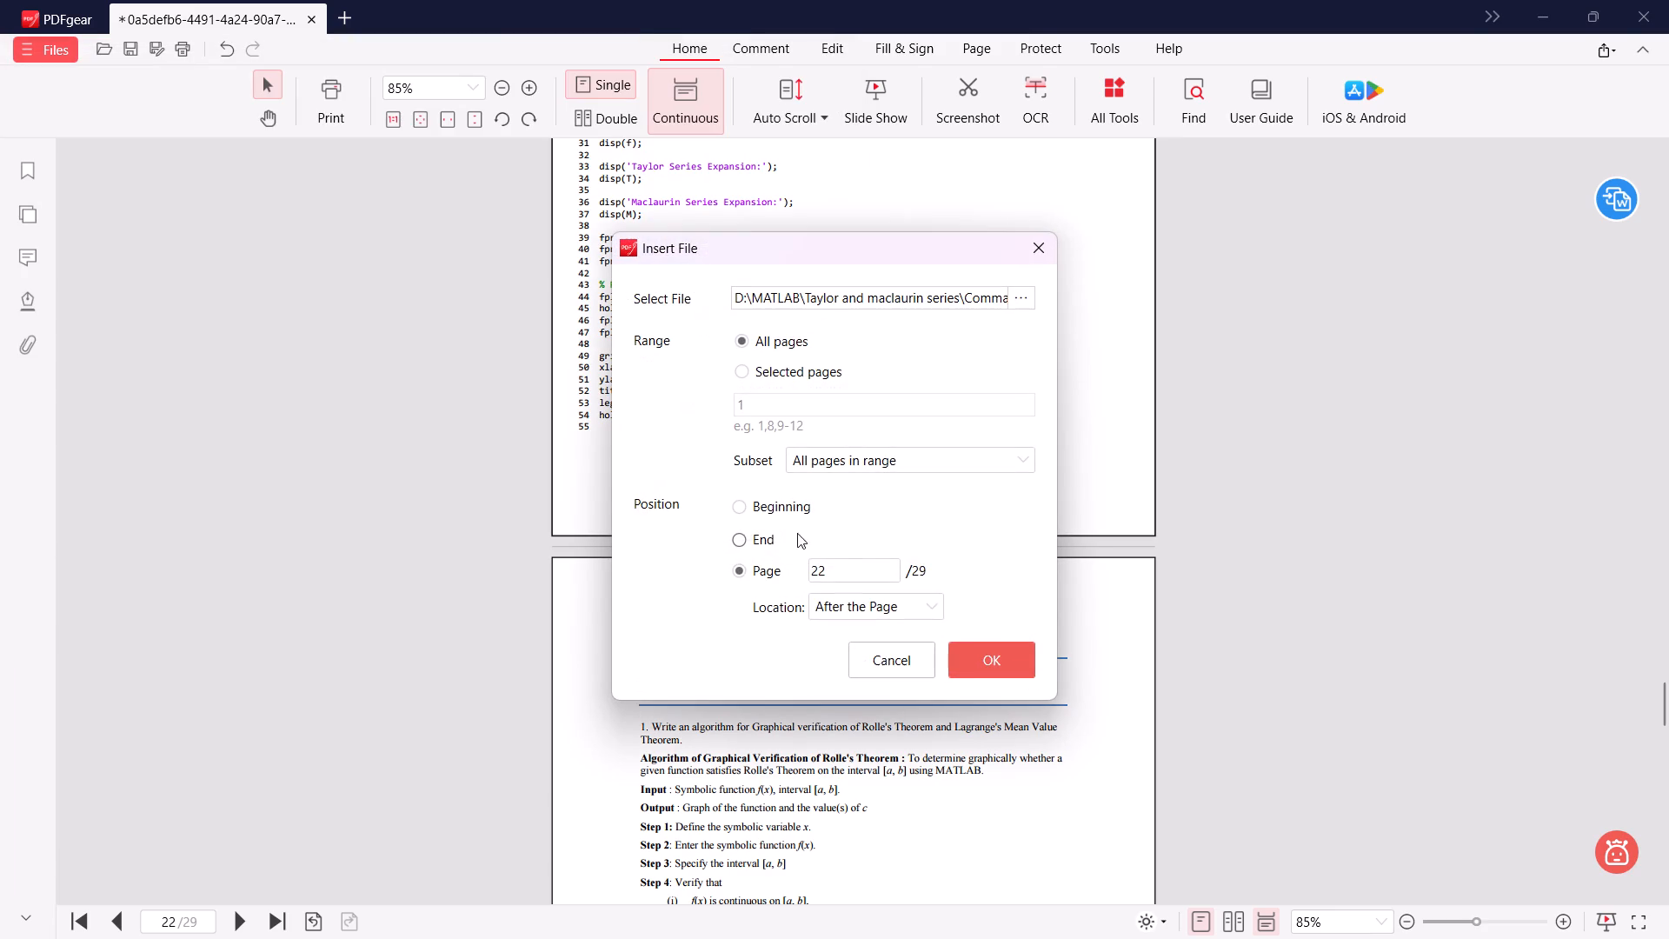
pyautogui.click(992, 662)
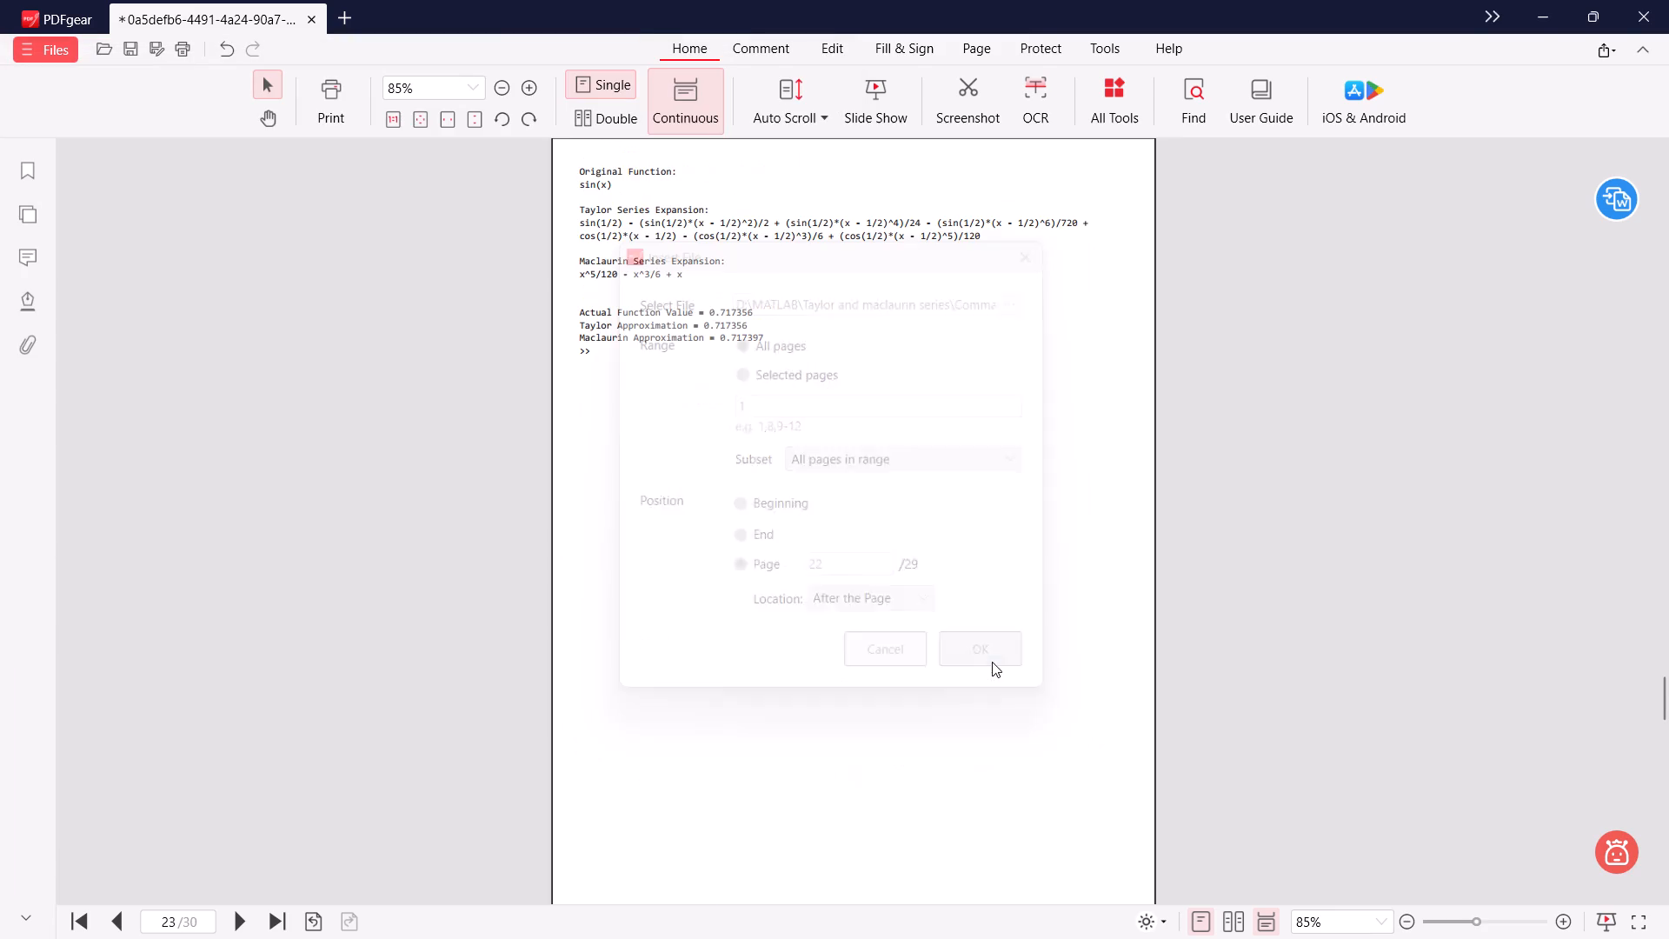
# Insert all pages of the figure1 PDF from the Taylor and maclaurin series folder after page 23, the Taylor series output.
pyautogui.scroll(-5, 849, 623)
pyautogui.rightClick(681, 487)
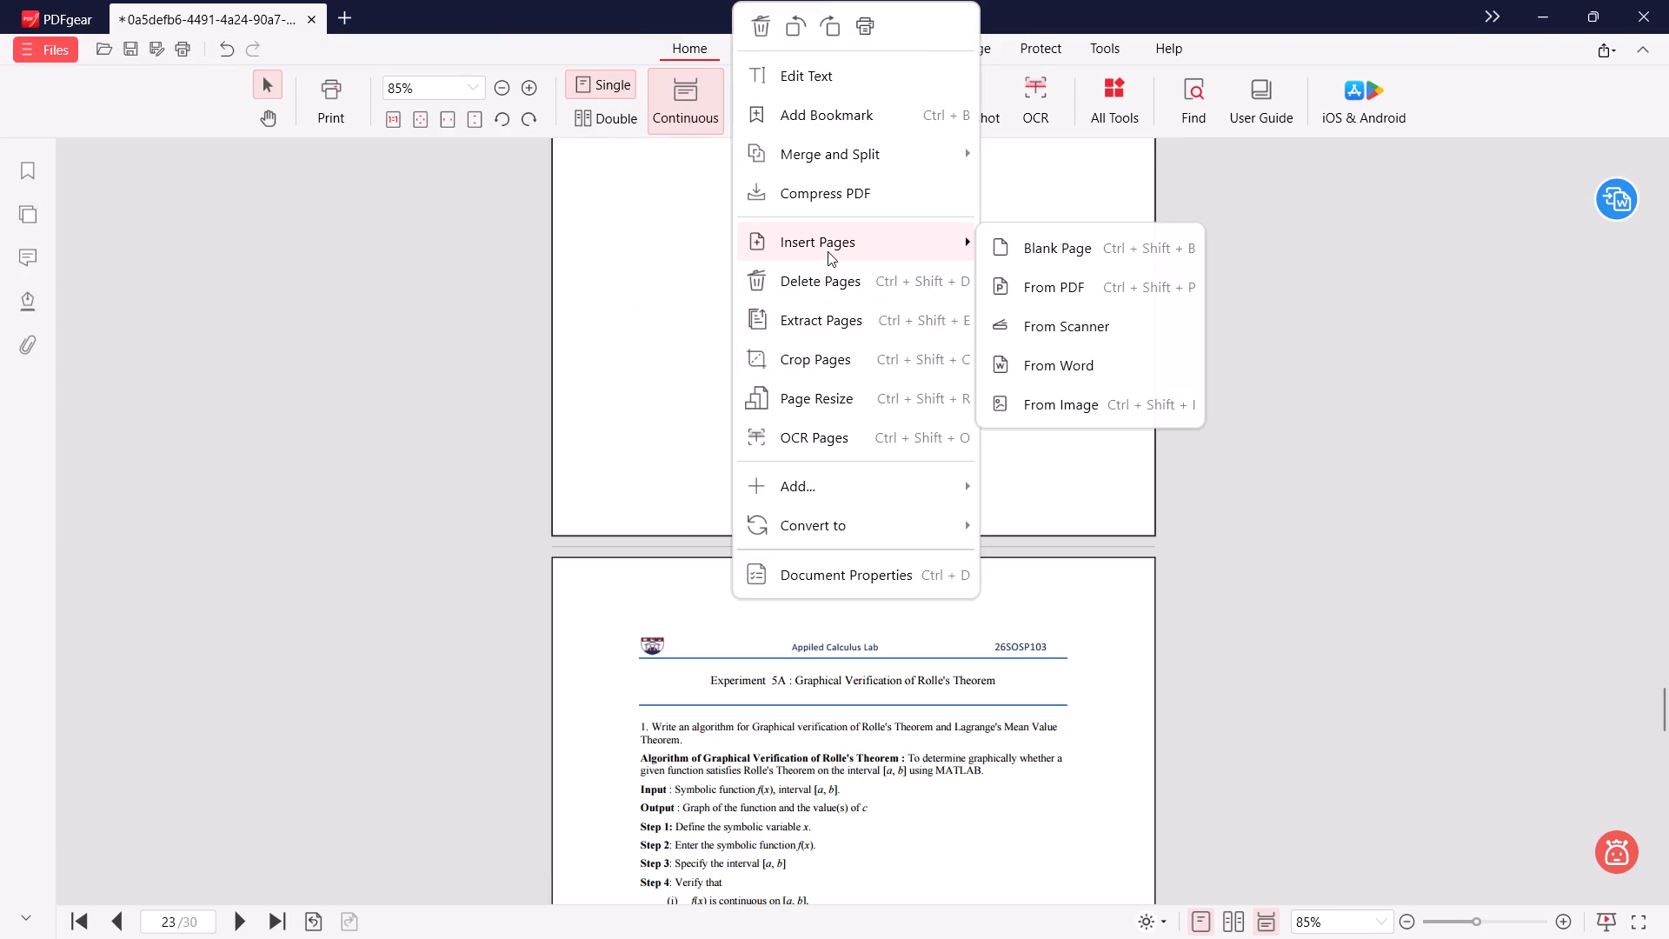
pyautogui.click(1082, 295)
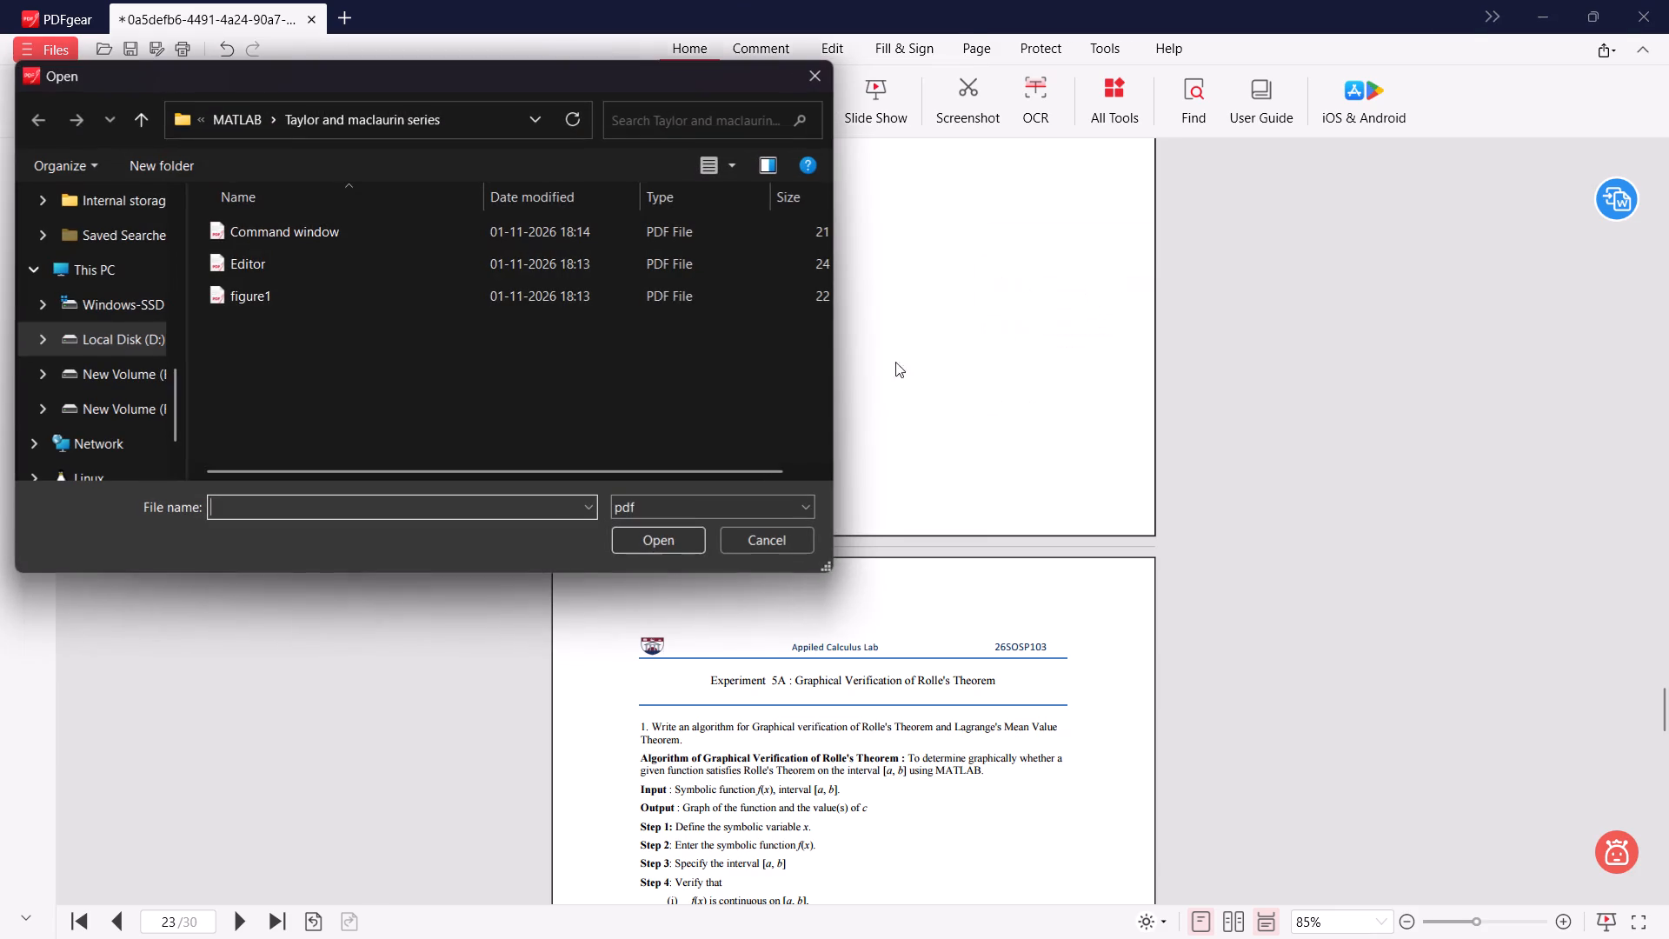
pyautogui.click(372, 290)
pyautogui.click(668, 542)
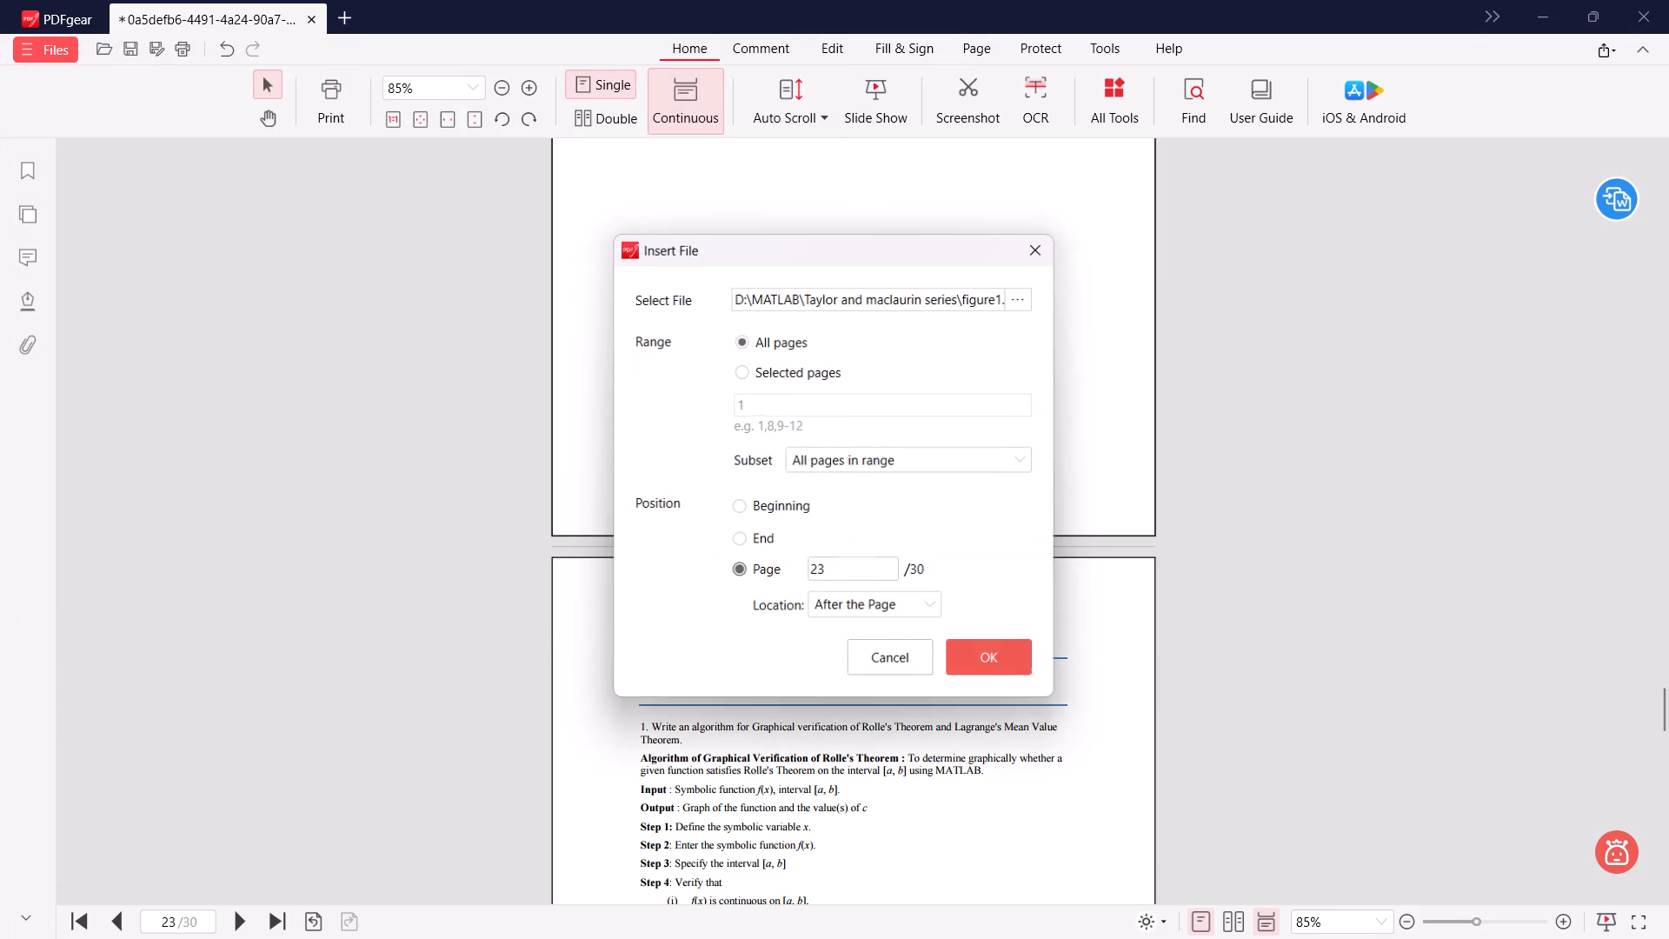
pyautogui.click(989, 661)
# Review the order of the pages from Experiment 5A through the Rolle's and Lagrange code and graphs at the document's end.
pyautogui.scroll(-10, 877, 615)
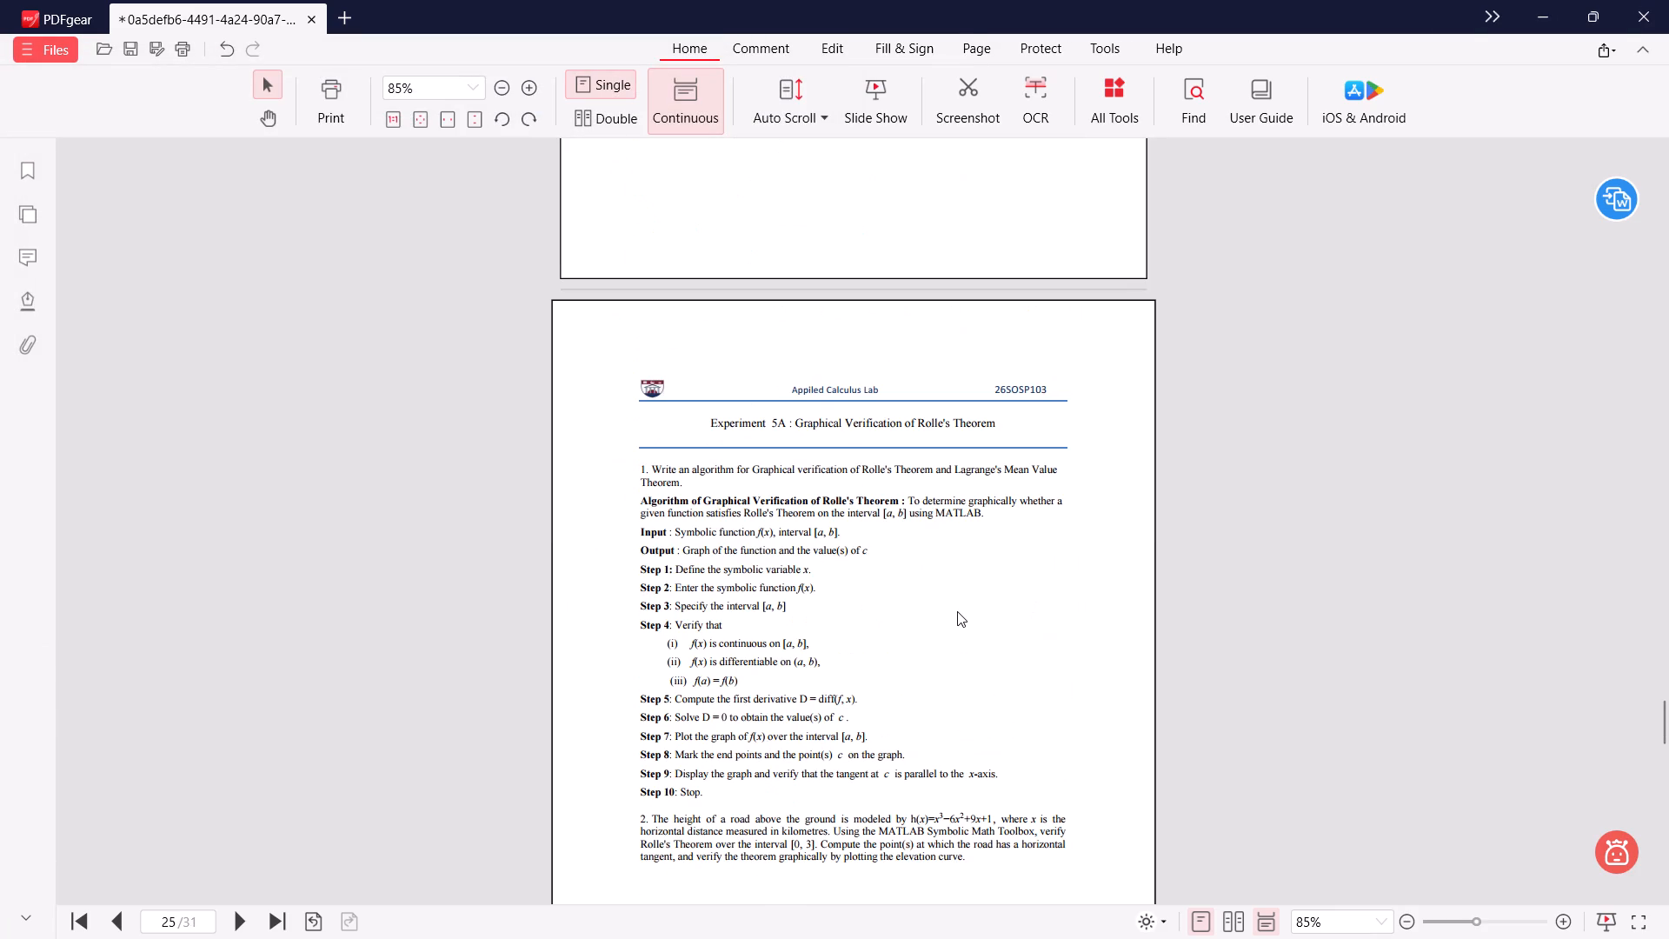
pyautogui.scroll(-19, 957, 611)
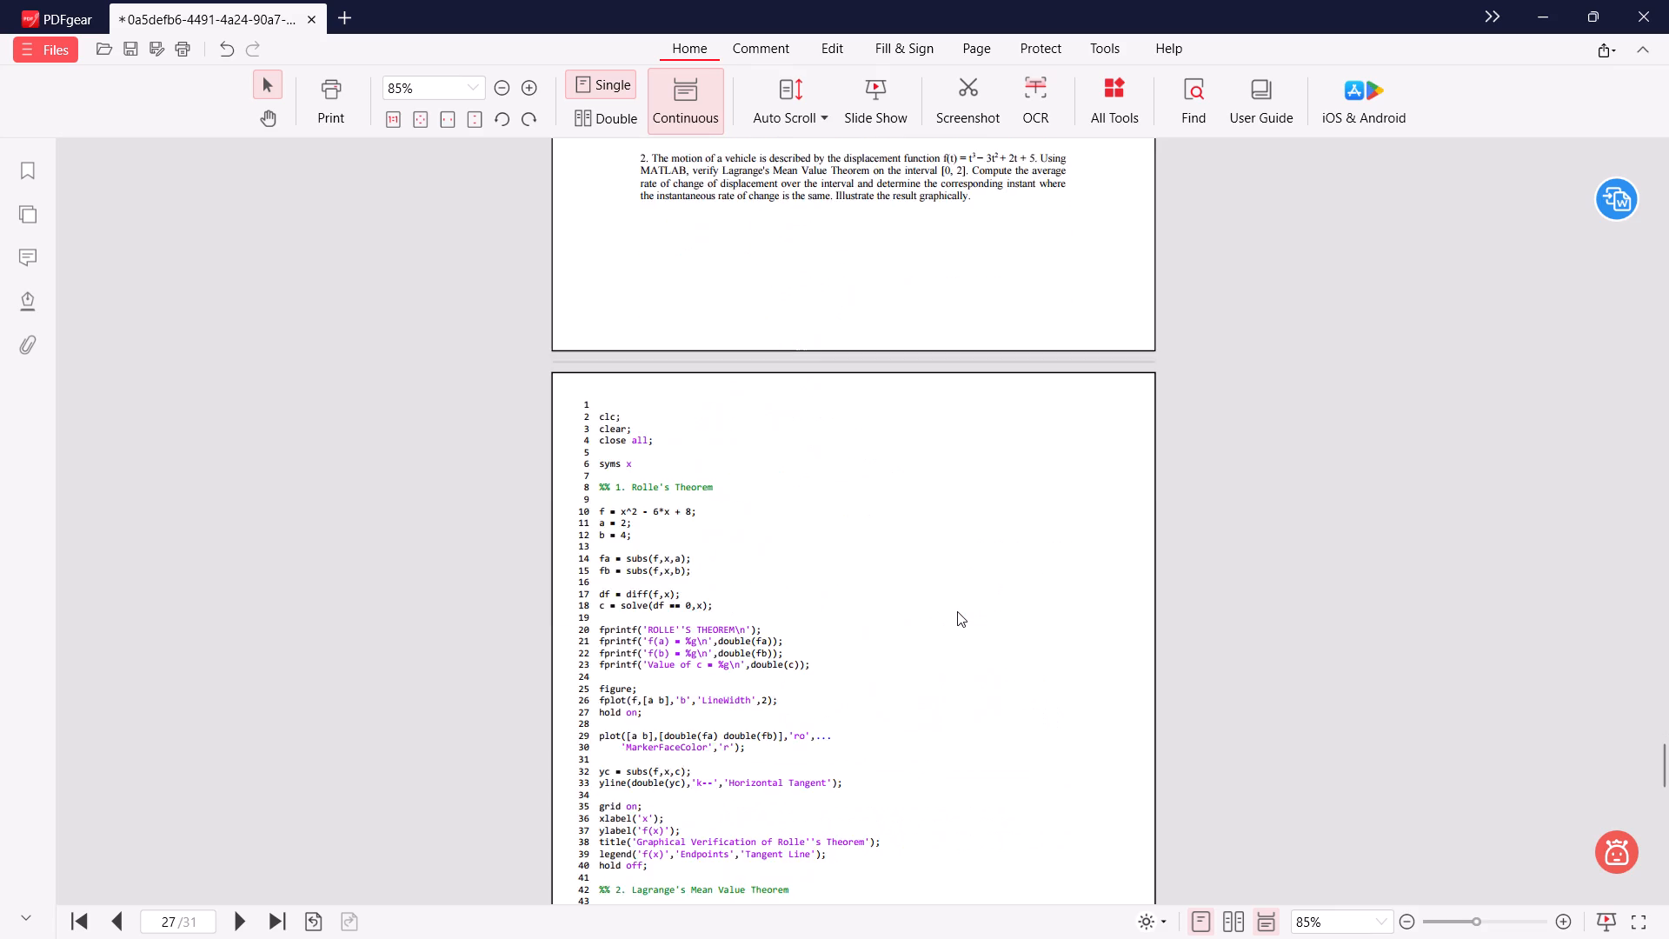
pyautogui.scroll(-3, 957, 611)
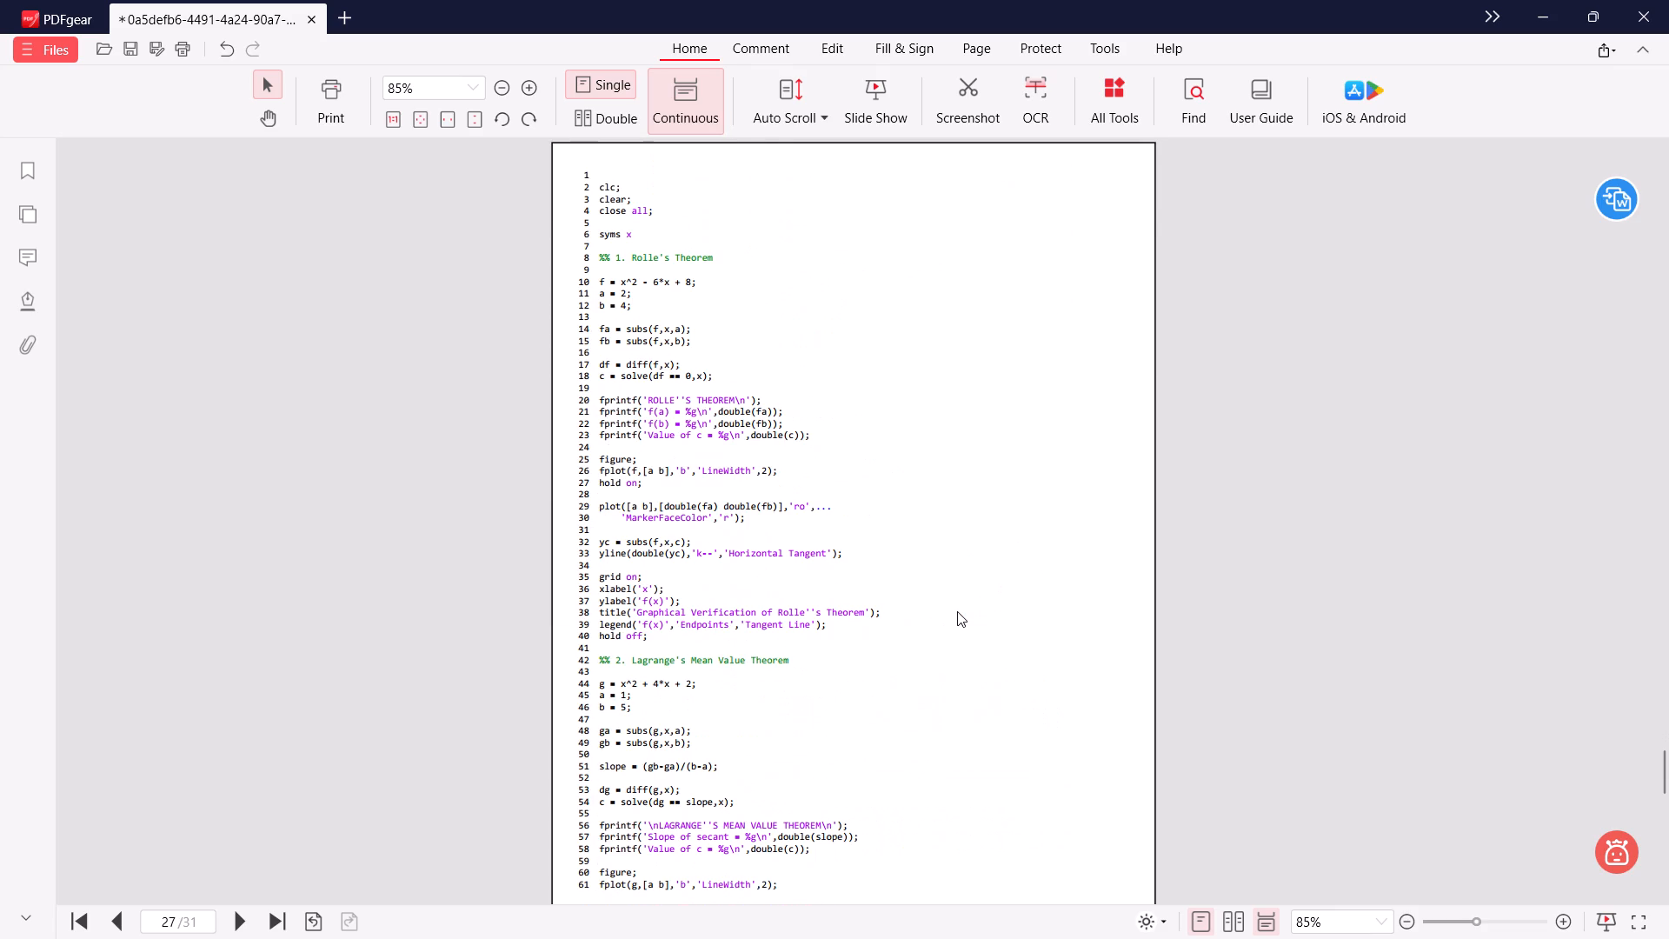
pyautogui.scroll(9, 957, 610)
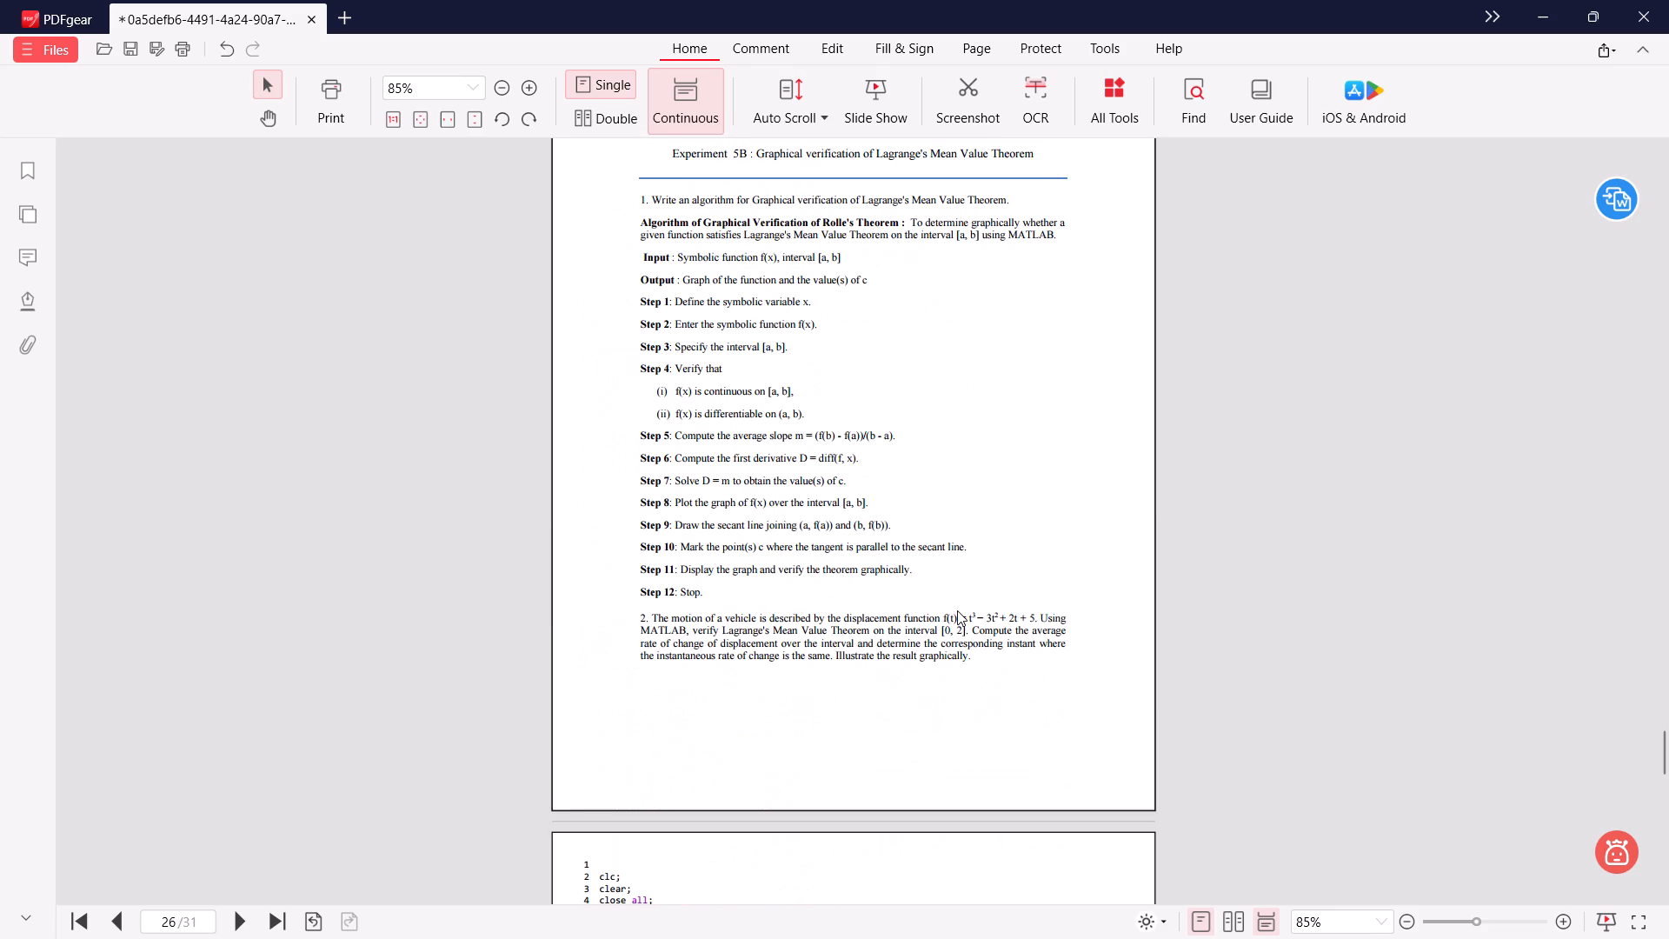
pyautogui.scroll(1, 957, 610)
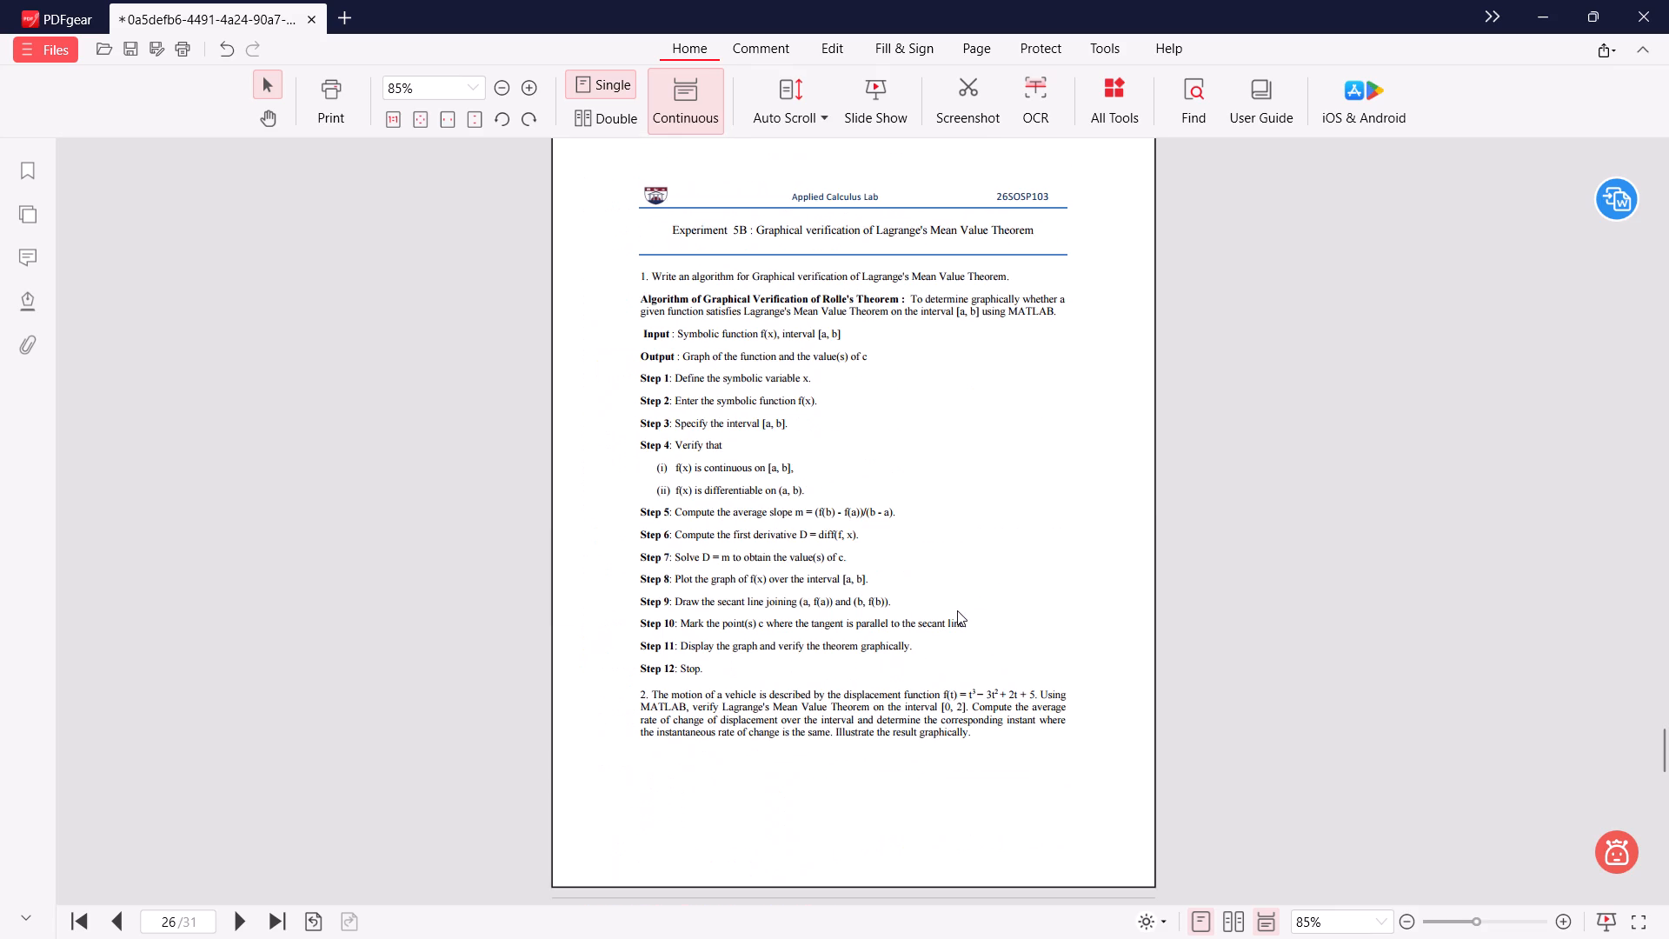
pyautogui.scroll(-18, 957, 610)
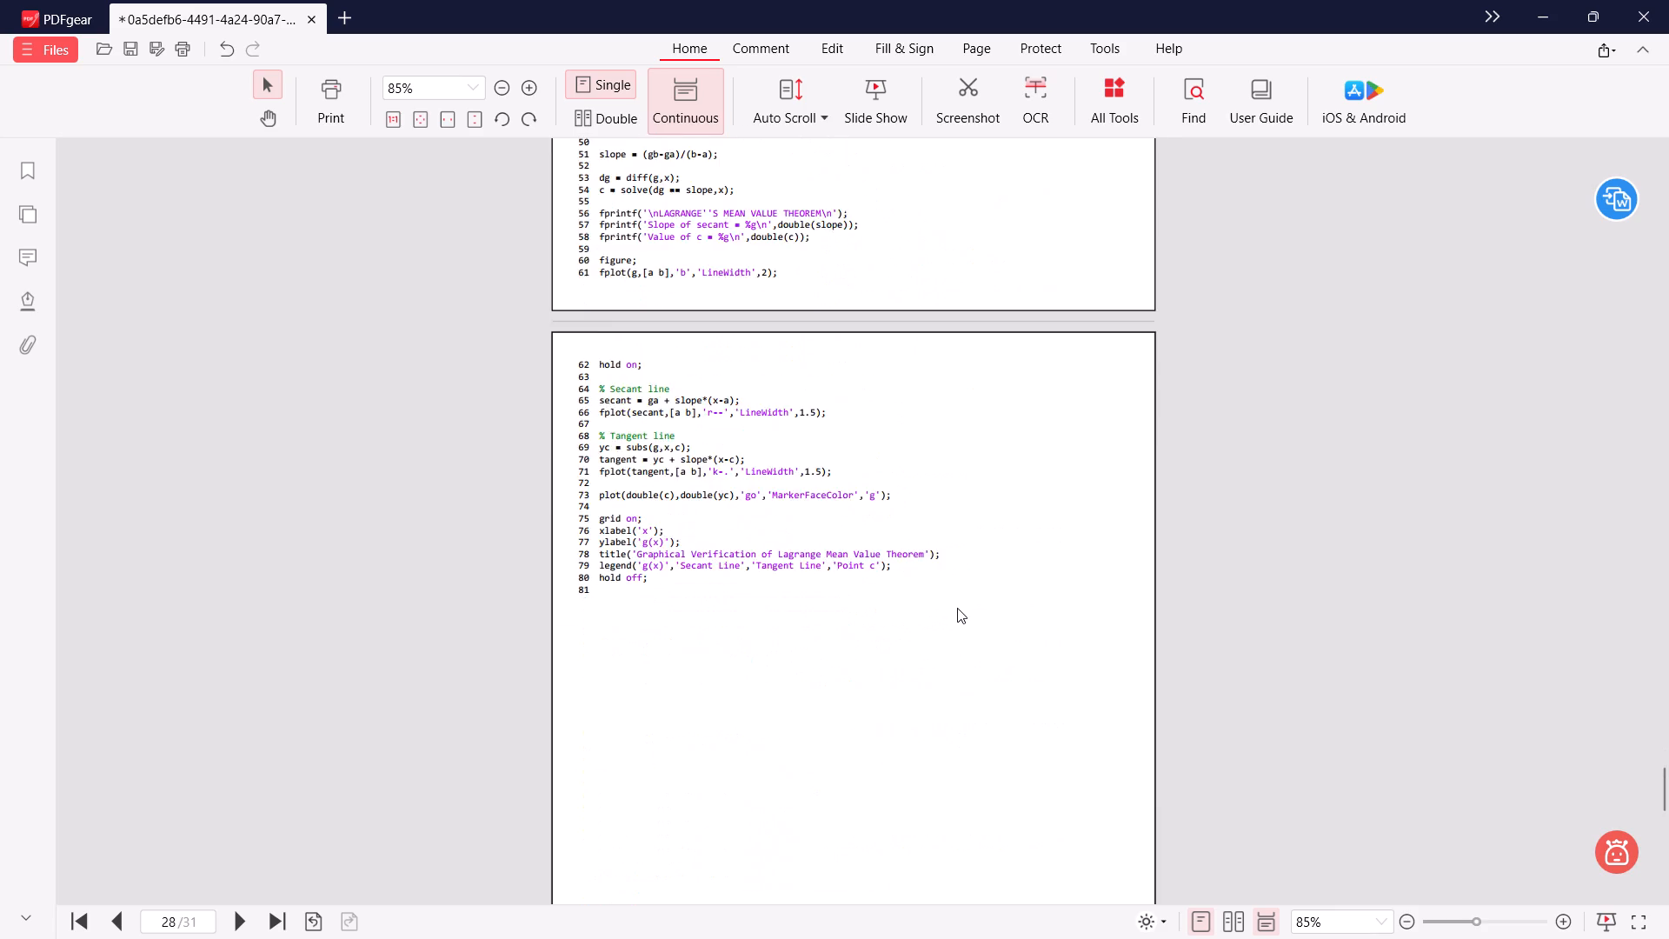
pyautogui.scroll(-11, 957, 608)
pyautogui.scroll(-20, 957, 608)
pyautogui.scroll(-5, 957, 608)
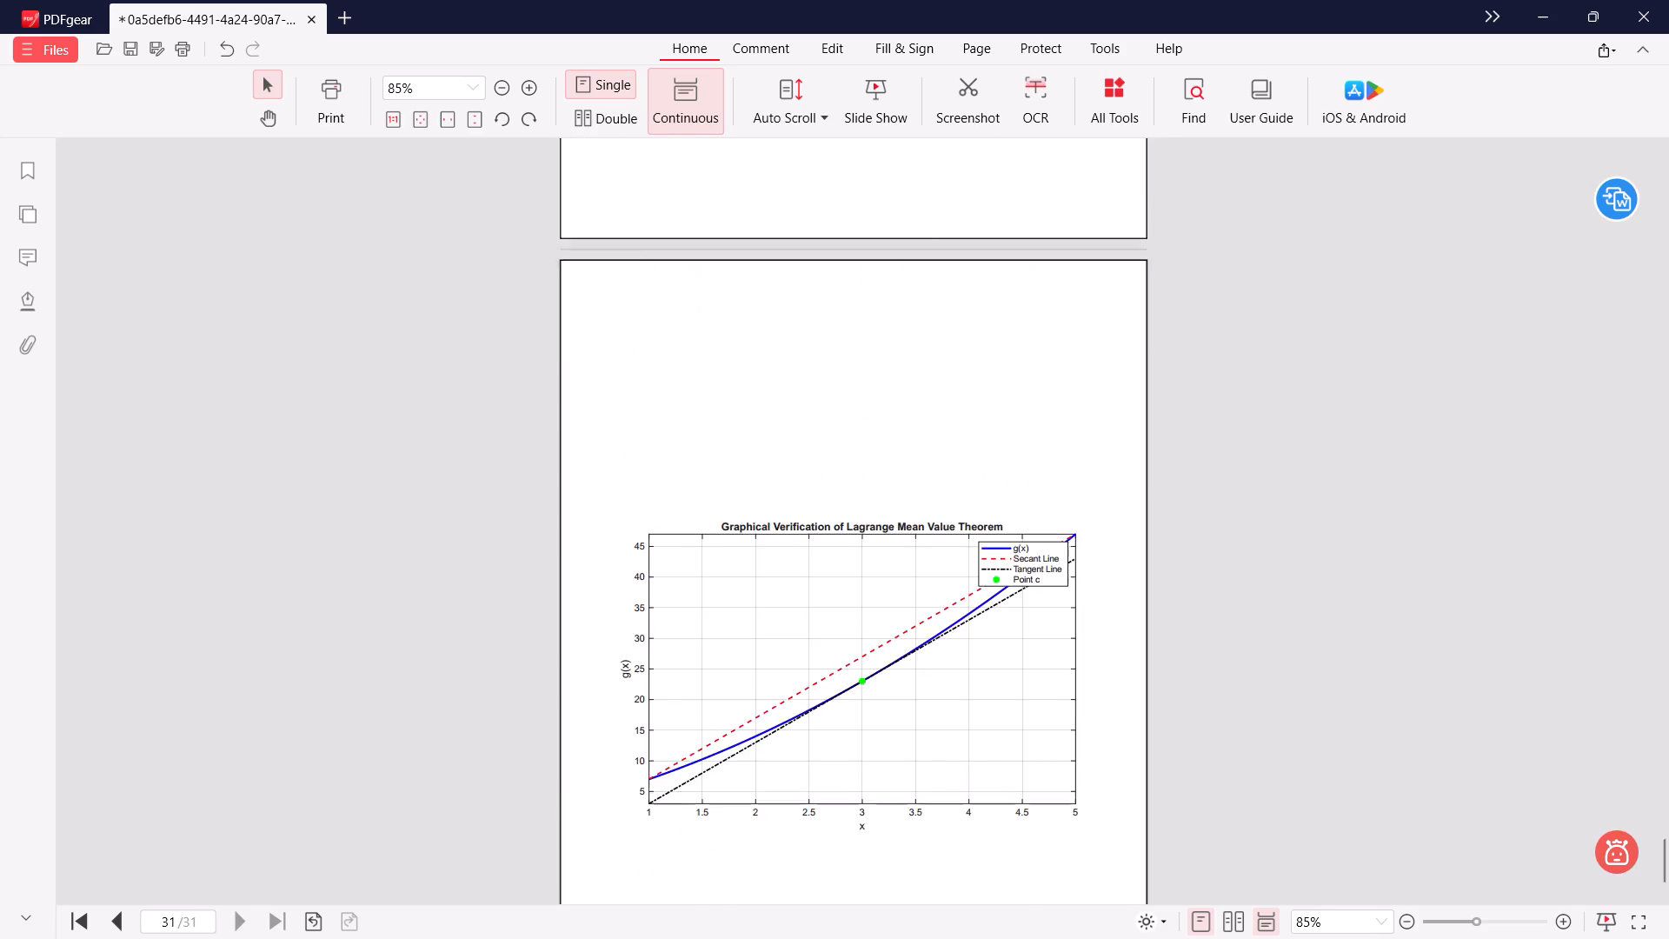
pyautogui.scroll(-10, 956, 603)
pyautogui.scroll(11, 956, 602)
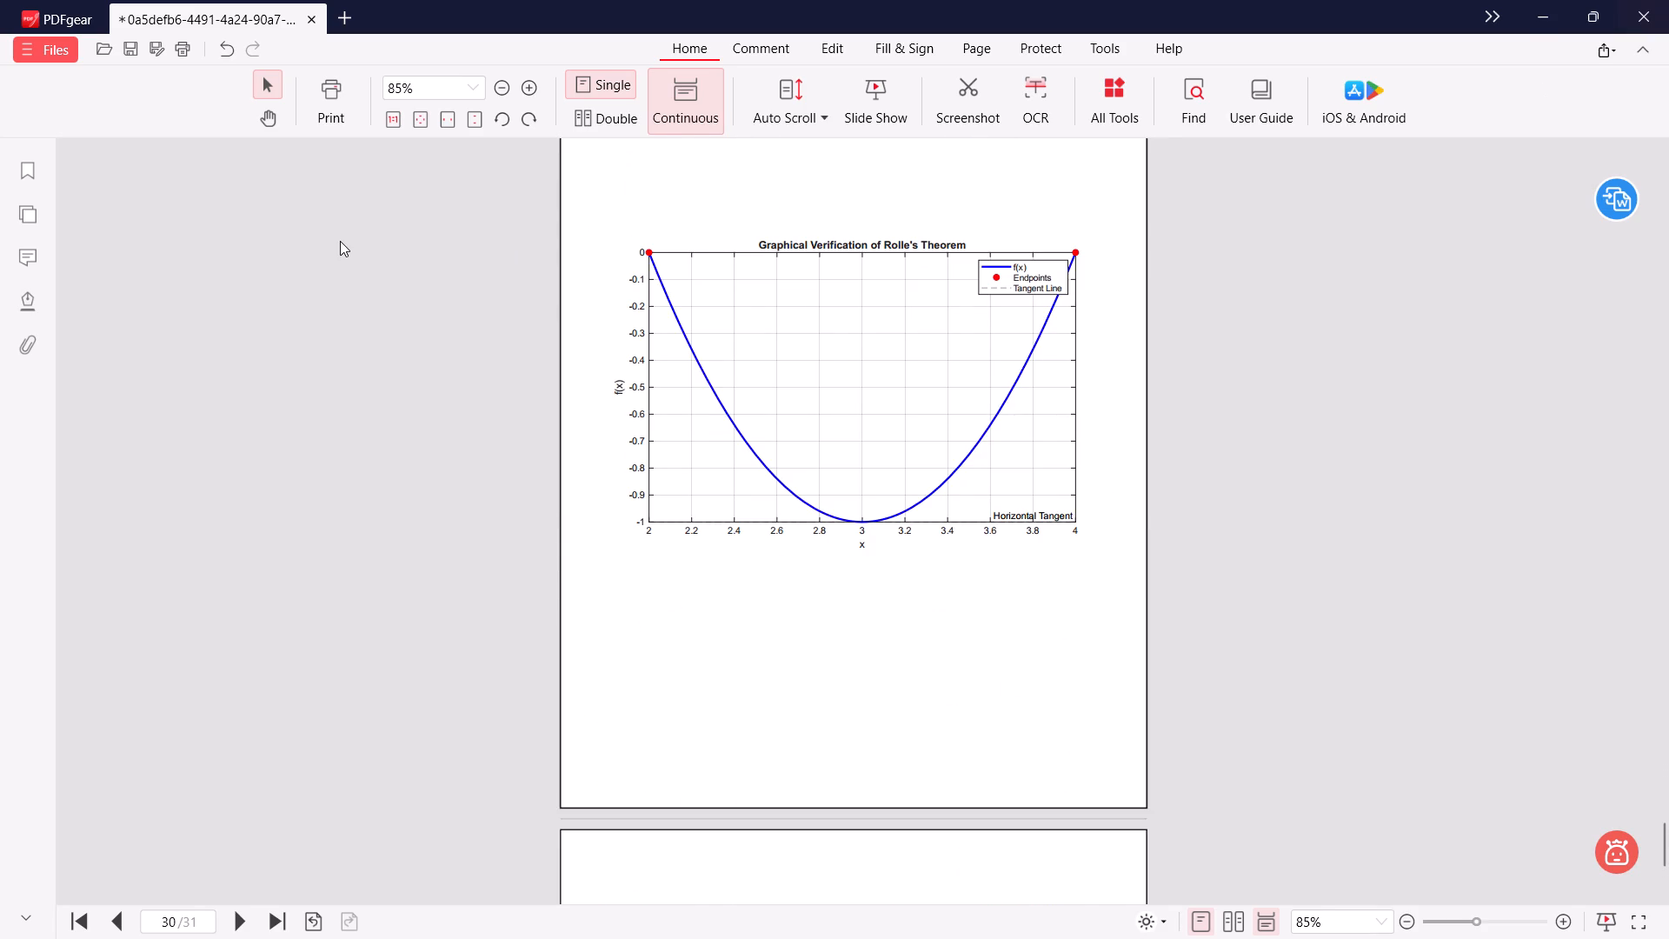
# Save the edited lab manual PDF.
pyautogui.hotkey('ctrl', 's')
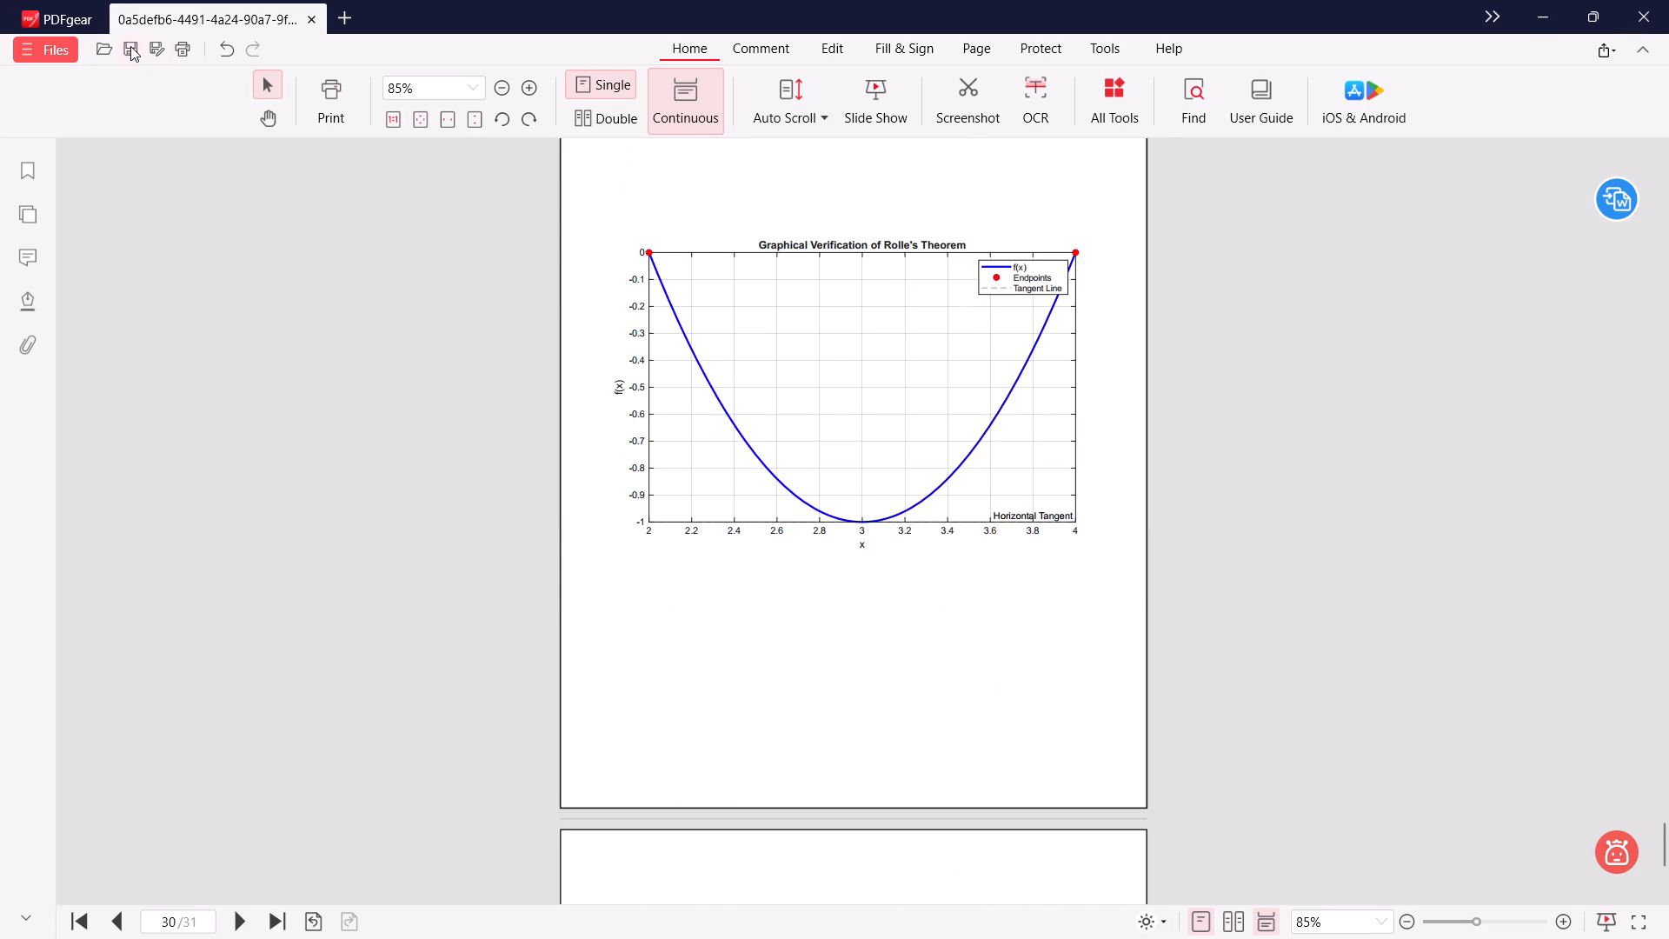
pyautogui.click(130, 46)
pyautogui.click(123, 51)
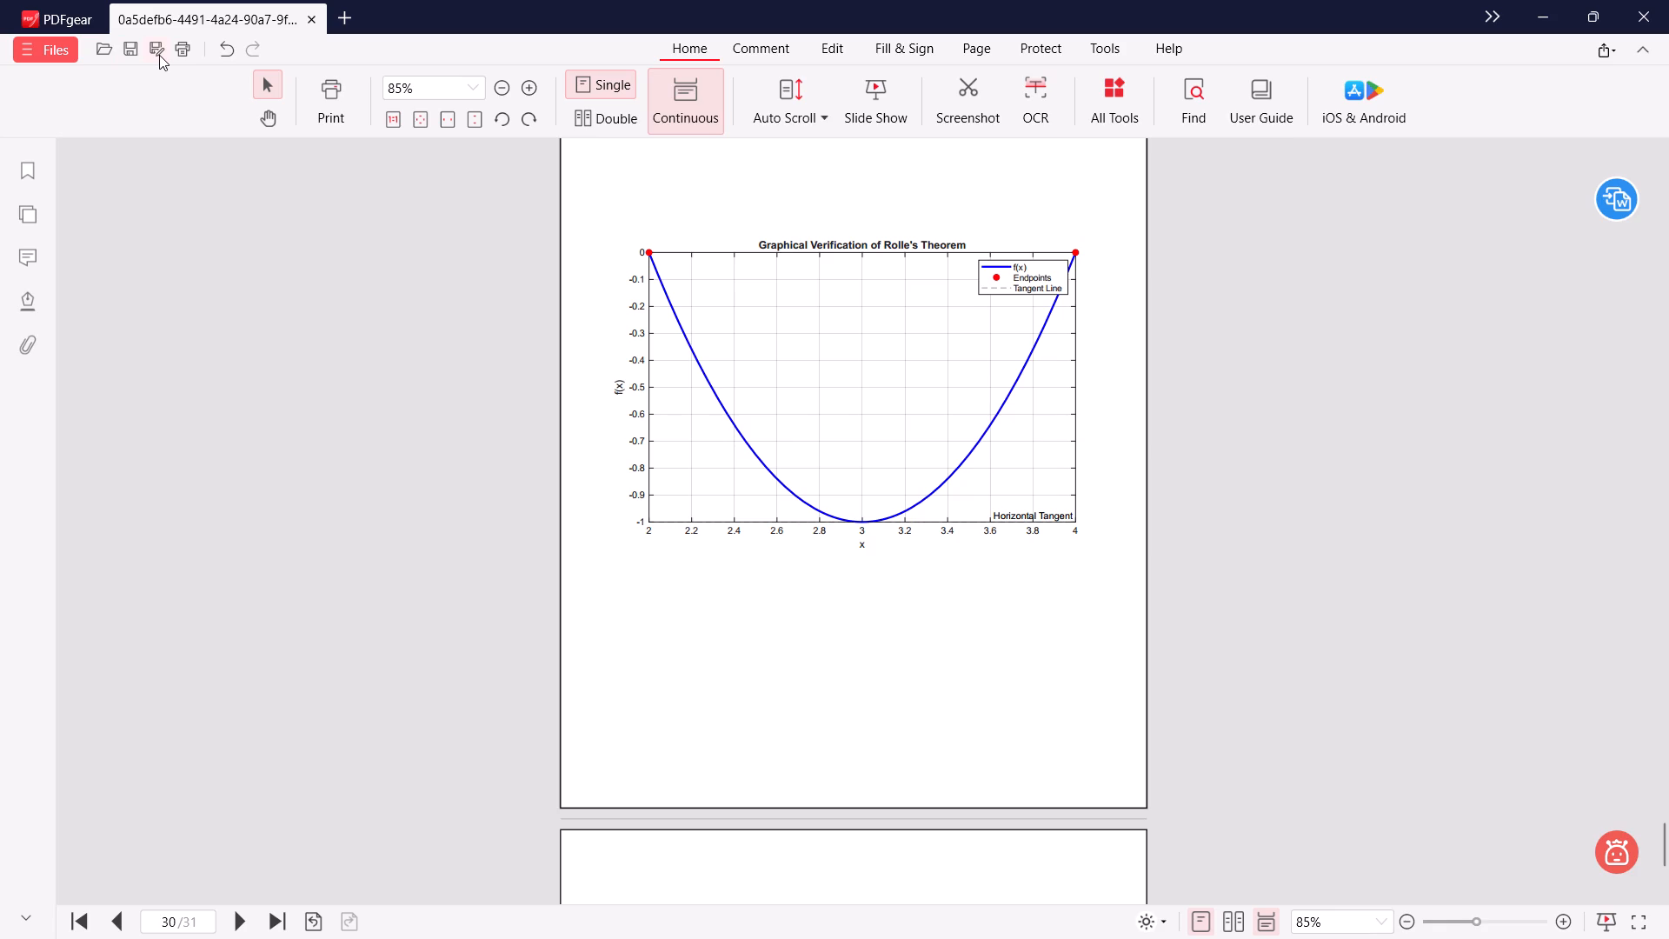
# Save a copy of the lab manual as a PDF under a new name in the Downloads folder.
pyautogui.click(159, 55)
pyautogui.press('h')
pyautogui.press('j')
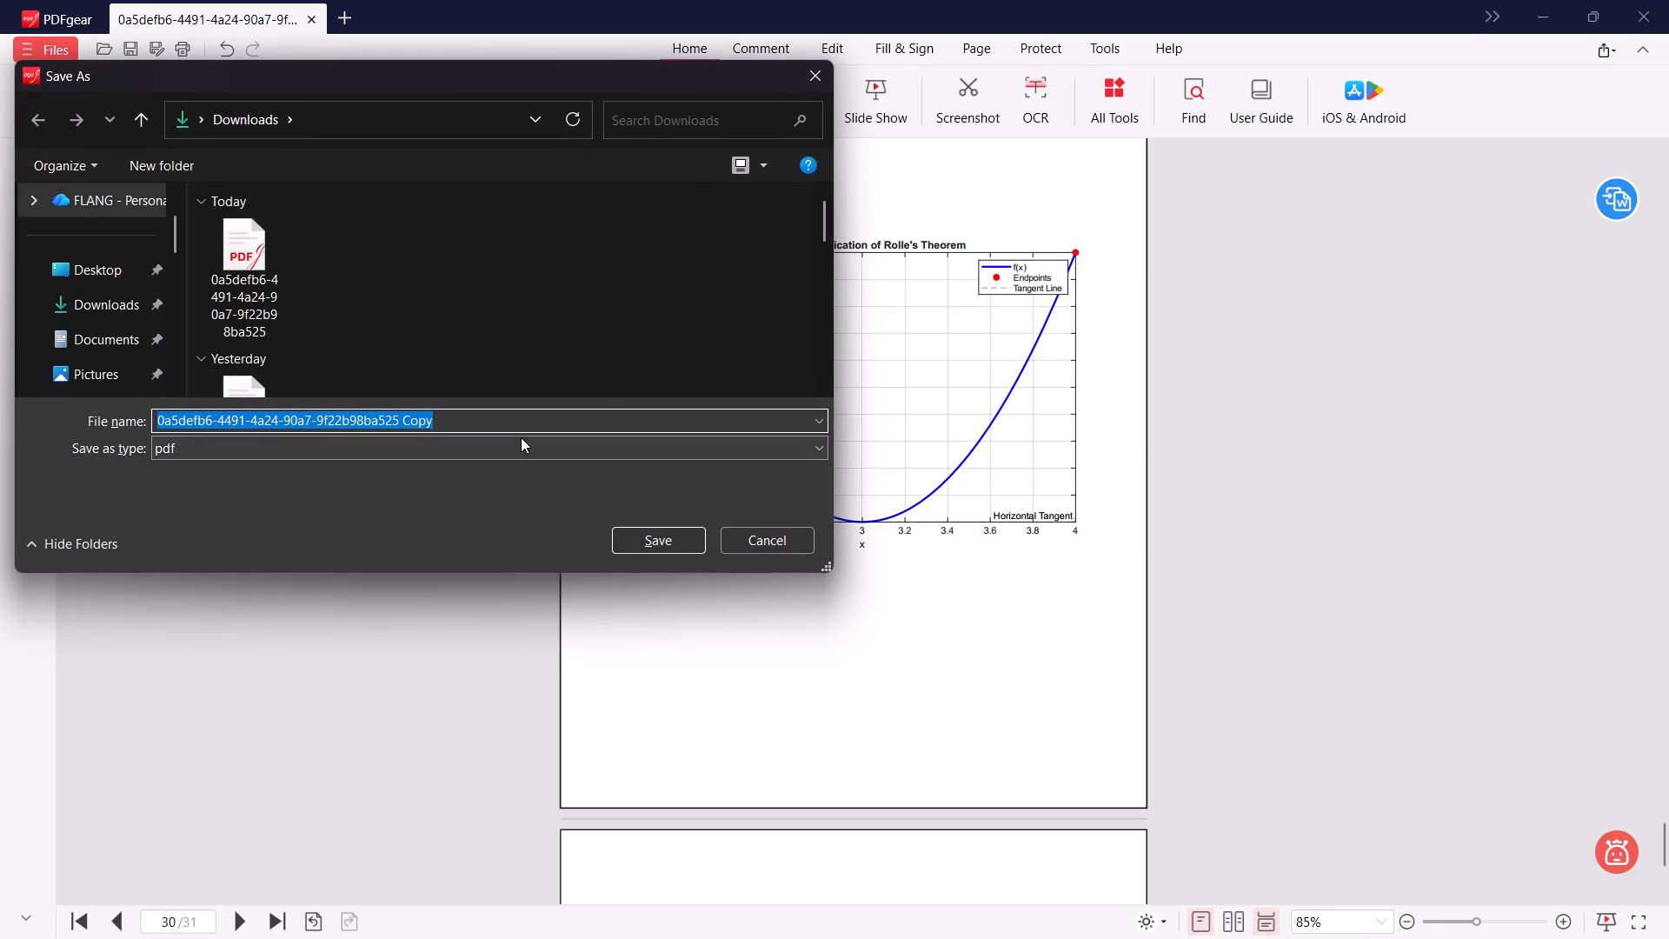
# Name the PDF copy "Edited MATLAB LAB File" and save it in the Downloads folder.
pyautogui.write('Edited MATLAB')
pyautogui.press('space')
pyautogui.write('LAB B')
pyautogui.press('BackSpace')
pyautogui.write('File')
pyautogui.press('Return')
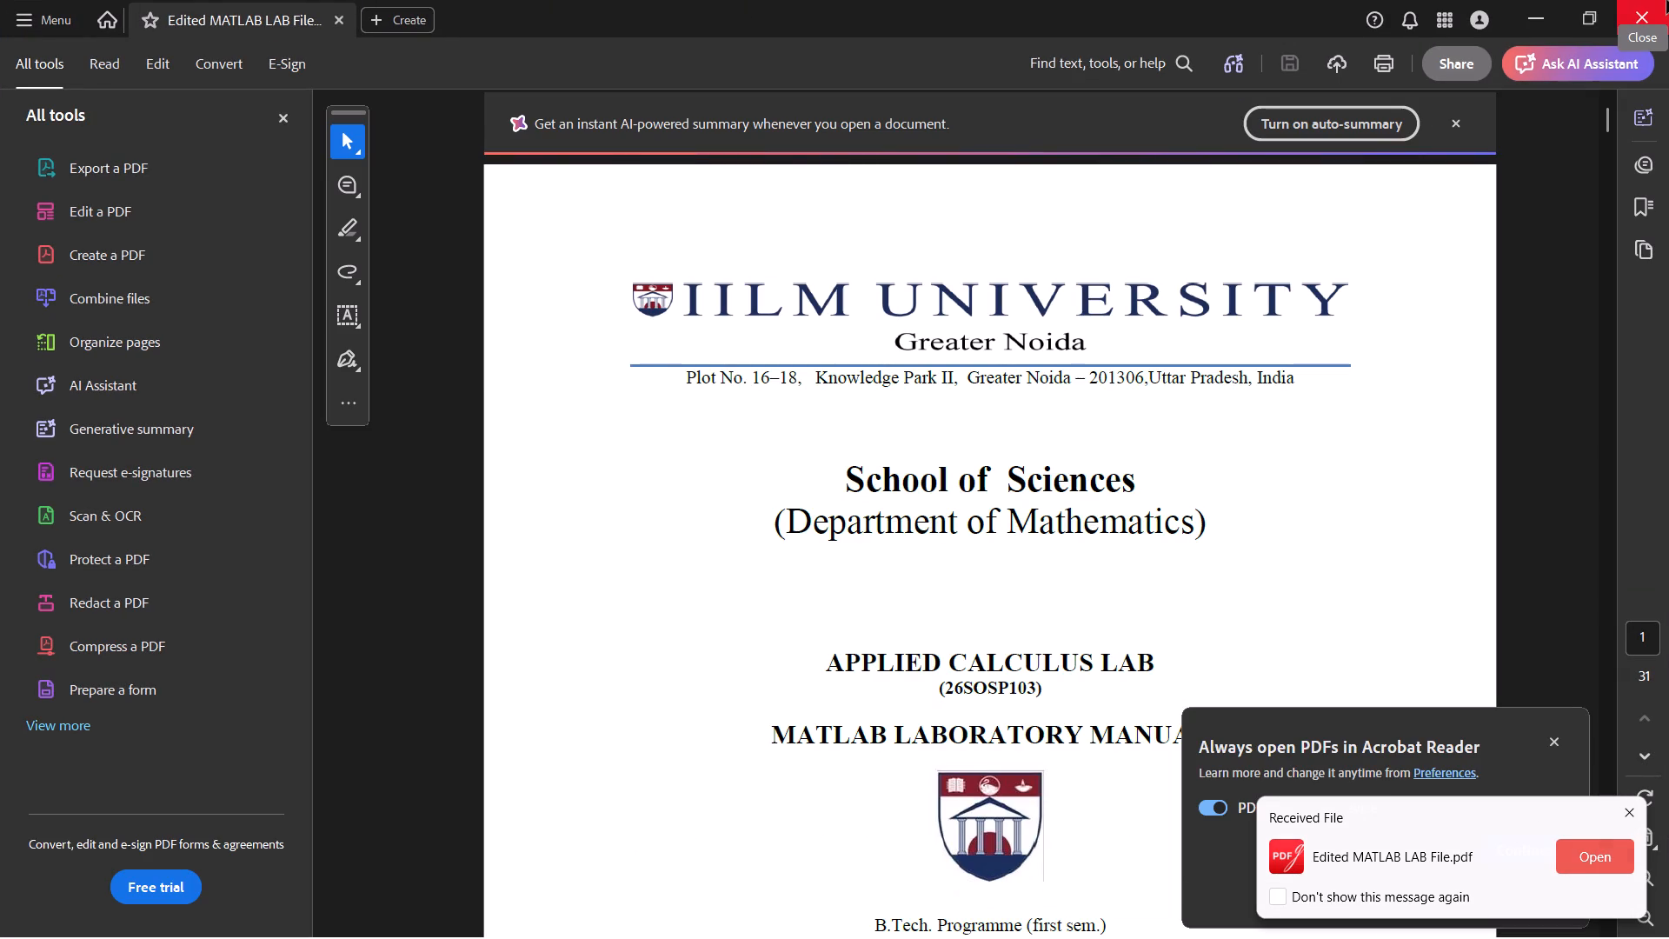
pyautogui.scroll(1, 940, 596)
pyautogui.scroll(-2, 928, 645)
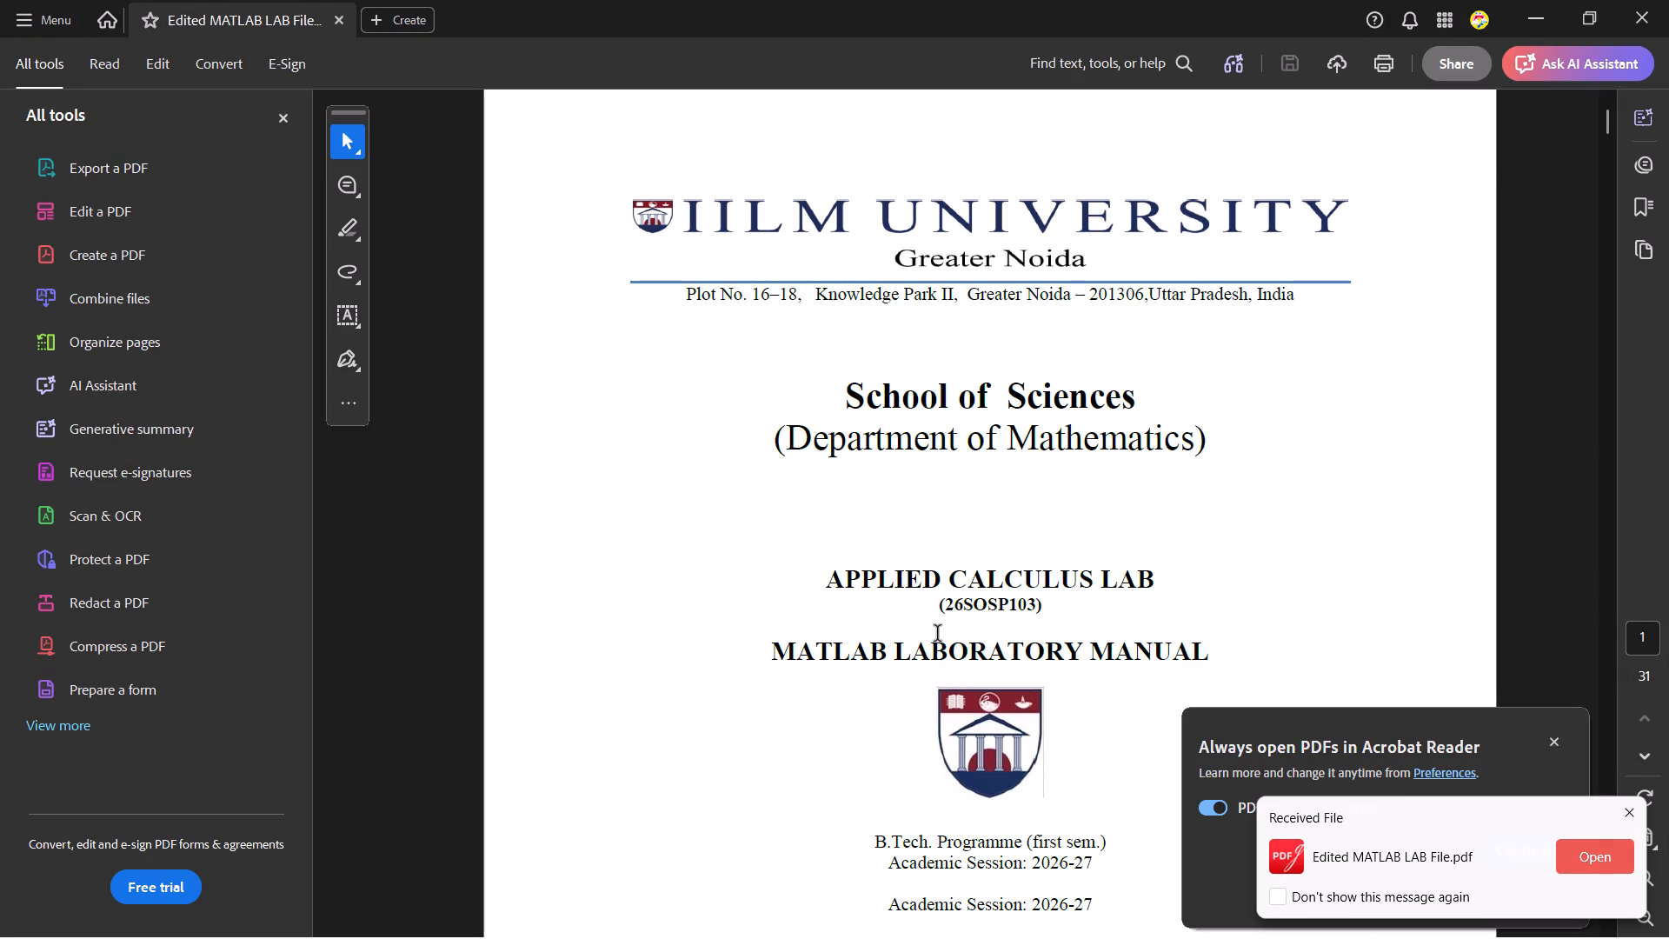
pyautogui.scroll(-2, 938, 634)
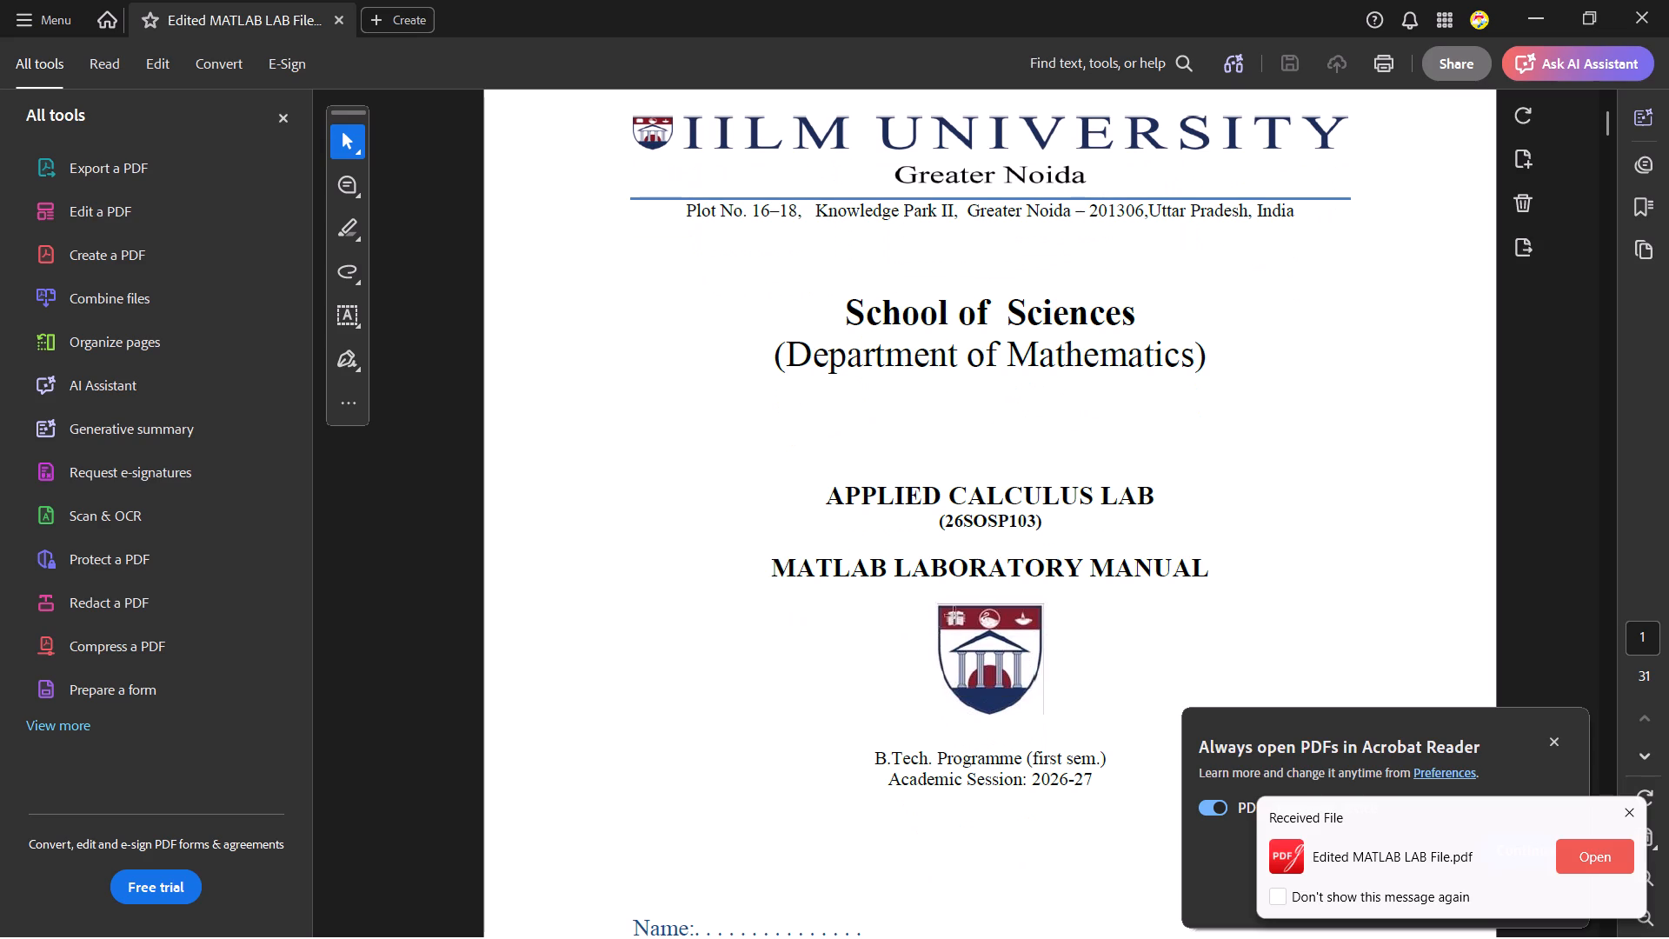
pyautogui.moveTo(771, 574); pyautogui.dragTo(888, 582)
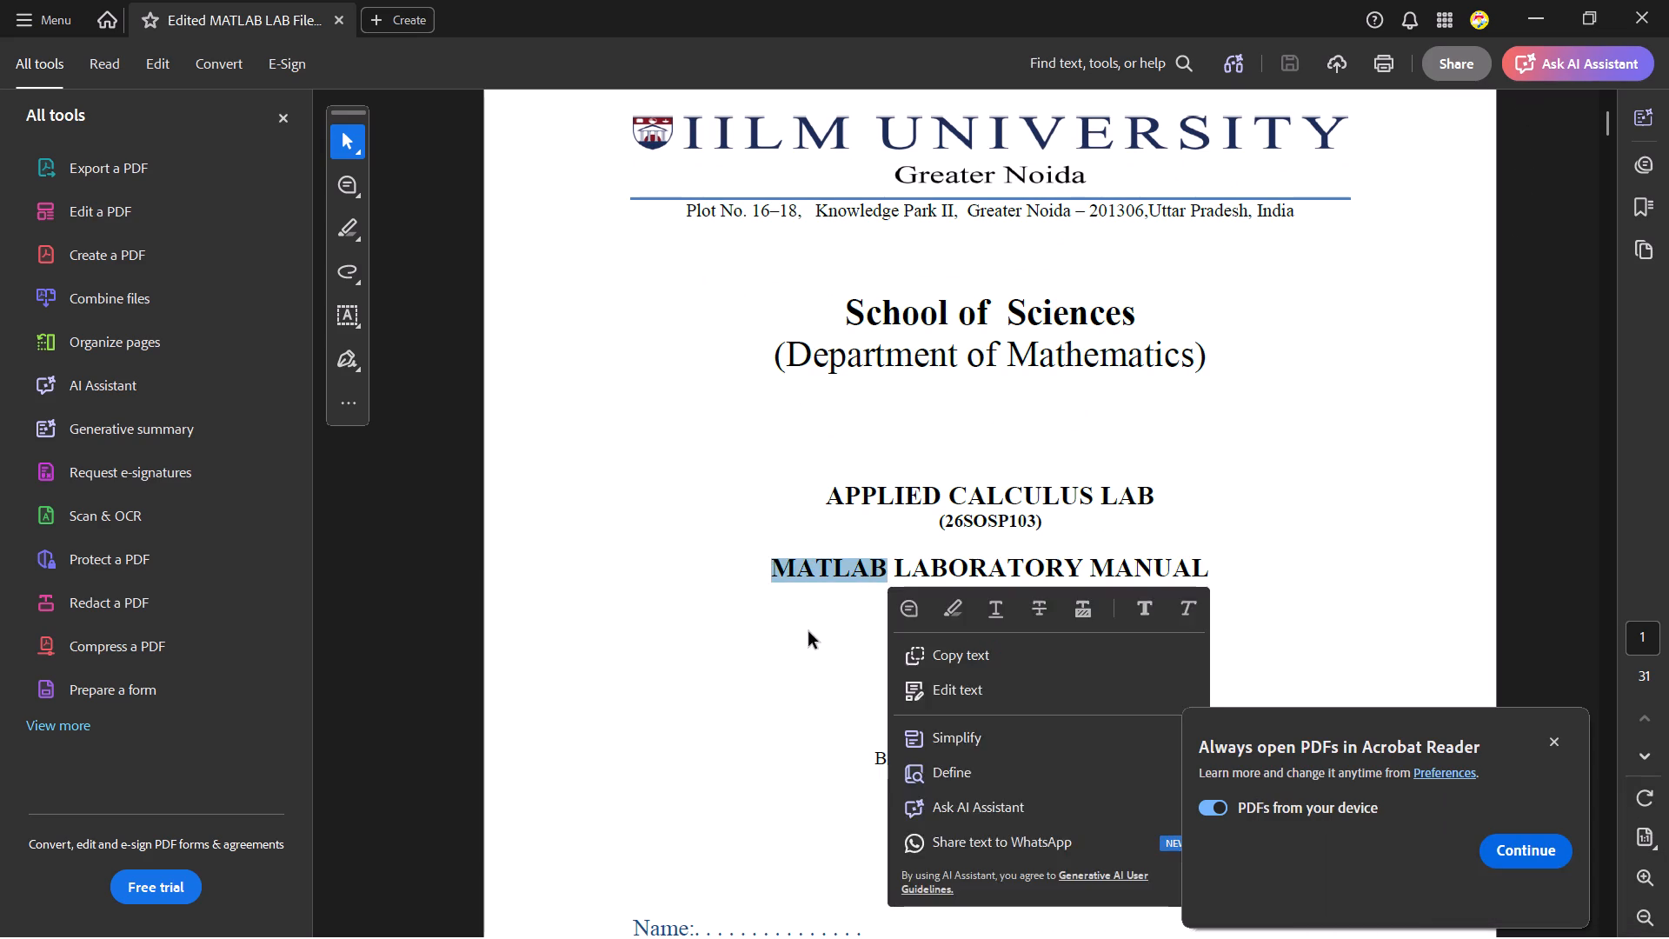
pyautogui.click(808, 632)
pyautogui.moveTo(769, 565); pyautogui.dragTo(908, 578)
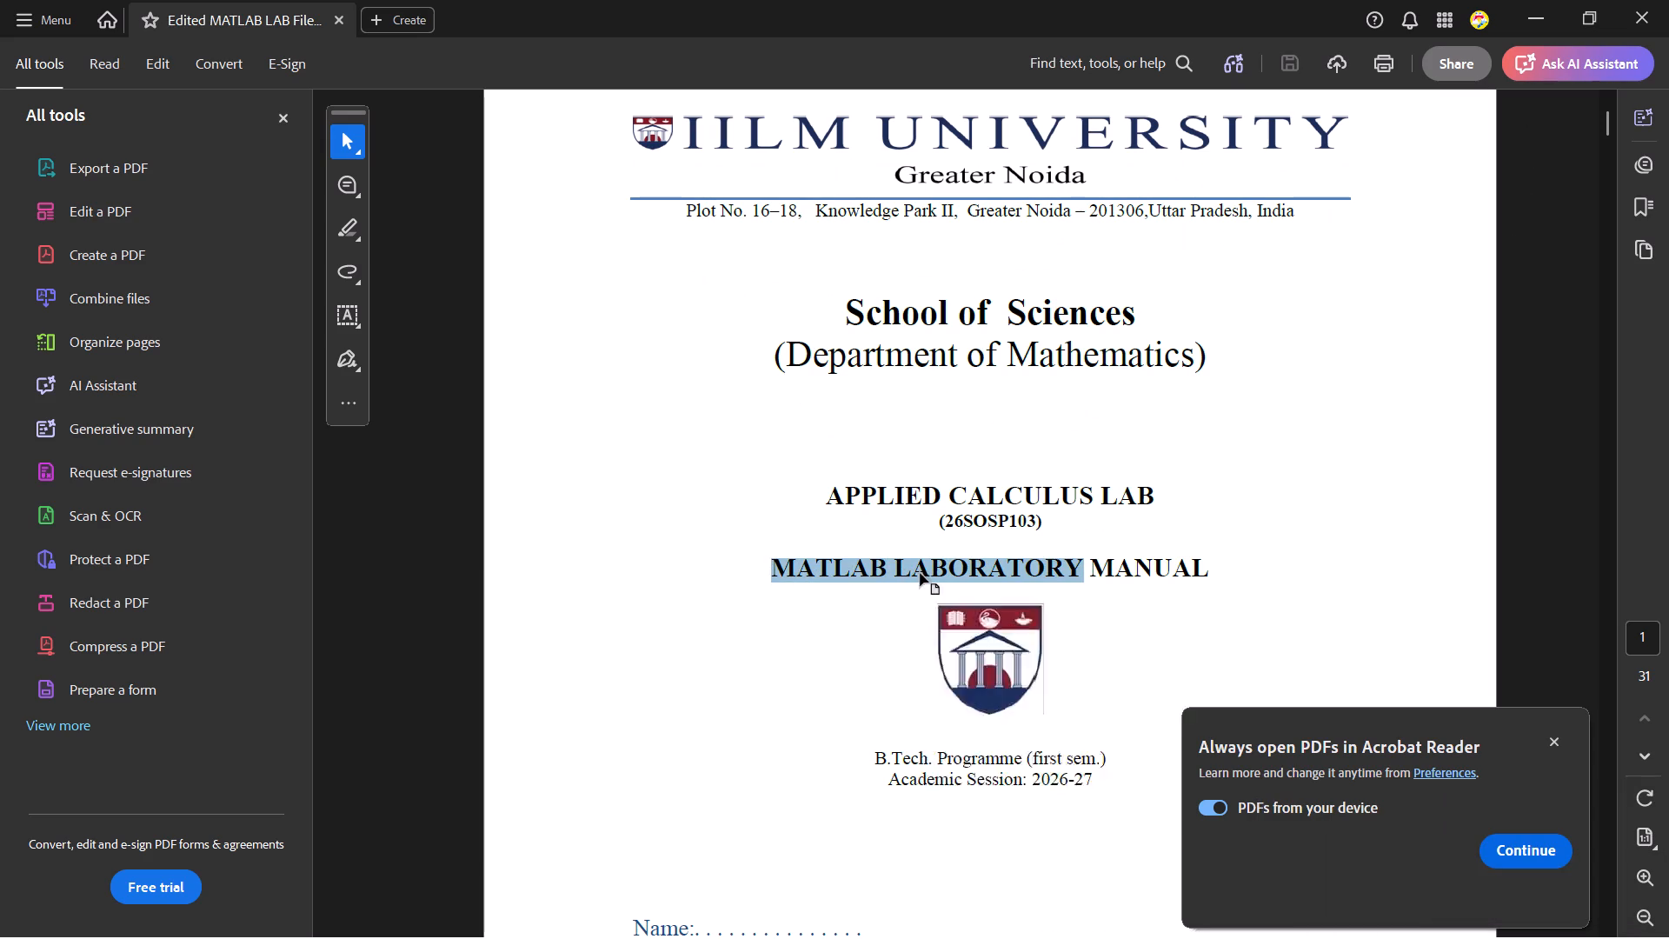